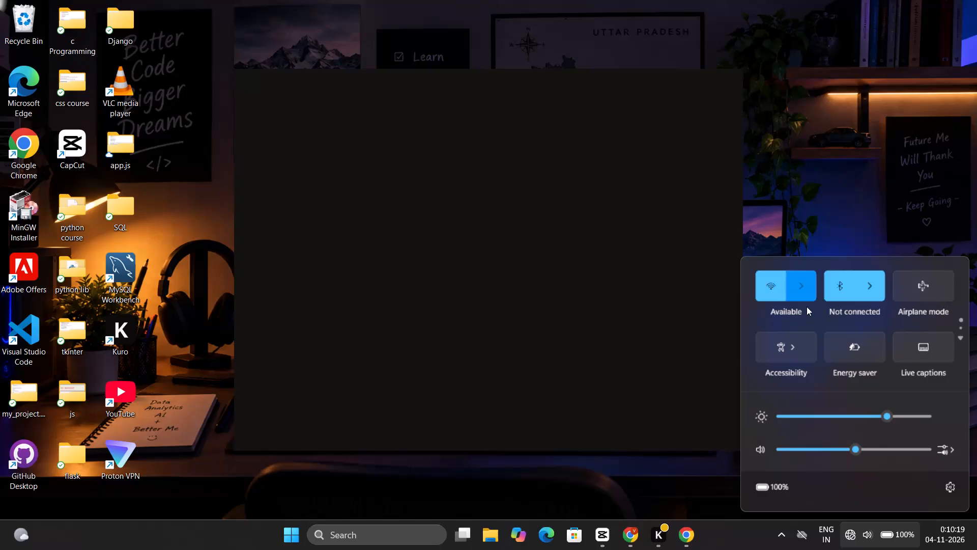
# Connect the computer to the OPPO K13 Turbo Pro 5G Wi-Fi network.
pyautogui.click(808, 307)
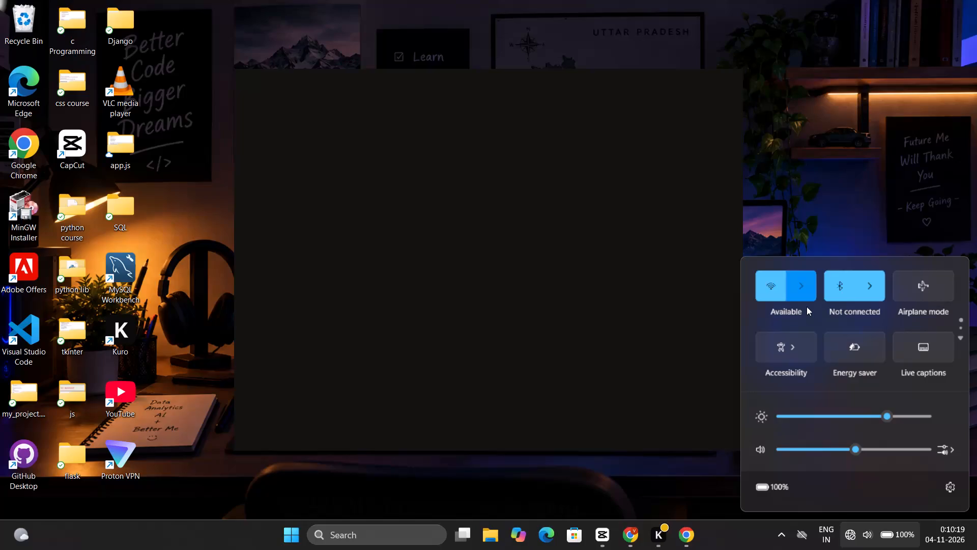
pyautogui.click(801, 296)
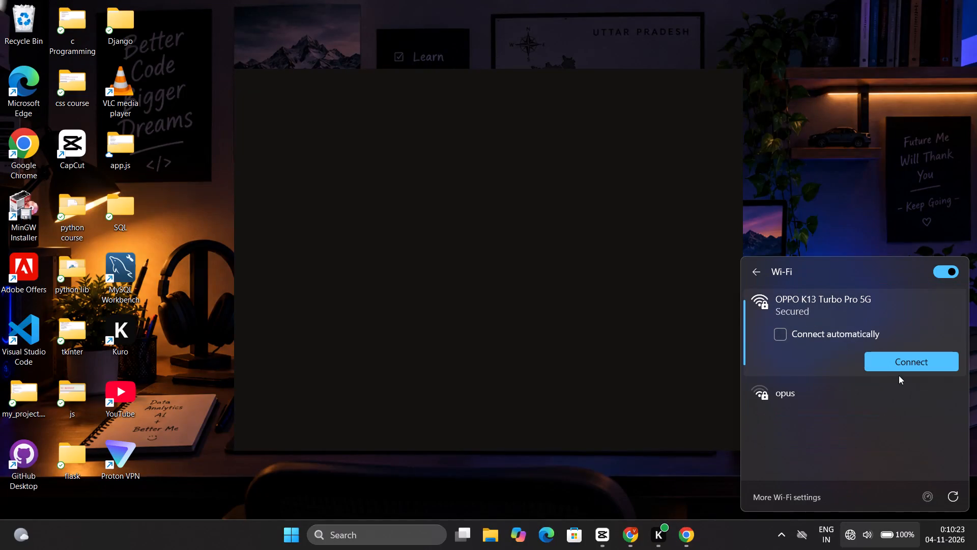
pyautogui.click(904, 362)
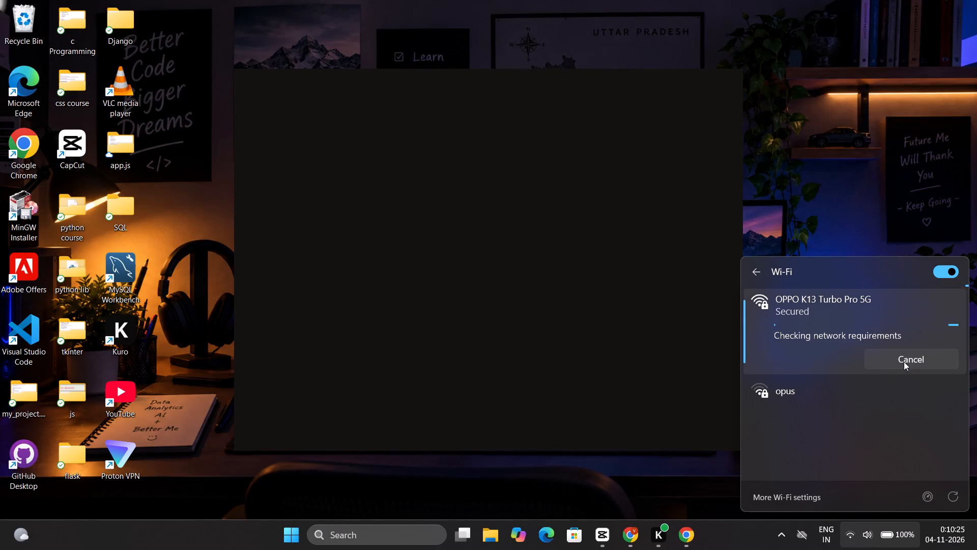
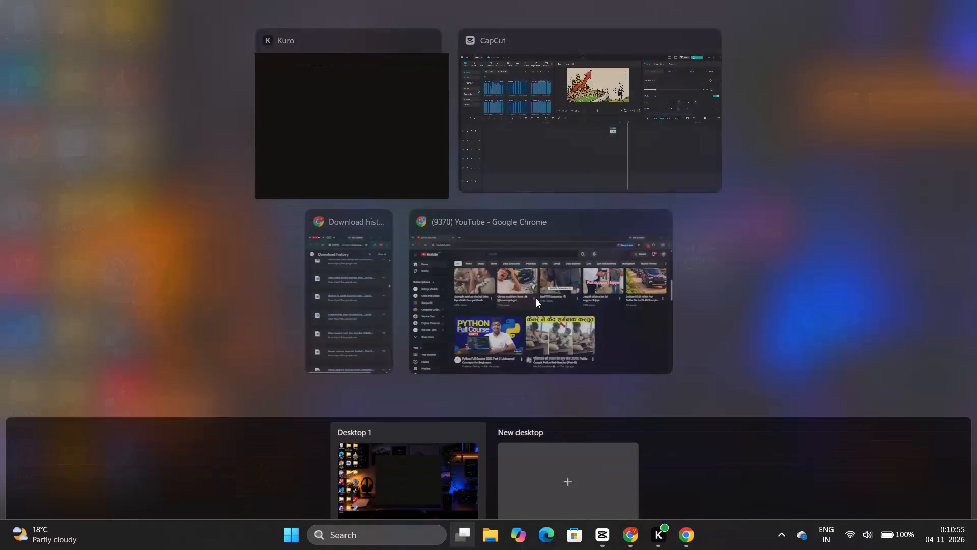
# Switch to CapCut and inspect project 1103's timeline, from its opening clips to the separate Business clip near 03:08.
pyautogui.click(532, 84)
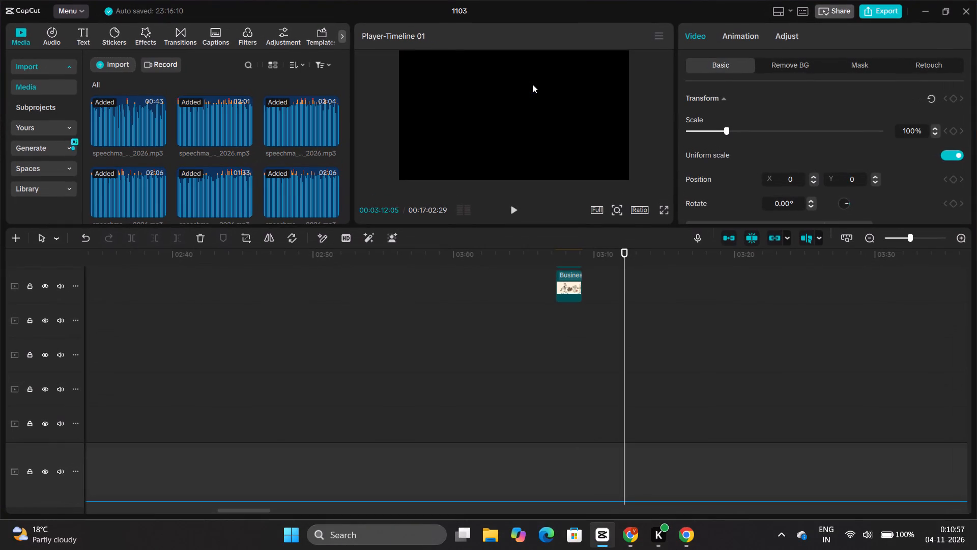
pyautogui.hscroll(9, 423, 416)
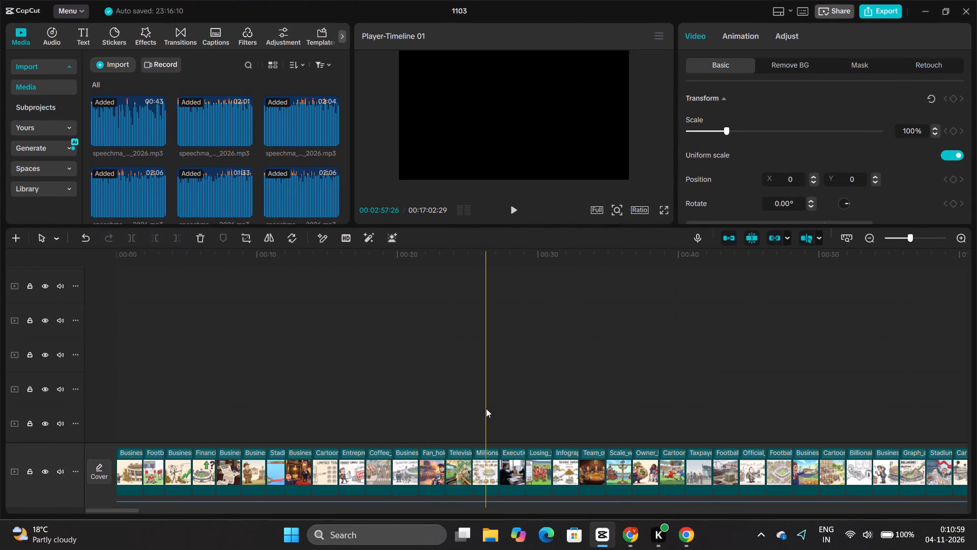
pyautogui.hscroll(3, 486, 408)
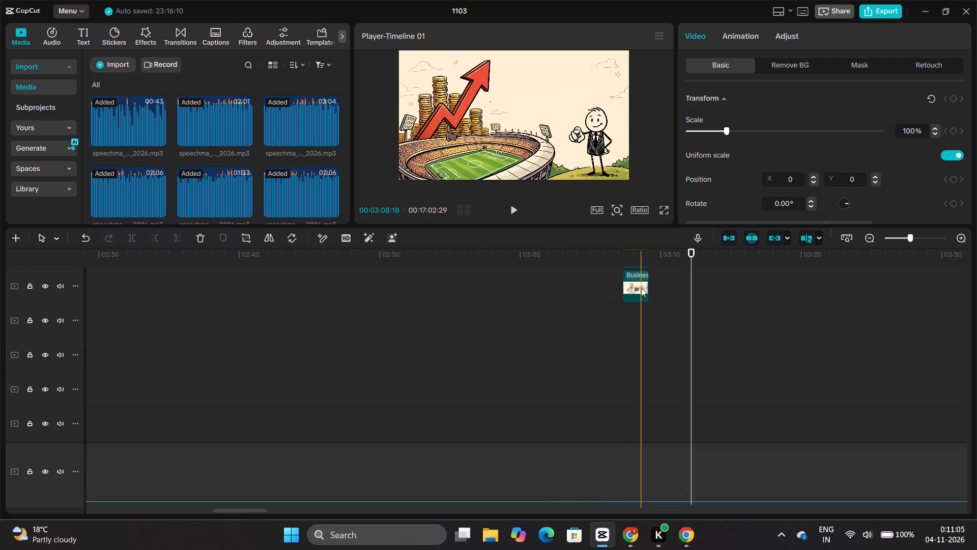
# Move four clips, including the Stadium and Business ones, one at a time from the stack near 03:07 onto the main video track.
pyautogui.moveTo(640, 284); pyautogui.dragTo(615, 469)
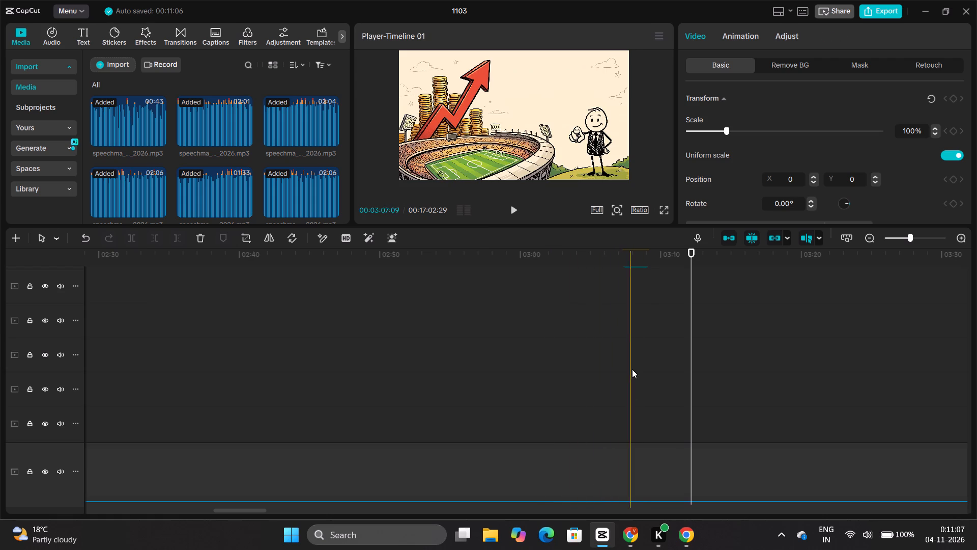
pyautogui.scroll(3, 637, 327)
pyautogui.moveTo(634, 345); pyautogui.dragTo(616, 455)
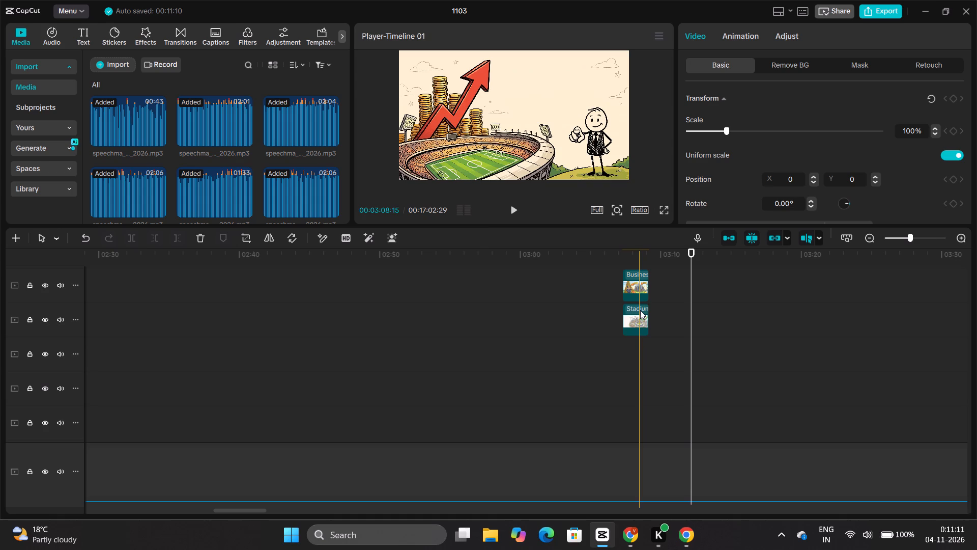
pyautogui.moveTo(640, 310); pyautogui.dragTo(620, 453)
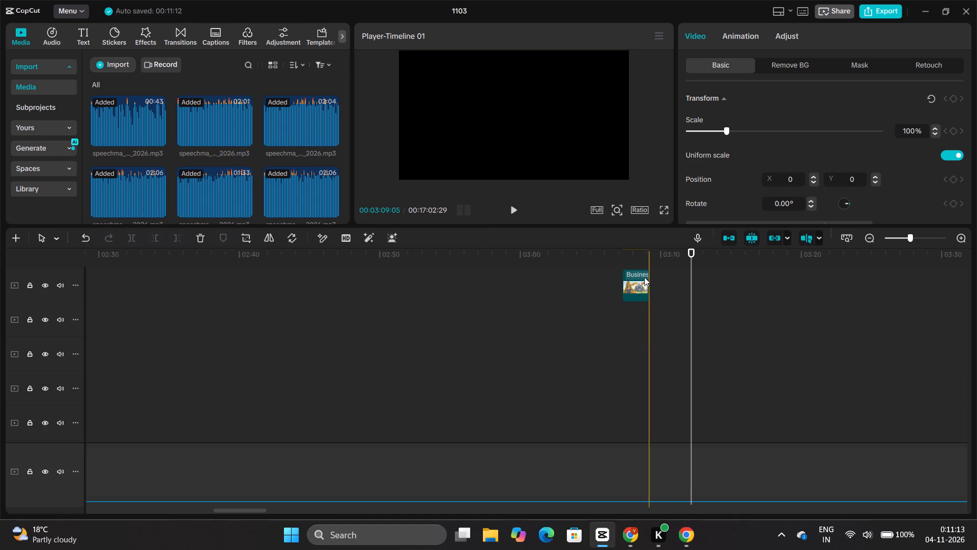
pyautogui.moveTo(639, 276); pyautogui.dragTo(614, 467)
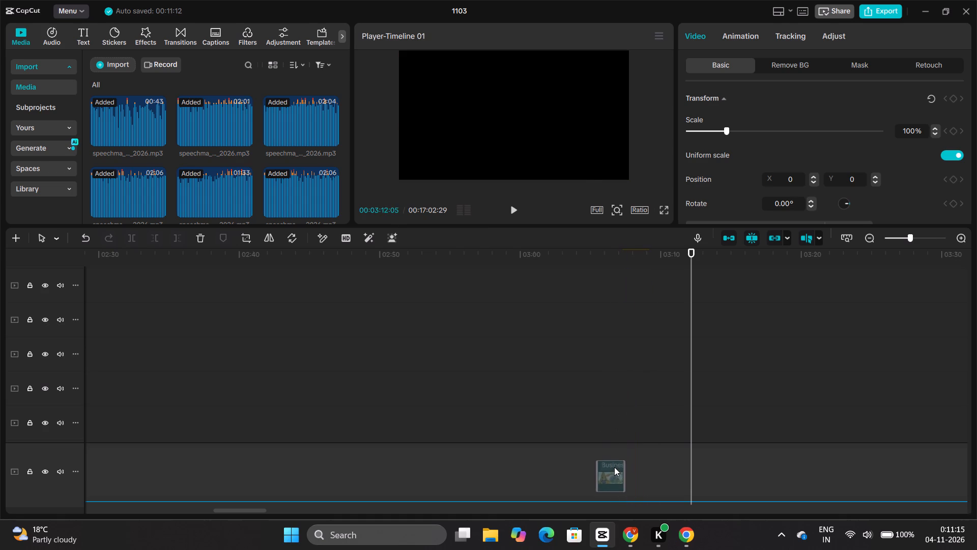
# Move the Billionaire, Business, Owner and lower Investor clips one at a time from the 03:07 stack onto the main track.
pyautogui.scroll(5, 626, 311)
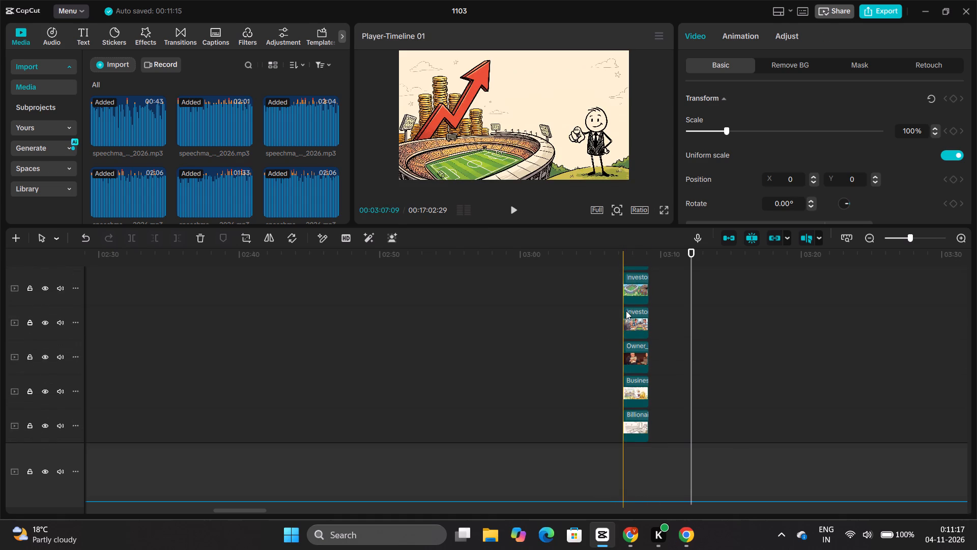
pyautogui.moveTo(638, 419); pyautogui.dragTo(634, 479)
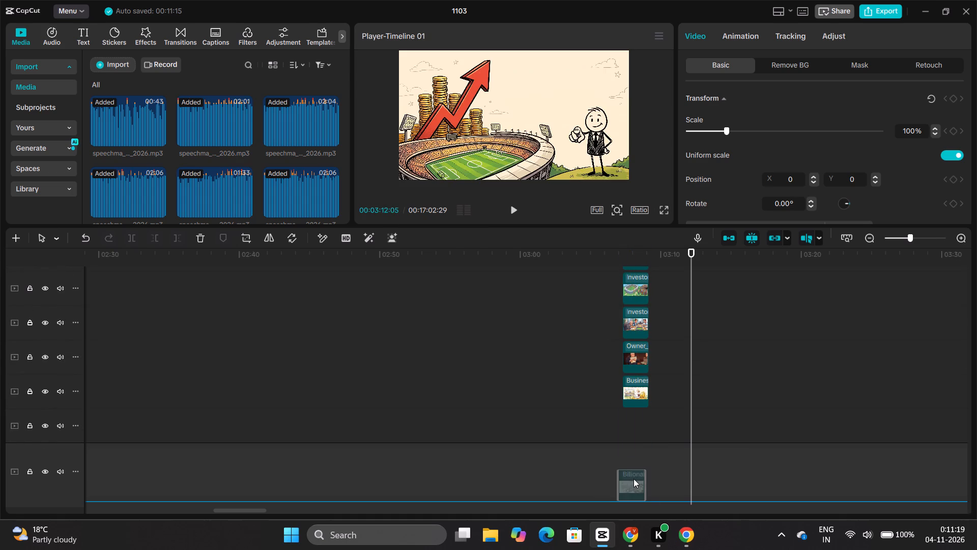
pyautogui.moveTo(636, 384); pyautogui.dragTo(630, 472)
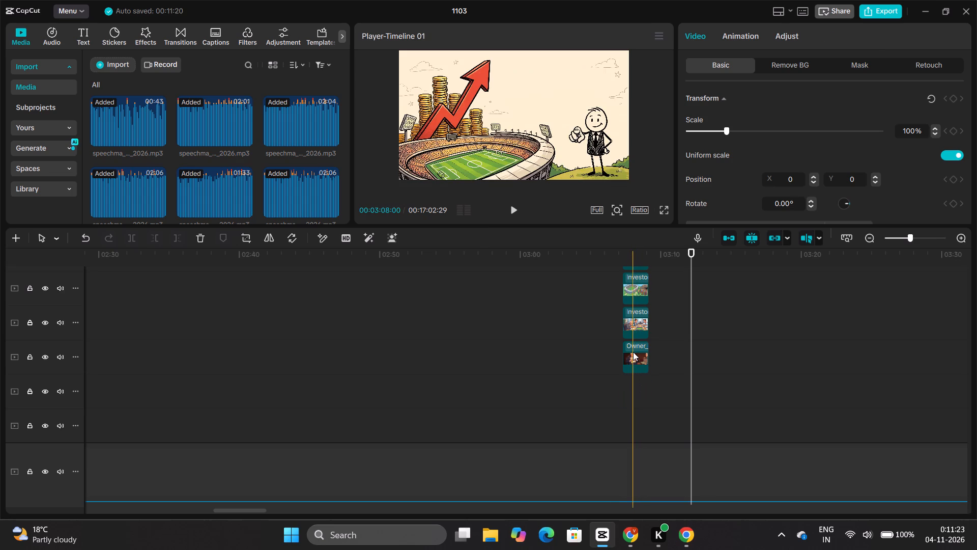
pyautogui.moveTo(633, 352); pyautogui.dragTo(625, 452)
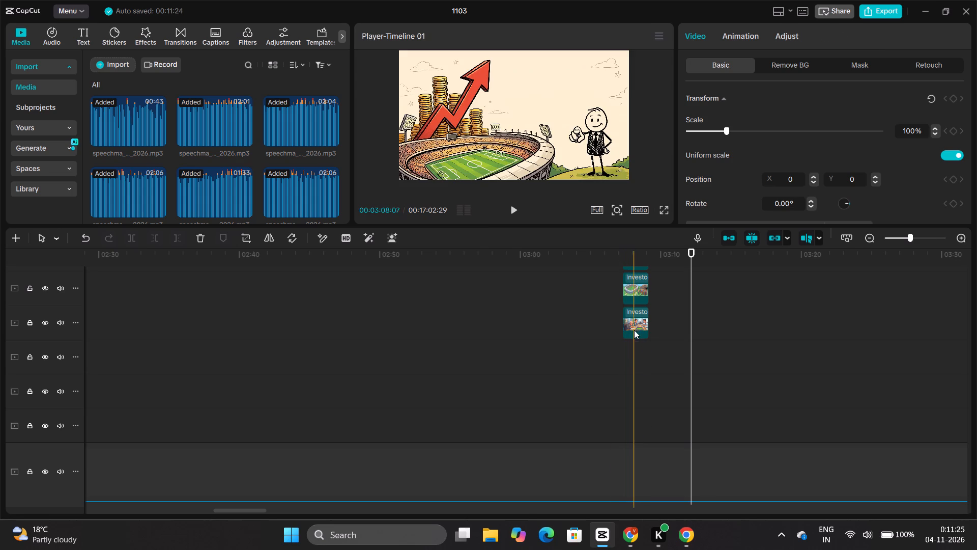
pyautogui.moveTo(634, 321); pyautogui.dragTo(624, 452)
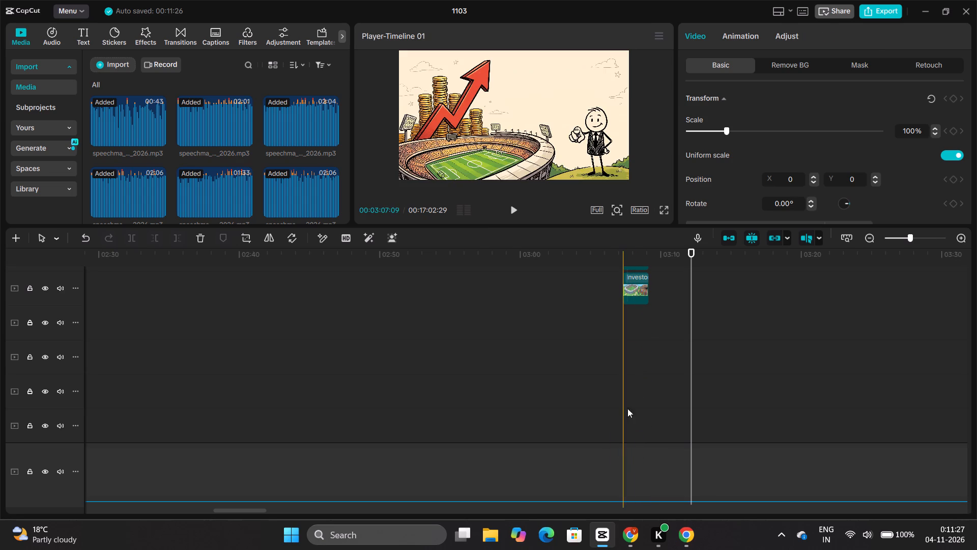
# Move the following seven Investor, Business and Cartoon clips in the 03:07 stack onto the main track, working from the lowest upward.
pyautogui.scroll(3, 636, 358)
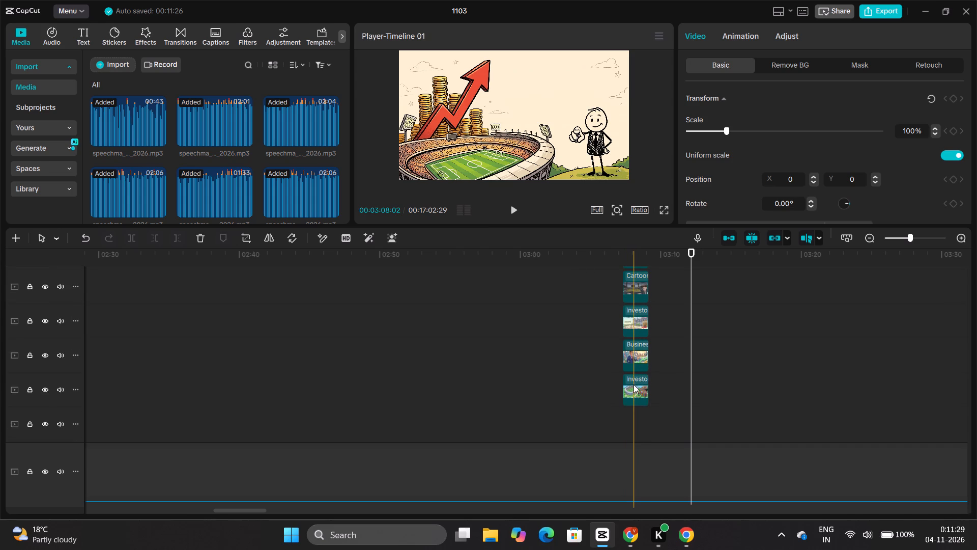
pyautogui.moveTo(634, 385); pyautogui.dragTo(629, 455)
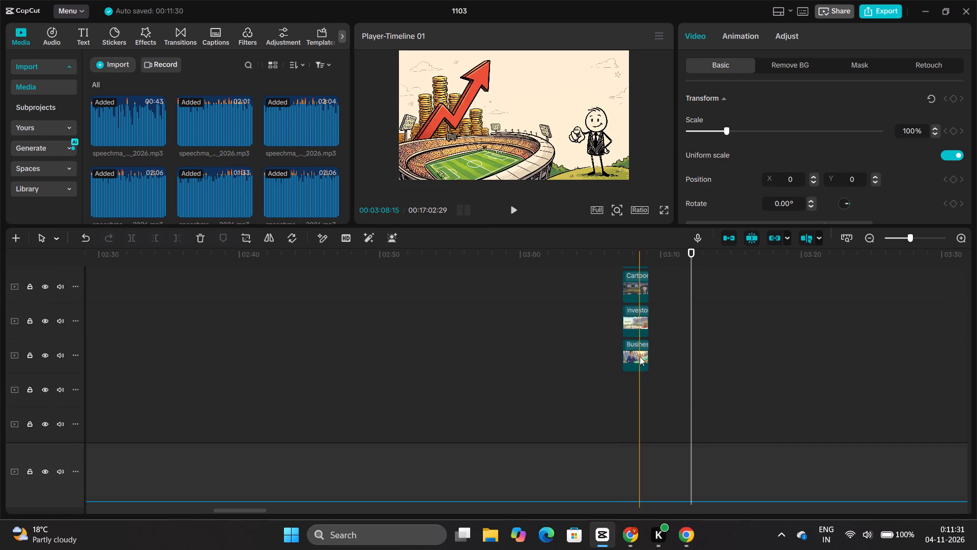
pyautogui.moveTo(640, 356); pyautogui.dragTo(639, 473)
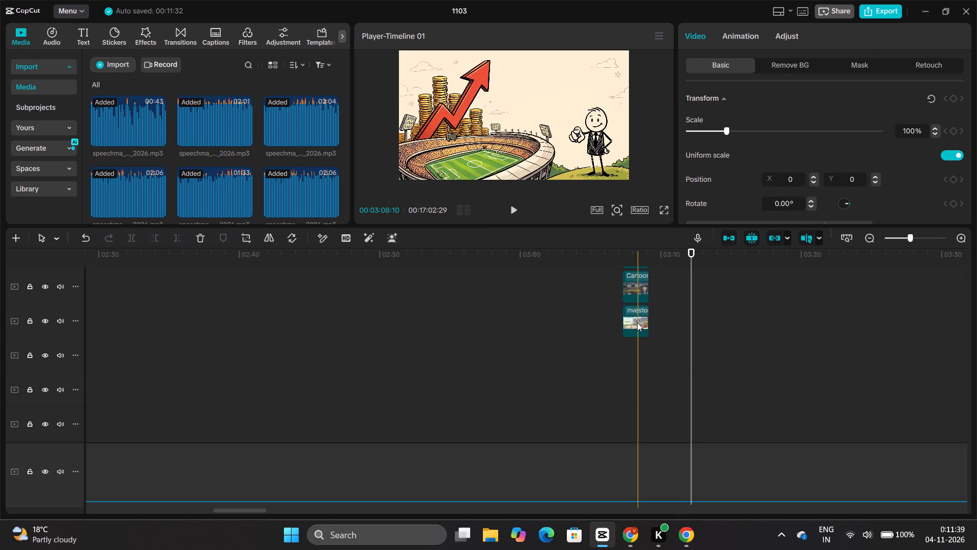
pyautogui.moveTo(638, 321); pyautogui.dragTo(628, 470)
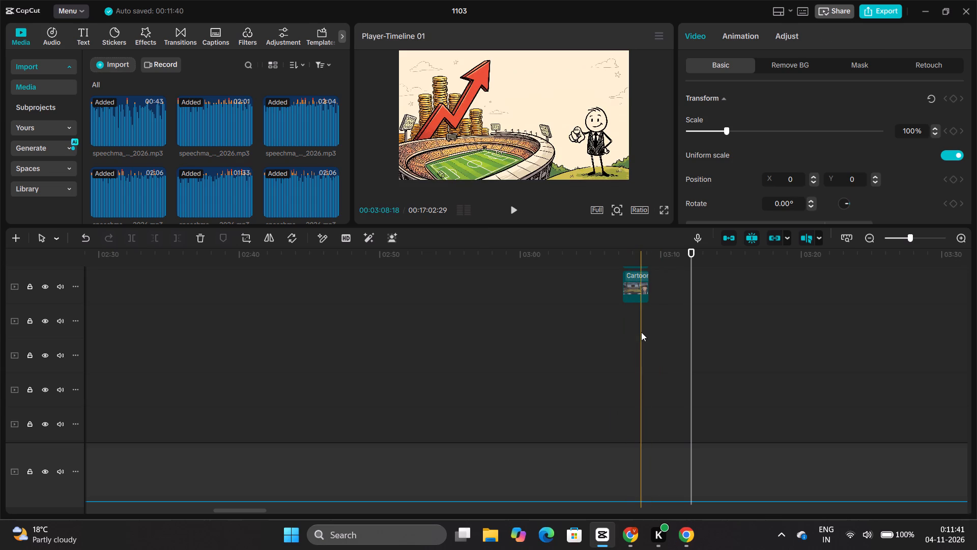
pyautogui.scroll(2, 641, 332)
pyautogui.moveTo(639, 381); pyautogui.dragTo(632, 460)
pyautogui.moveTo(636, 343); pyautogui.dragTo(632, 424)
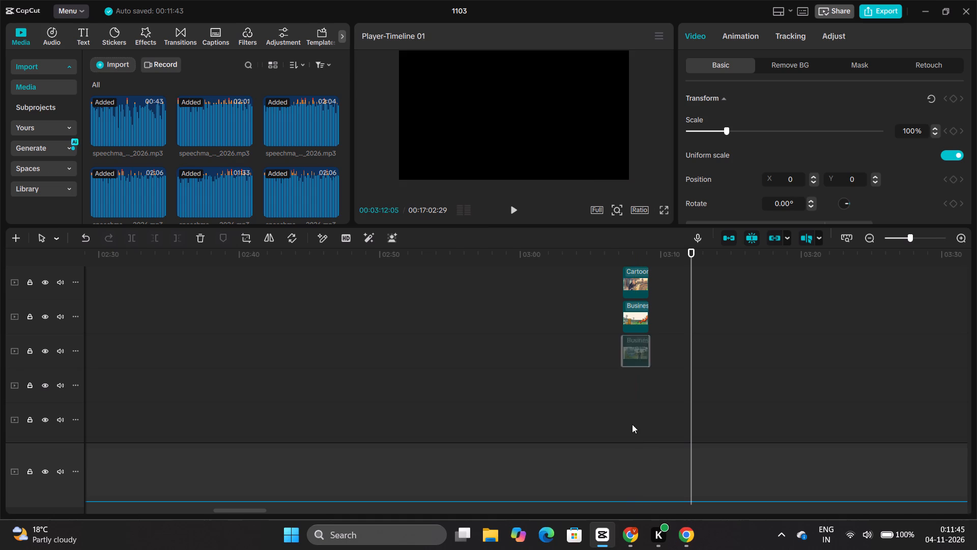
pyautogui.moveTo(632, 424); pyautogui.dragTo(632, 479)
pyautogui.moveTo(638, 321); pyautogui.dragTo(638, 451)
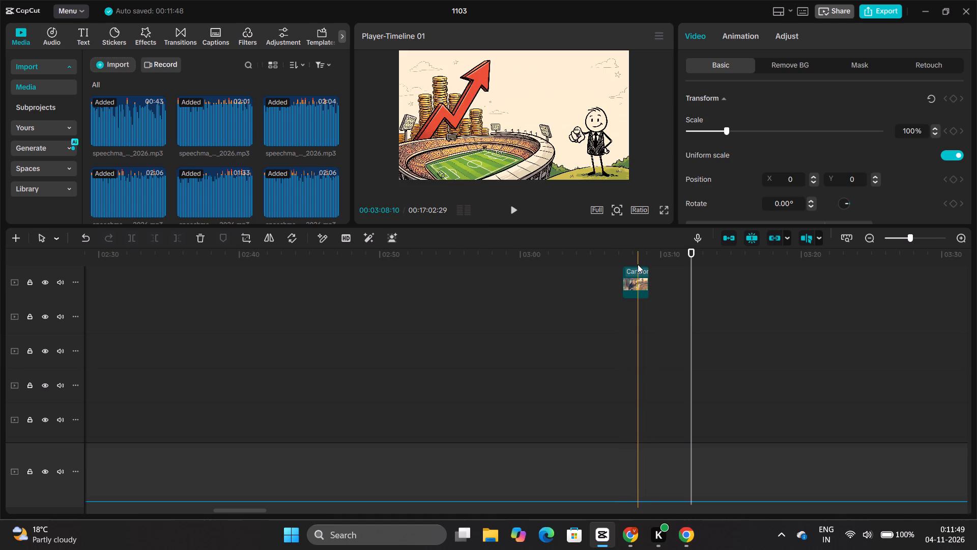
pyautogui.moveTo(636, 274); pyautogui.dragTo(630, 454)
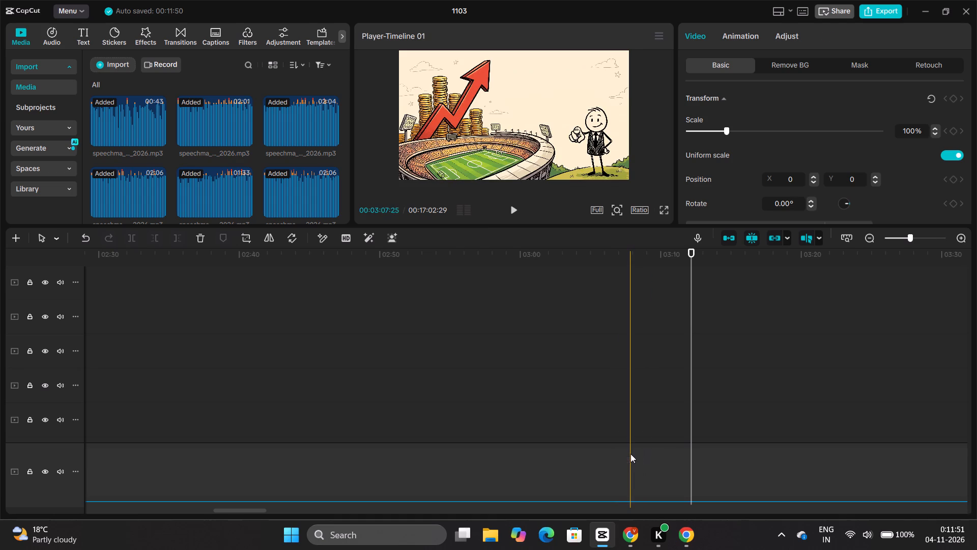
# Move the last two clips of the 03:07 stack, the Fan clip and the topmost Business clip, onto the main track.
pyautogui.scroll(3, 640, 343)
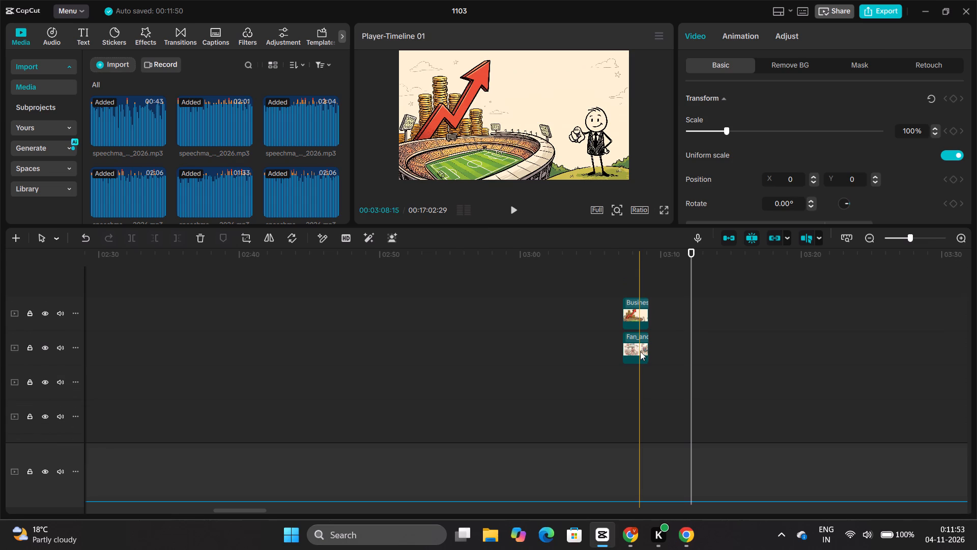
pyautogui.moveTo(640, 352); pyautogui.dragTo(623, 469)
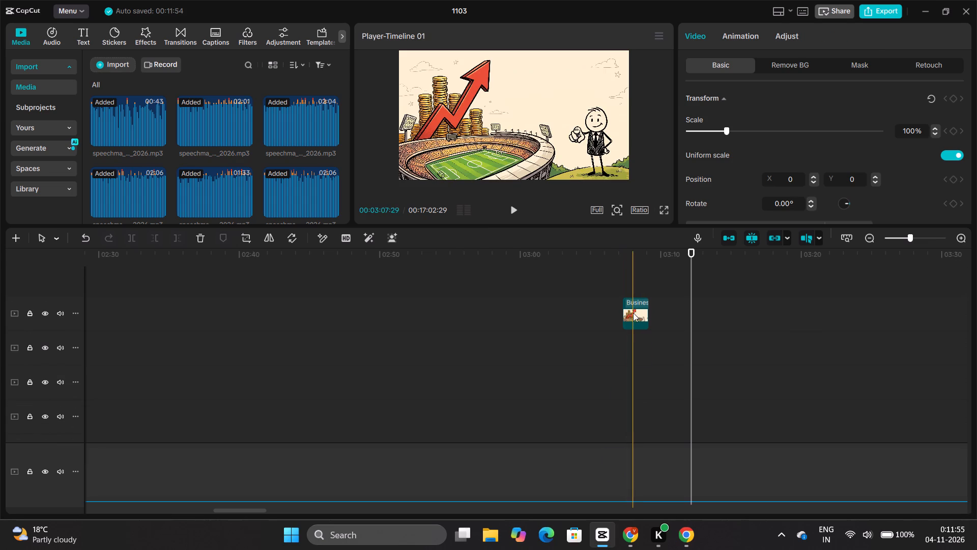
pyautogui.moveTo(633, 312); pyautogui.dragTo(621, 472)
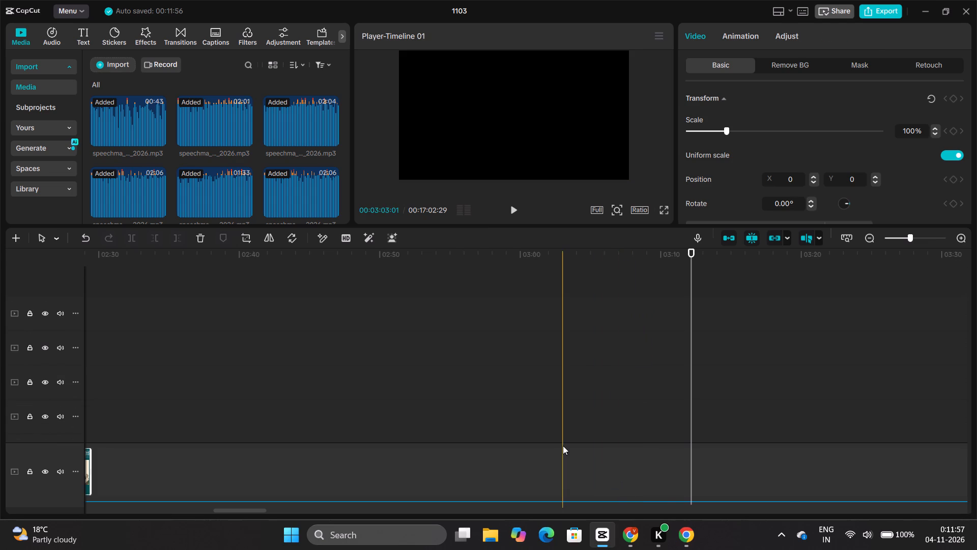
# Select every clip in the stack near 06:31, from Baseball_fan_walking up to Cartoon_football_team, and shorten them together to end at about 06:33:16.
pyautogui.hscroll(-4, 563, 446)
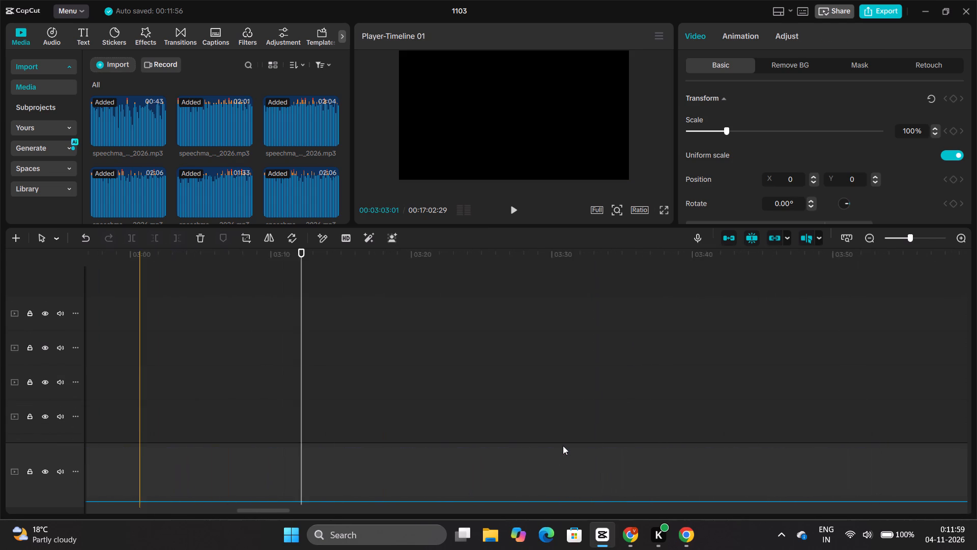
pyautogui.hscroll(-10, 563, 446)
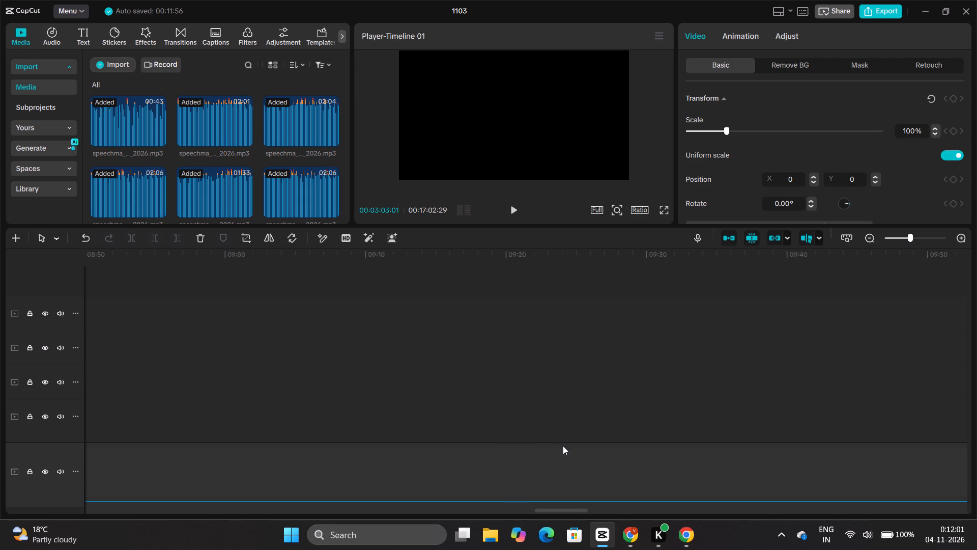
pyautogui.hscroll(-2, 563, 446)
pyautogui.hscroll(3, 596, 446)
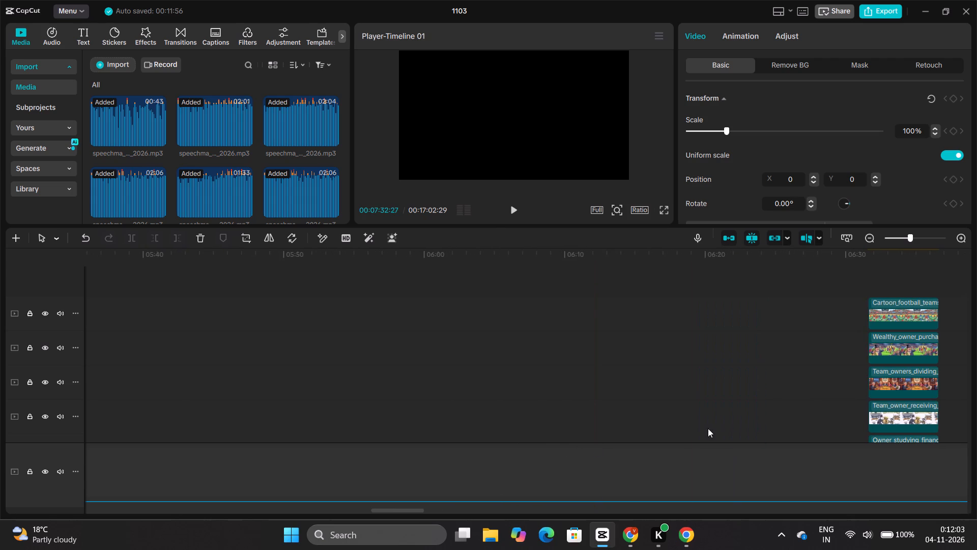
pyautogui.scroll(-20, 736, 420)
pyautogui.scroll(-5, 736, 420)
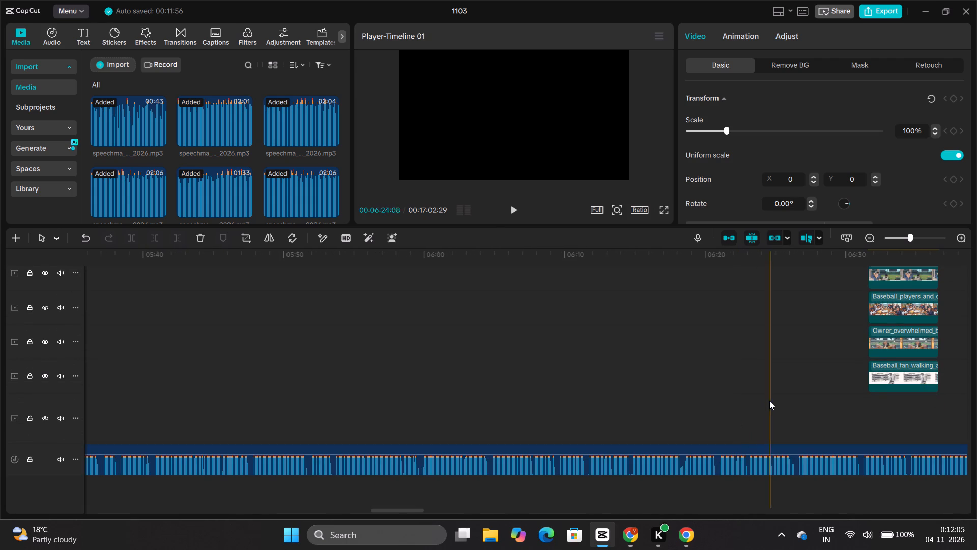
pyautogui.moveTo(799, 377); pyautogui.dragTo(923, 139)
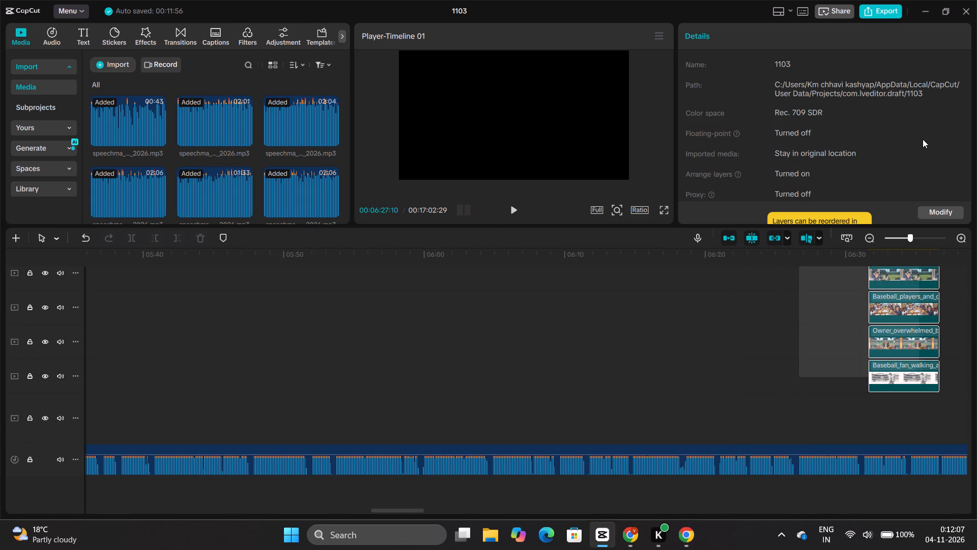
pyautogui.moveTo(923, 139); pyautogui.dragTo(928, 50)
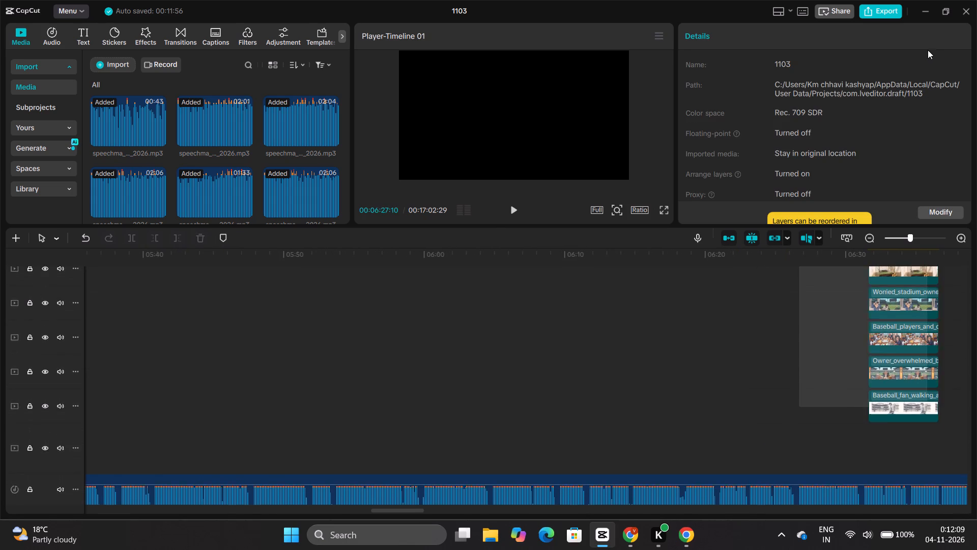
pyautogui.moveTo(928, 50); pyautogui.dragTo(932, 0)
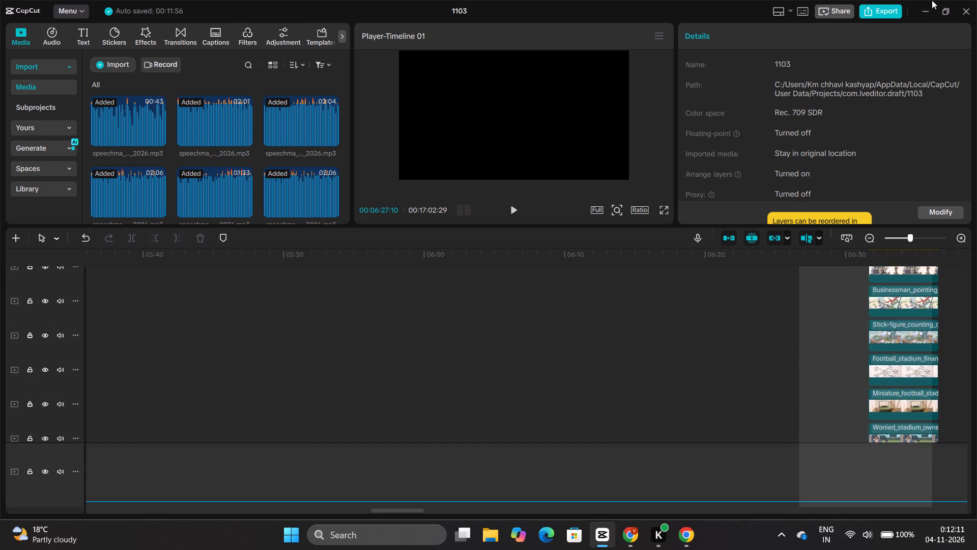
pyautogui.moveTo(932, 0); pyautogui.dragTo(934, 0)
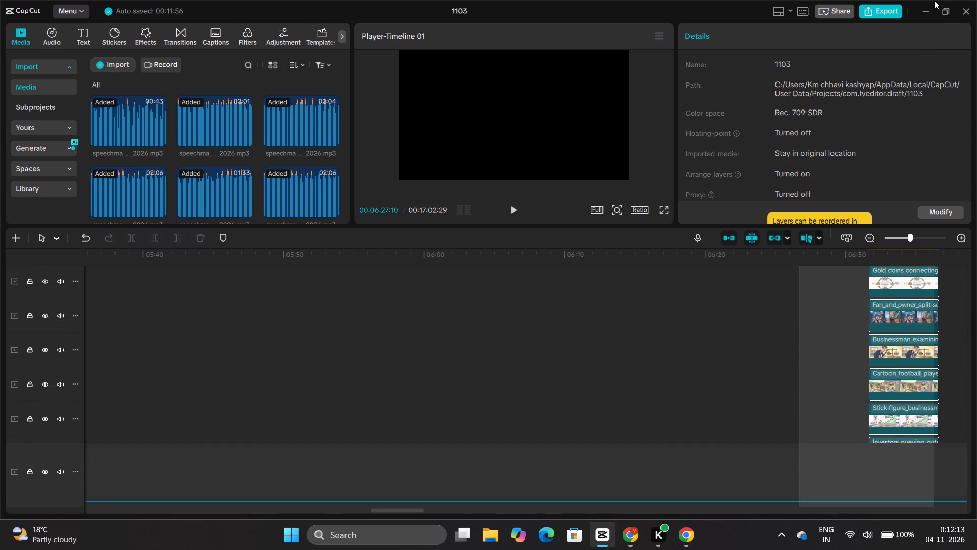
pyautogui.moveTo(934, 0); pyautogui.dragTo(932, 0)
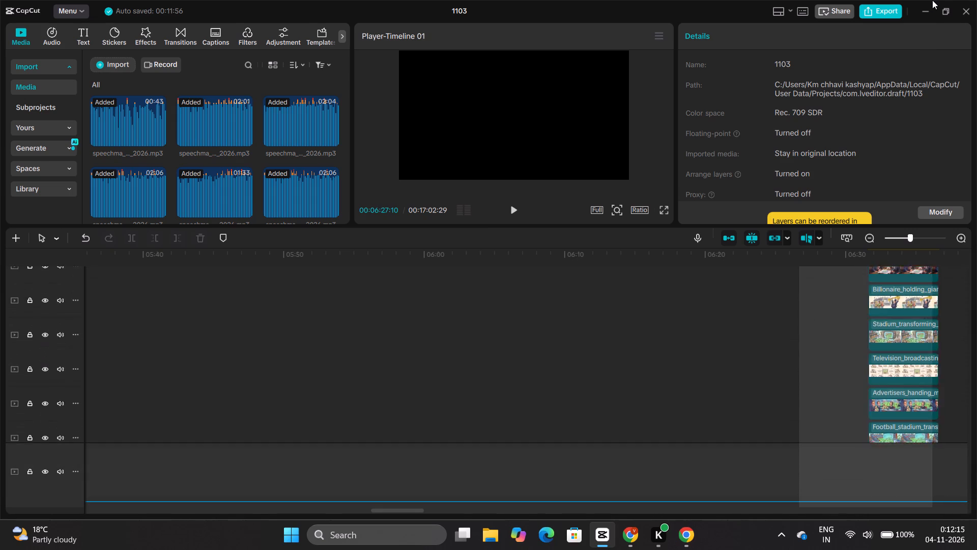
pyautogui.moveTo(932, 0); pyautogui.dragTo(931, 0)
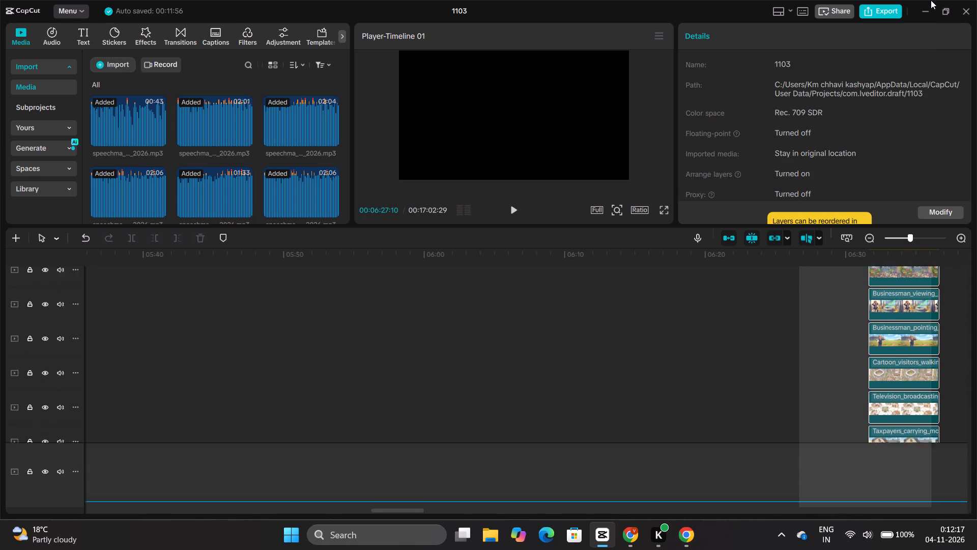
pyautogui.moveTo(931, 0); pyautogui.dragTo(929, 0)
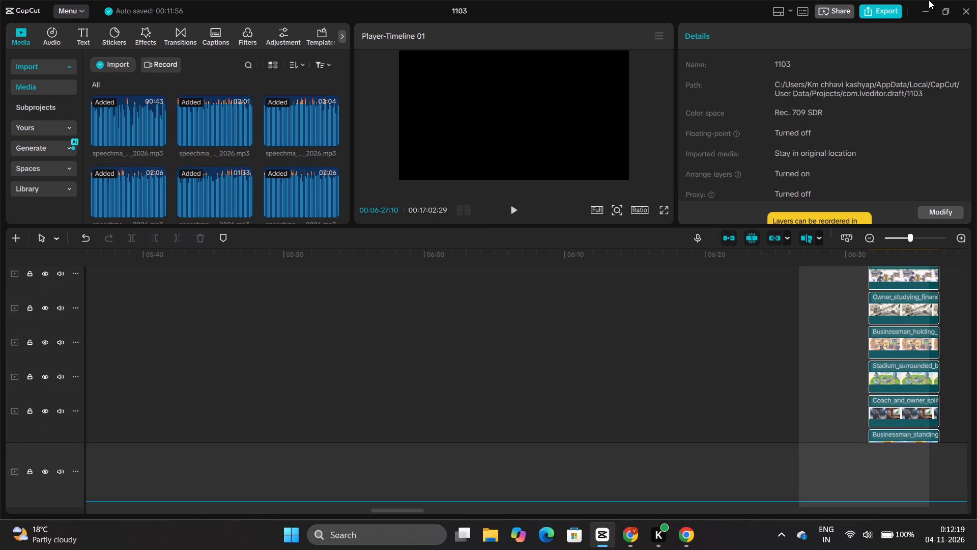
pyautogui.moveTo(929, 0); pyautogui.dragTo(928, 0)
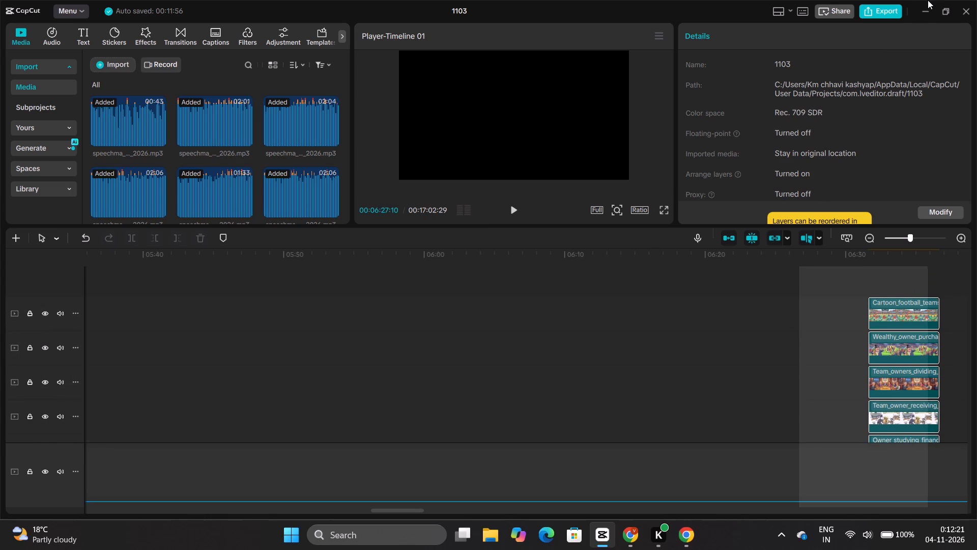
pyautogui.scroll(-14, 886, 377)
pyautogui.scroll(-20, 886, 377)
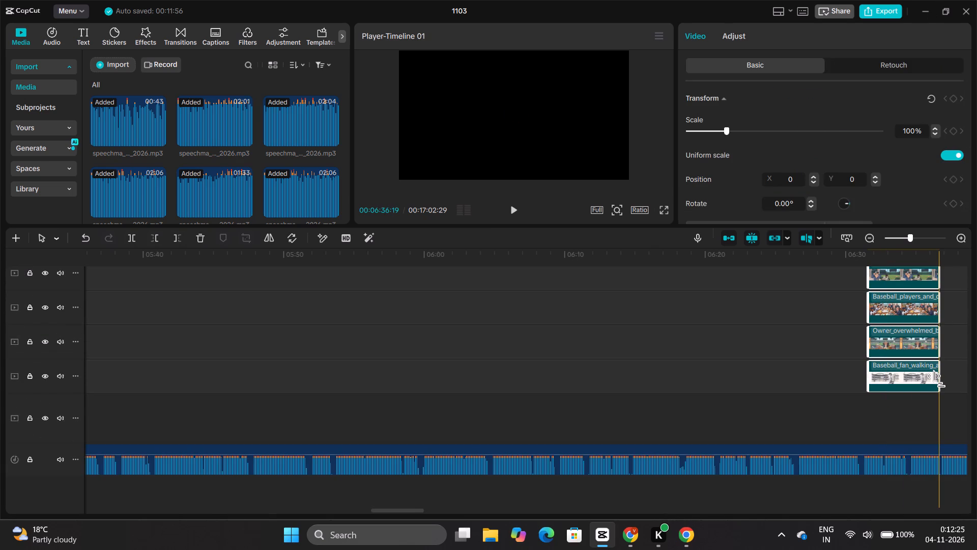
pyautogui.moveTo(938, 380); pyautogui.dragTo(899, 383)
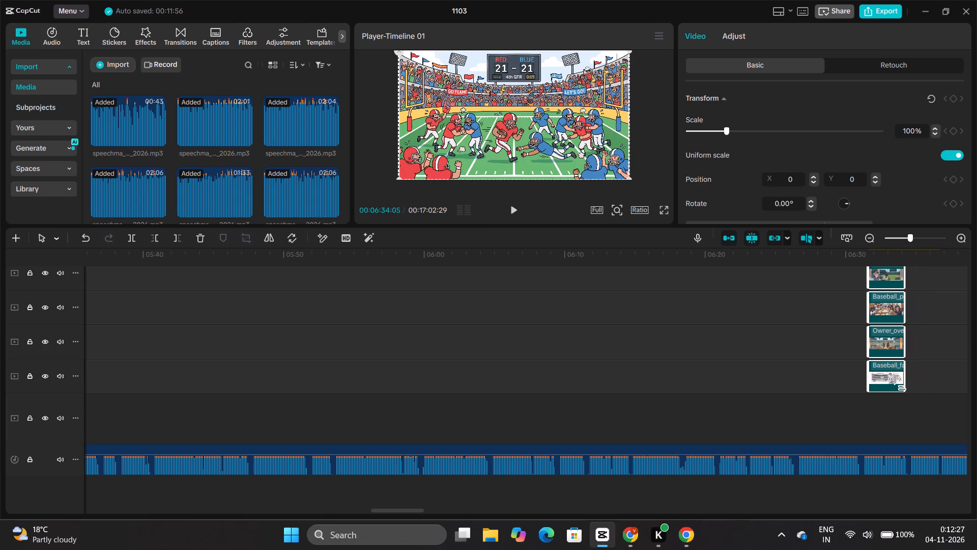
pyautogui.moveTo(899, 383); pyautogui.dragTo(892, 387)
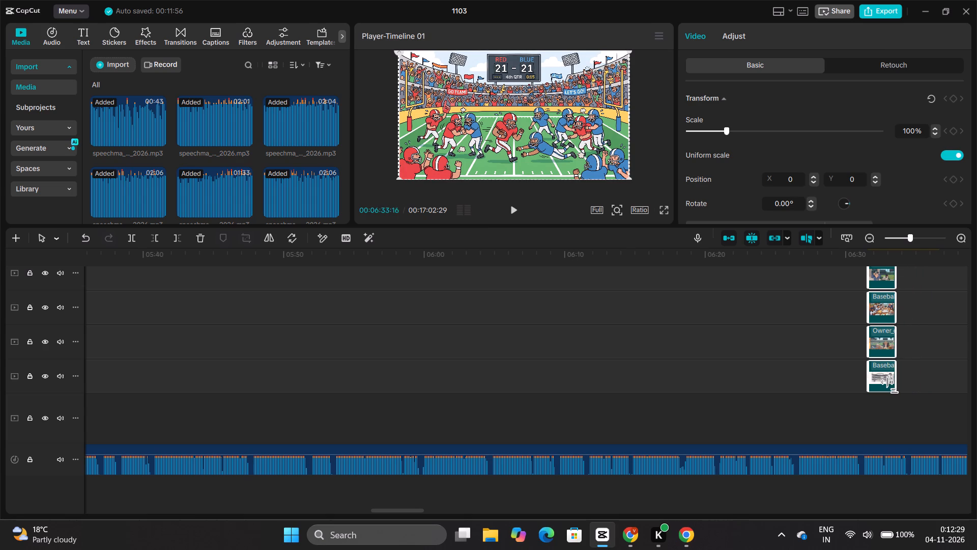
pyautogui.moveTo(892, 387); pyautogui.dragTo(891, 387)
pyautogui.click(843, 424)
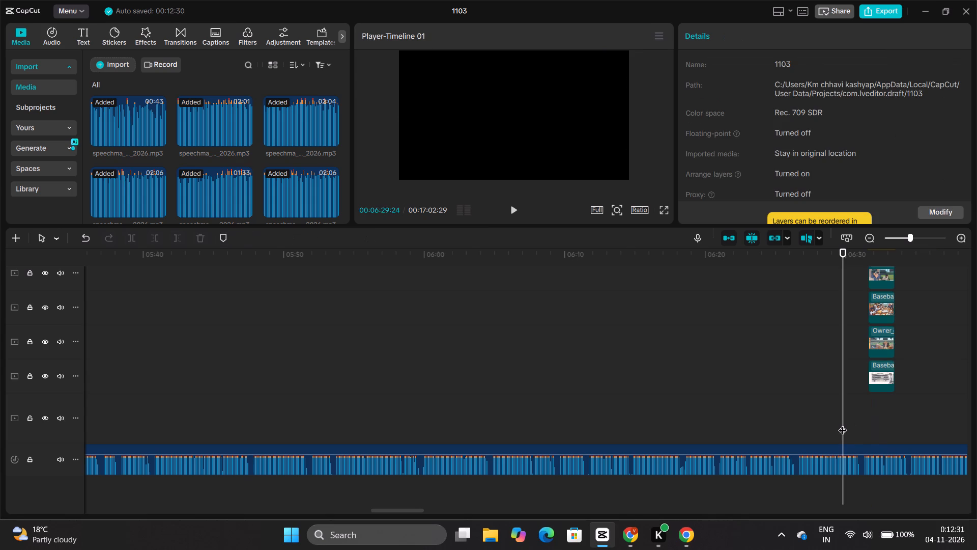
# Move the four lowest clips of the 06:31 stack, including the two Baseball clips and the Owner clip, onto the main track, working upward.
pyautogui.moveTo(877, 383); pyautogui.dragTo(874, 421)
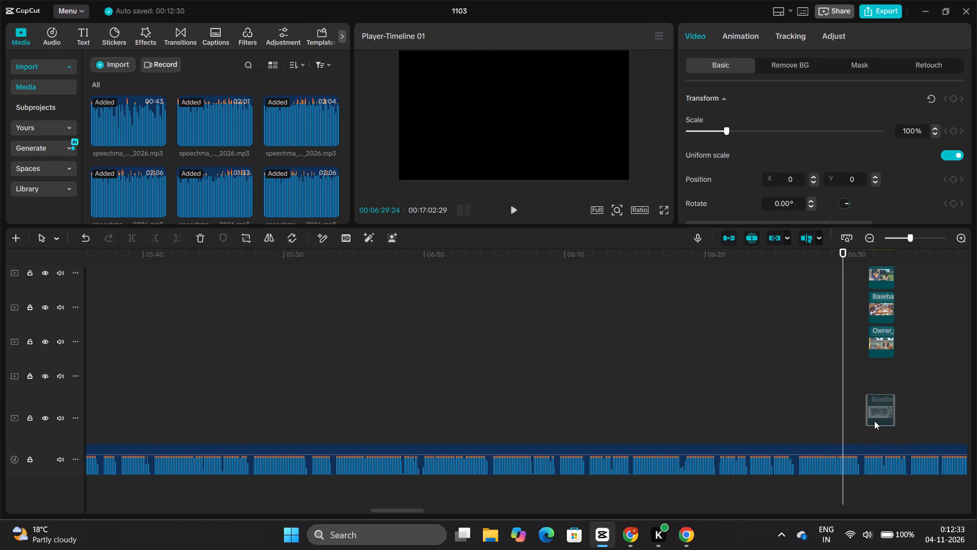
pyautogui.moveTo(874, 421); pyautogui.dragTo(872, 425)
pyautogui.moveTo(880, 340); pyautogui.dragTo(879, 367)
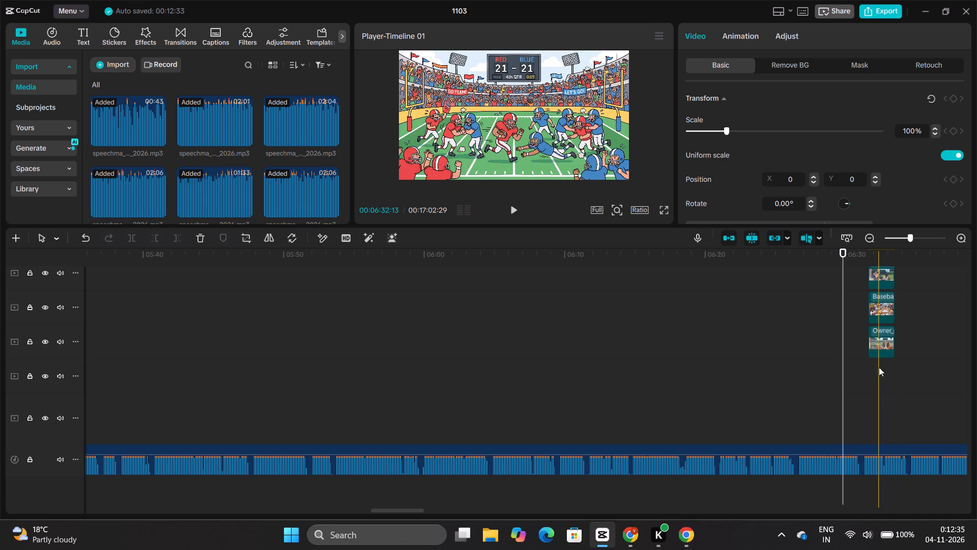
pyautogui.moveTo(879, 367); pyautogui.dragTo(880, 425)
pyautogui.moveTo(879, 299); pyautogui.dragTo(877, 361)
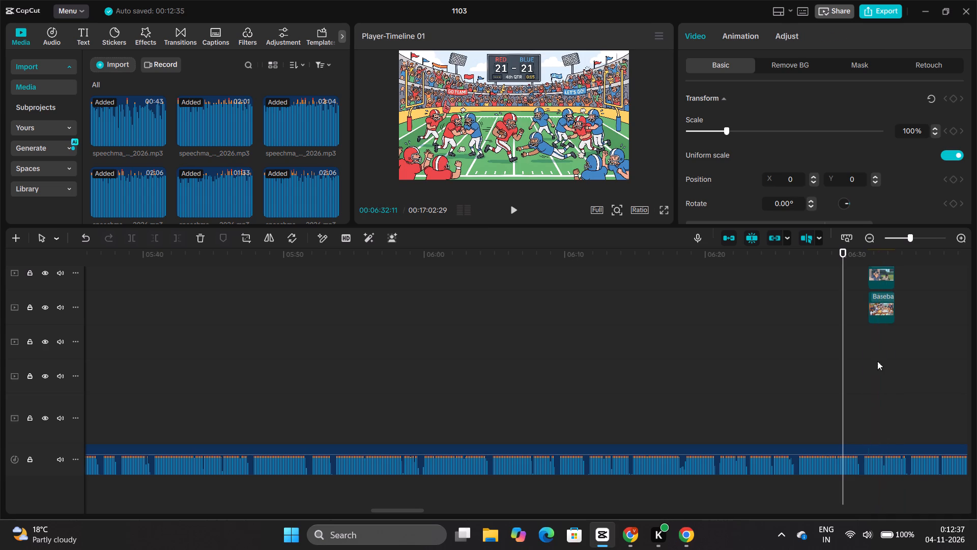
pyautogui.moveTo(877, 361); pyautogui.dragTo(865, 424)
pyautogui.moveTo(884, 278); pyautogui.dragTo(865, 420)
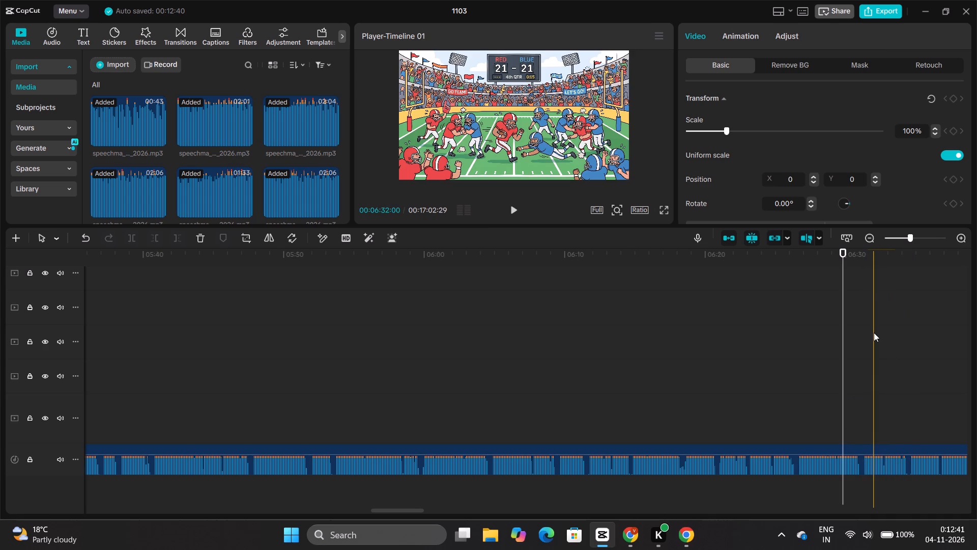
# Move the Miniature, Football, Stick-fig, Business, Billionaire and Investor clips of the 06:31 stack onto the main track, one at a time from the lowest upward.
pyautogui.scroll(4, 874, 333)
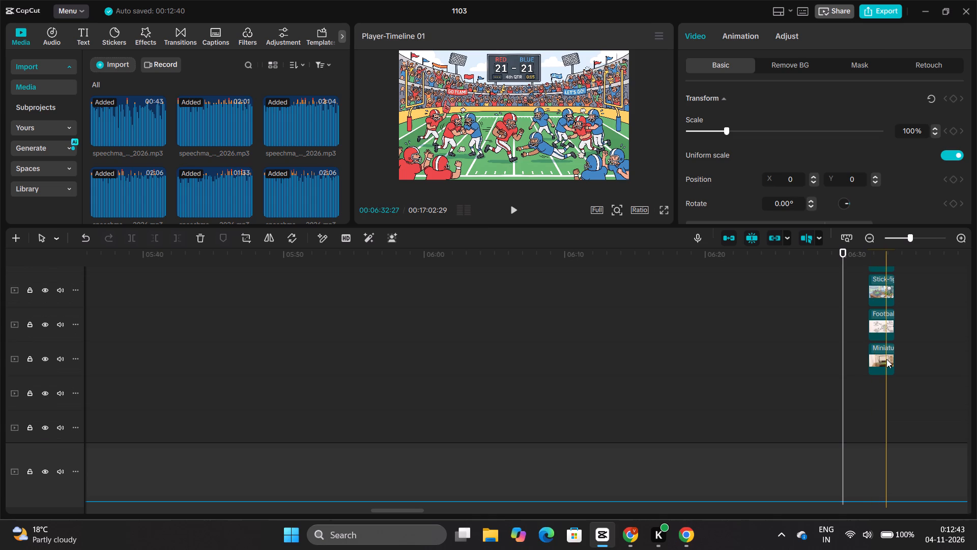
pyautogui.moveTo(886, 359); pyautogui.dragTo(871, 481)
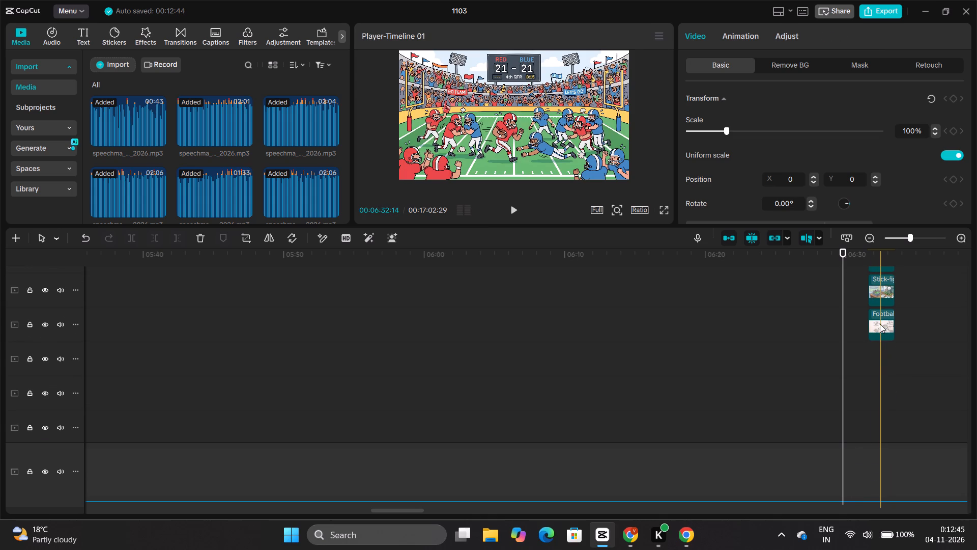
pyautogui.moveTo(880, 324); pyautogui.dragTo(867, 471)
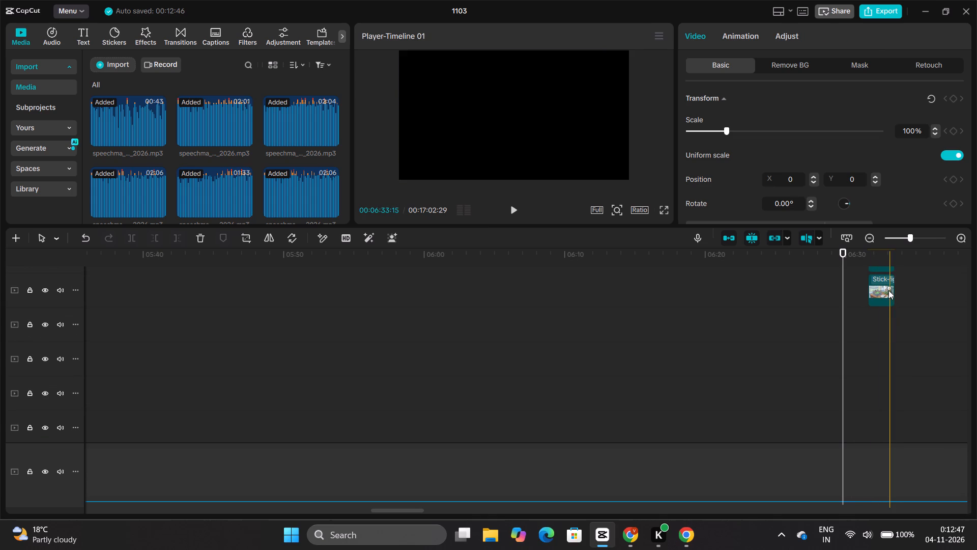
pyautogui.moveTo(886, 288); pyautogui.dragTo(869, 461)
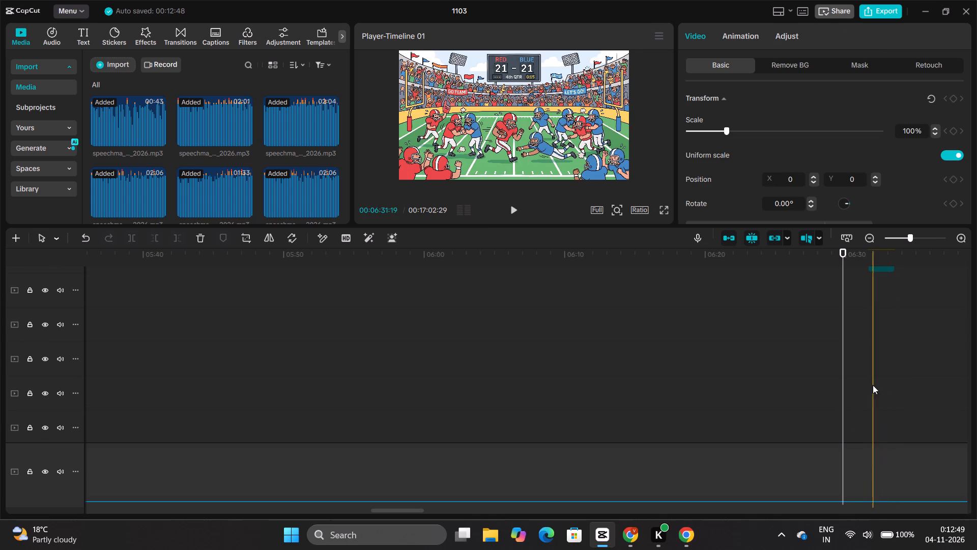
pyautogui.scroll(3, 877, 320)
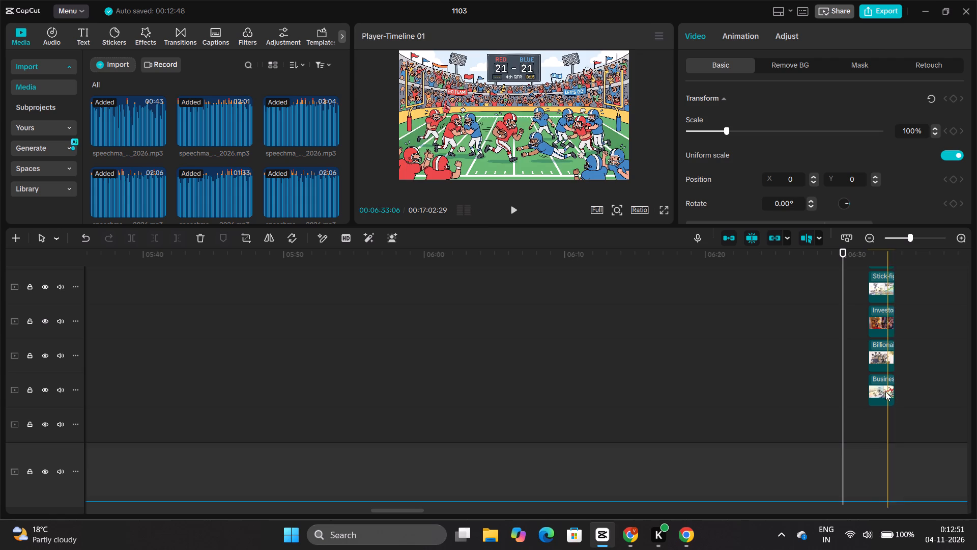
pyautogui.moveTo(885, 391); pyautogui.dragTo(882, 471)
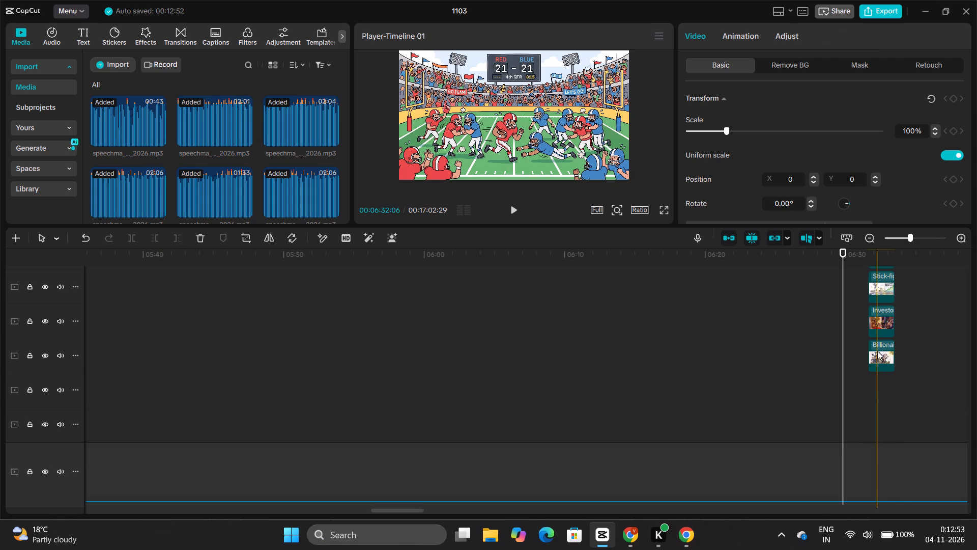
pyautogui.moveTo(877, 351); pyautogui.dragTo(854, 448)
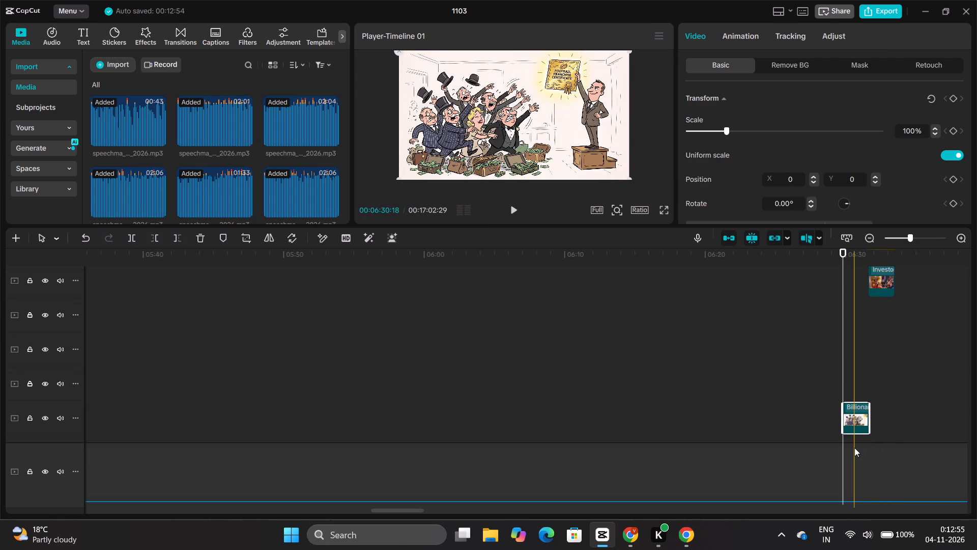
pyautogui.moveTo(858, 427); pyautogui.dragTo(847, 482)
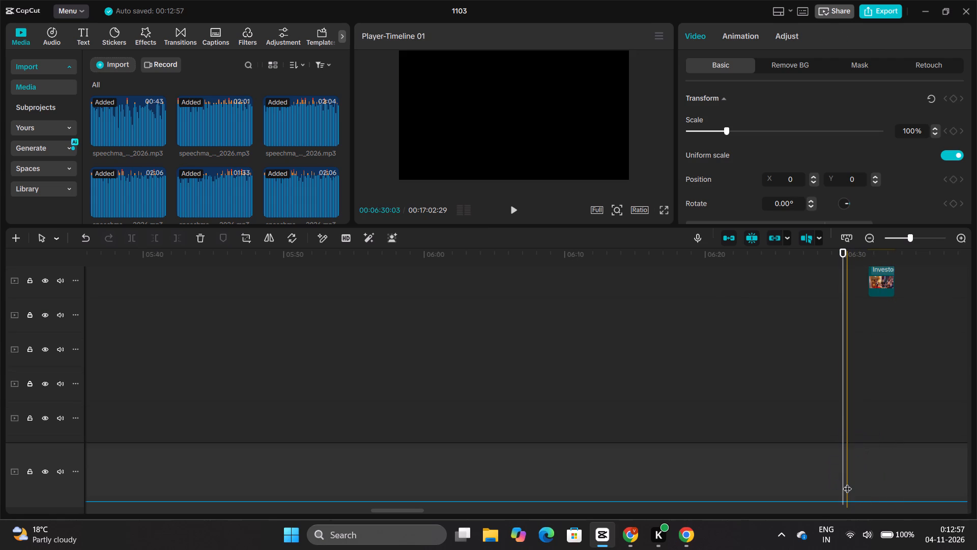
pyautogui.moveTo(887, 272); pyautogui.dragTo(884, 473)
# Move the Stick-fig, Cartoon, Business, Fan and Gold clips of the 06:31 stack onto the main track in that order.
pyautogui.scroll(4, 862, 382)
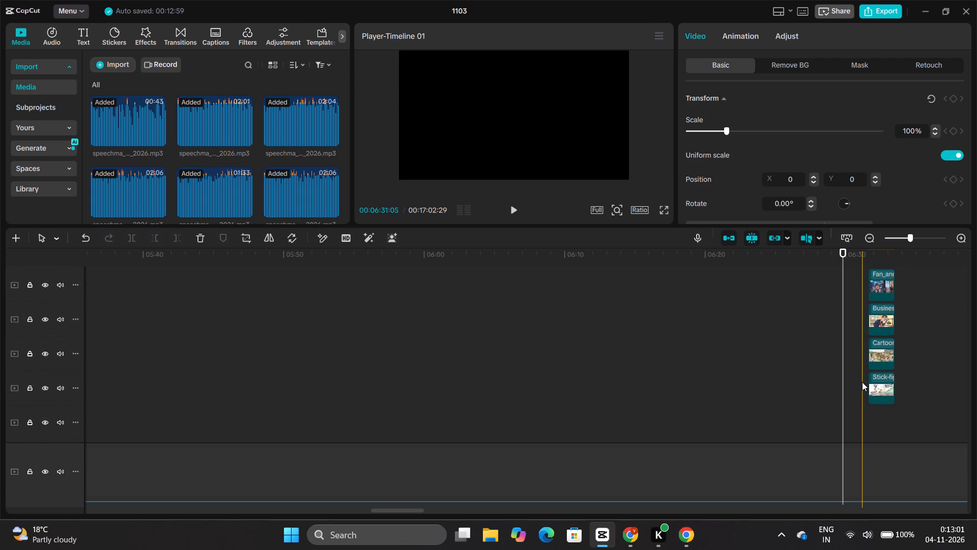
pyautogui.scroll(1, 862, 382)
pyautogui.moveTo(884, 398); pyautogui.dragTo(884, 472)
pyautogui.moveTo(880, 363); pyautogui.dragTo(881, 477)
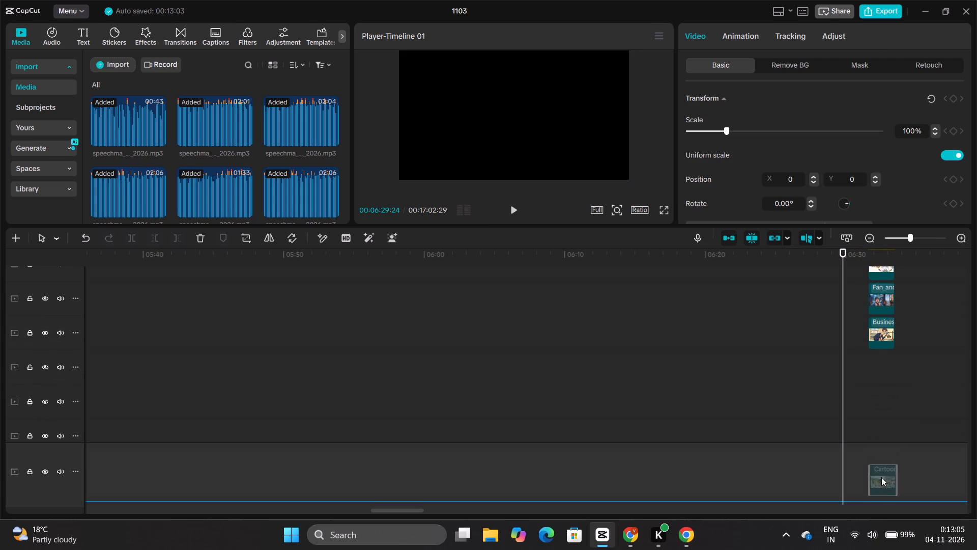
pyautogui.moveTo(881, 477); pyautogui.dragTo(882, 477)
pyautogui.scroll(1, 886, 380)
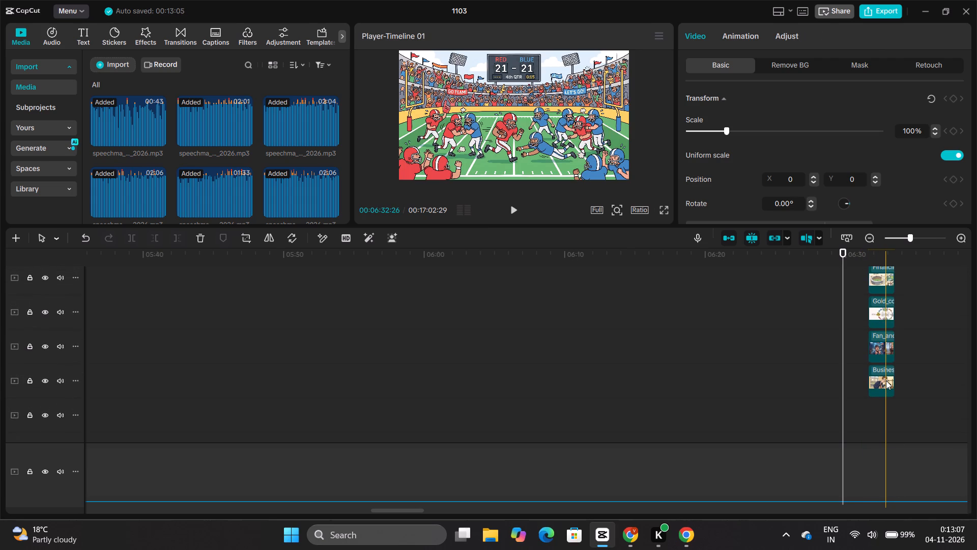
pyautogui.moveTo(886, 379); pyautogui.dragTo(868, 470)
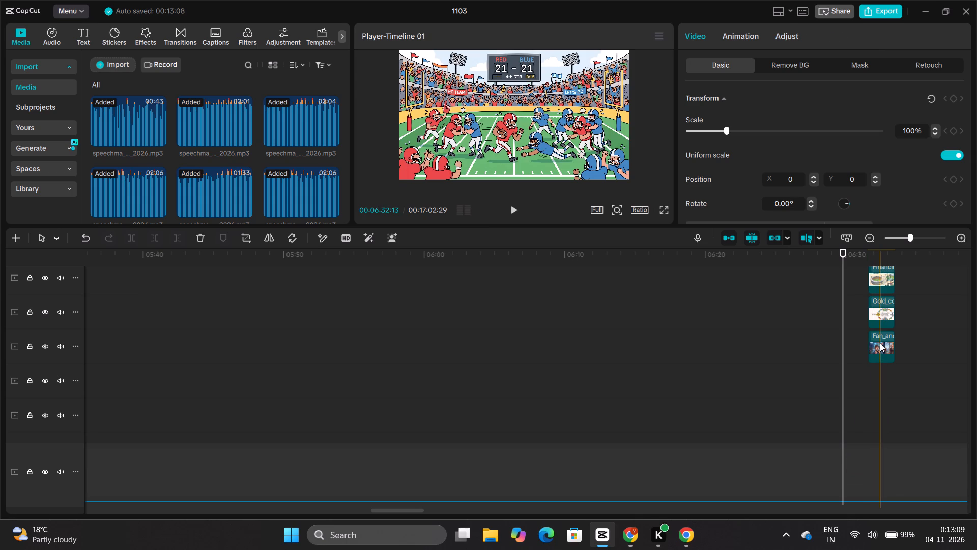
pyautogui.moveTo(880, 343); pyautogui.dragTo(857, 461)
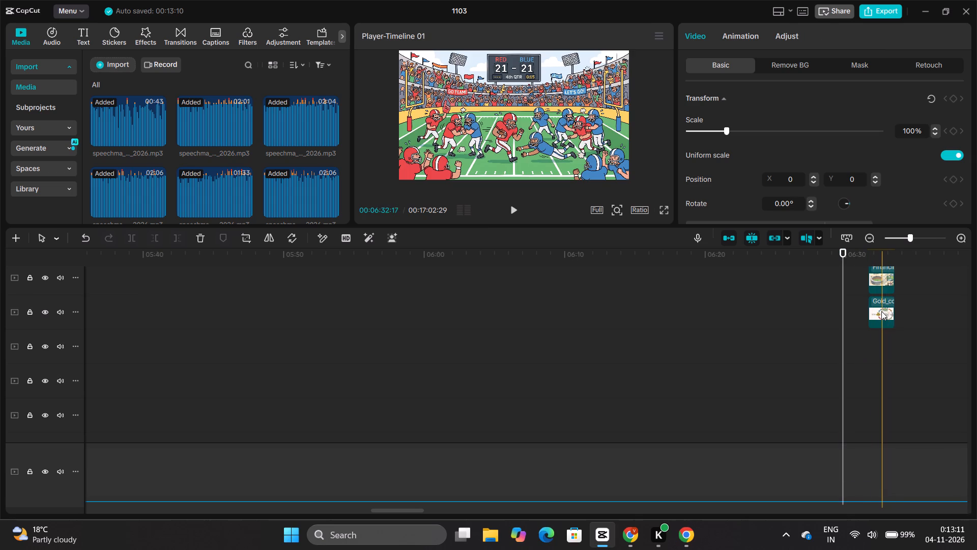
pyautogui.moveTo(881, 311); pyautogui.dragTo(882, 461)
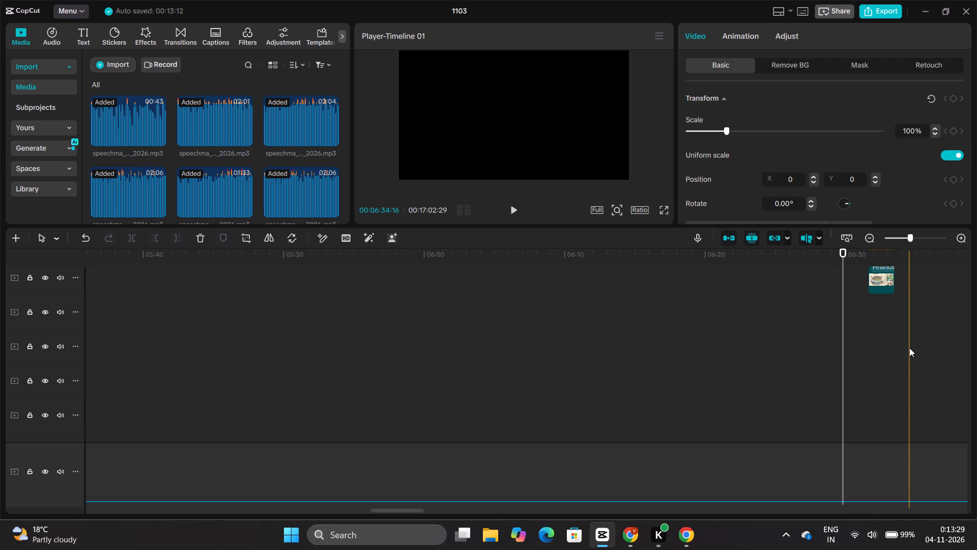
# Move the Financial, Owner and Football clips at the bottom of the 06:31 stack onto the main track, lowest first.
pyautogui.scroll(2, 909, 348)
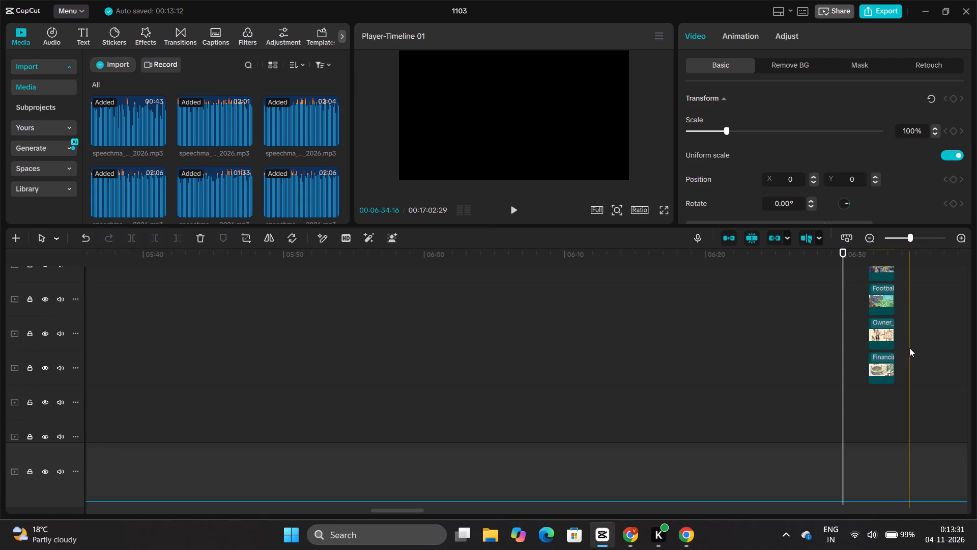
pyautogui.moveTo(880, 365); pyautogui.dragTo(895, 471)
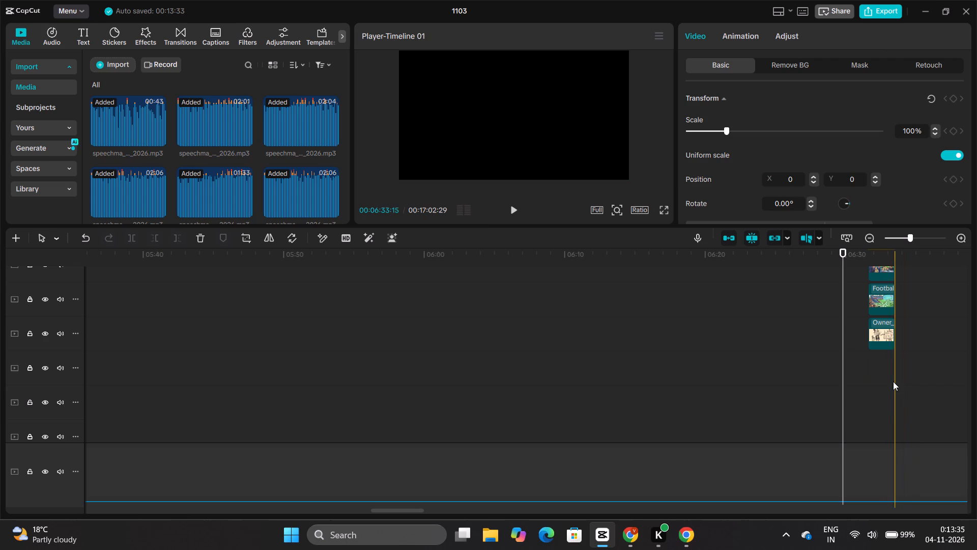
pyautogui.moveTo(877, 332); pyautogui.dragTo(877, 456)
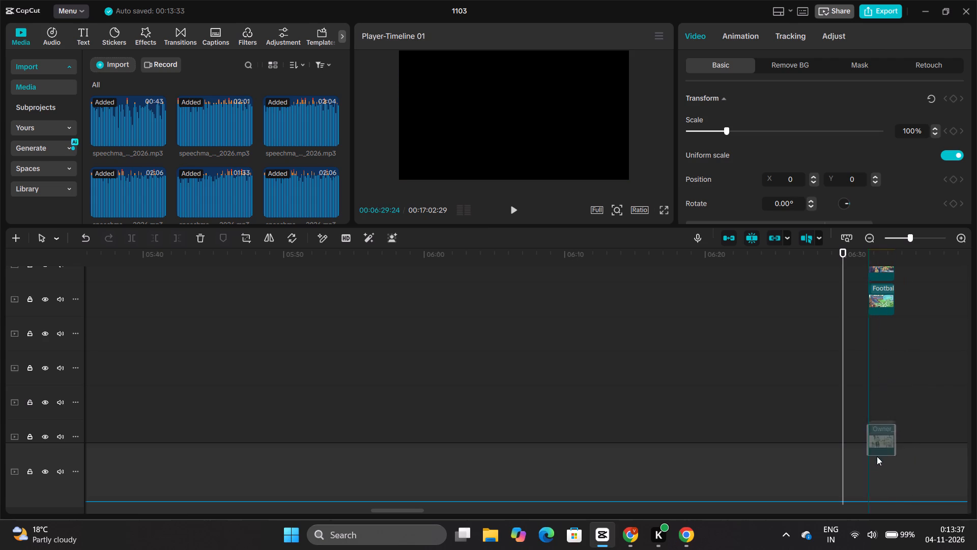
pyautogui.moveTo(877, 456); pyautogui.dragTo(875, 480)
pyautogui.moveTo(882, 298); pyautogui.dragTo(873, 430)
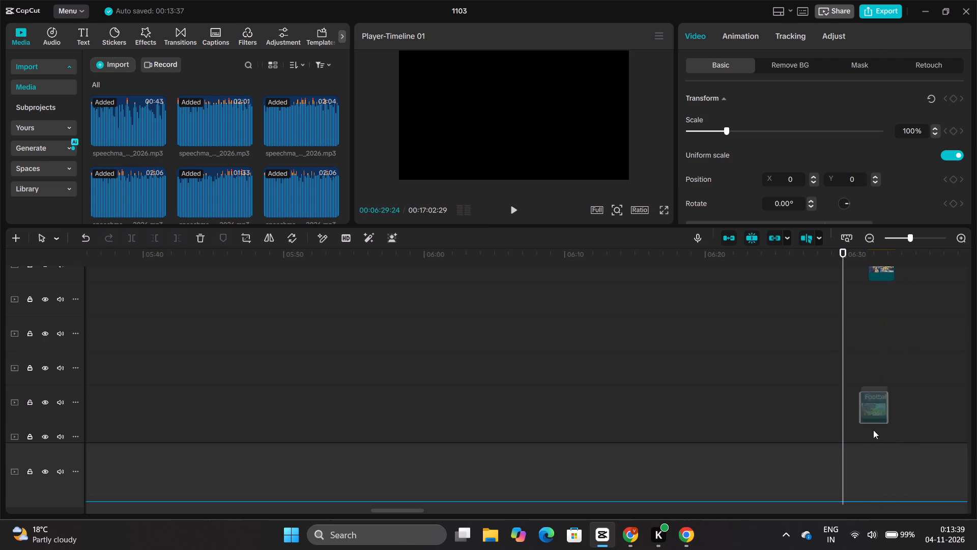
pyautogui.moveTo(873, 430); pyautogui.dragTo(871, 470)
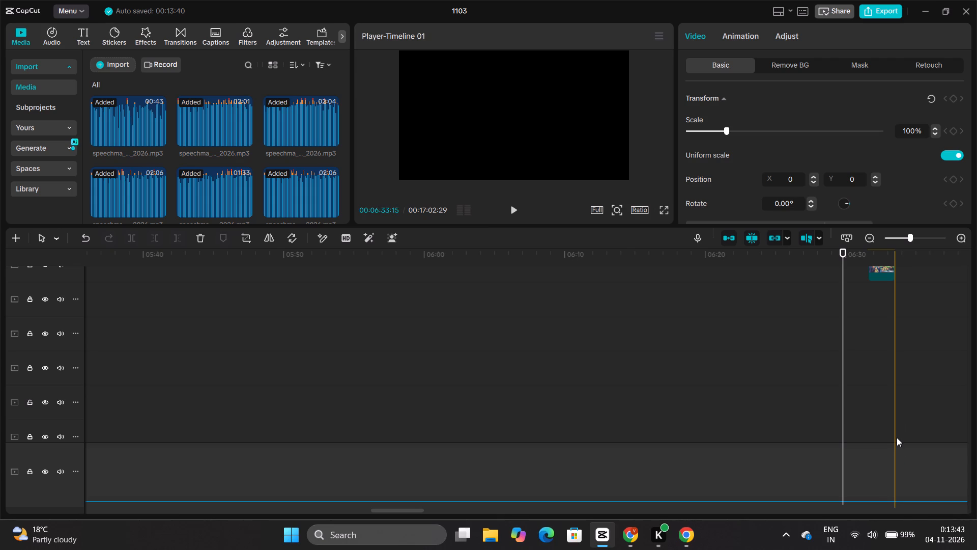
# Move the Advertising, Television, Stadium and Billionaire clips of the 06:31 stack onto the main track in that order.
pyautogui.scroll(2, 882, 347)
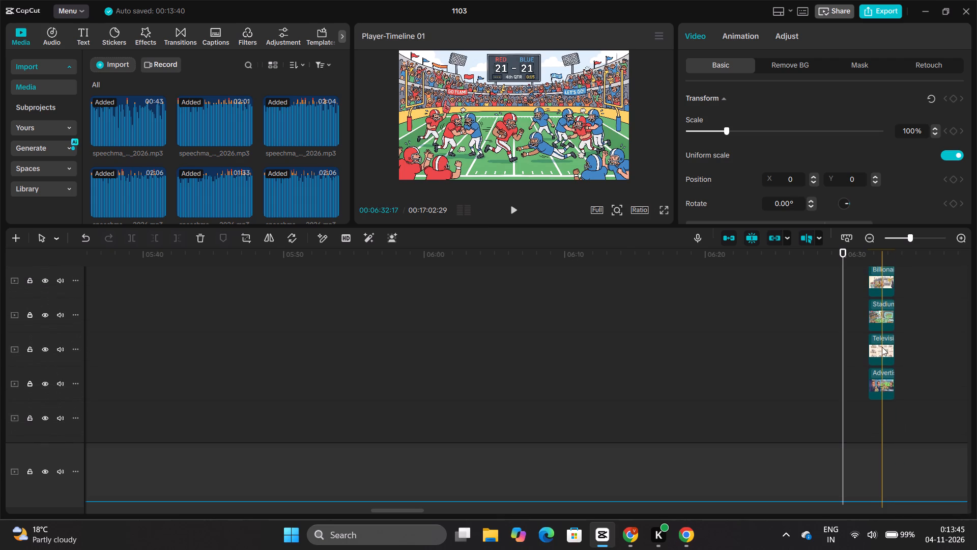
pyautogui.moveTo(885, 380); pyautogui.dragTo(885, 487)
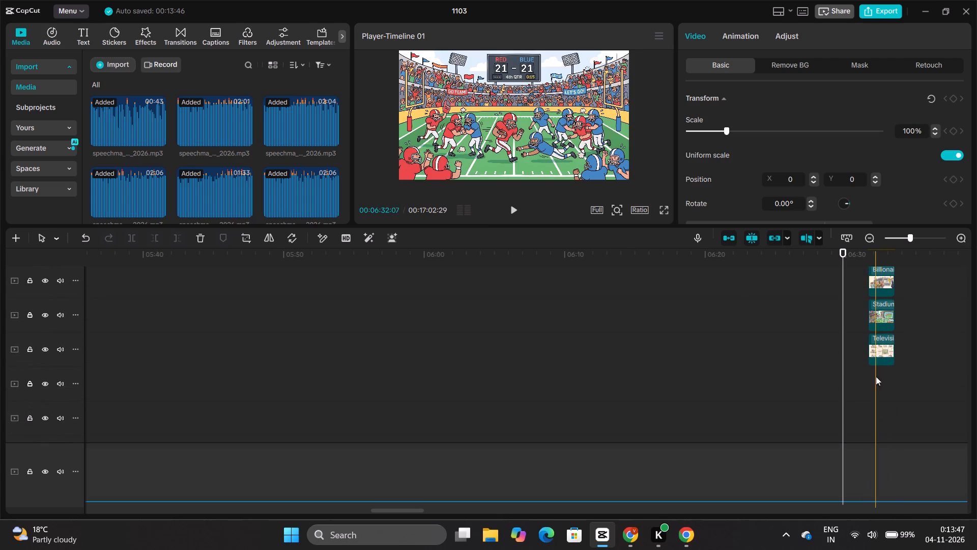
pyautogui.moveTo(881, 348); pyautogui.dragTo(871, 473)
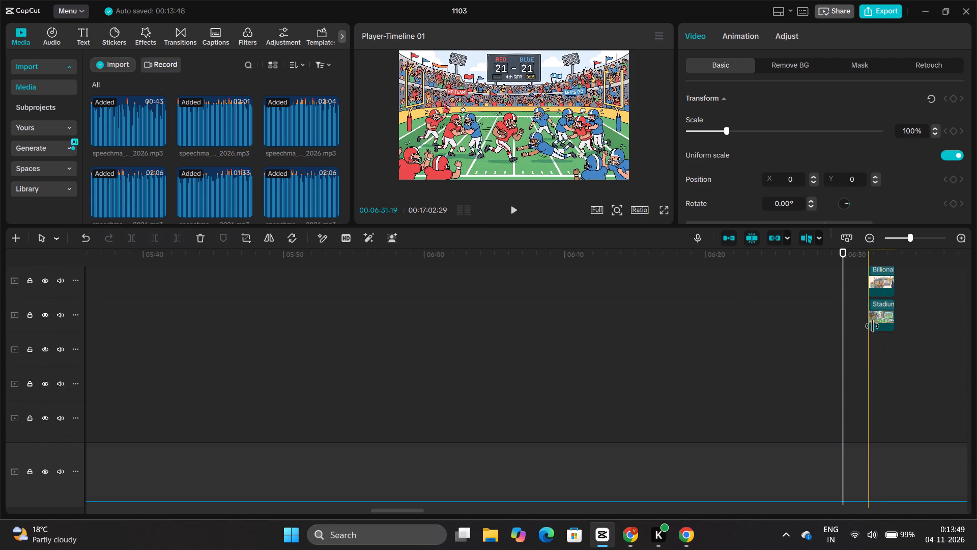
pyautogui.moveTo(879, 312); pyautogui.dragTo(861, 473)
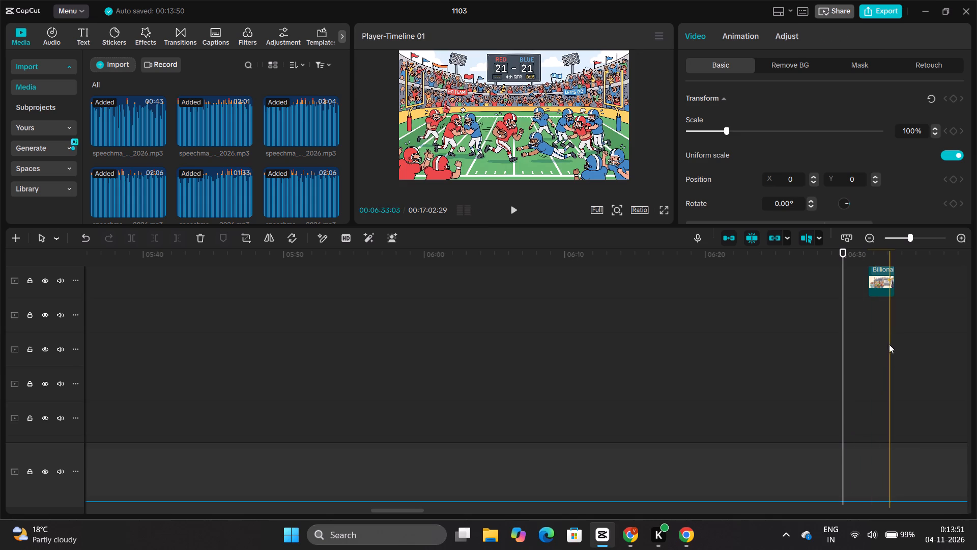
pyautogui.moveTo(884, 282); pyautogui.dragTo(861, 482)
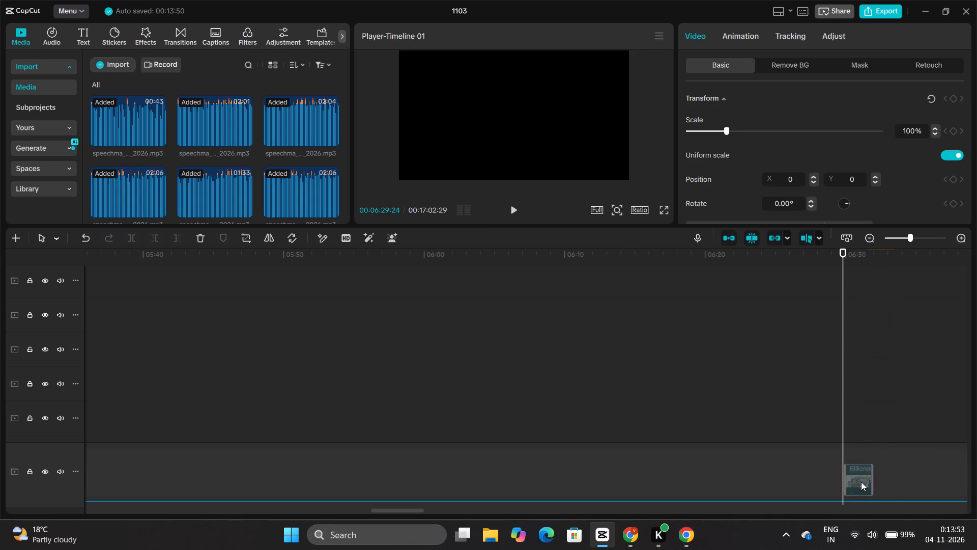
# Move the Mayor, Executive, Taxpayer, Television and Cartoon clips of the 06:31 stack onto the main track in that order.
pyautogui.scroll(3, 893, 406)
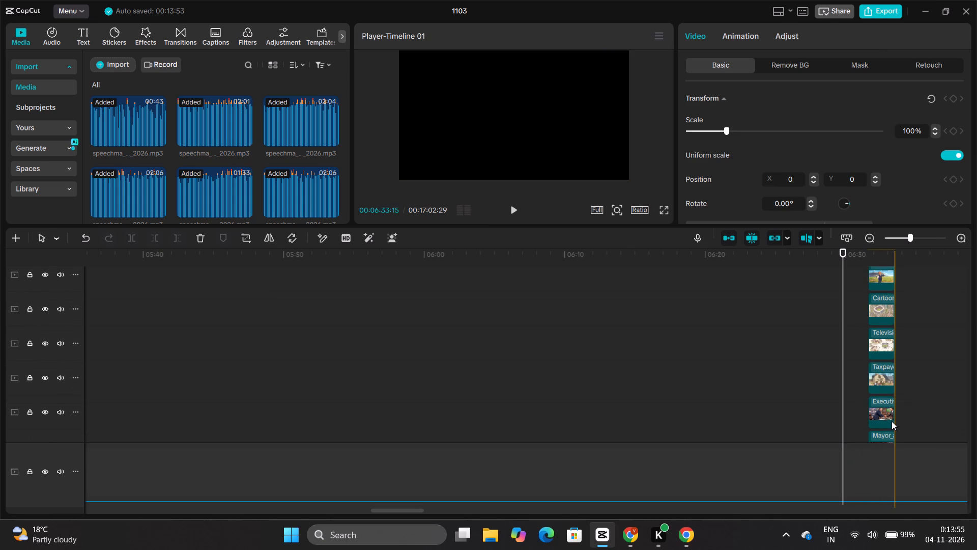
pyautogui.scroll(-1, 889, 393)
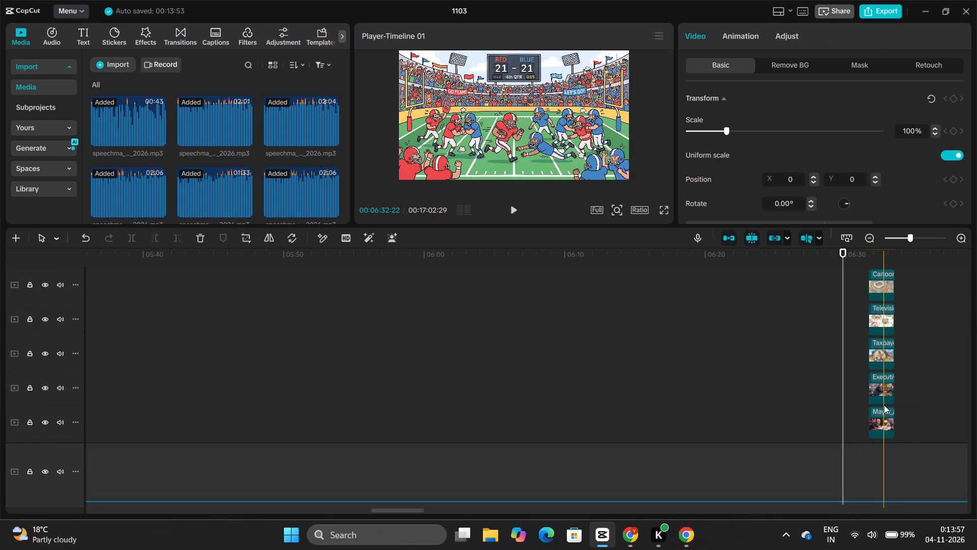
pyautogui.scroll(-1, 884, 405)
pyautogui.moveTo(882, 401); pyautogui.dragTo(884, 462)
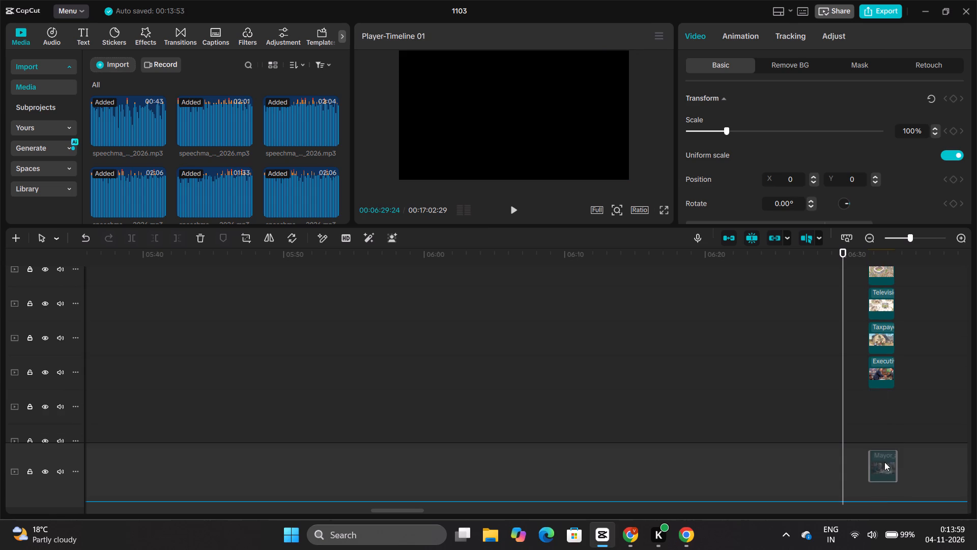
pyautogui.moveTo(884, 373); pyautogui.dragTo(873, 469)
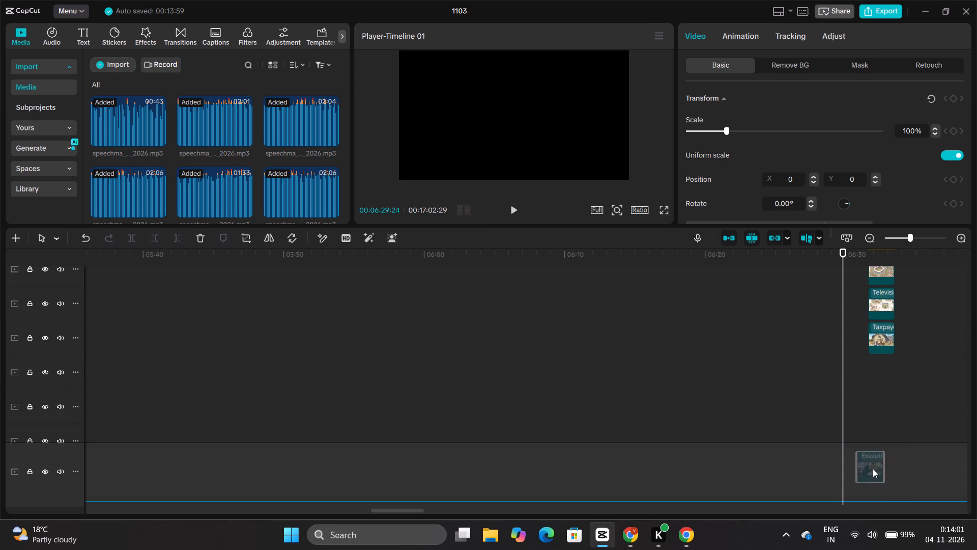
pyautogui.moveTo(883, 344); pyautogui.dragTo(876, 481)
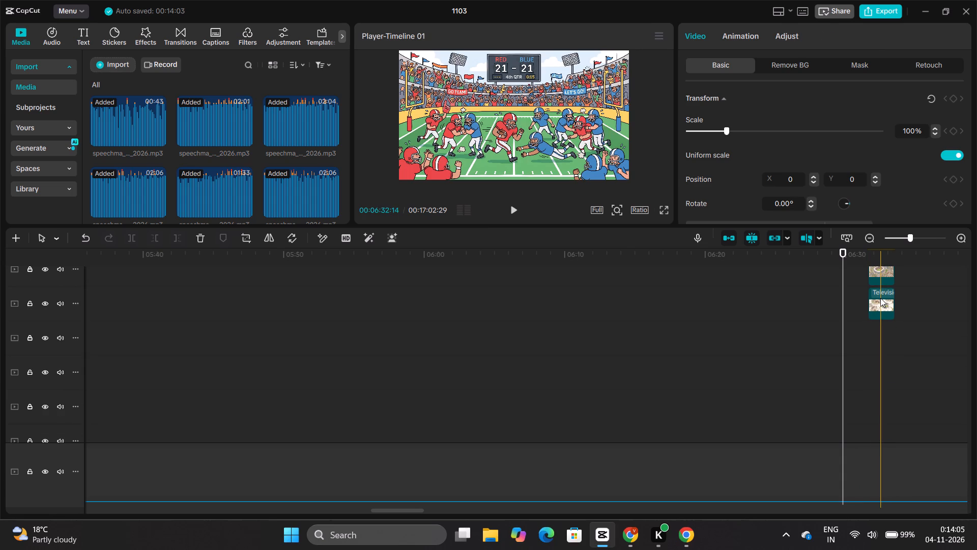
pyautogui.moveTo(880, 298); pyautogui.dragTo(873, 465)
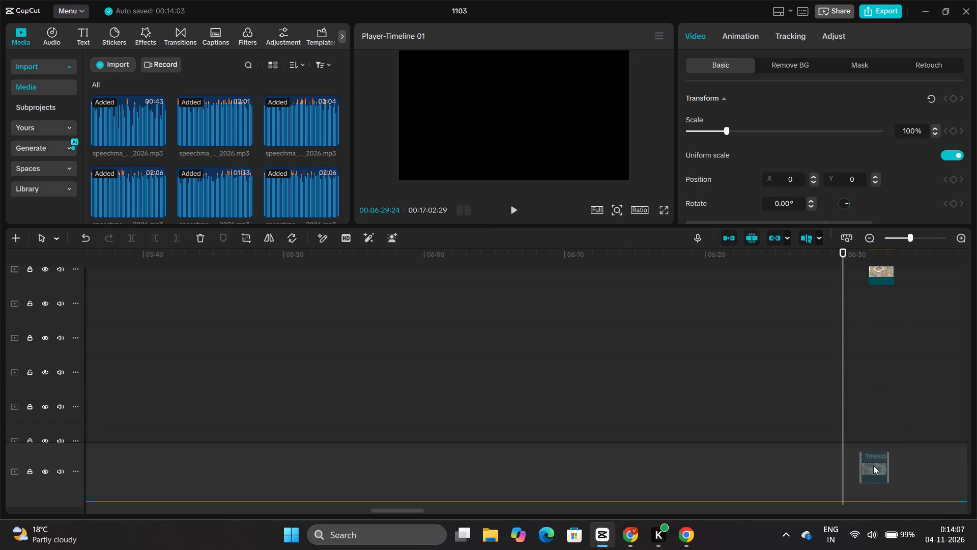
pyautogui.moveTo(873, 465); pyautogui.dragTo(873, 470)
pyautogui.moveTo(882, 279); pyautogui.dragTo(883, 286)
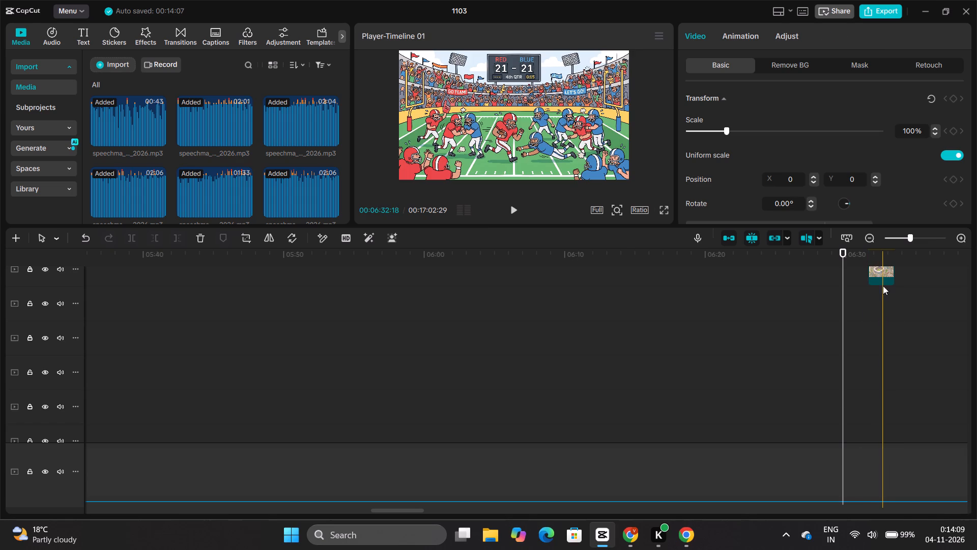
pyautogui.moveTo(883, 286); pyautogui.dragTo(884, 467)
# Move the two lowest Business clips of the 06:31 stack, followed by the clip directly above them, onto the main track.
pyautogui.scroll(1, 927, 448)
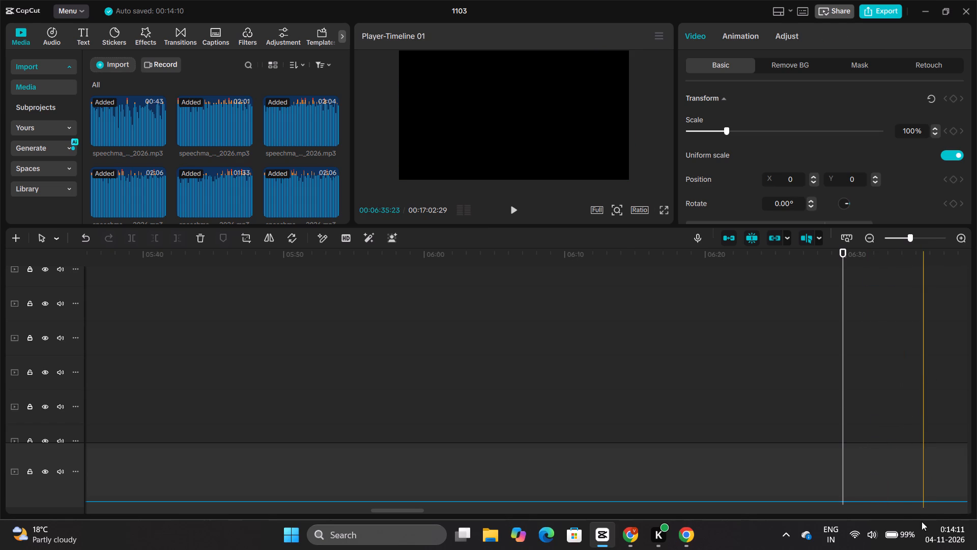
pyautogui.scroll(1, 922, 521)
pyautogui.scroll(3, 892, 430)
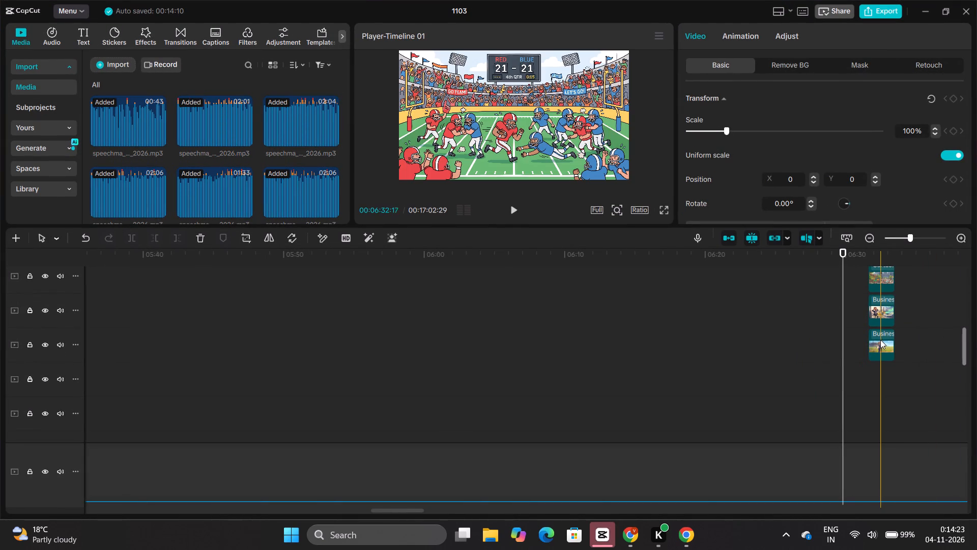
pyautogui.moveTo(880, 340); pyautogui.dragTo(864, 477)
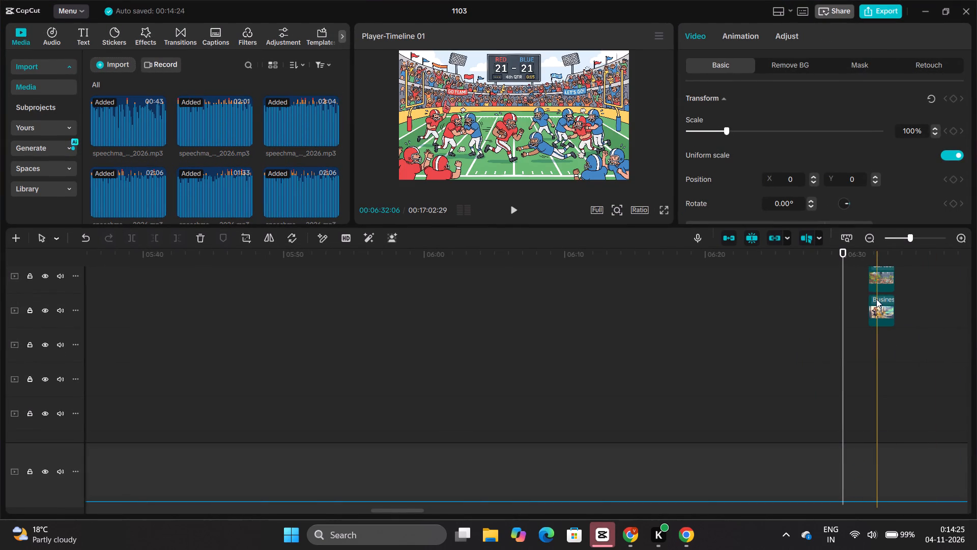
pyautogui.moveTo(878, 305); pyautogui.dragTo(849, 460)
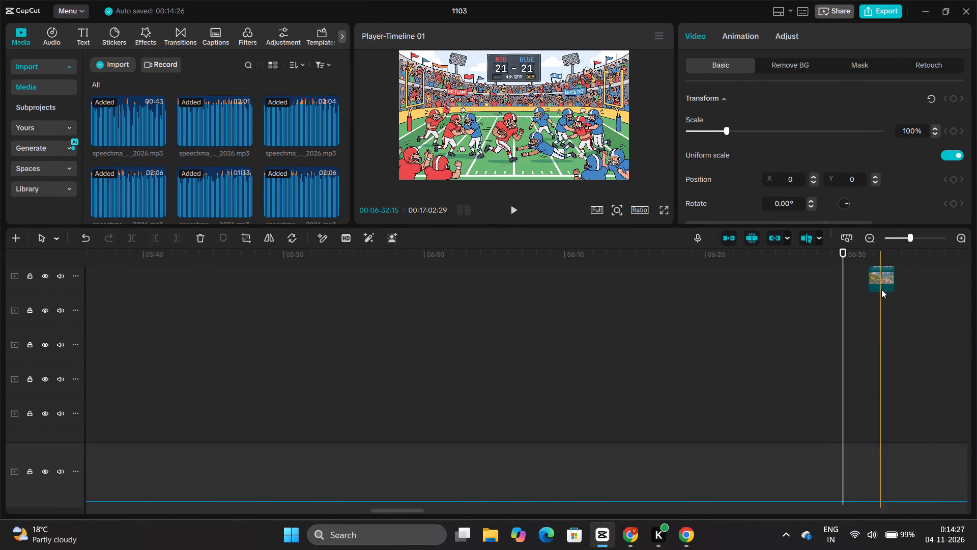
pyautogui.moveTo(886, 276); pyautogui.dragTo(874, 465)
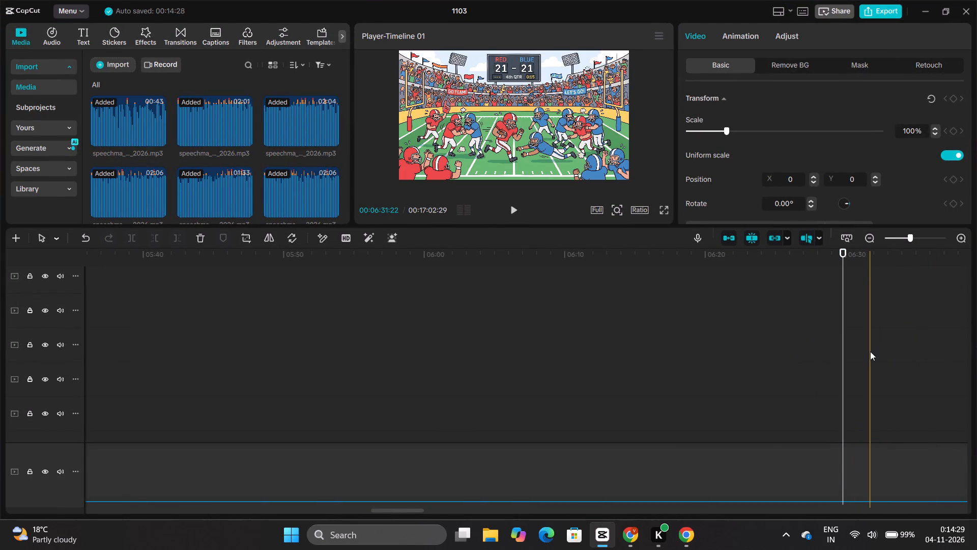
# Move the lowest remaining clip of the 06:31 stack, then the Business, Coach and Stadium clips and the one above them, onto the main track.
pyautogui.scroll(2, 870, 351)
pyautogui.moveTo(889, 407); pyautogui.dragTo(882, 465)
pyautogui.moveTo(882, 377); pyautogui.dragTo(880, 393)
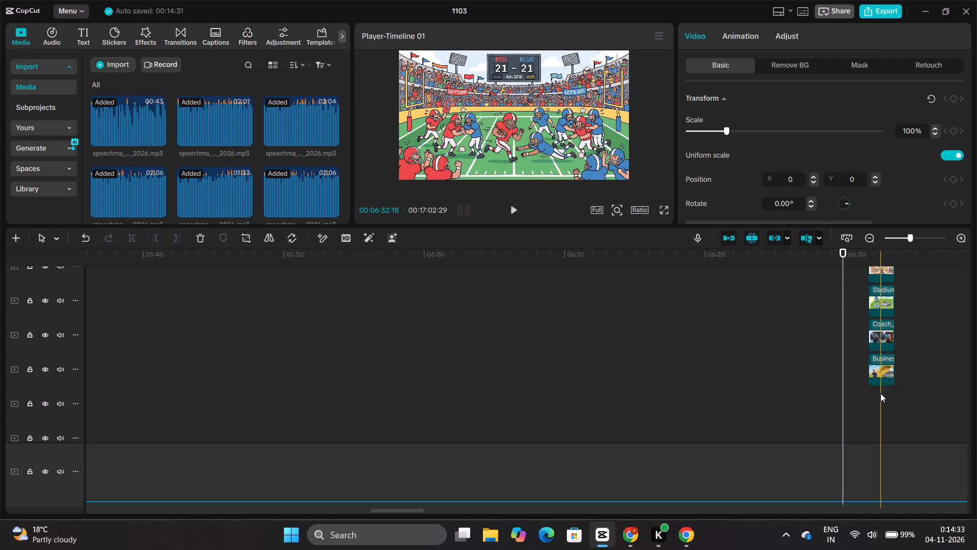
pyautogui.moveTo(880, 393); pyautogui.dragTo(875, 466)
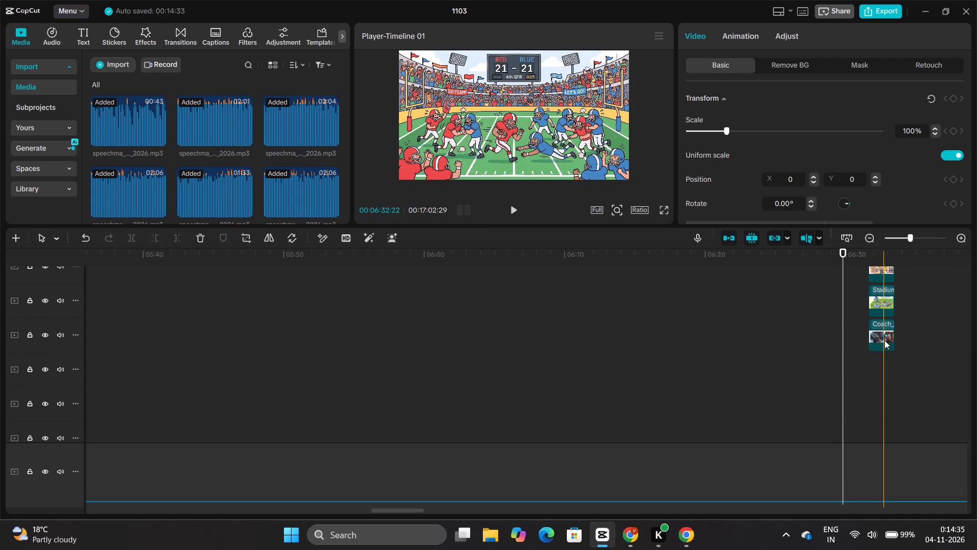
pyautogui.moveTo(884, 340); pyautogui.dragTo(878, 457)
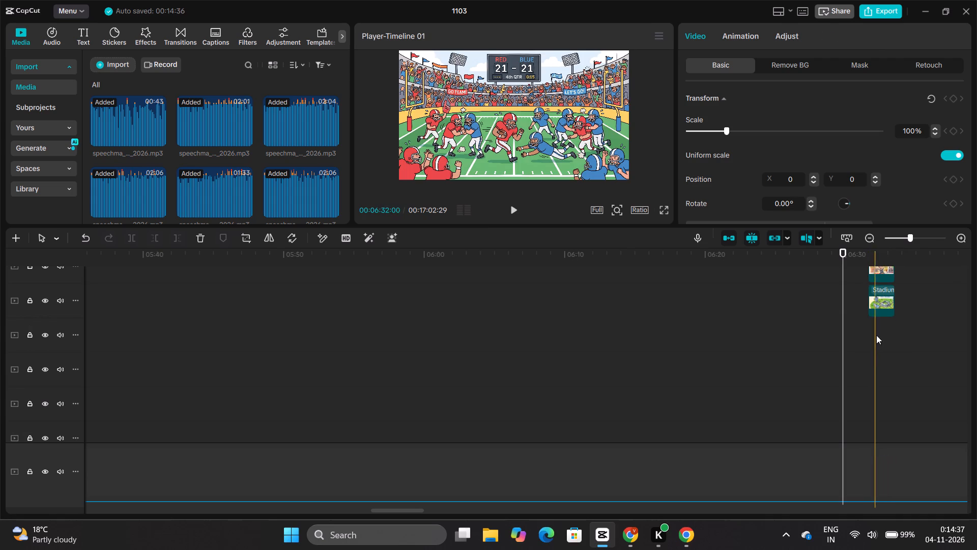
pyautogui.moveTo(877, 304); pyautogui.dragTo(860, 476)
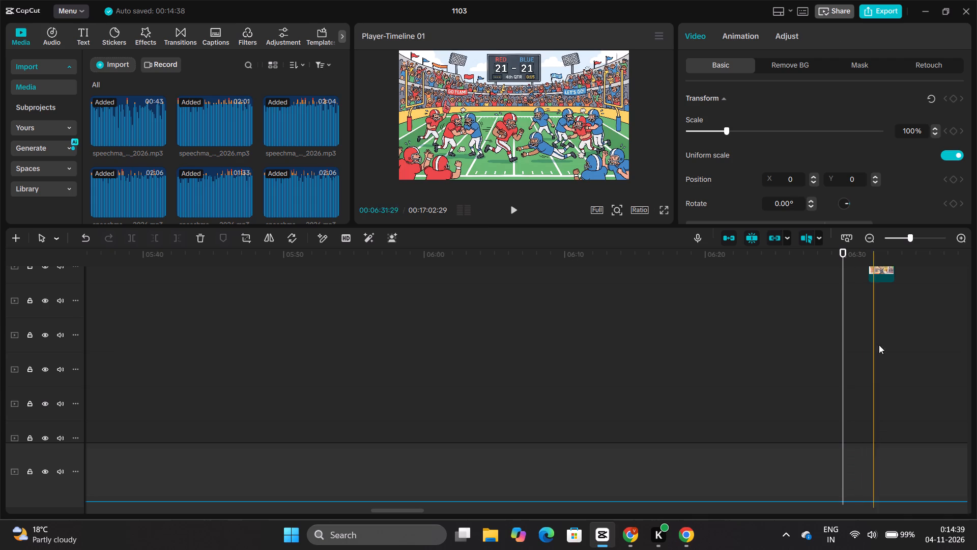
pyautogui.moveTo(882, 270); pyautogui.dragTo(886, 473)
# Move the last clips of the 06:31 stack onto the main track, lowest first: Owner, both Team clips, Wealthy and Cartoon.
pyautogui.scroll(3, 879, 368)
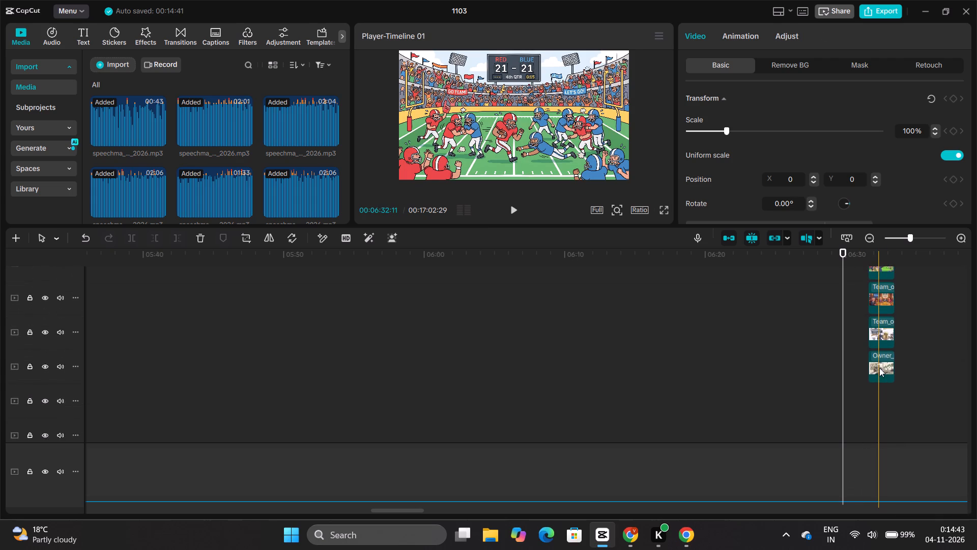
pyautogui.scroll(2, 879, 368)
pyautogui.moveTo(887, 387); pyautogui.dragTo(887, 476)
pyautogui.moveTo(888, 348); pyautogui.dragTo(887, 477)
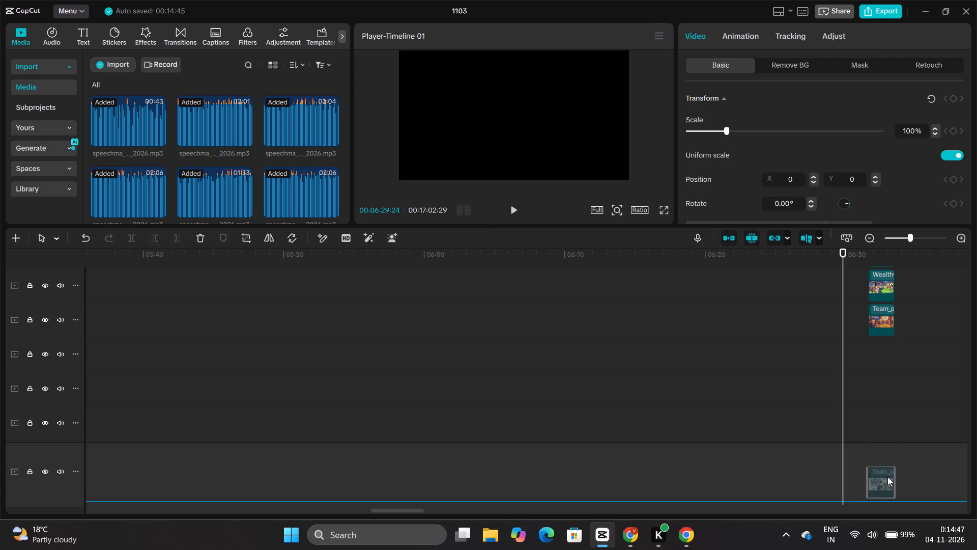
pyautogui.moveTo(882, 314); pyautogui.dragTo(882, 466)
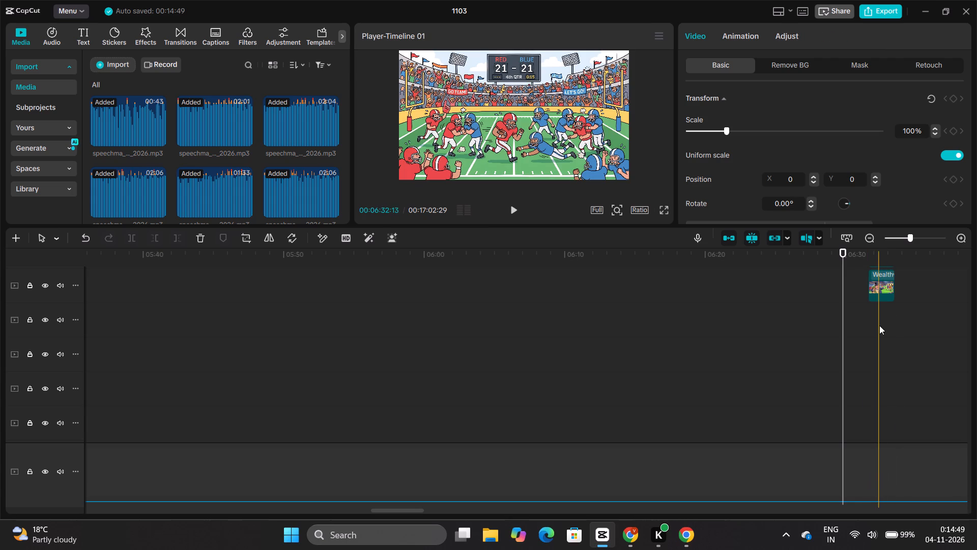
pyautogui.moveTo(880, 286); pyautogui.dragTo(880, 475)
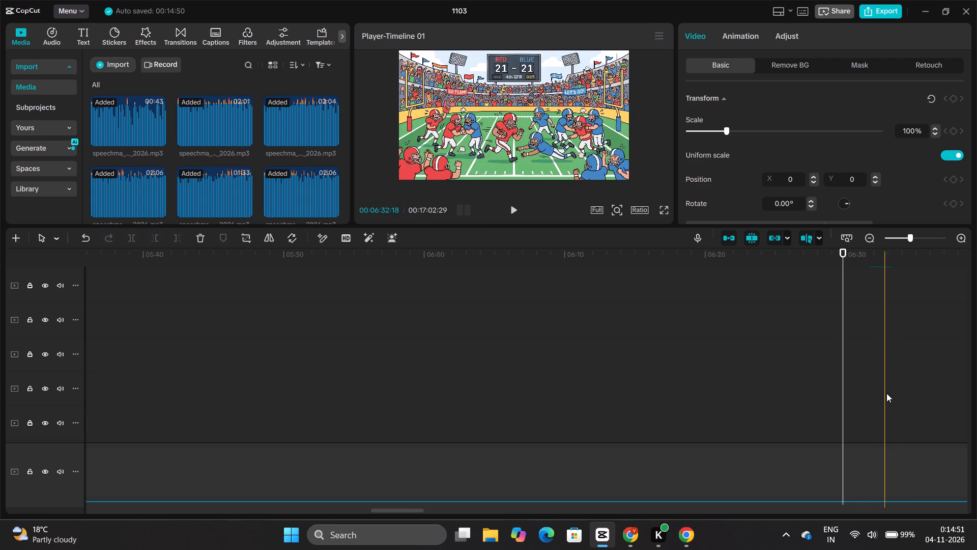
pyautogui.scroll(2, 889, 344)
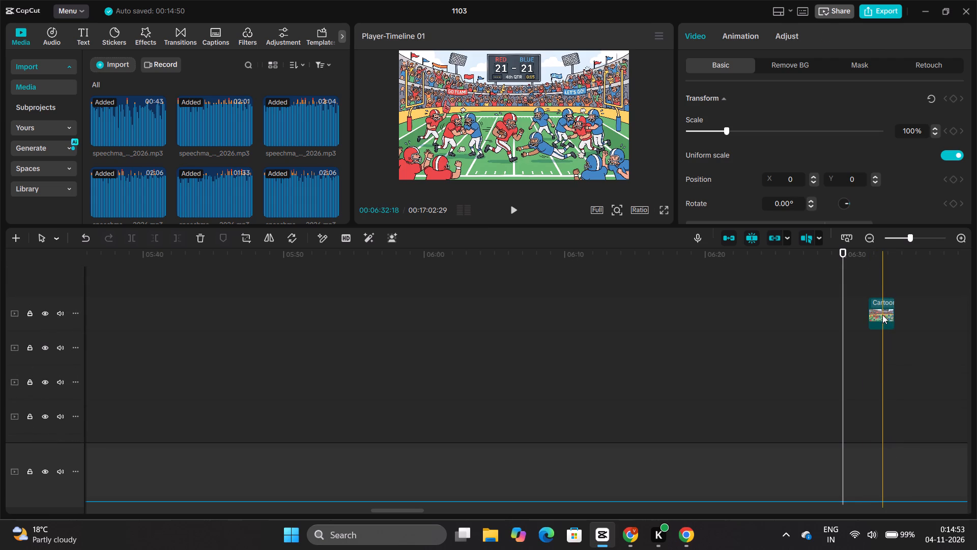
pyautogui.moveTo(882, 314); pyautogui.dragTo(880, 472)
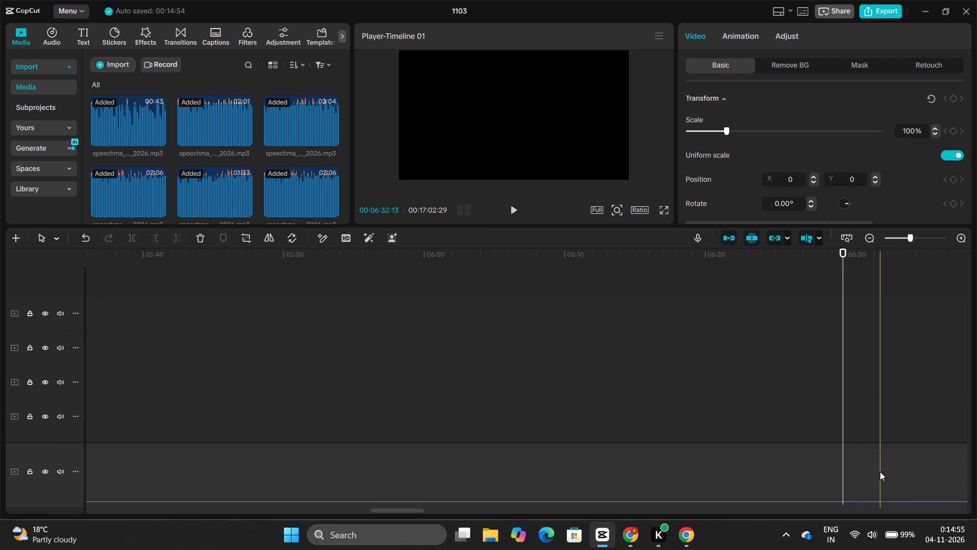
# Review the clip sequence assembled on the main track from the beginning of the timeline.
pyautogui.hscroll(7, 880, 472)
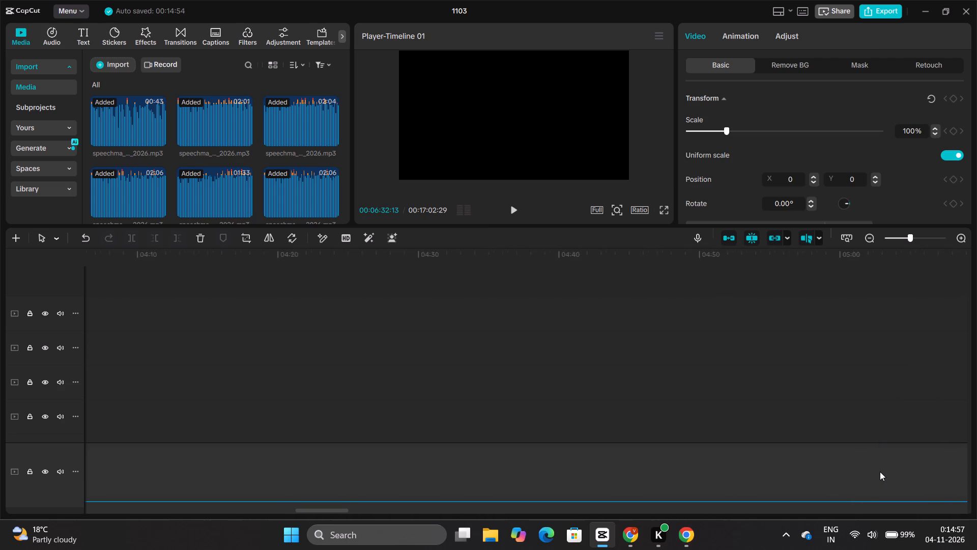
pyautogui.hscroll(14, 880, 472)
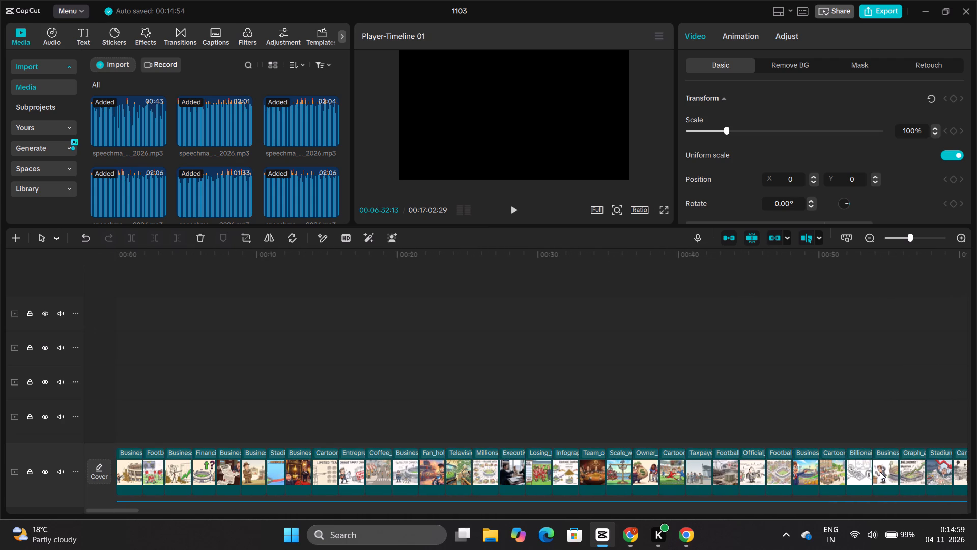
pyautogui.hscroll(2, 880, 472)
pyautogui.hscroll(-6, 880, 472)
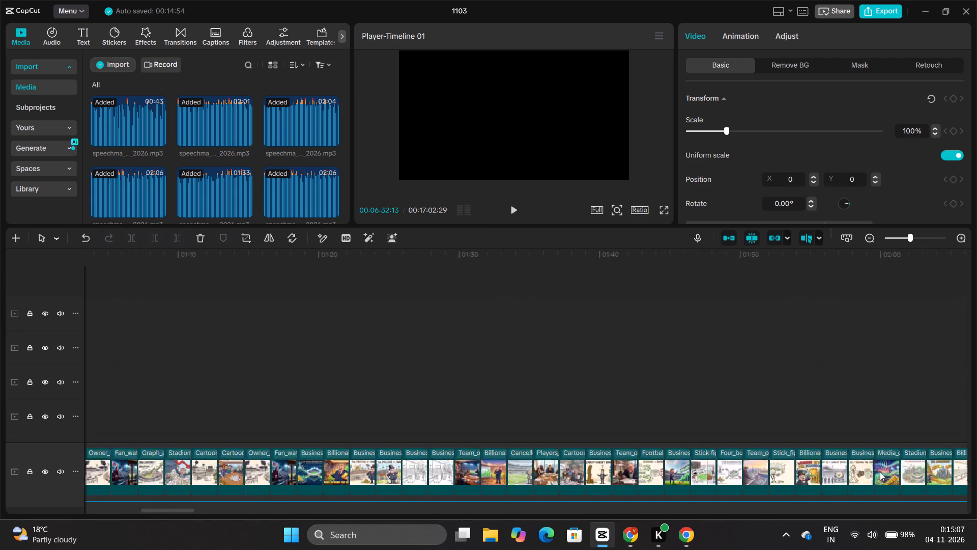
pyautogui.hscroll(-4, 880, 472)
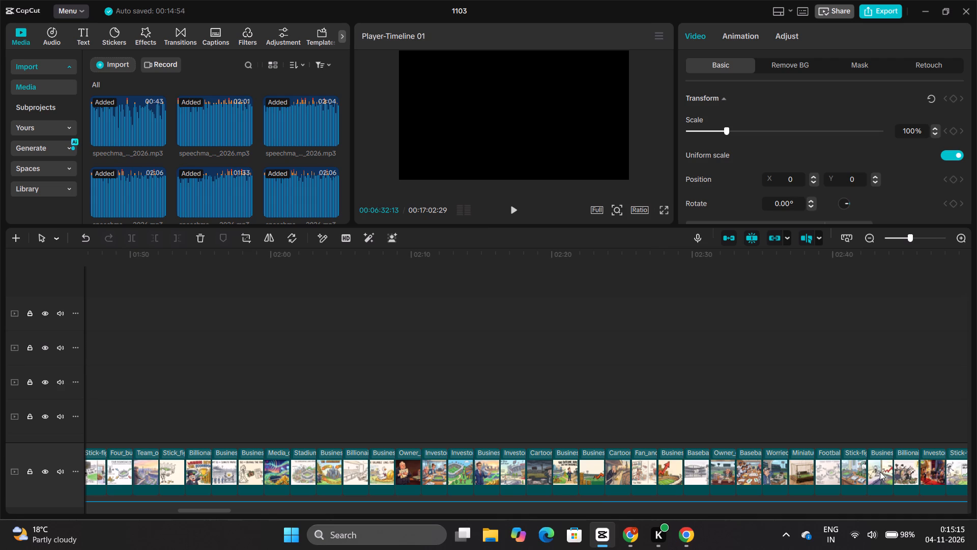
# Select every clip in the stack near 13:44 and shorten them together so they end at about 13:46:19.
pyautogui.hscroll(-12, 880, 472)
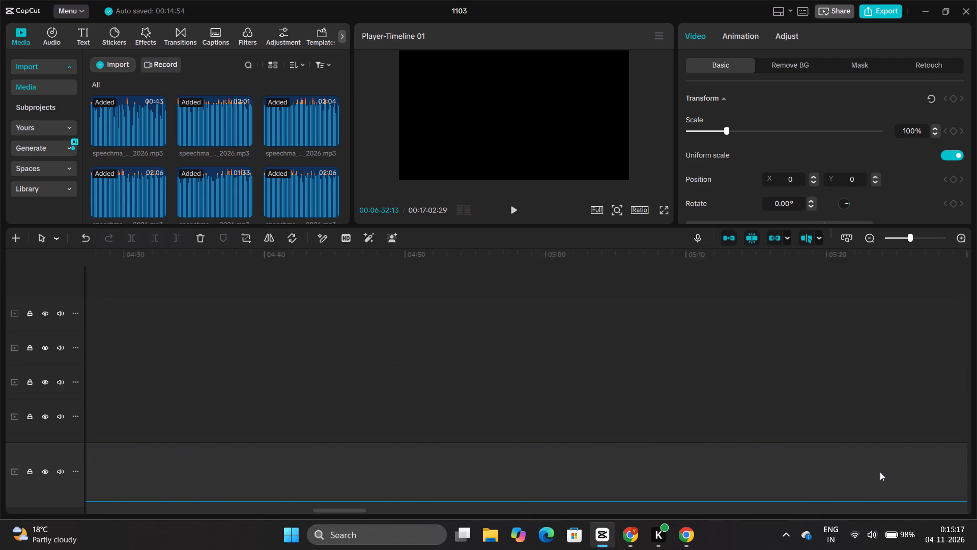
pyautogui.hscroll(-9, 880, 472)
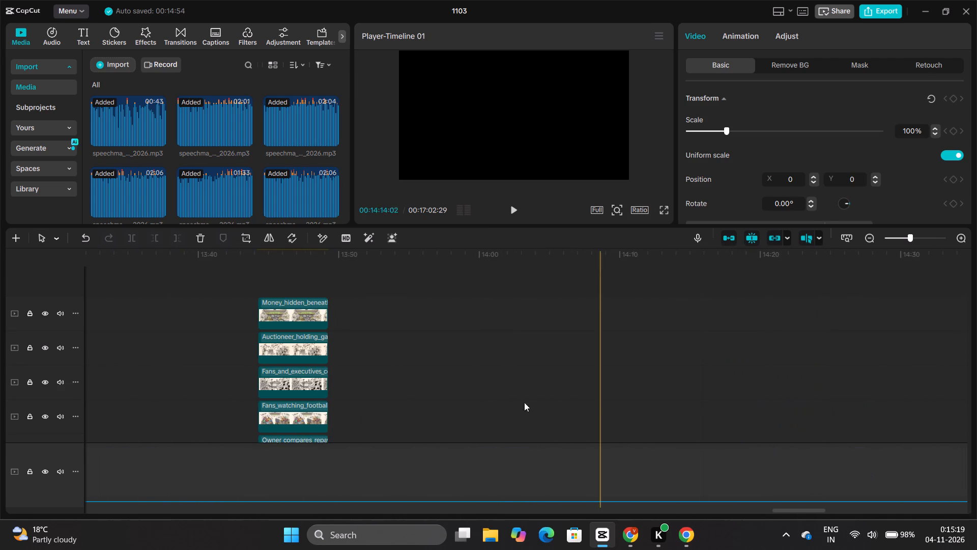
pyautogui.scroll(-20, 474, 395)
pyautogui.scroll(-13, 474, 395)
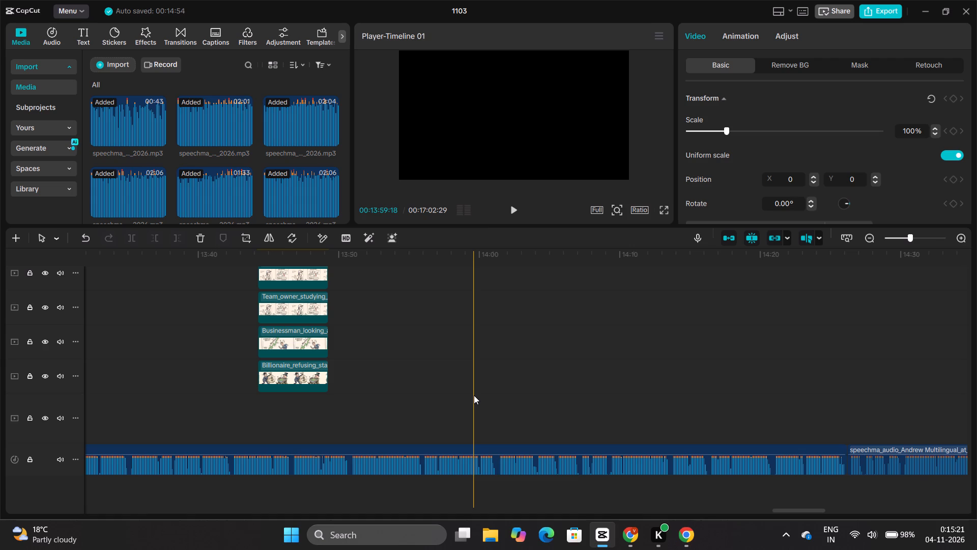
pyautogui.moveTo(336, 380); pyautogui.dragTo(239, 0)
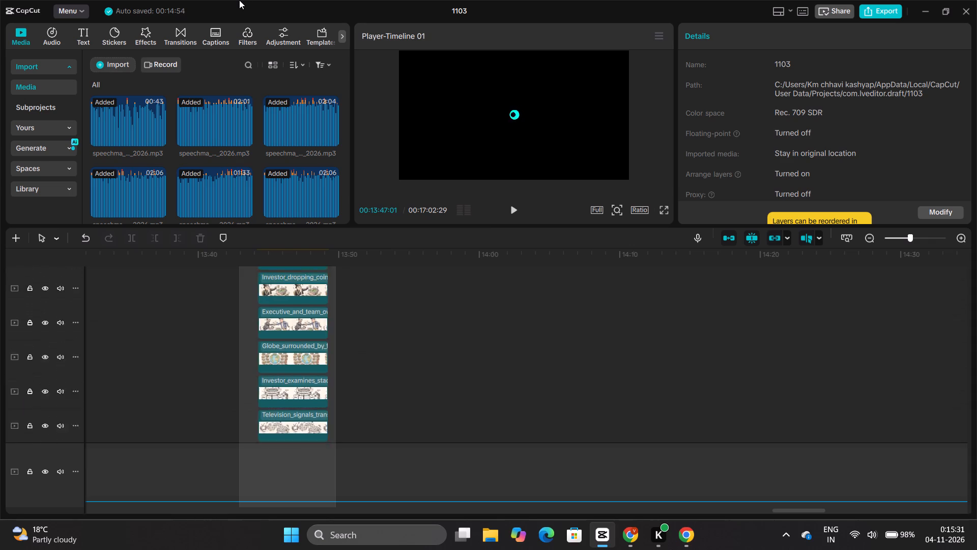
pyautogui.moveTo(239, 0); pyautogui.dragTo(240, 0)
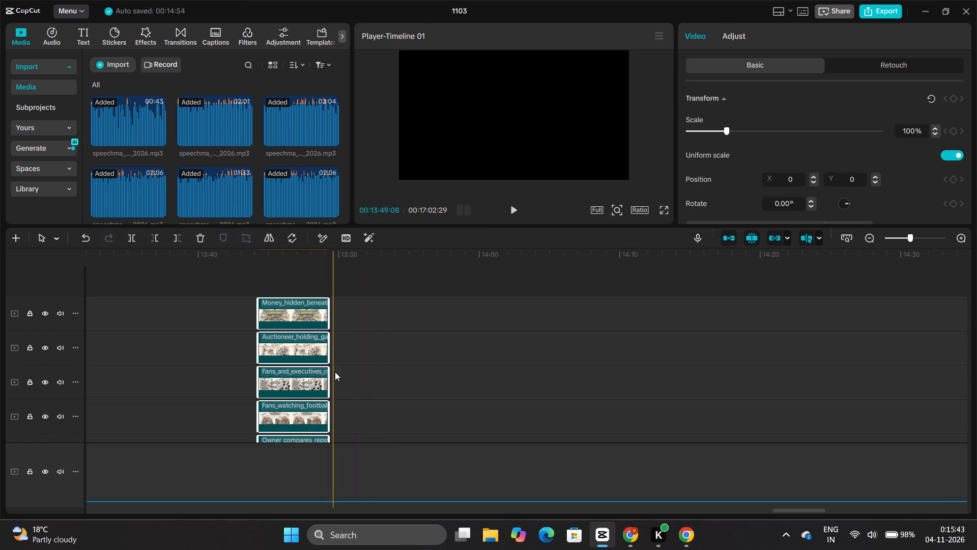
pyautogui.moveTo(331, 372); pyautogui.dragTo(302, 371)
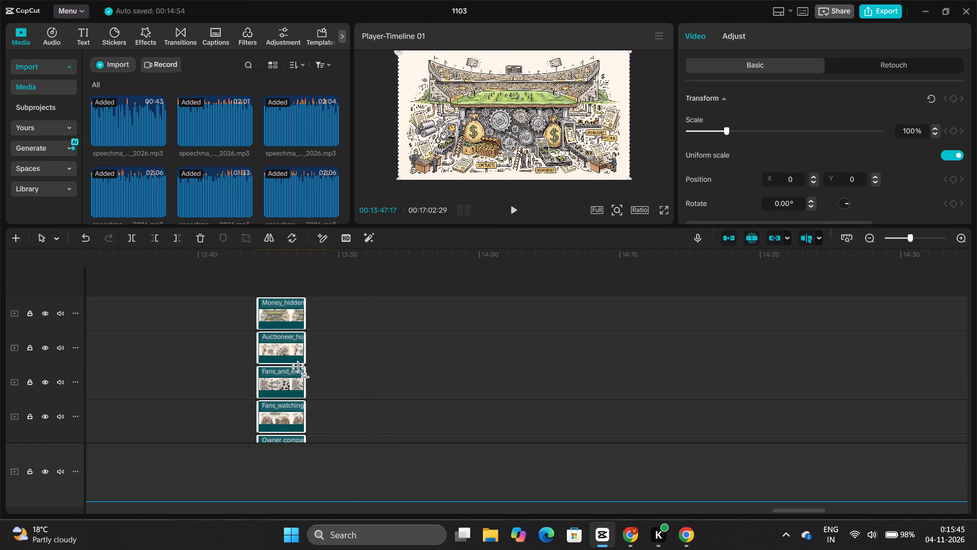
pyautogui.moveTo(302, 371); pyautogui.dragTo(291, 371)
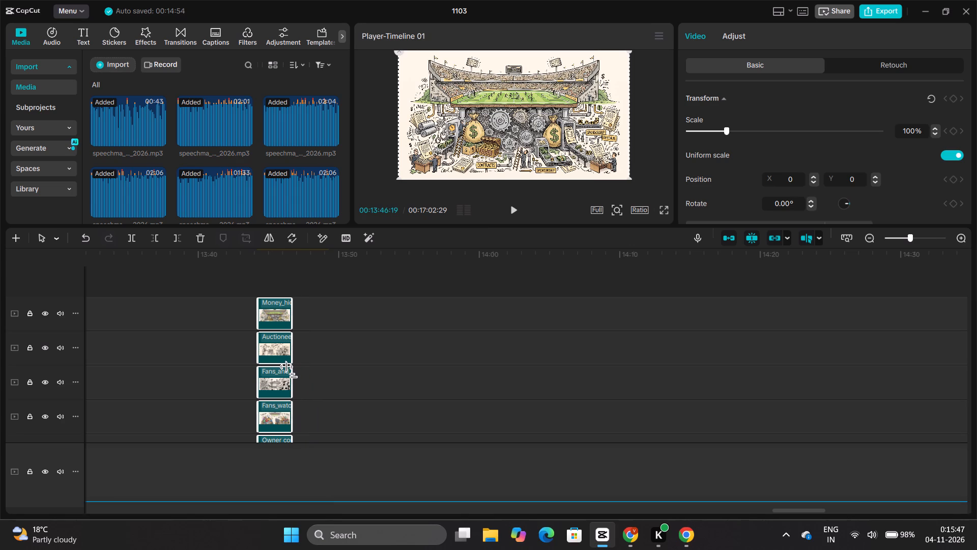
pyautogui.moveTo(291, 371); pyautogui.dragTo(290, 371)
pyautogui.scroll(-8, 357, 369)
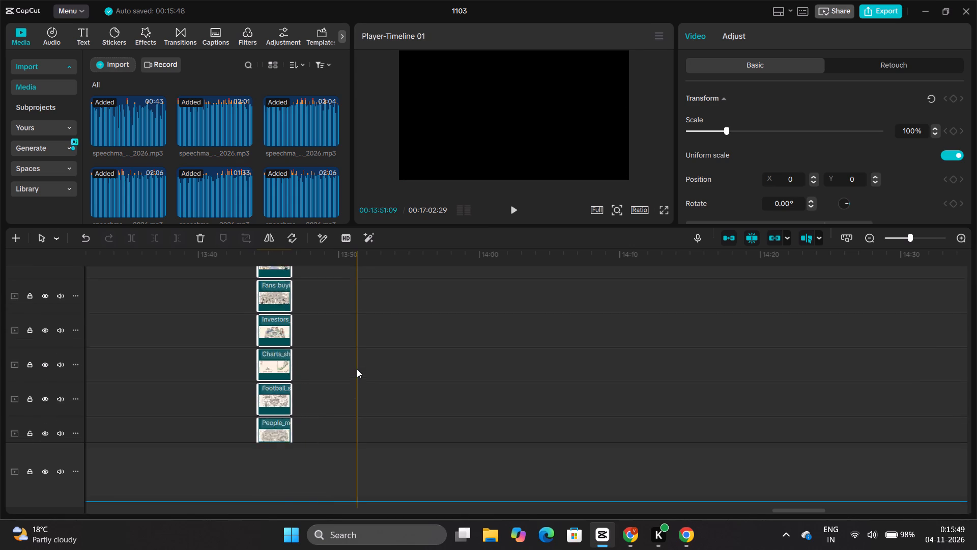
# Move the lowest four clips of the 13:44 stack onto the main track, lowest first: Billionaire, Businessman and both Team owner clips.
pyautogui.scroll(-15, 357, 369)
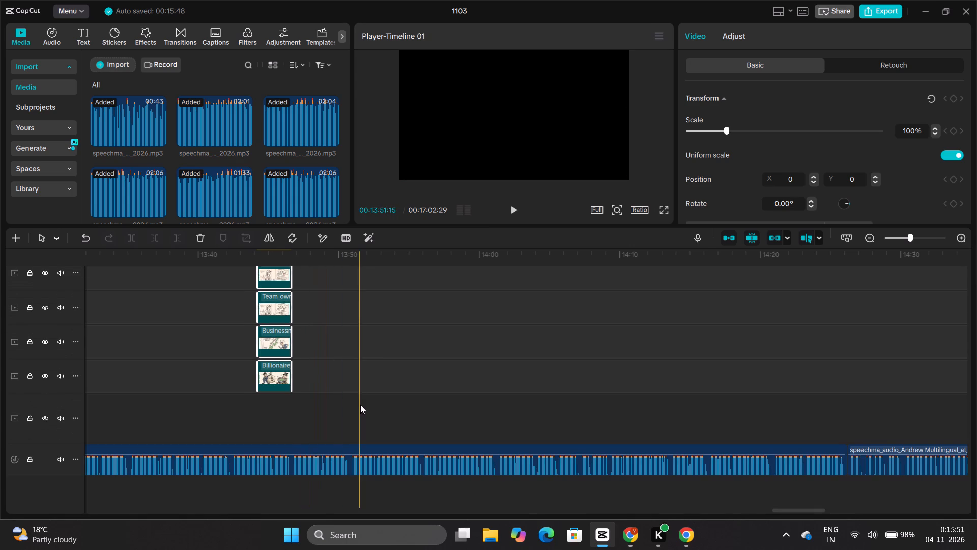
pyautogui.click(360, 405)
pyautogui.moveTo(277, 373); pyautogui.dragTo(281, 400)
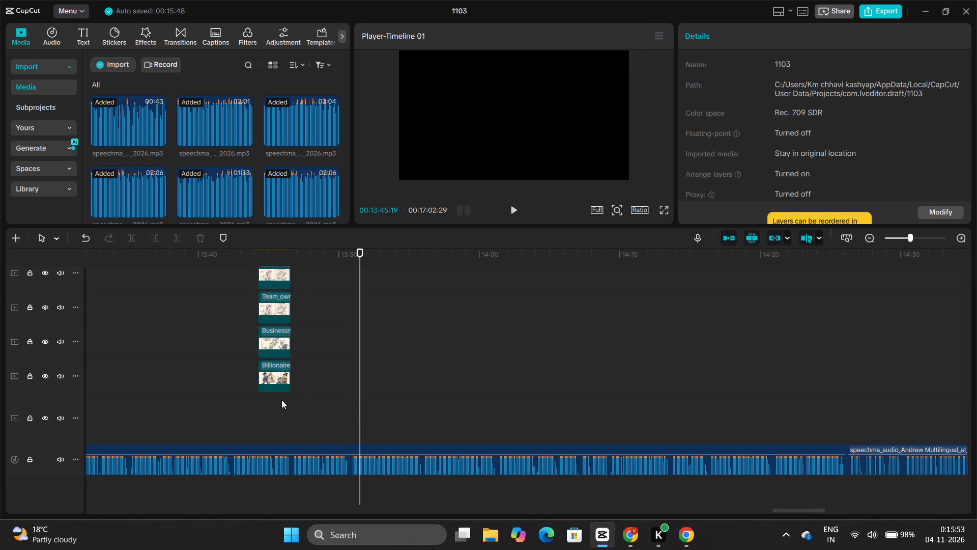
pyautogui.moveTo(281, 400); pyautogui.dragTo(281, 414)
pyautogui.moveTo(278, 343); pyautogui.dragTo(282, 411)
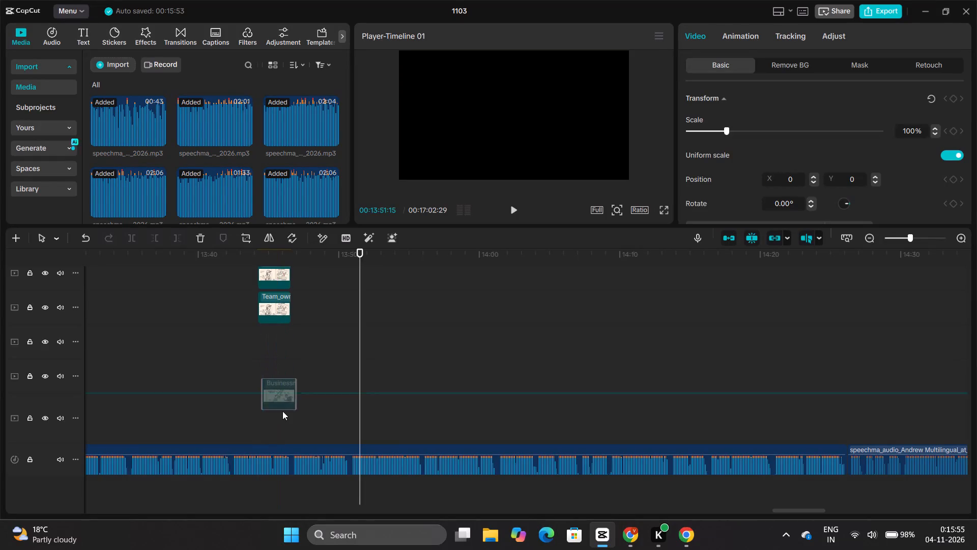
pyautogui.moveTo(282, 411); pyautogui.dragTo(282, 415)
pyautogui.moveTo(276, 308); pyautogui.dragTo(276, 410)
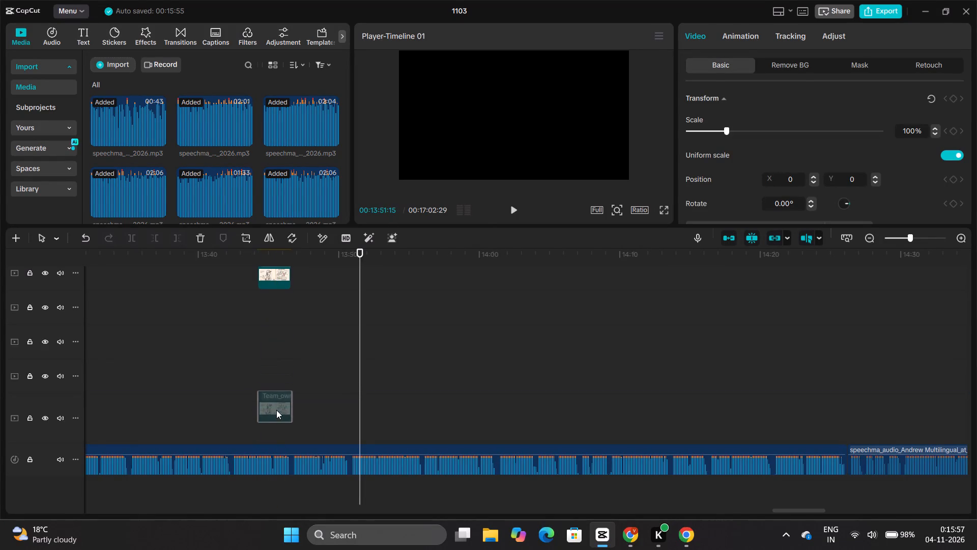
pyautogui.moveTo(276, 410); pyautogui.dragTo(276, 410)
pyautogui.moveTo(278, 275); pyautogui.dragTo(277, 376)
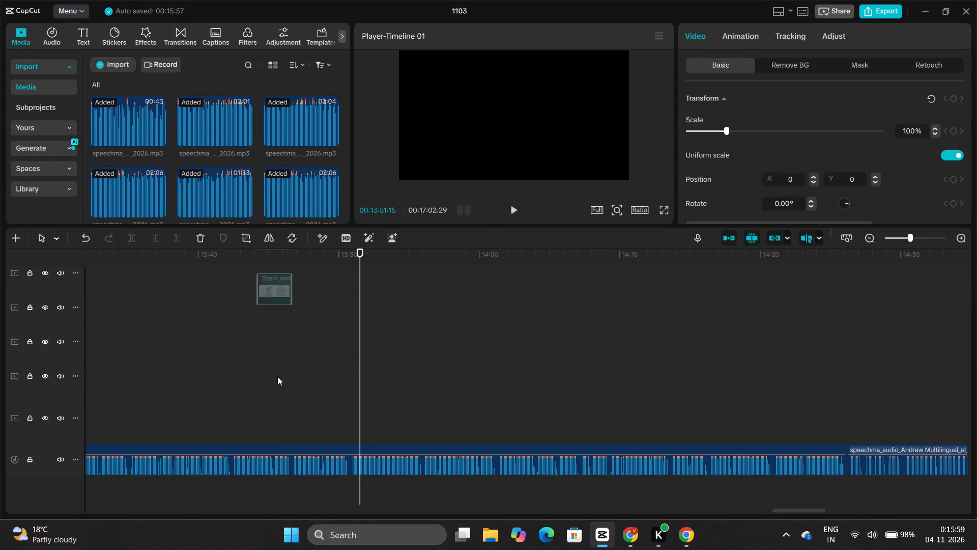
pyautogui.moveTo(277, 376); pyautogui.dragTo(276, 424)
pyautogui.click(276, 424)
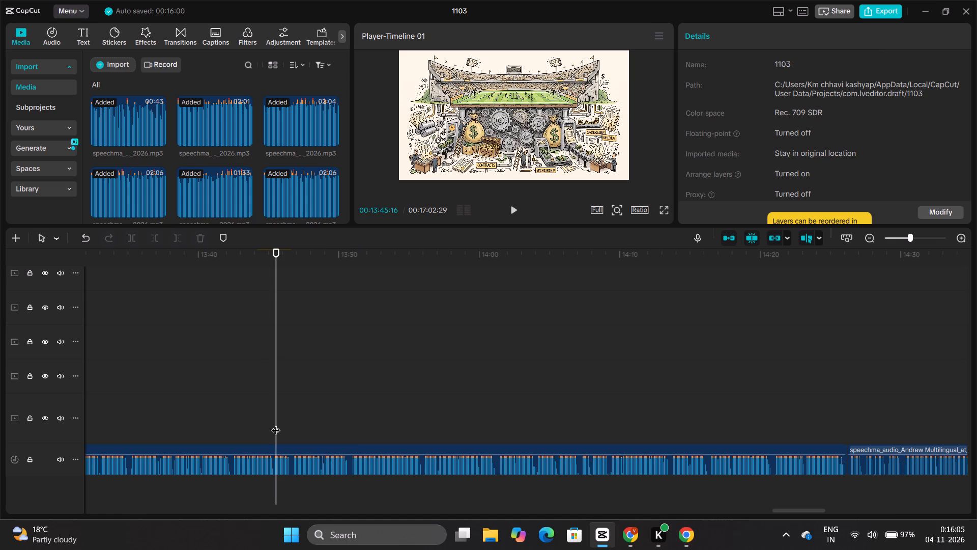
# Move the next five clips of the 13:44 stack onto the main track: two Team owner clips, Owner, another Team clip and Business.
pyautogui.scroll(2, 341, 330)
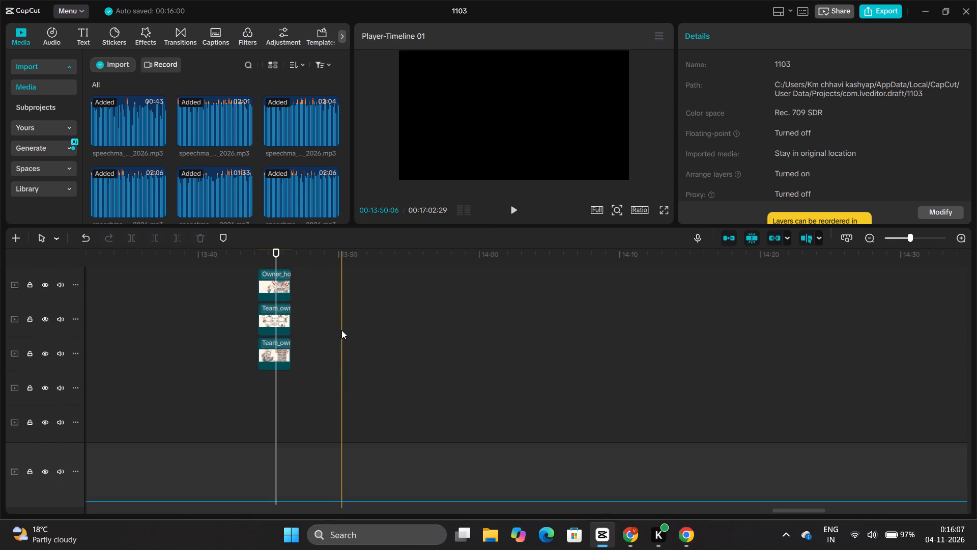
pyautogui.scroll(1, 341, 330)
pyautogui.moveTo(274, 357); pyautogui.dragTo(268, 479)
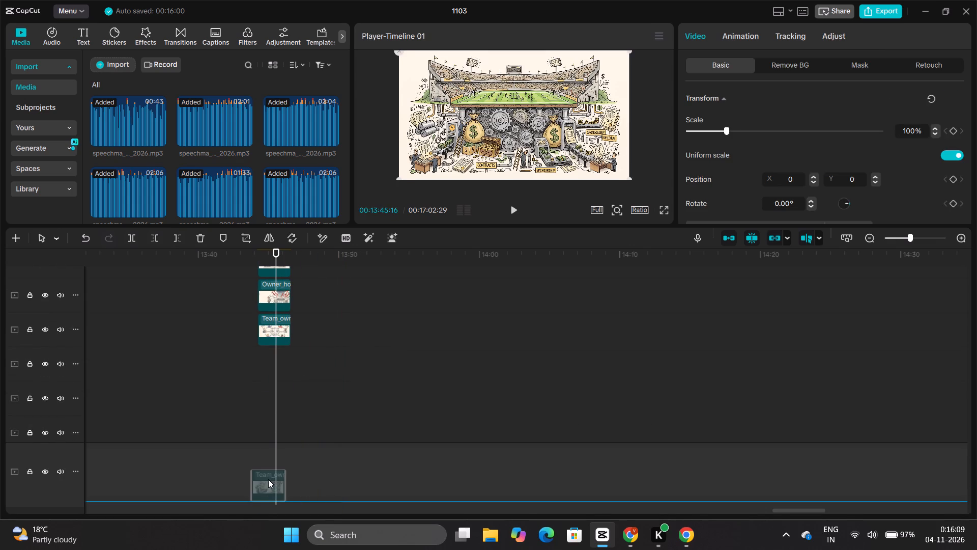
pyautogui.moveTo(276, 321); pyautogui.dragTo(268, 475)
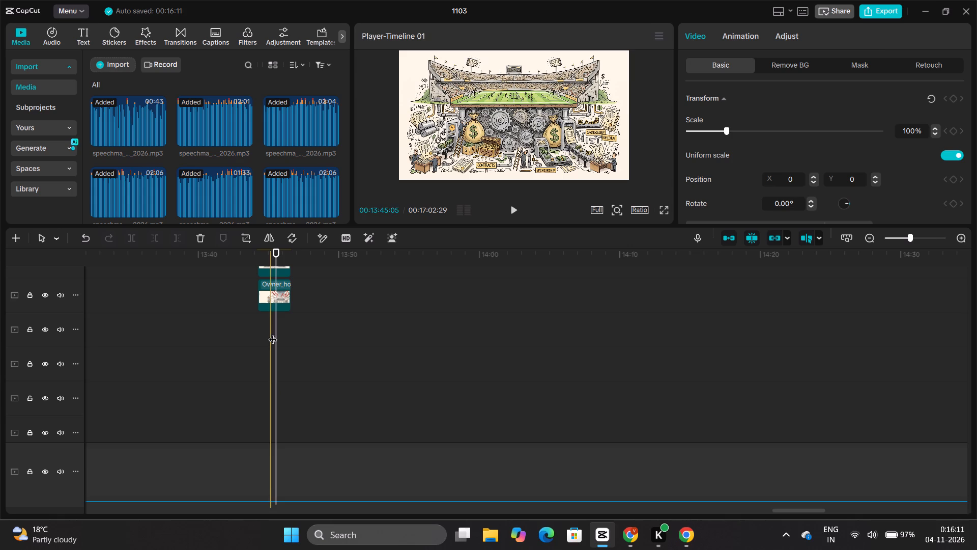
pyautogui.moveTo(274, 293); pyautogui.dragTo(251, 492)
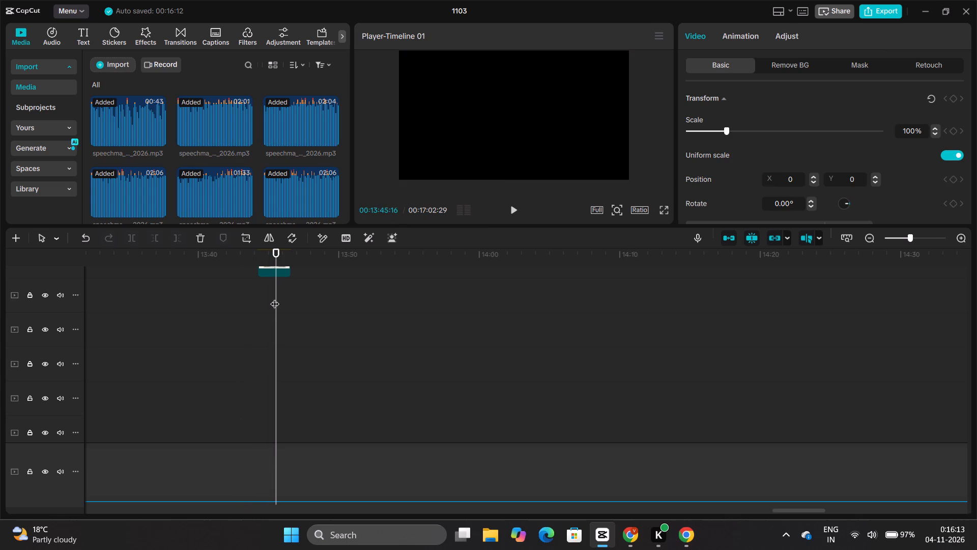
pyautogui.scroll(2, 275, 294)
pyautogui.moveTo(274, 332); pyautogui.dragTo(271, 419)
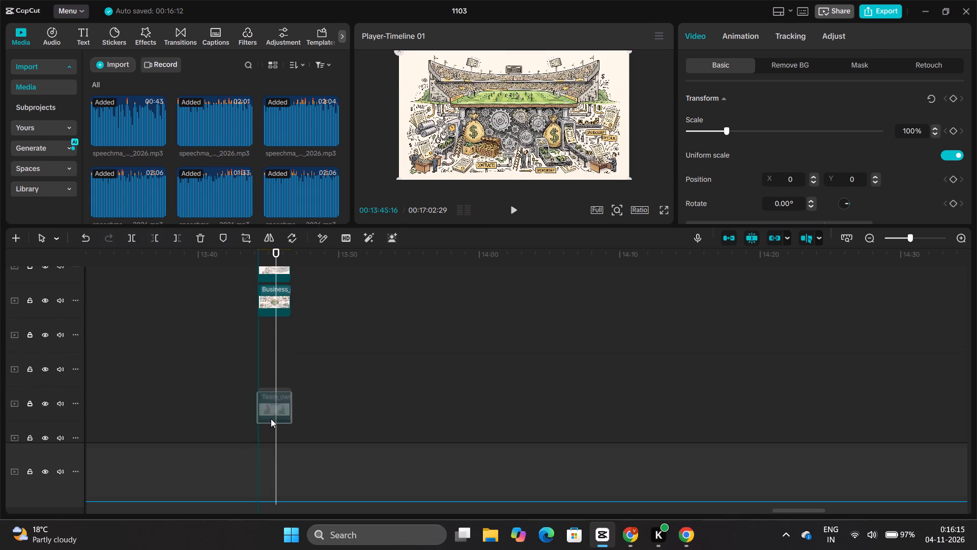
pyautogui.moveTo(271, 419); pyautogui.dragTo(266, 461)
pyautogui.moveTo(274, 307); pyautogui.dragTo(252, 466)
# Move the Businessman, Stadiums, Billionaire, Revenue and Profit clips from the 13:44 stack onto the main track, lowest first.
pyautogui.scroll(3, 269, 308)
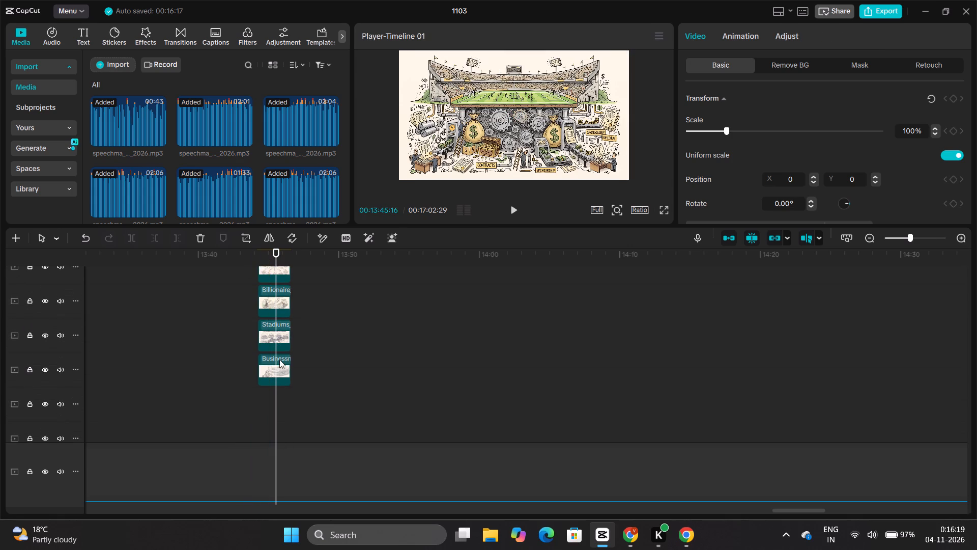
pyautogui.moveTo(279, 361); pyautogui.dragTo(271, 460)
pyautogui.moveTo(271, 331); pyautogui.dragTo(256, 478)
pyautogui.moveTo(282, 296); pyautogui.dragTo(258, 472)
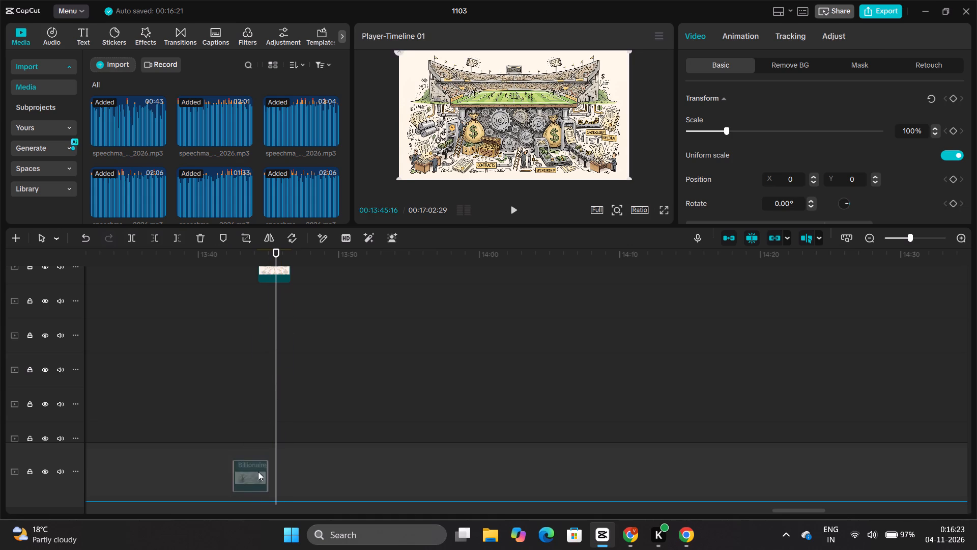
pyautogui.scroll(2, 275, 285)
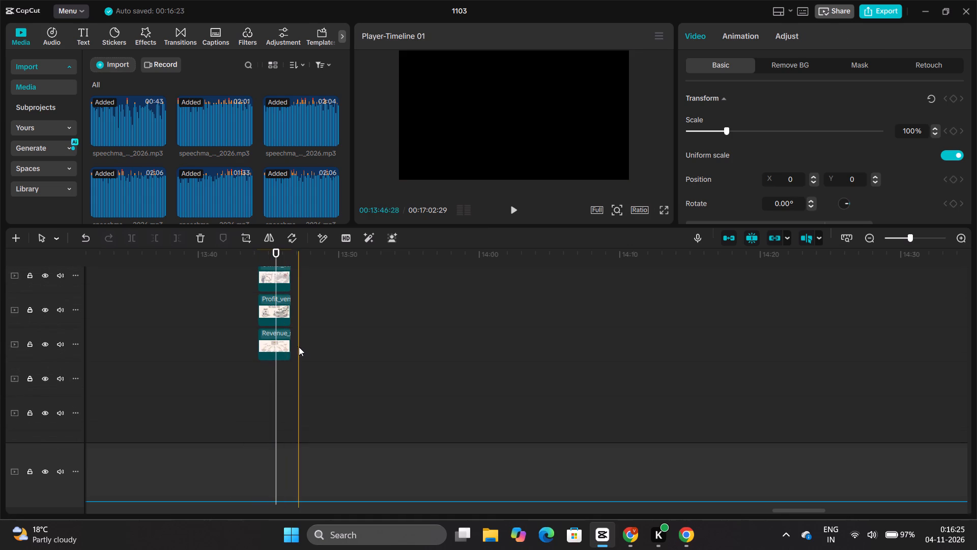
pyautogui.moveTo(270, 344); pyautogui.dragTo(254, 471)
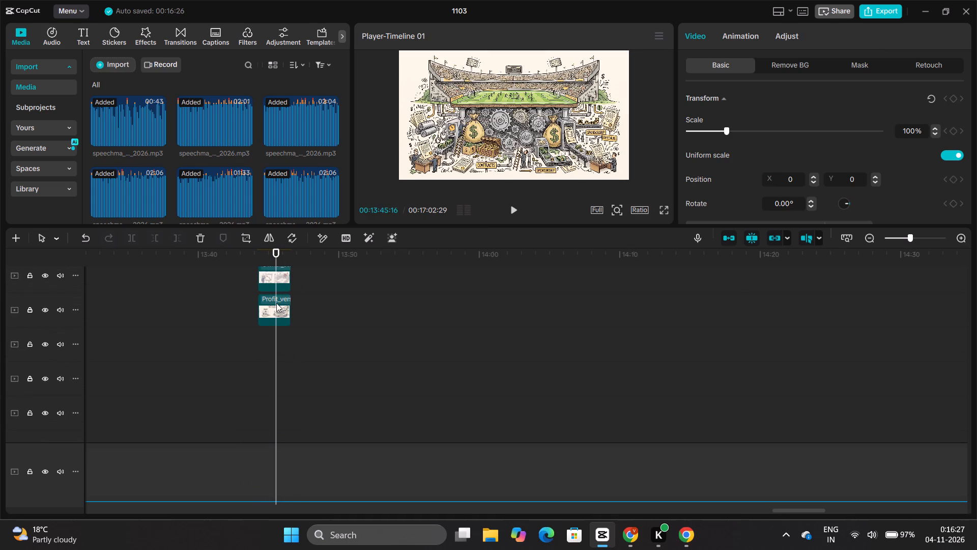
pyautogui.moveTo(276, 302); pyautogui.dragTo(245, 444)
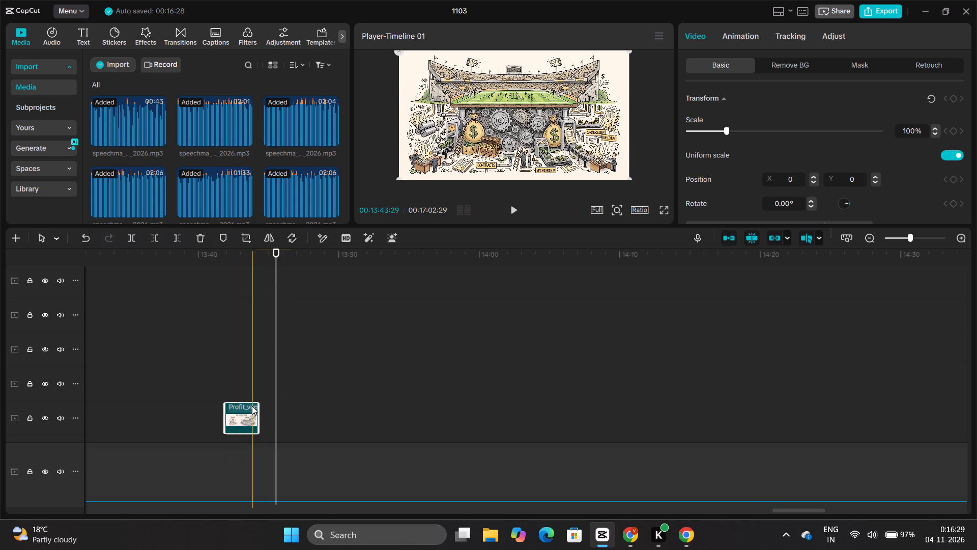
pyautogui.moveTo(250, 418); pyautogui.dragTo(243, 482)
# Move the Owner, Television, Investor, Globe and Executive clips from the 13:44 stack onto the main track, lowest first.
pyautogui.scroll(1, 290, 390)
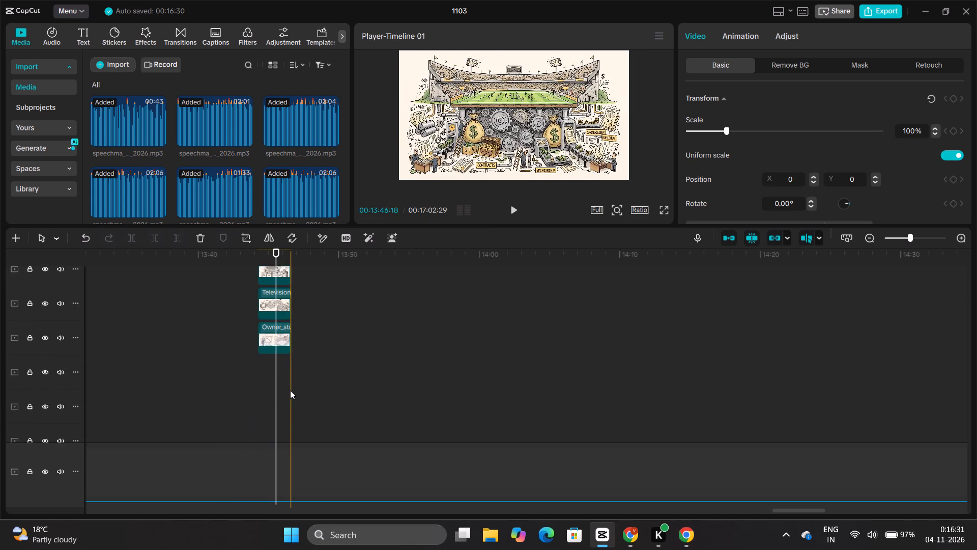
pyautogui.scroll(2, 290, 390)
pyautogui.moveTo(281, 371); pyautogui.dragTo(272, 475)
pyautogui.moveTo(277, 322); pyautogui.dragTo(260, 467)
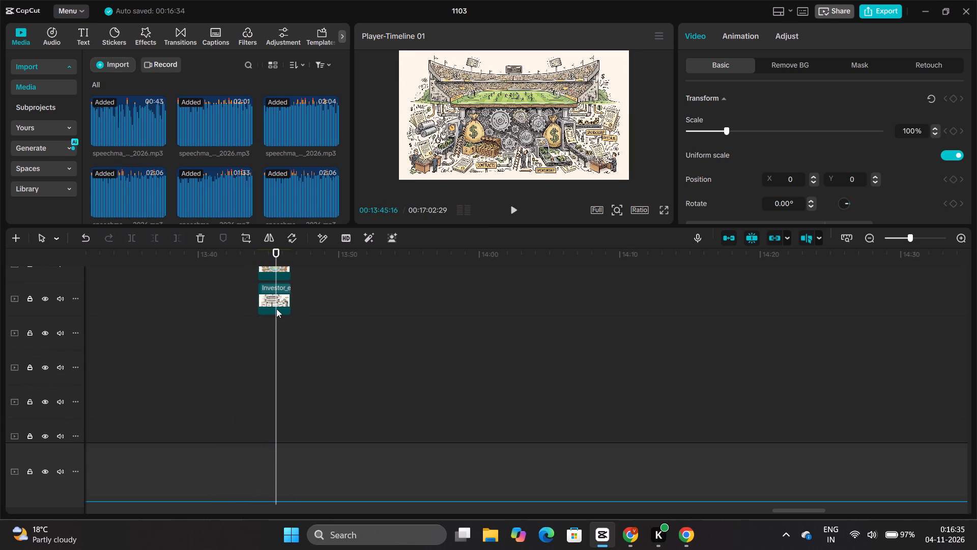
pyautogui.moveTo(279, 291); pyautogui.dragTo(255, 473)
pyautogui.scroll(2, 293, 397)
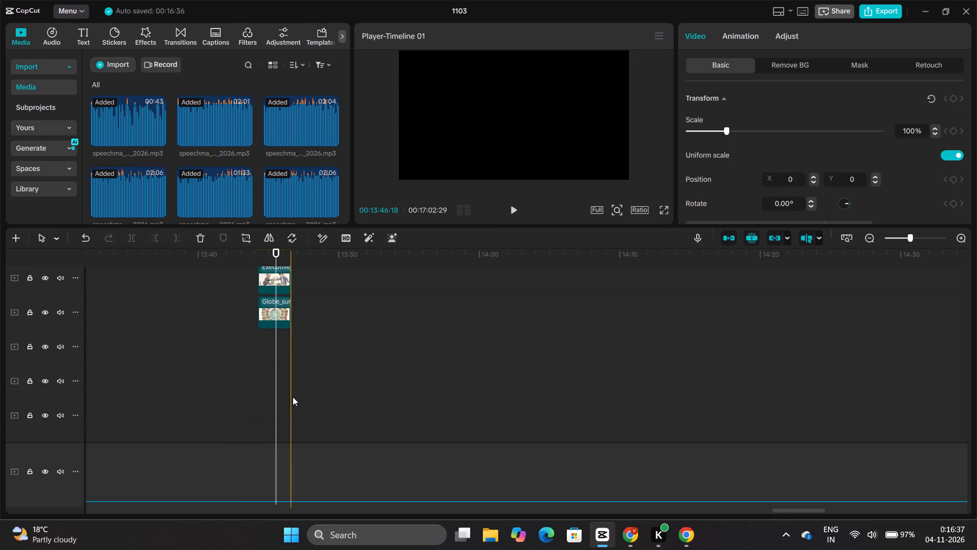
pyautogui.scroll(2, 293, 397)
pyautogui.moveTo(275, 365); pyautogui.dragTo(264, 468)
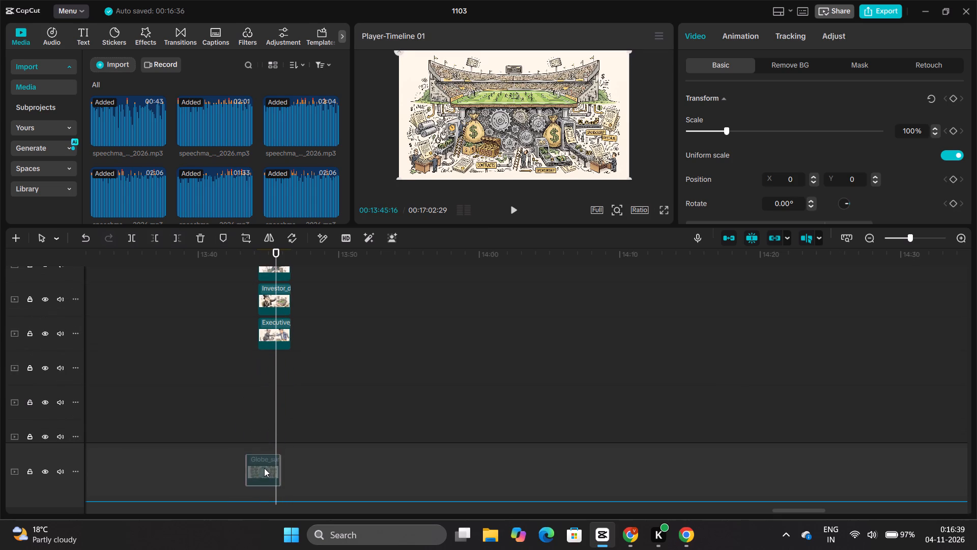
pyautogui.moveTo(273, 320); pyautogui.dragTo(253, 449)
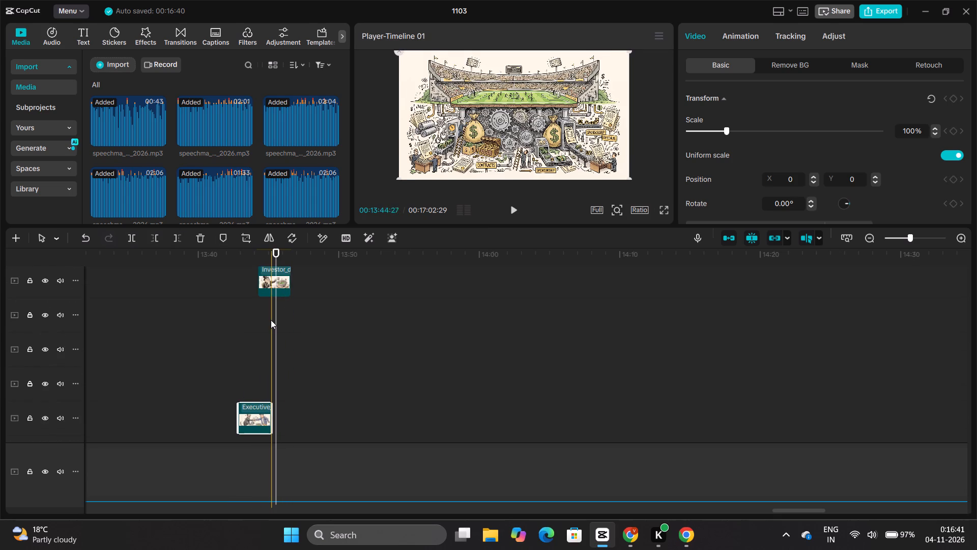
pyautogui.moveTo(260, 418); pyautogui.dragTo(257, 473)
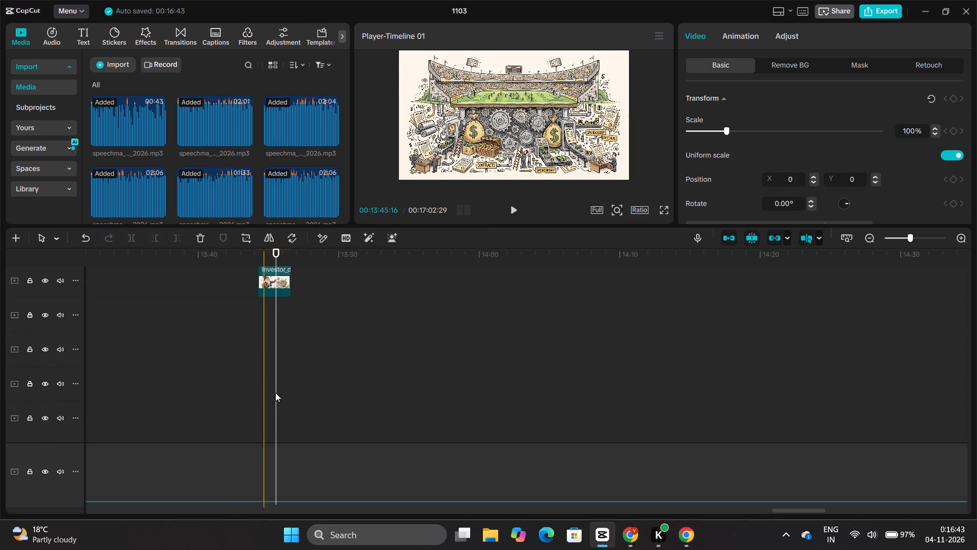
# Move the Investor, Business, Developer and People clips from the 13:44 stack onto the main track, lowest first.
pyautogui.scroll(3, 281, 365)
pyautogui.moveTo(280, 373); pyautogui.dragTo(264, 456)
pyautogui.moveTo(279, 339); pyautogui.dragTo(258, 491)
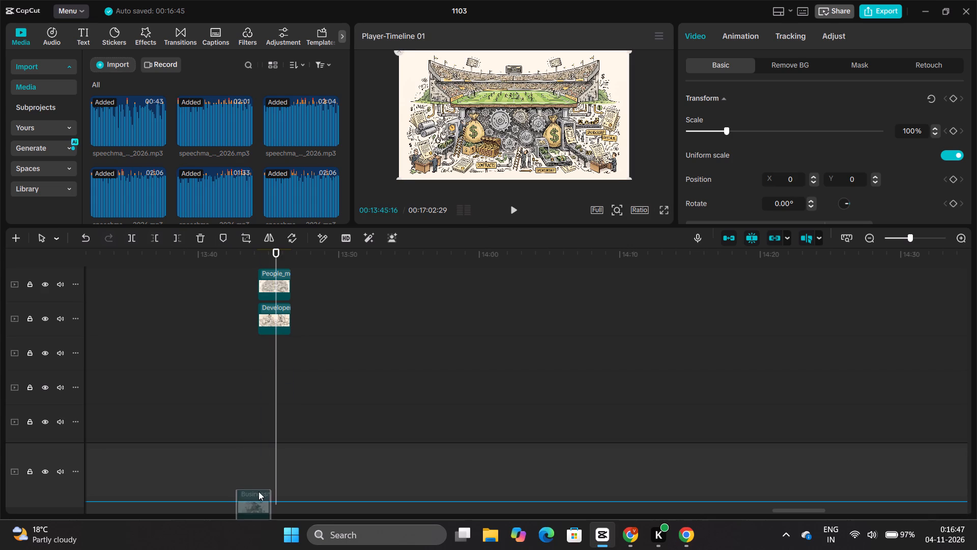
pyautogui.scroll(-1, 276, 355)
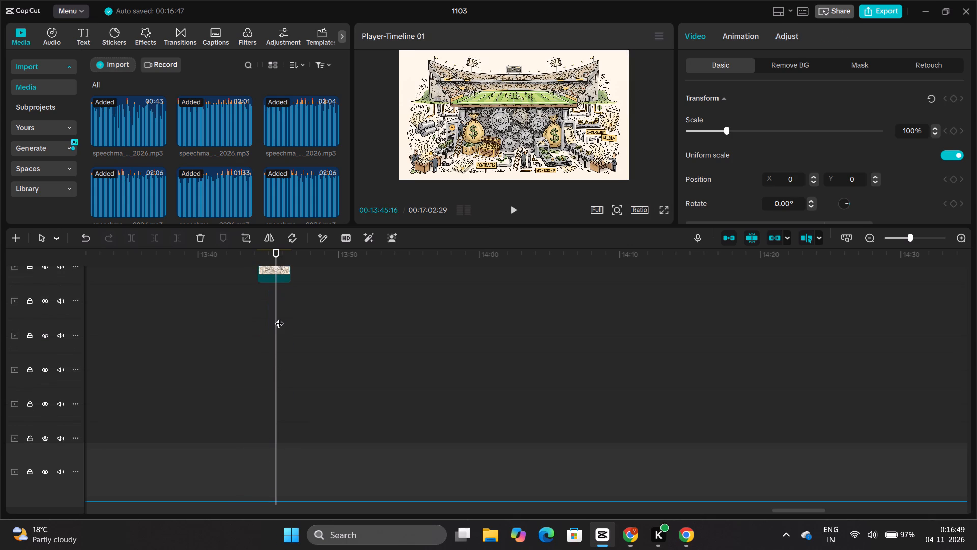
pyautogui.scroll(1, 279, 317)
pyautogui.moveTo(279, 316); pyautogui.dragTo(255, 459)
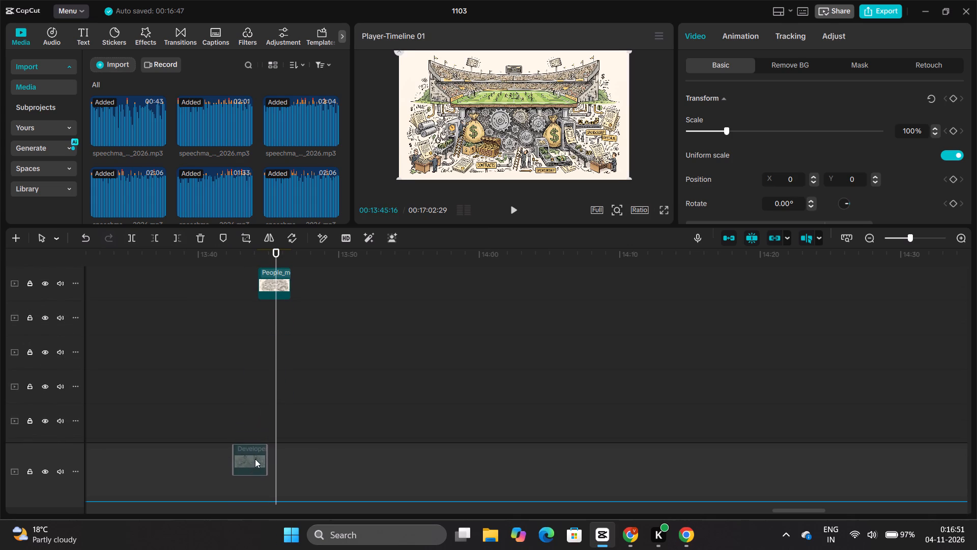
pyautogui.moveTo(275, 285); pyautogui.dragTo(253, 464)
# Move the Football, Charts and Investors clips from the 13:44 stack onto the main track, lowest first.
pyautogui.scroll(3, 309, 366)
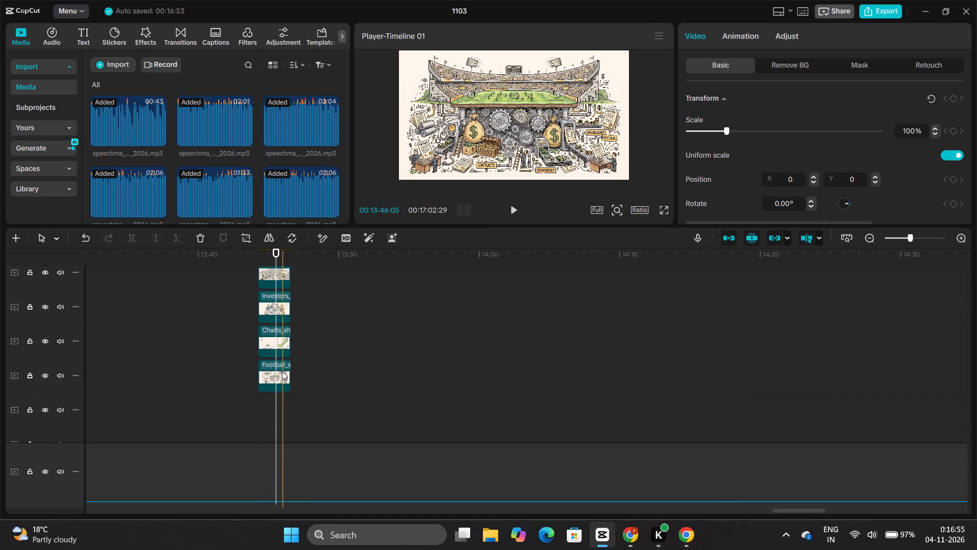
pyautogui.moveTo(281, 371); pyautogui.dragTo(273, 453)
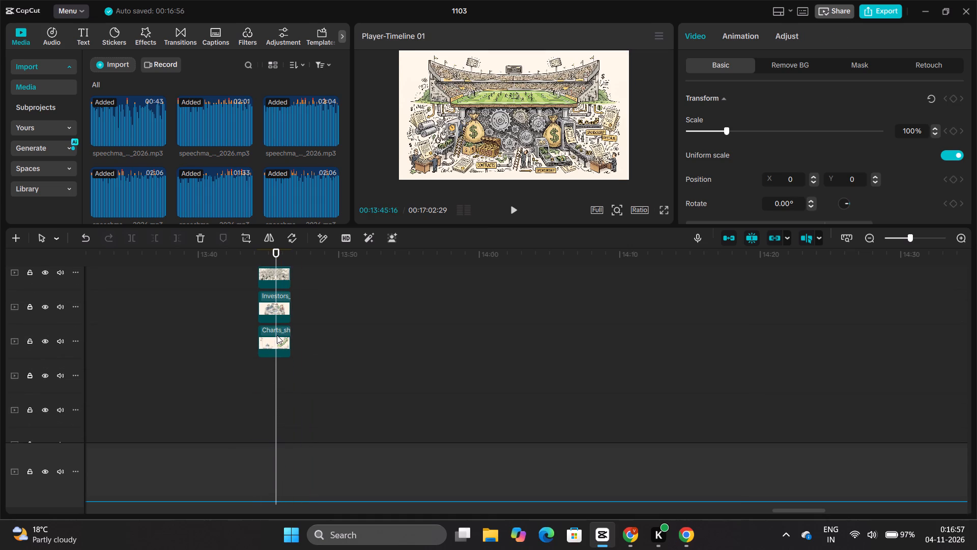
pyautogui.moveTo(277, 335); pyautogui.dragTo(244, 484)
pyautogui.moveTo(275, 299); pyautogui.dragTo(259, 411)
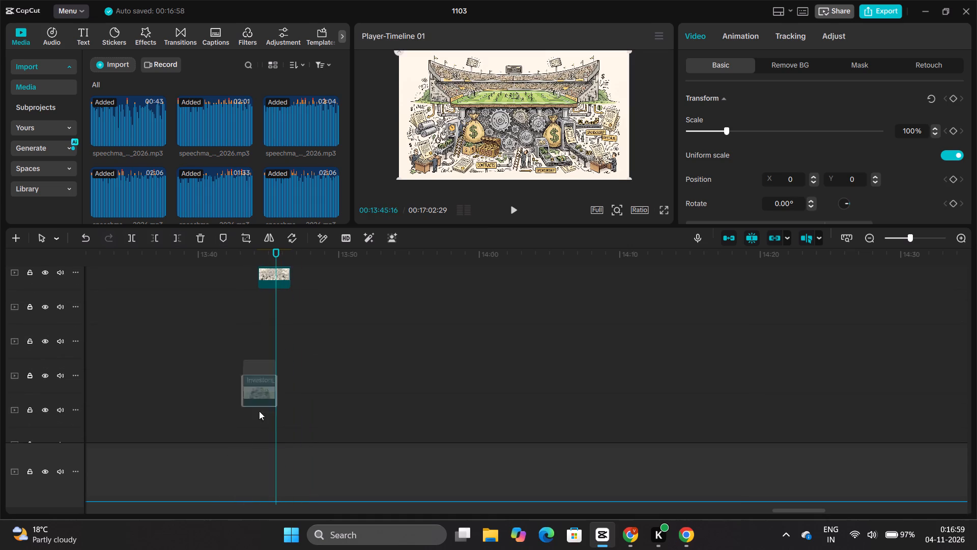
pyautogui.moveTo(259, 411); pyautogui.dragTo(247, 456)
# Move the Fans, Council, Taxpayer and Owner clips from the 13:44 stack onto the main track, lowest first.
pyautogui.scroll(2, 284, 364)
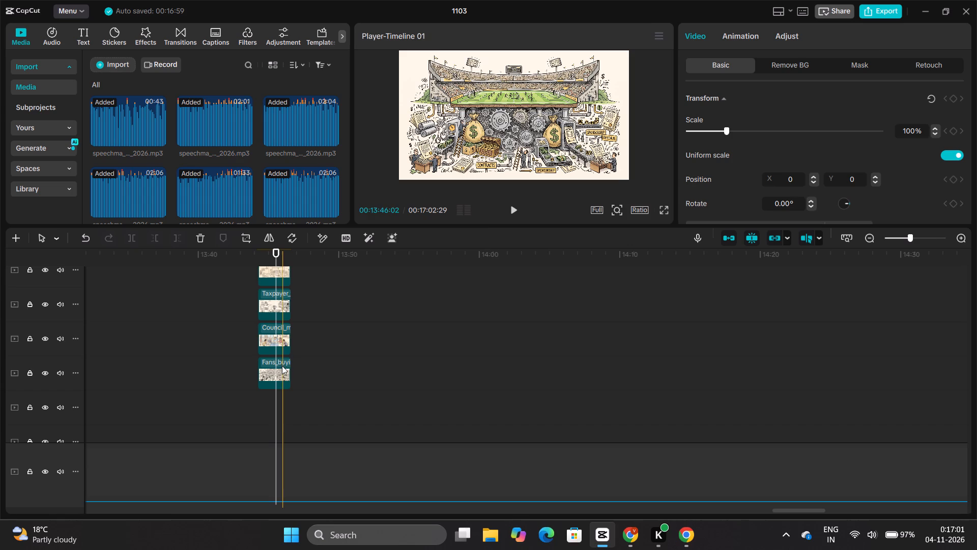
pyautogui.moveTo(281, 366); pyautogui.dragTo(253, 461)
pyautogui.moveTo(276, 342); pyautogui.dragTo(267, 371)
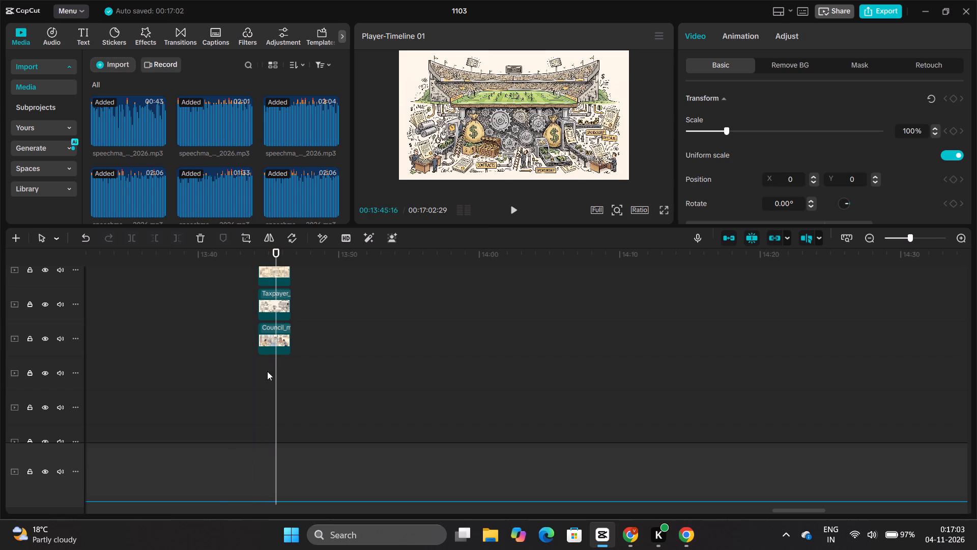
pyautogui.moveTo(267, 371); pyautogui.dragTo(238, 489)
pyautogui.moveTo(276, 305); pyautogui.dragTo(248, 446)
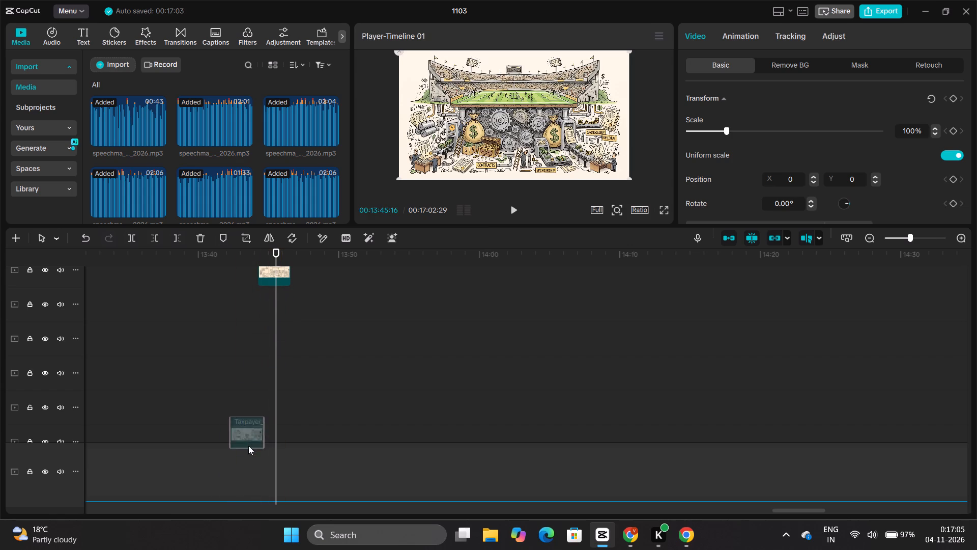
pyautogui.moveTo(248, 446); pyautogui.dragTo(247, 473)
pyautogui.moveTo(276, 274); pyautogui.dragTo(256, 400)
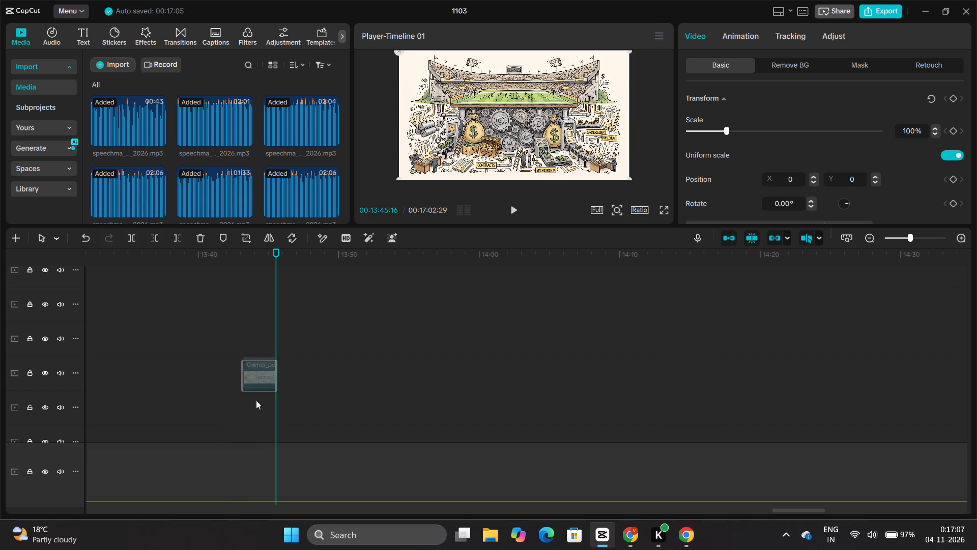
pyautogui.moveTo(256, 400); pyautogui.dragTo(253, 478)
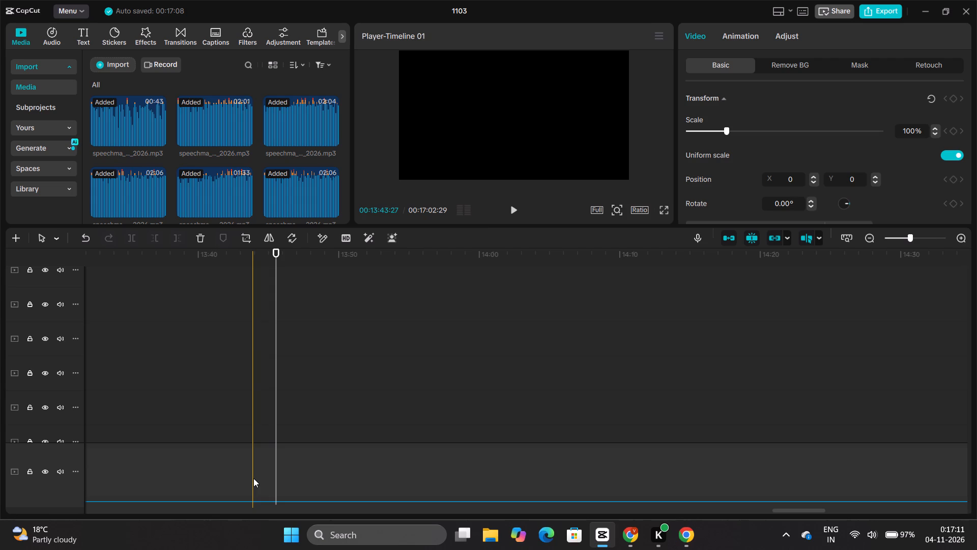
# Move the Stadium, Team owner and Accountant clips from the 13:44 stack onto the main track, lowest first.
pyautogui.scroll(1, 310, 389)
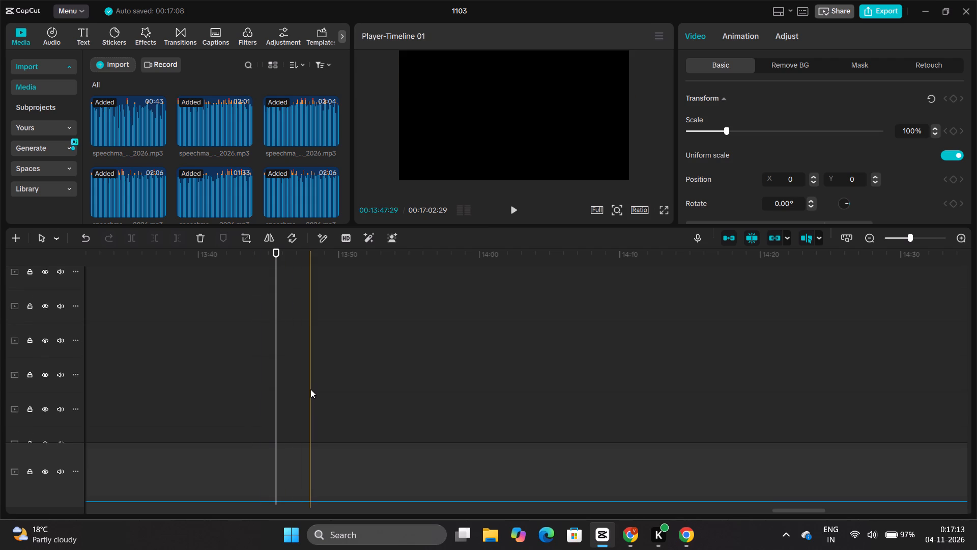
pyautogui.scroll(2, 310, 389)
pyautogui.moveTo(279, 360); pyautogui.dragTo(280, 434)
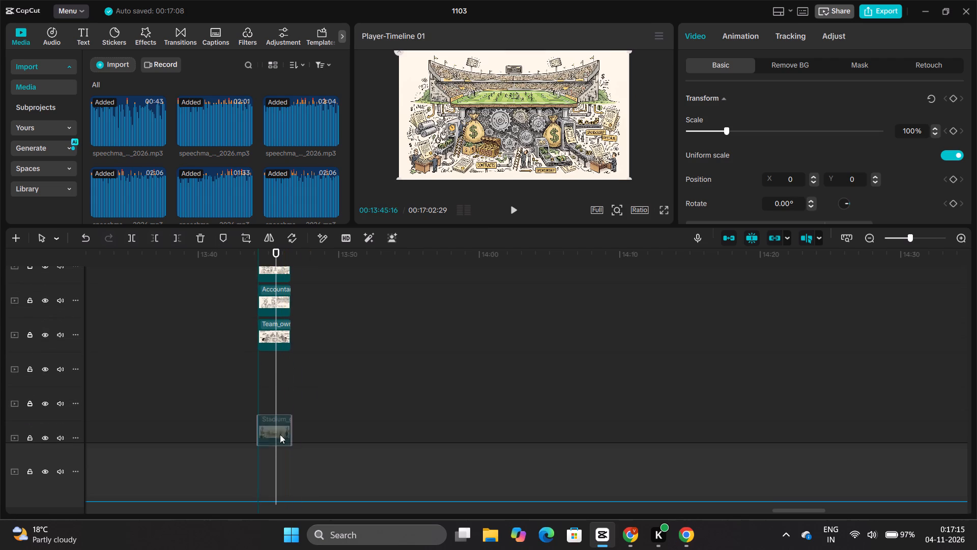
pyautogui.moveTo(280, 434); pyautogui.dragTo(276, 473)
pyautogui.moveTo(278, 334); pyautogui.dragTo(275, 452)
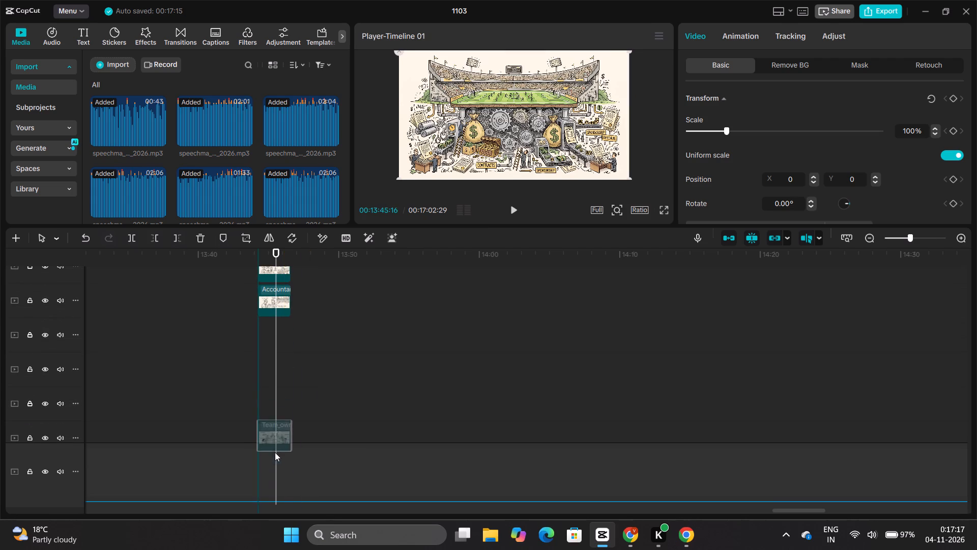
pyautogui.moveTo(275, 452); pyautogui.dragTo(275, 455)
pyautogui.moveTo(280, 306); pyautogui.dragTo(268, 418)
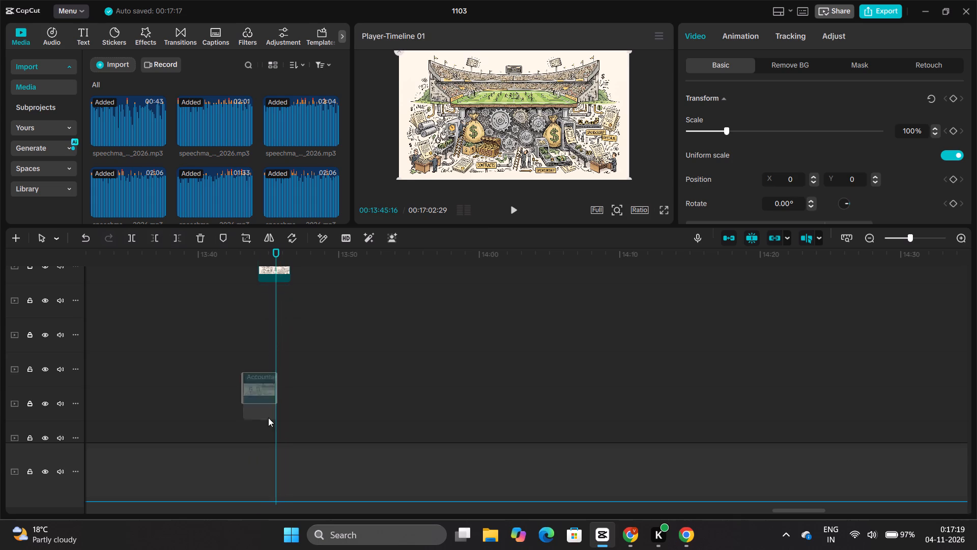
pyautogui.moveTo(268, 418); pyautogui.dragTo(260, 482)
# Move the Sponsor, Assembling, Owner and Fans_watch clips from the 13:44 stack onto the main track, lowest first.
pyautogui.scroll(2, 272, 372)
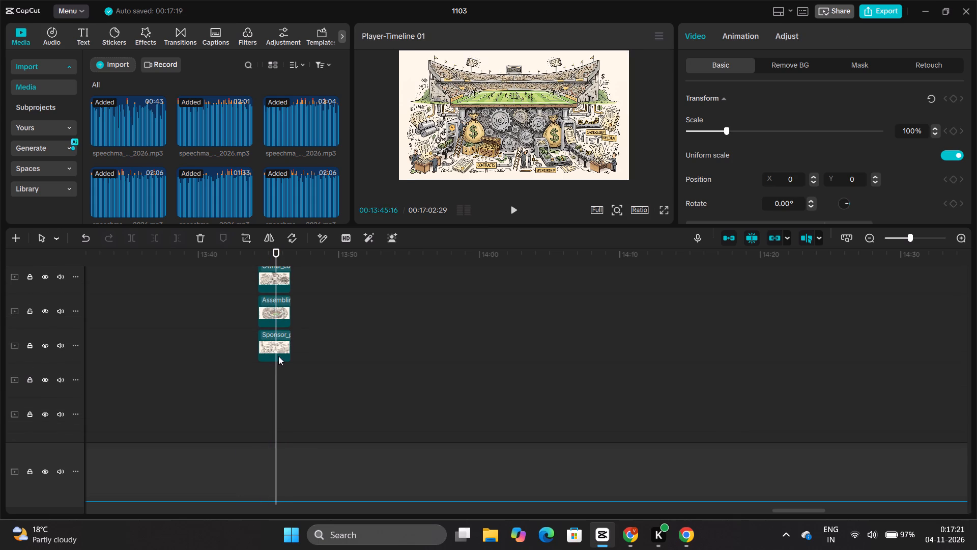
pyautogui.moveTo(278, 339); pyautogui.dragTo(262, 458)
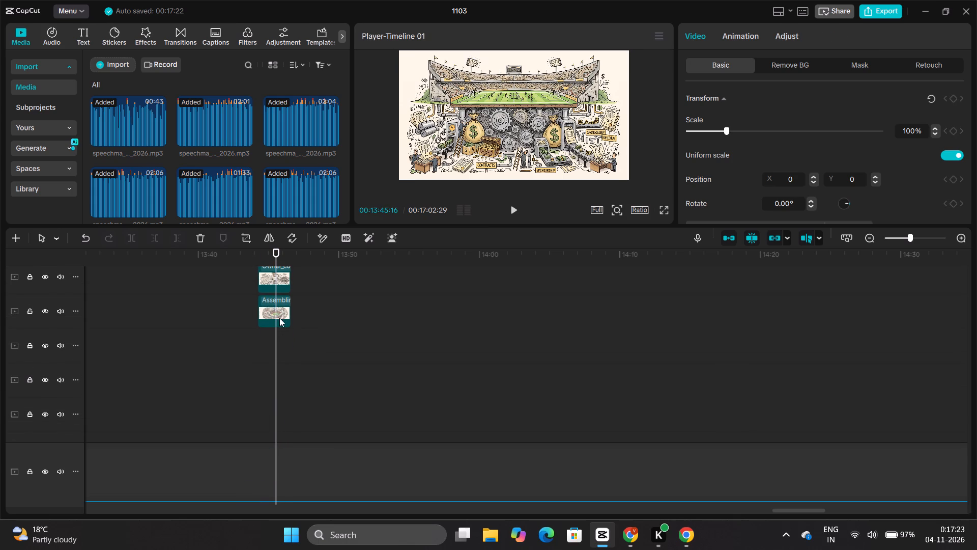
pyautogui.moveTo(279, 308); pyautogui.dragTo(267, 467)
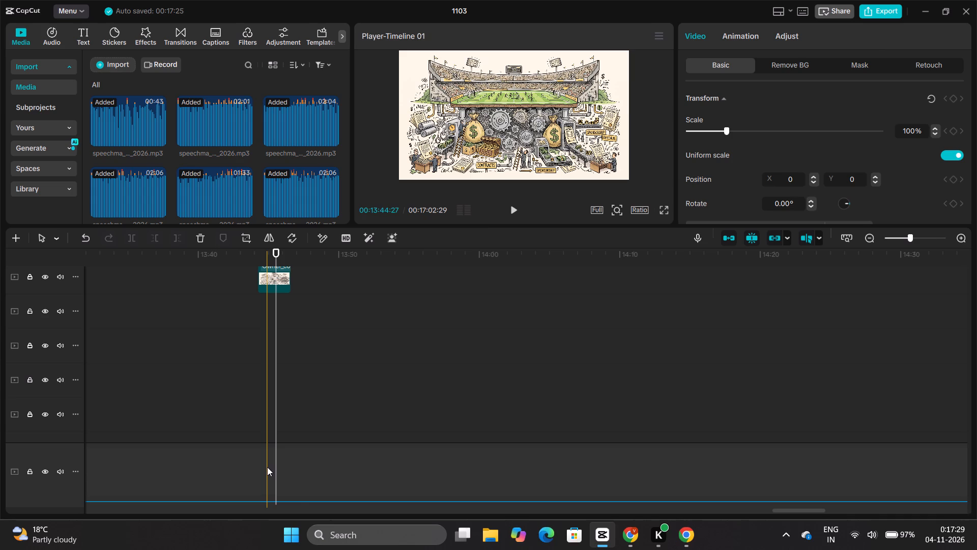
pyautogui.scroll(2, 301, 440)
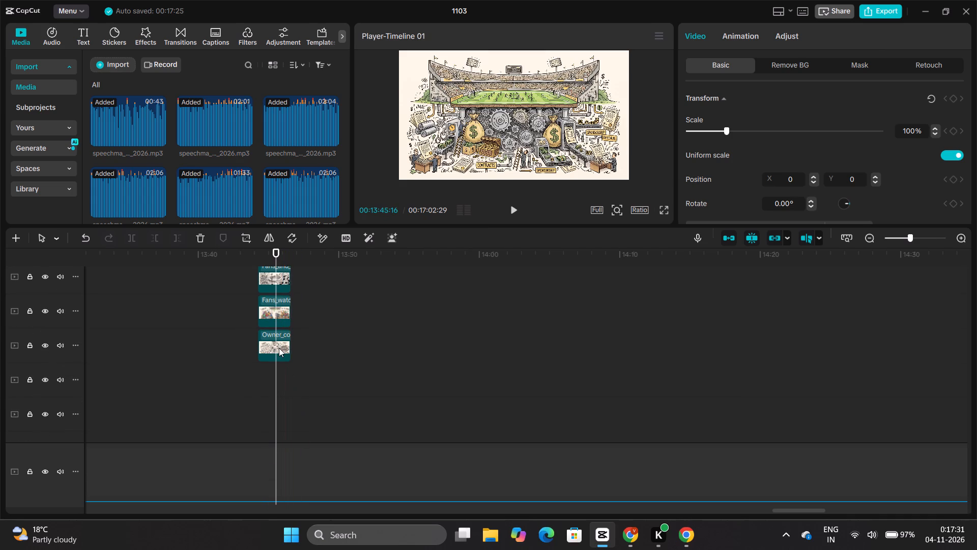
pyautogui.moveTo(279, 348); pyautogui.dragTo(242, 469)
pyautogui.moveTo(280, 312); pyautogui.dragTo(267, 342)
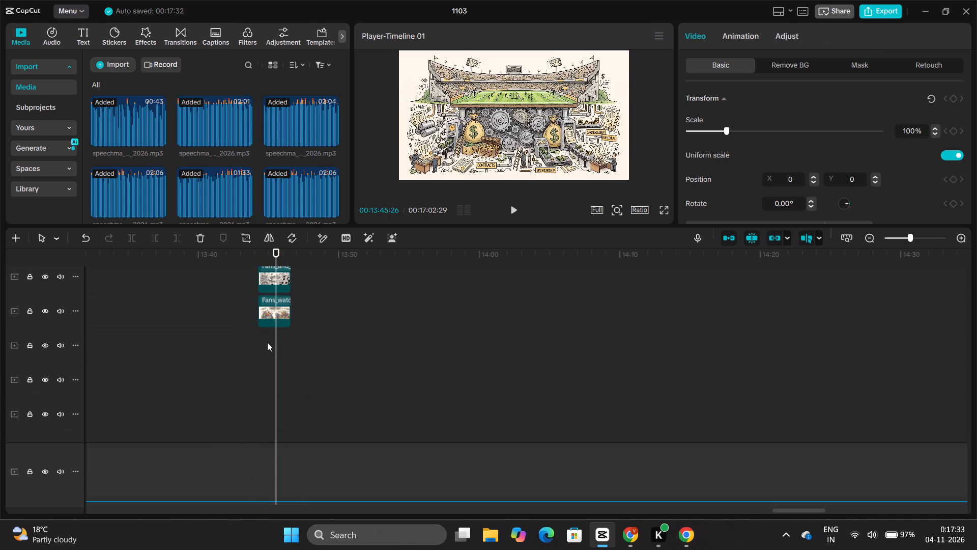
pyautogui.moveTo(267, 342); pyautogui.dragTo(229, 467)
# Move the last Fans_and, Auctioneer and Money clips from the 13:44 stack onto the main track, lowest first.
pyautogui.scroll(3, 282, 380)
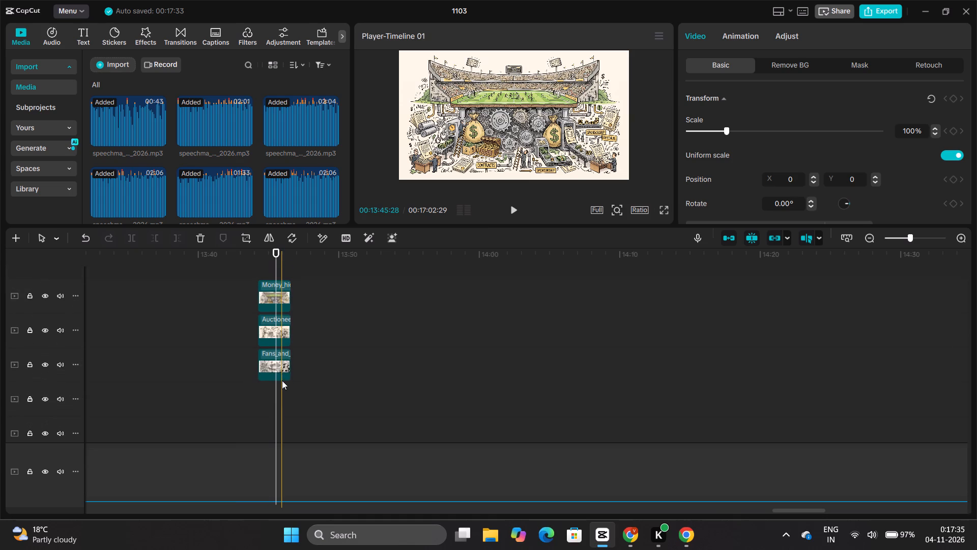
pyautogui.moveTo(281, 366); pyautogui.dragTo(255, 463)
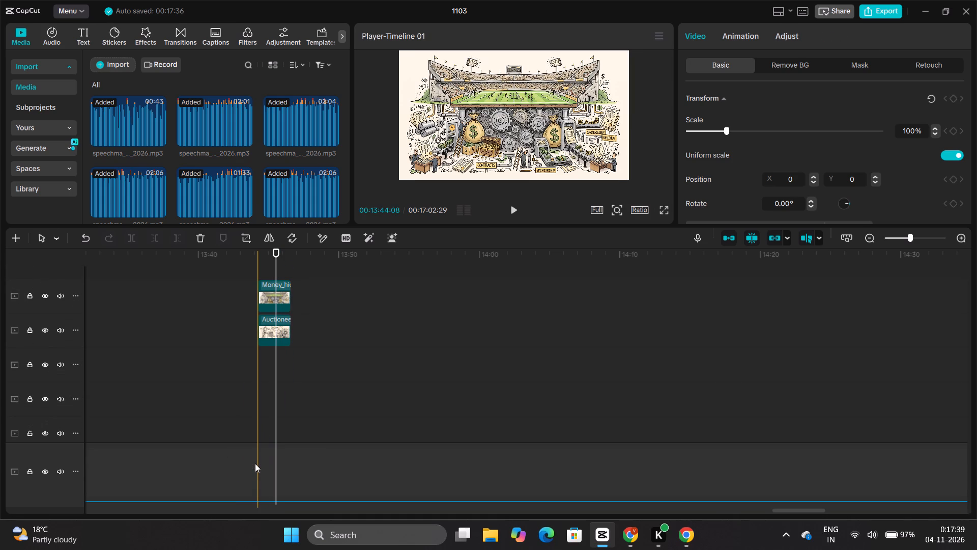
pyautogui.scroll(1, 268, 382)
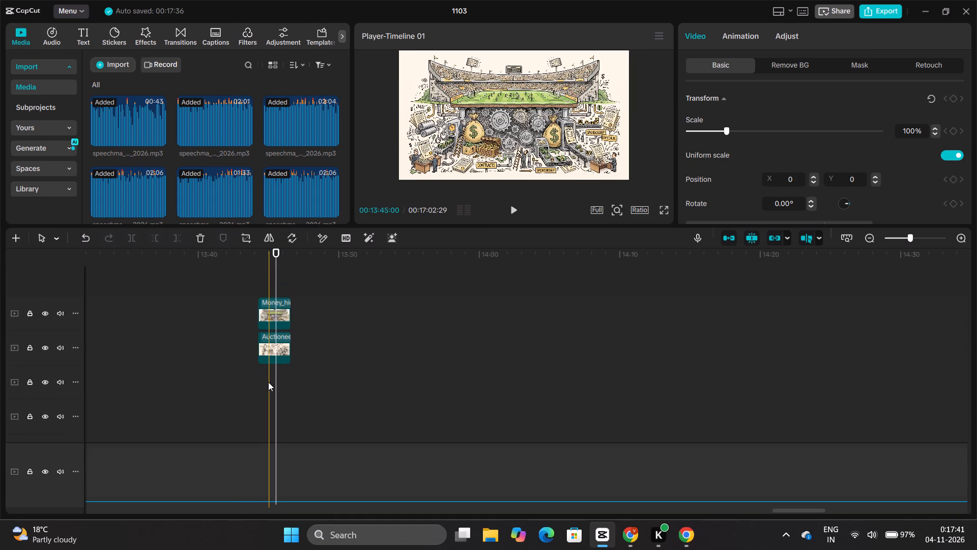
pyautogui.moveTo(279, 344); pyautogui.dragTo(265, 459)
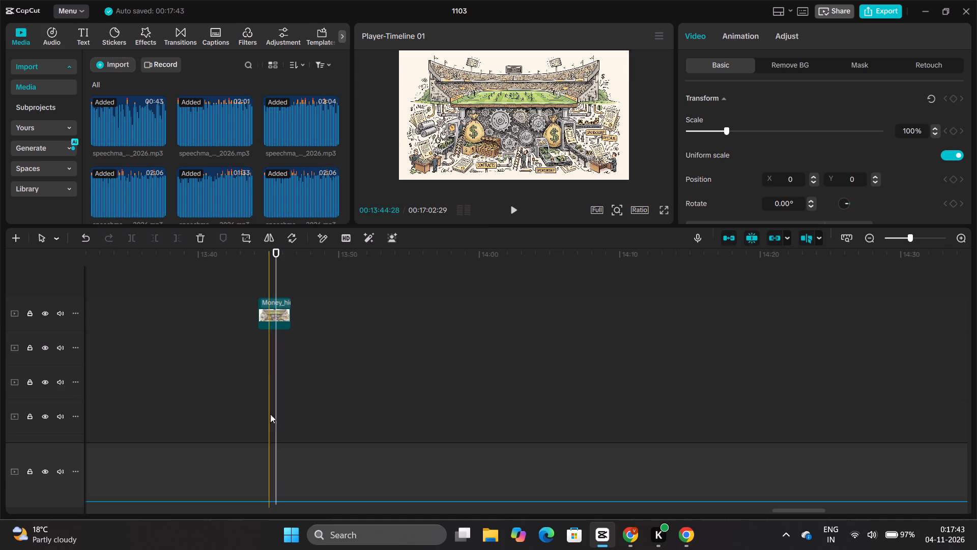
pyautogui.moveTo(276, 316); pyautogui.dragTo(262, 476)
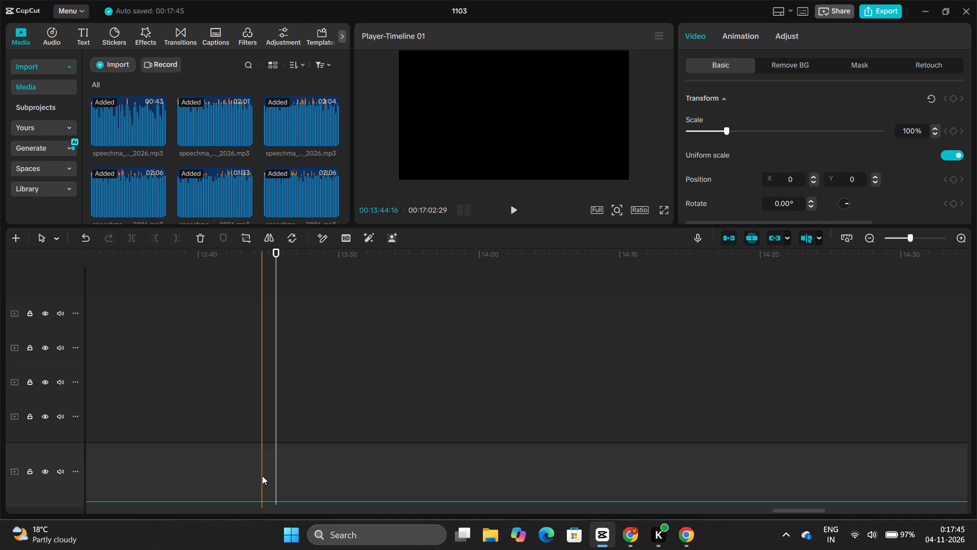
# Lift the Money and Auctioneer clips off the end of the main track and stack them near 05:20, Money above Auctioneer.
pyautogui.hscroll(13, 262, 476)
pyautogui.hscroll(13, 262, 476)
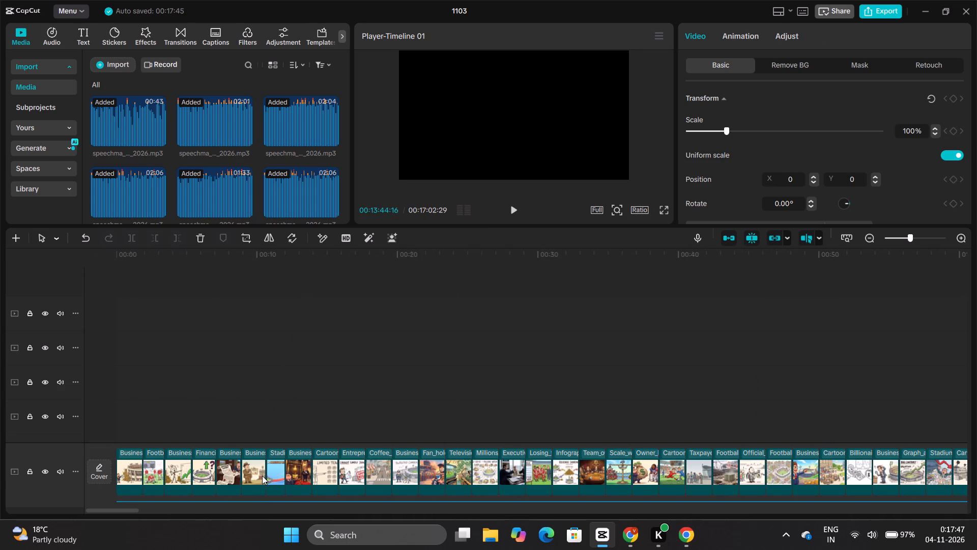
pyautogui.hscroll(-14, 262, 476)
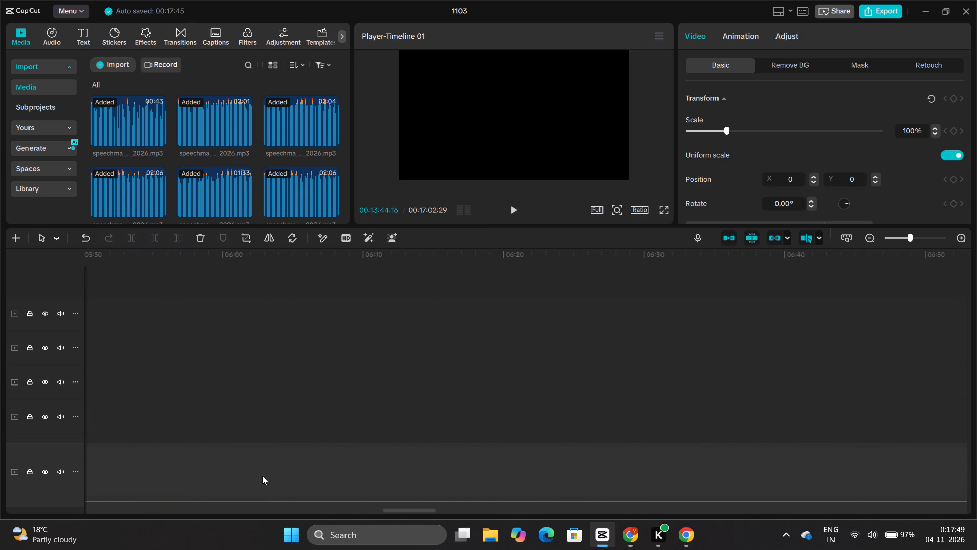
pyautogui.hscroll(5, 262, 476)
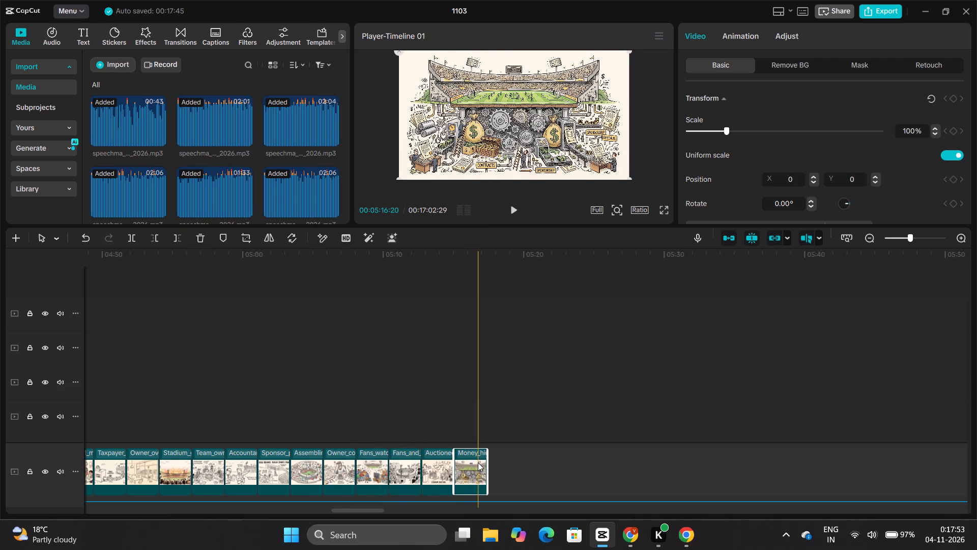
pyautogui.moveTo(469, 466); pyautogui.dragTo(529, 425)
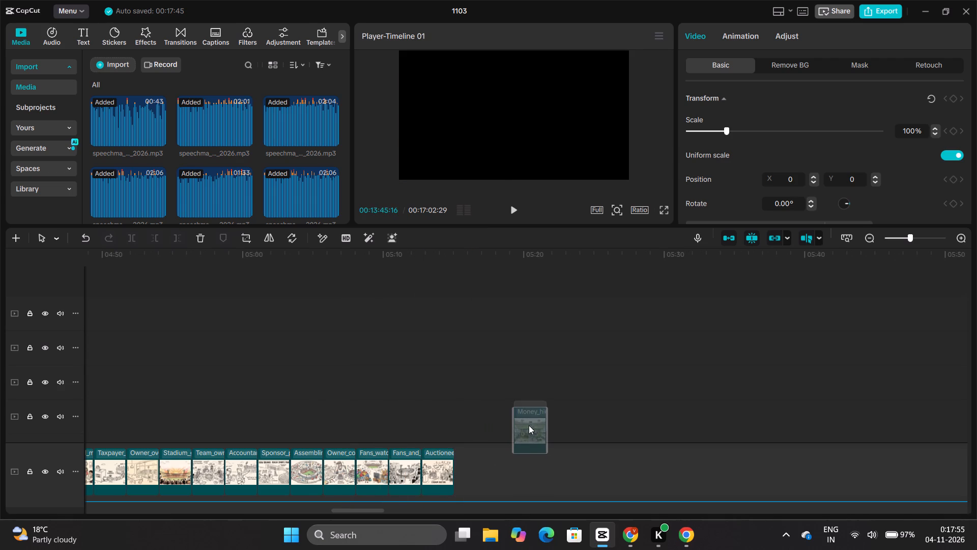
pyautogui.moveTo(529, 425); pyautogui.dragTo(529, 425)
pyautogui.moveTo(445, 457); pyautogui.dragTo(473, 447)
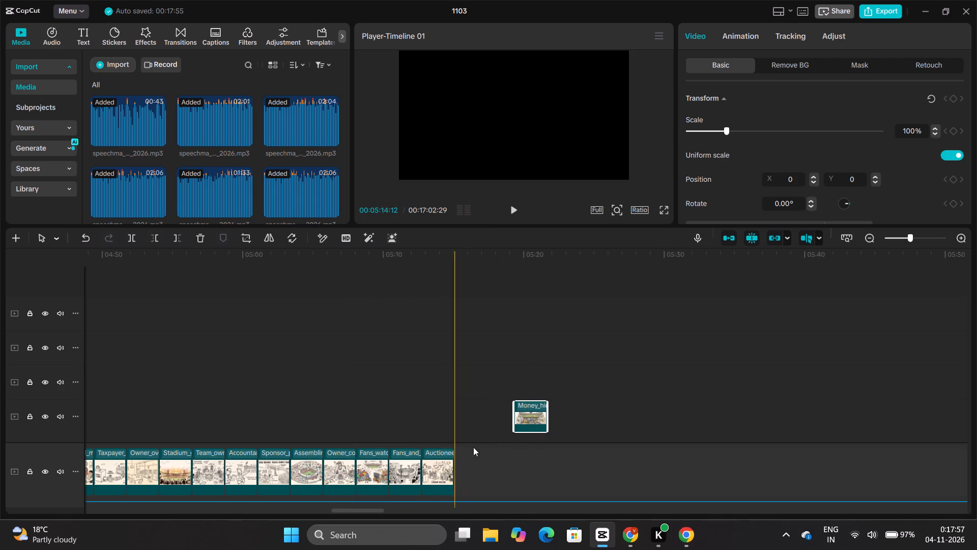
pyautogui.moveTo(473, 447); pyautogui.dragTo(531, 437)
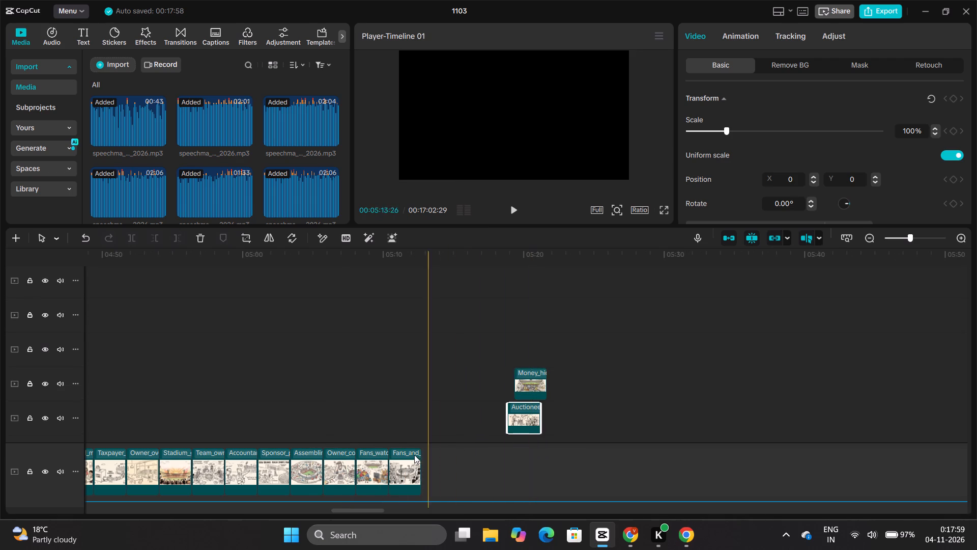
pyautogui.moveTo(527, 390); pyautogui.dragTo(532, 284)
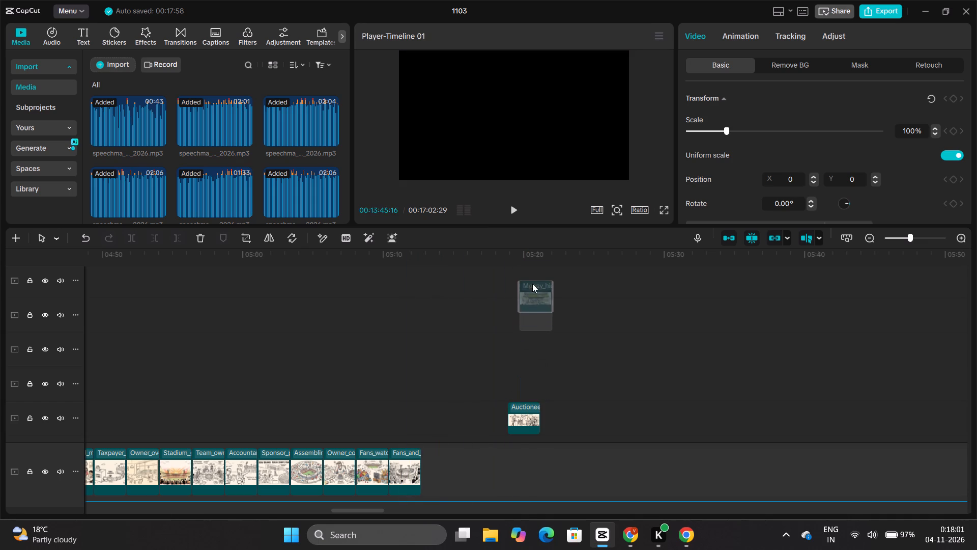
pyautogui.moveTo(532, 284); pyautogui.dragTo(532, 278)
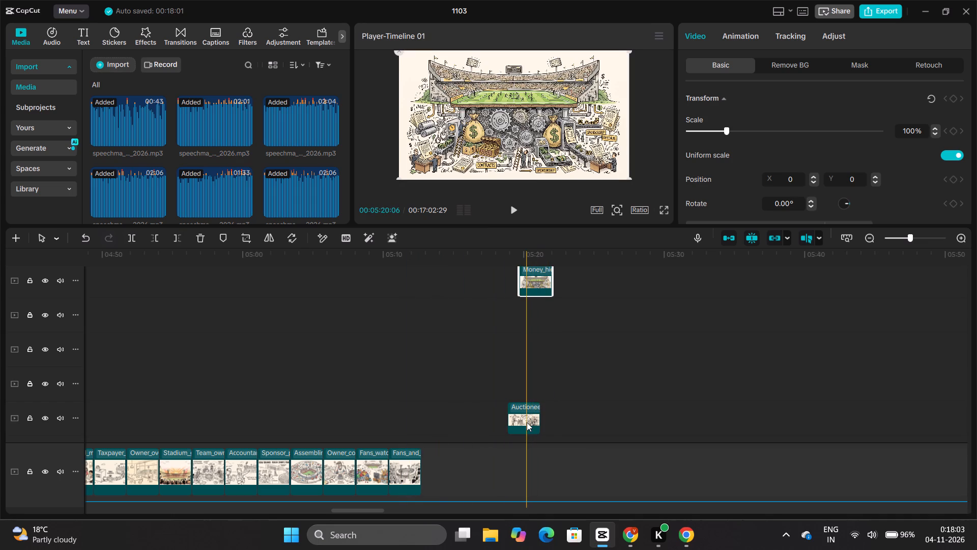
pyautogui.moveTo(527, 422); pyautogui.dragTo(537, 324)
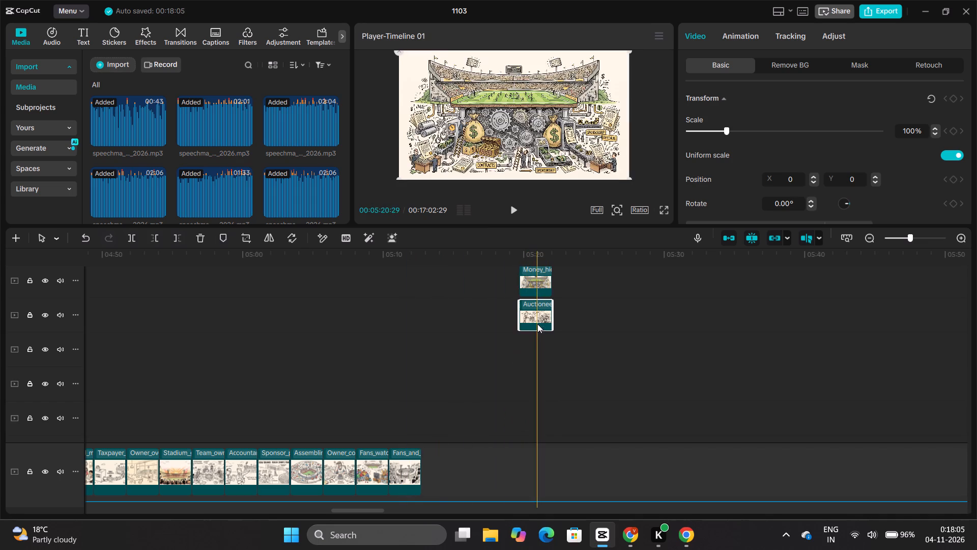
# Lift the Fans_and, Fans_watch and Owner clips off the main track's end and place them in order below Auctioneer near 05:20.
pyautogui.moveTo(407, 468); pyautogui.dragTo(530, 362)
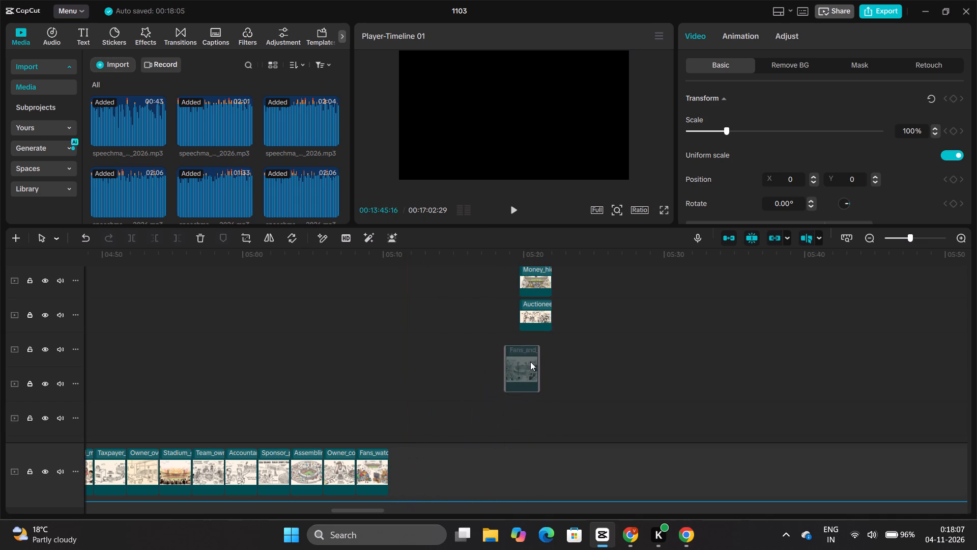
pyautogui.moveTo(530, 362); pyautogui.dragTo(538, 356)
pyautogui.moveTo(376, 459); pyautogui.dragTo(538, 384)
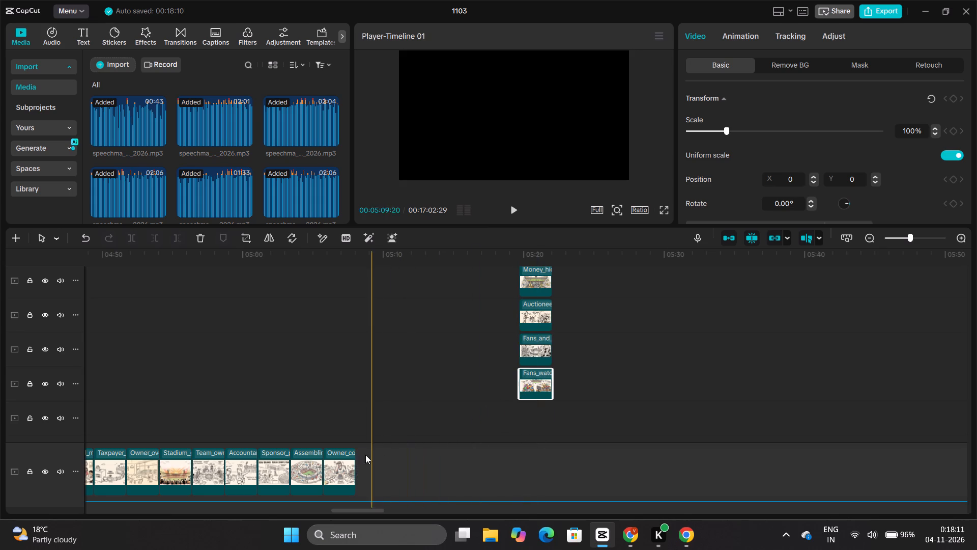
pyautogui.moveTo(348, 463); pyautogui.dragTo(535, 419)
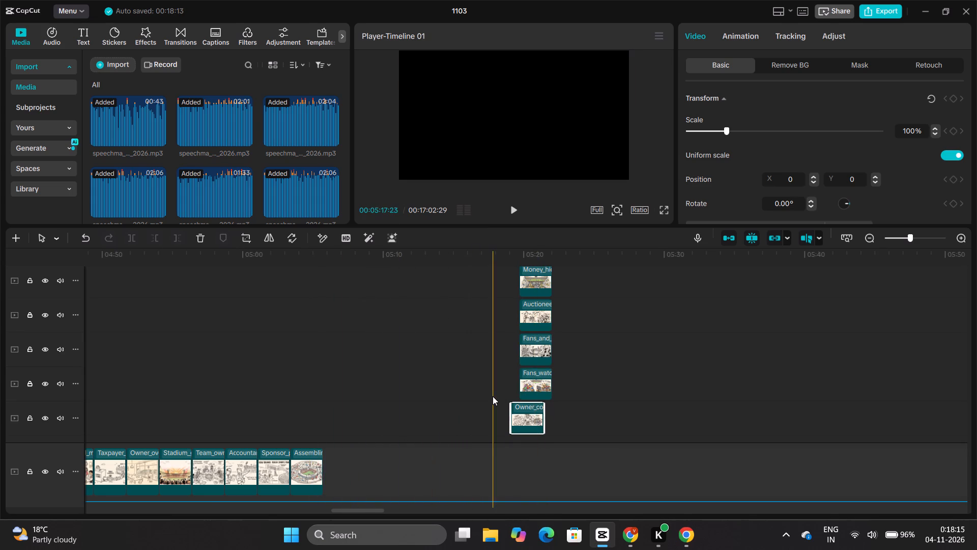
# Look along the timeline for the remaining clip stacks and check the main track's sequence.
pyautogui.hscroll(-20, 493, 396)
pyautogui.hscroll(-18, 493, 396)
pyautogui.hscroll(-4, 493, 396)
pyautogui.hscroll(12, 493, 396)
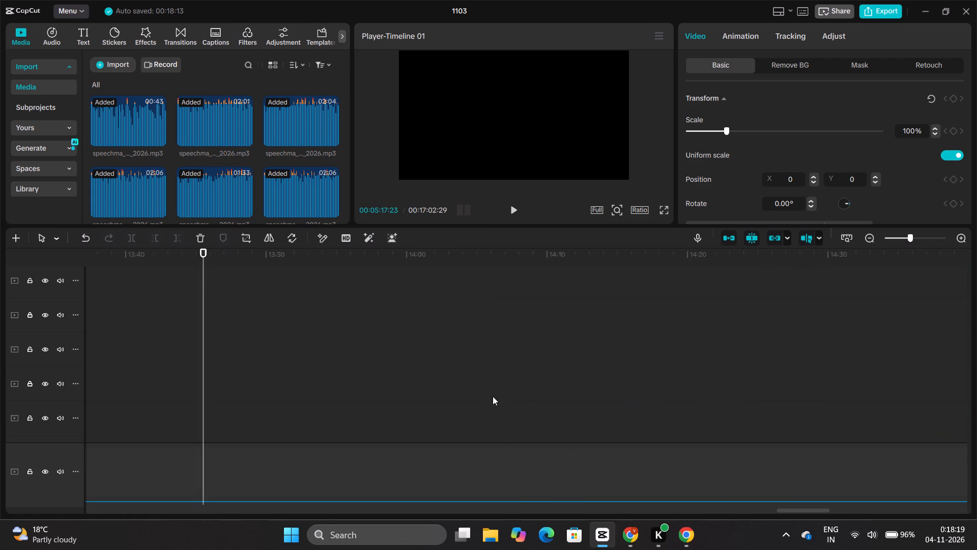
pyautogui.hscroll(4, 493, 396)
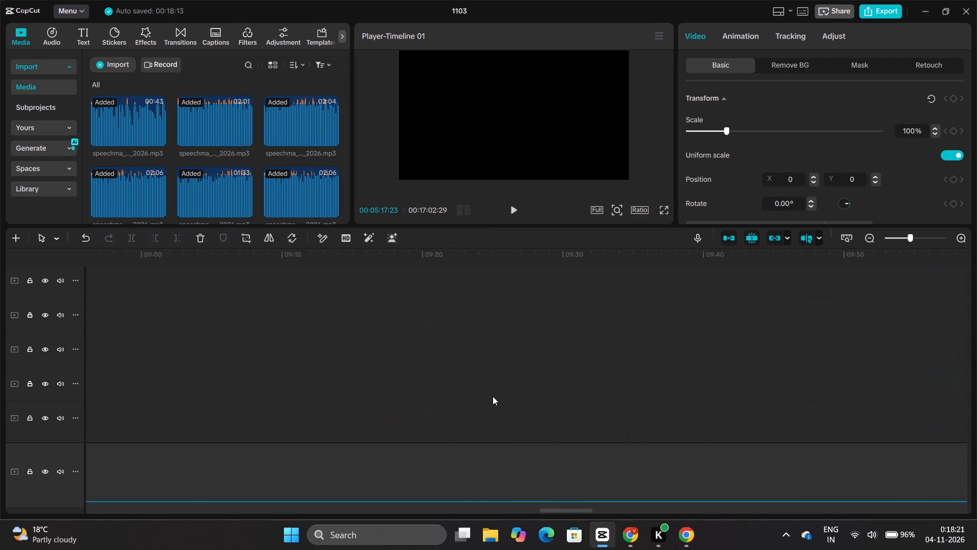
pyautogui.hscroll(1, 493, 396)
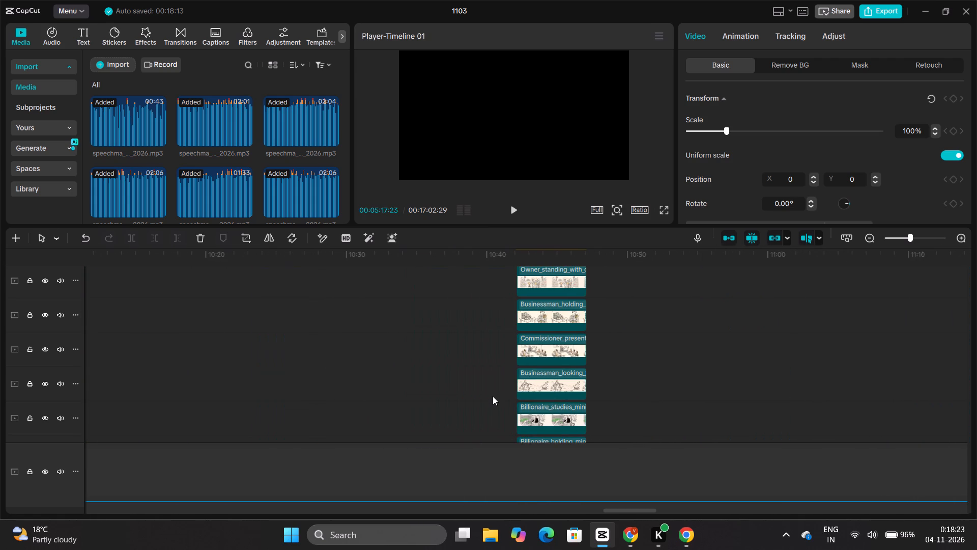
pyautogui.hscroll(1, 493, 396)
pyautogui.hscroll(6, 346, 381)
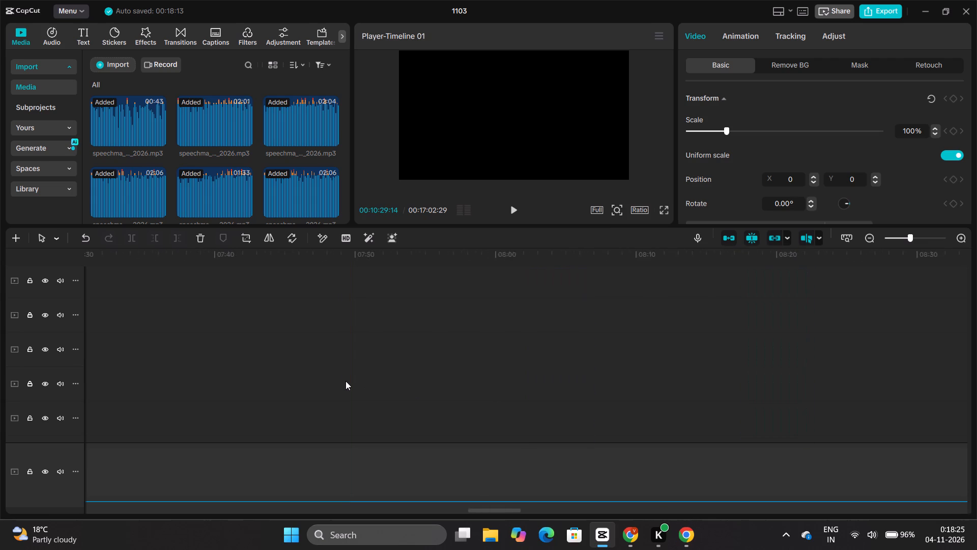
pyautogui.hscroll(7, 346, 381)
pyautogui.hscroll(-5, 346, 381)
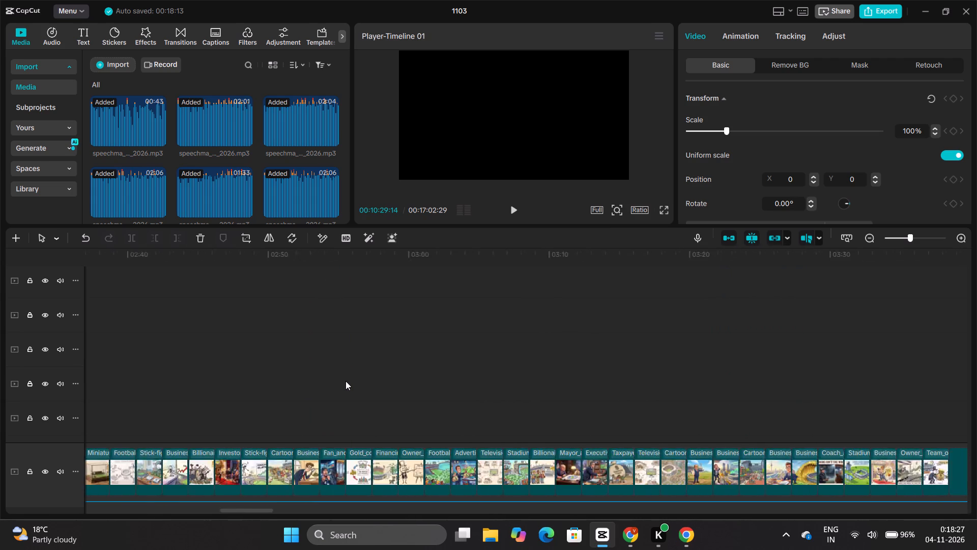
pyautogui.hscroll(-7, 346, 381)
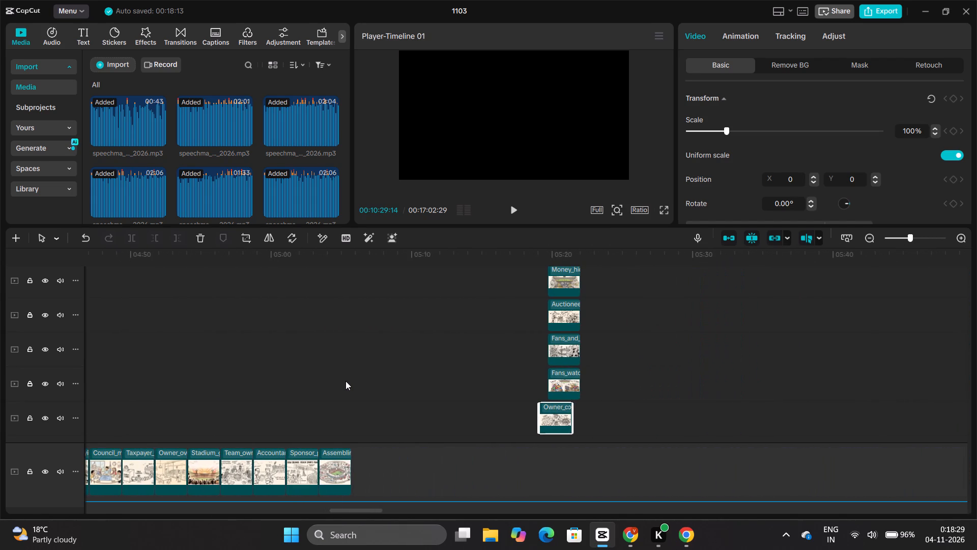
# Lift the Assembling and Sponsor clips off the main track's end and place them in order below the Owner clip near 05:20.
pyautogui.moveTo(336, 465); pyautogui.dragTo(534, 425)
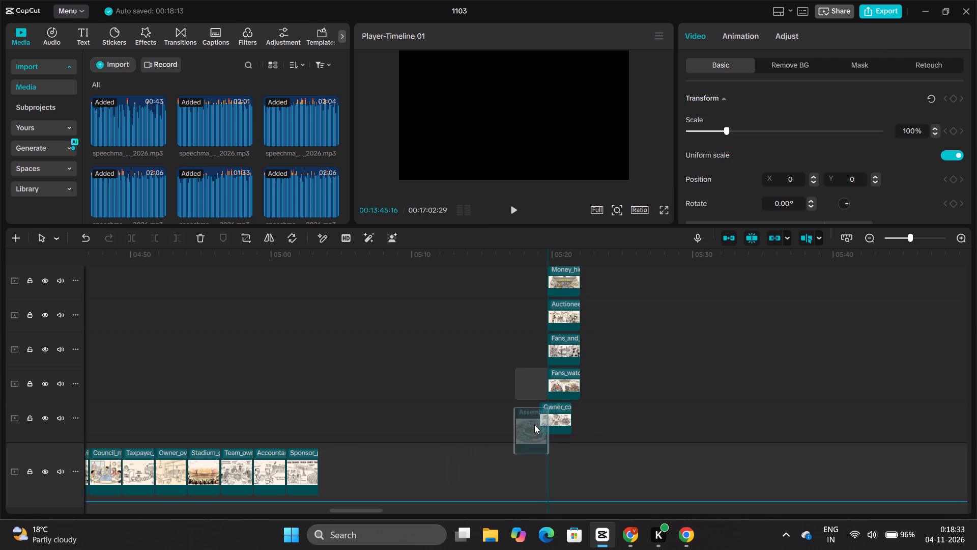
pyautogui.moveTo(534, 425); pyautogui.dragTo(606, 427)
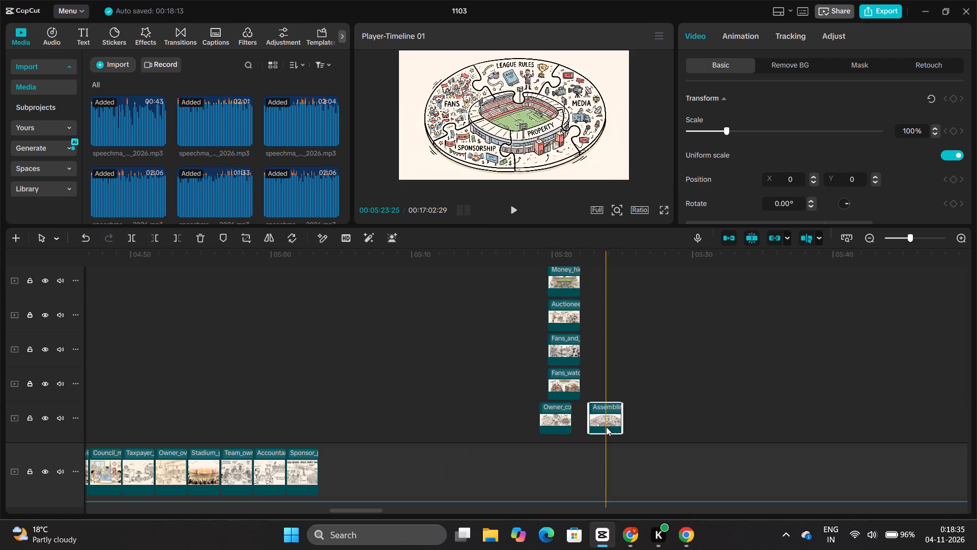
pyautogui.scroll(-1, 586, 406)
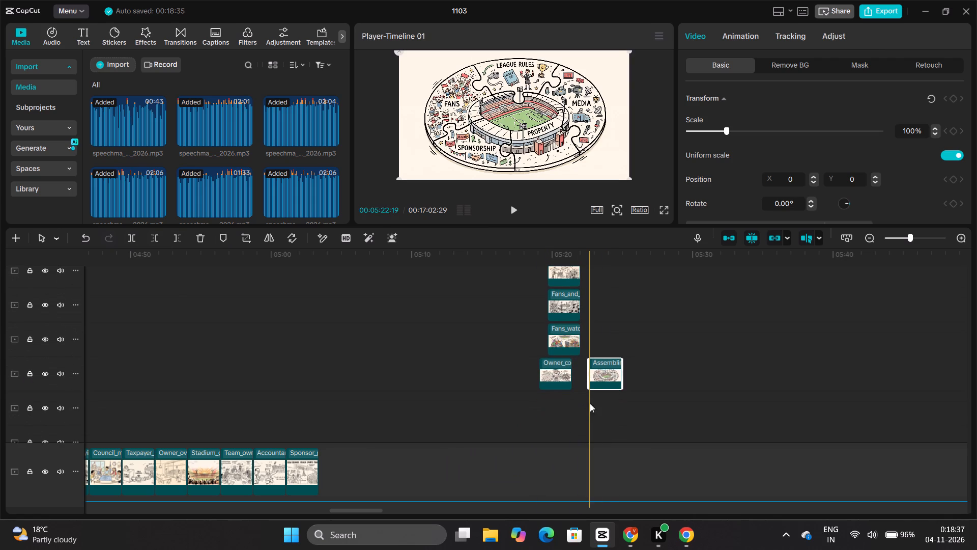
pyautogui.moveTo(607, 367); pyautogui.dragTo(575, 406)
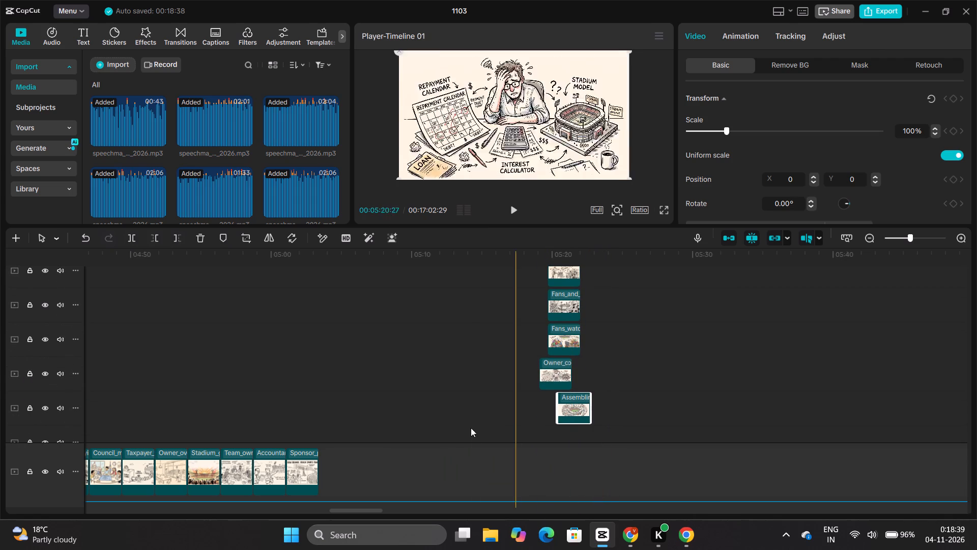
pyautogui.moveTo(304, 468); pyautogui.dragTo(501, 426)
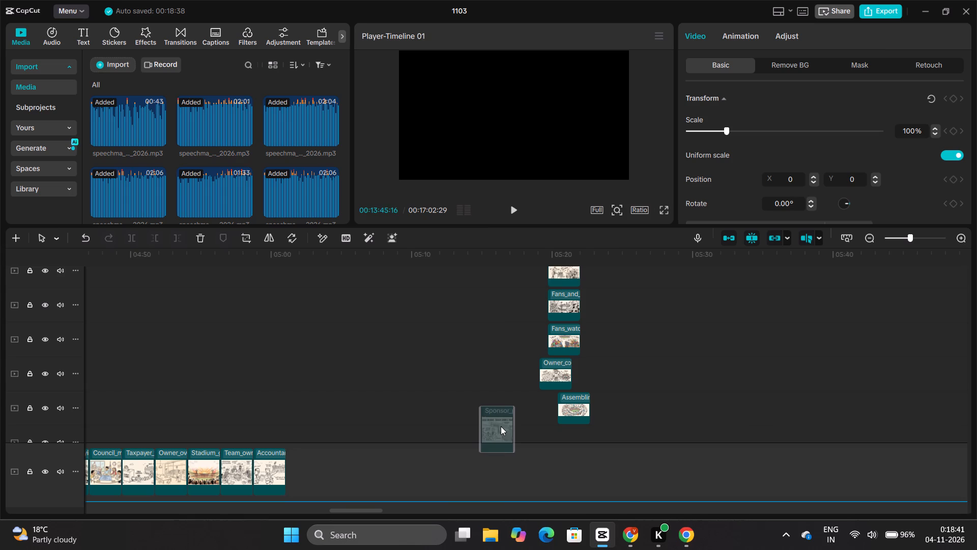
pyautogui.moveTo(501, 426); pyautogui.dragTo(501, 426)
pyautogui.scroll(-1, 452, 380)
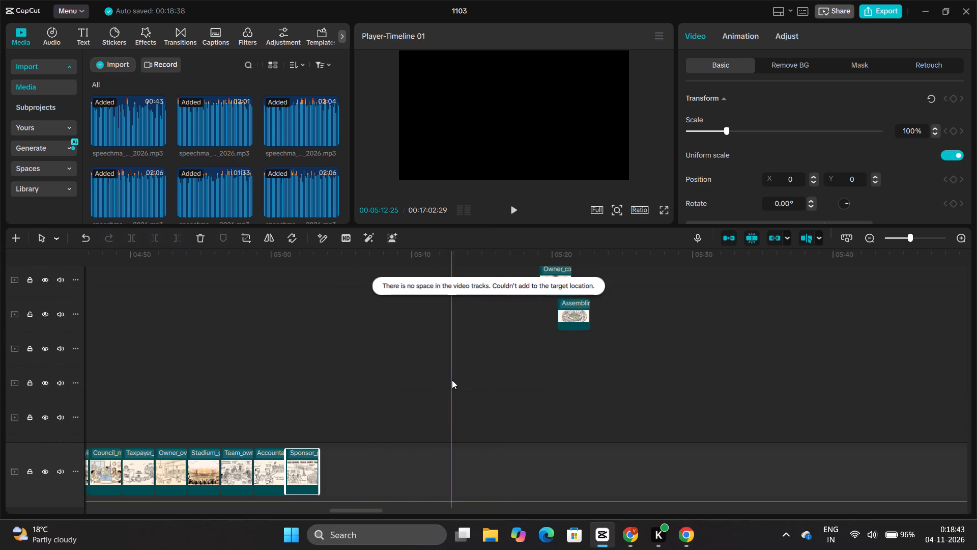
pyautogui.scroll(-2, 452, 380)
pyautogui.moveTo(302, 470); pyautogui.dragTo(483, 364)
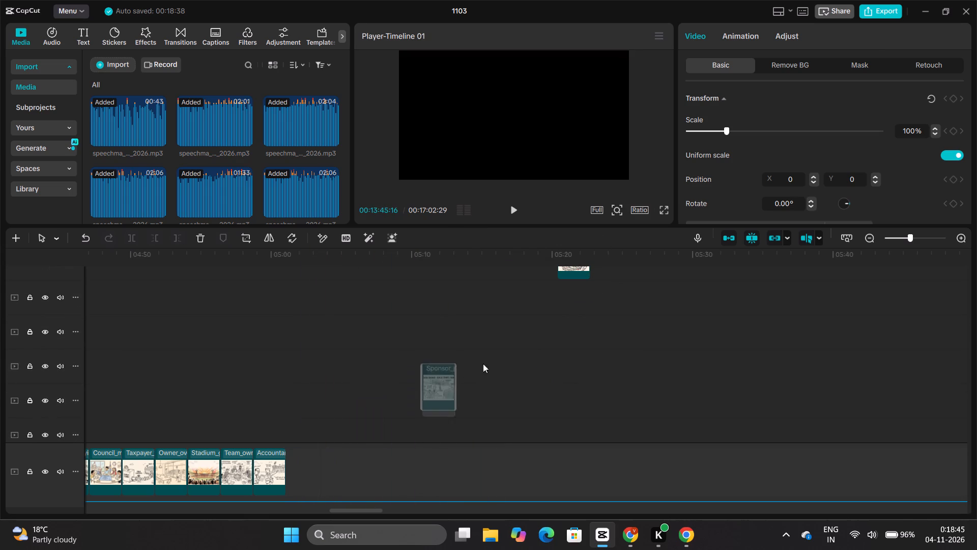
pyautogui.moveTo(483, 364); pyautogui.dragTo(583, 296)
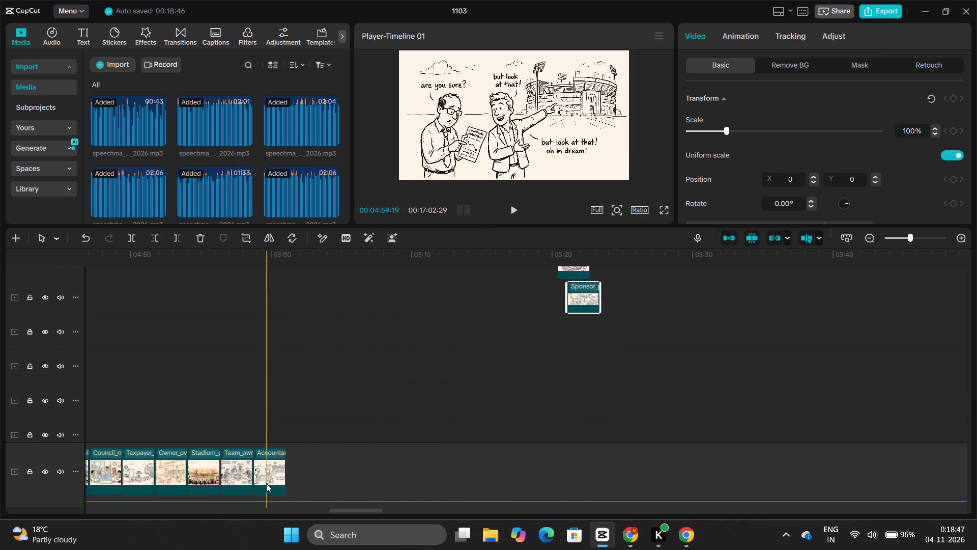
# Lift the Accountant and Team_owner clips off the main track's end and stack them in order below Sponsor, aligned with it.
pyautogui.moveTo(266, 483); pyautogui.dragTo(580, 356)
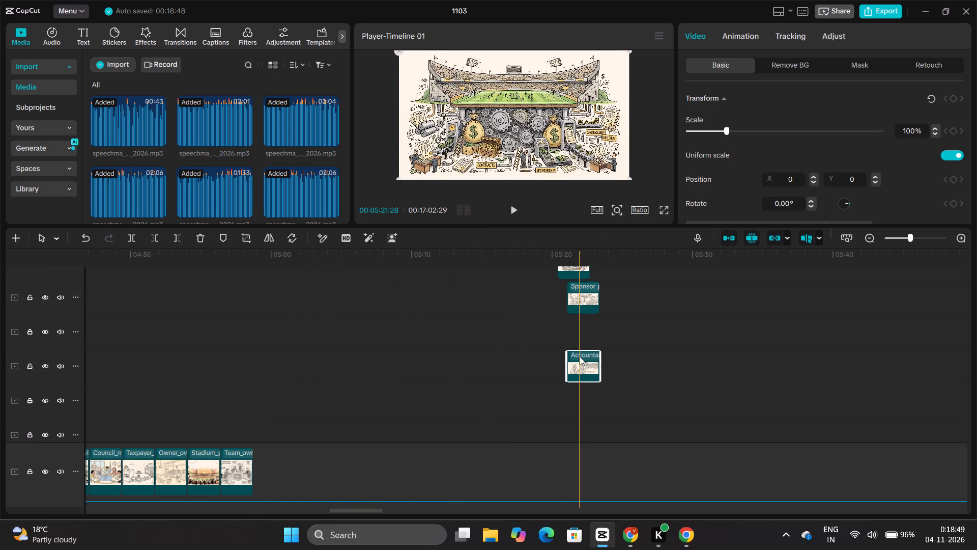
pyautogui.moveTo(580, 356); pyautogui.dragTo(582, 324)
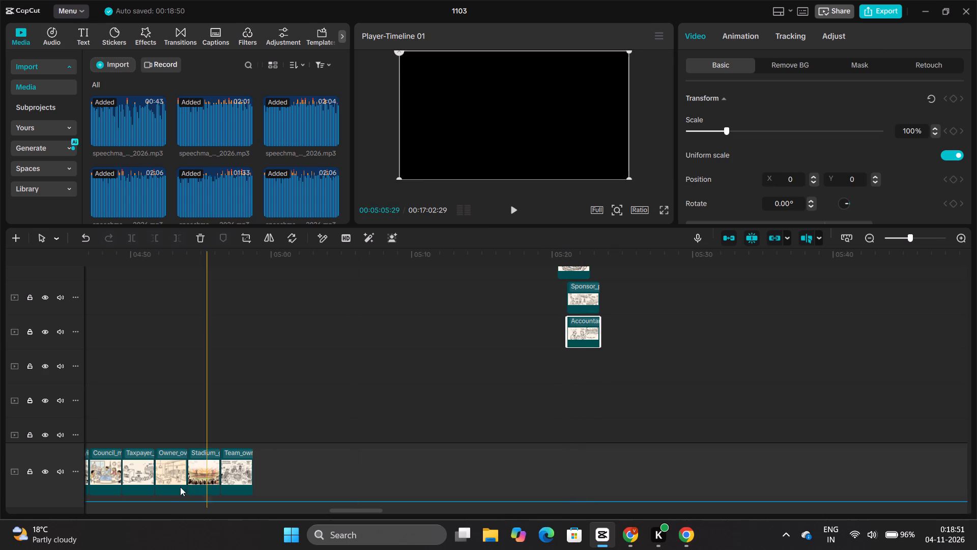
pyautogui.moveTo(234, 477); pyautogui.dragTo(501, 416)
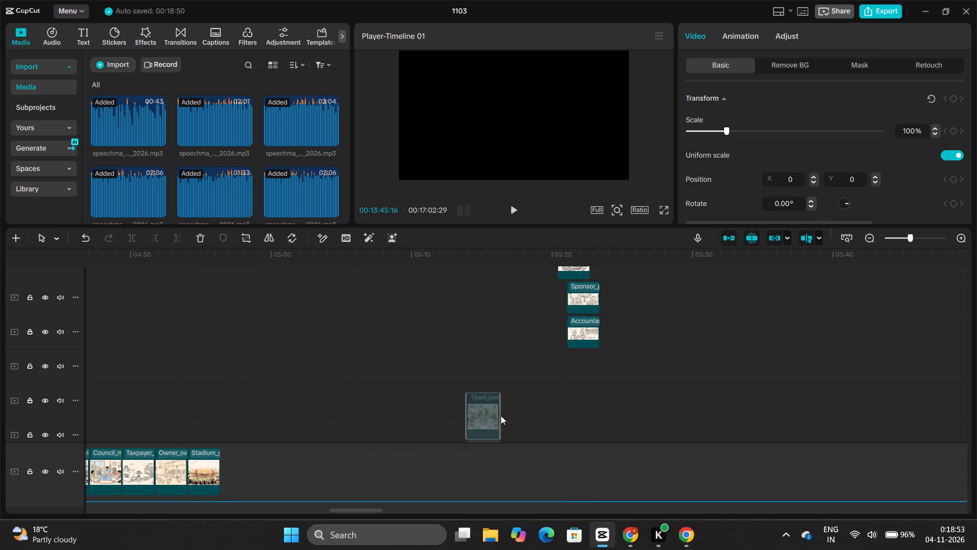
pyautogui.moveTo(501, 416); pyautogui.dragTo(567, 383)
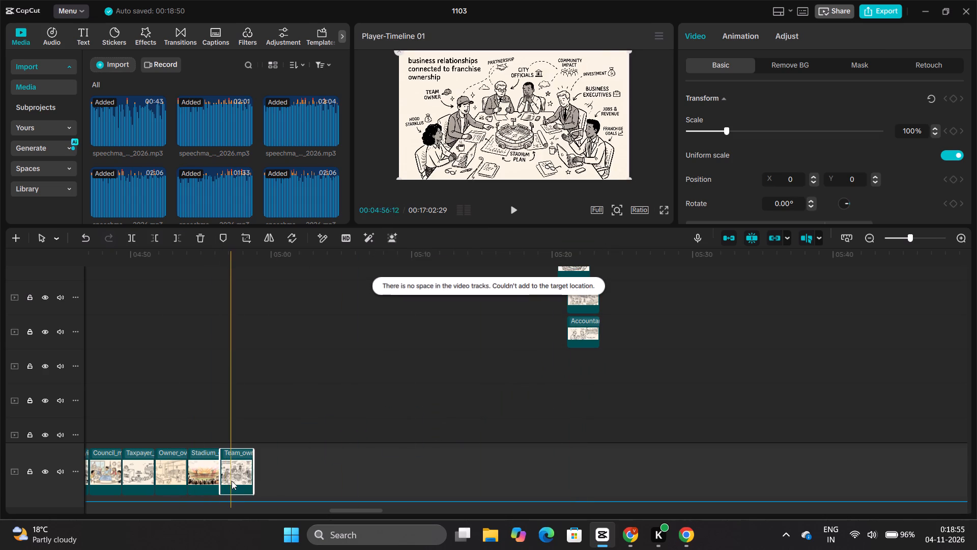
pyautogui.moveTo(233, 476); pyautogui.dragTo(583, 376)
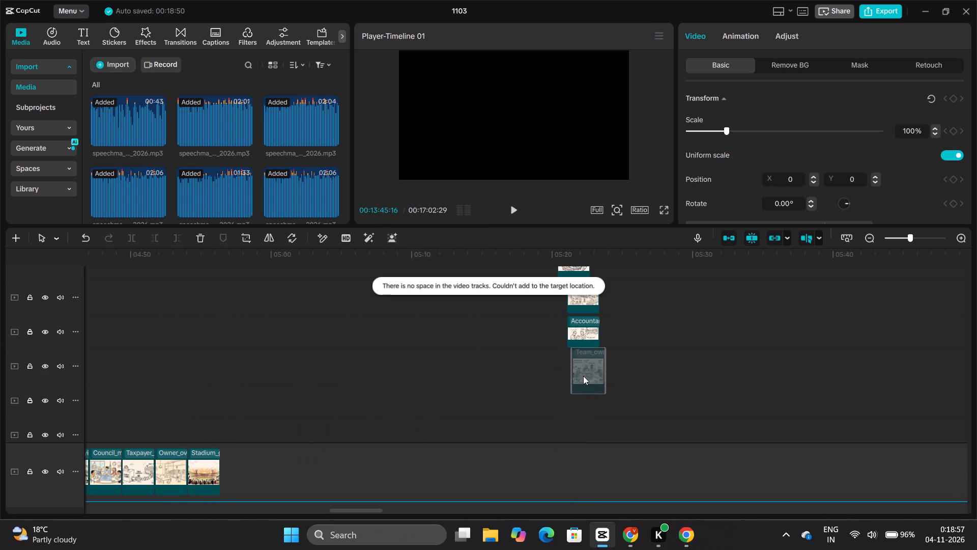
pyautogui.moveTo(583, 376); pyautogui.dragTo(583, 376)
# Lift the Stadium and Owner_ov clips off the main track's end and stack them in order below Team_owner, just after 05:20.
pyautogui.scroll(-2, 467, 405)
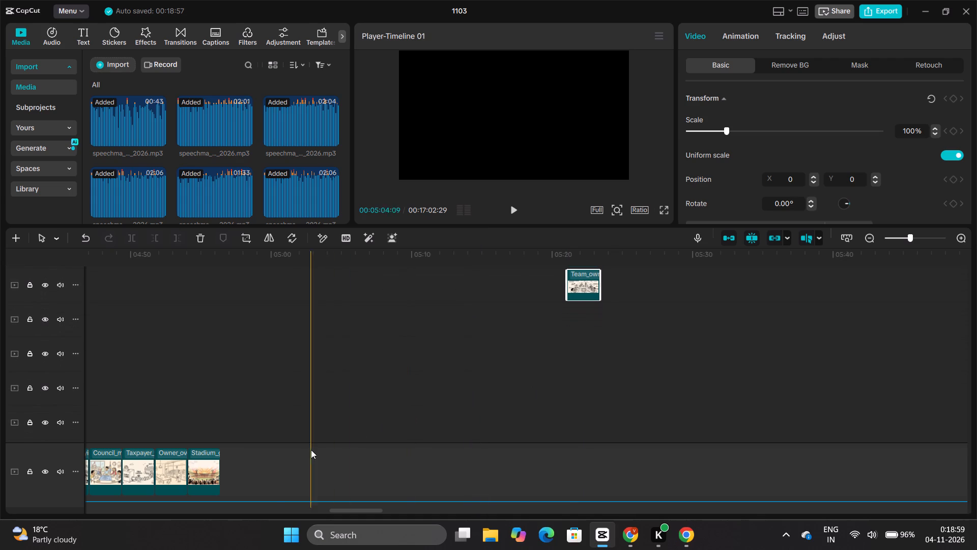
pyautogui.moveTo(205, 465); pyautogui.dragTo(600, 321)
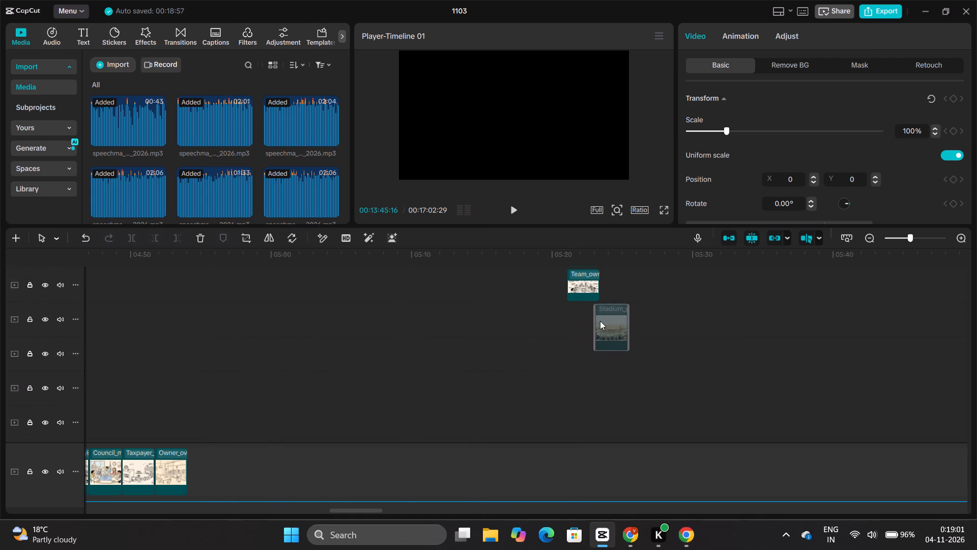
pyautogui.moveTo(600, 321); pyautogui.dragTo(592, 320)
pyautogui.scroll(-1, 511, 348)
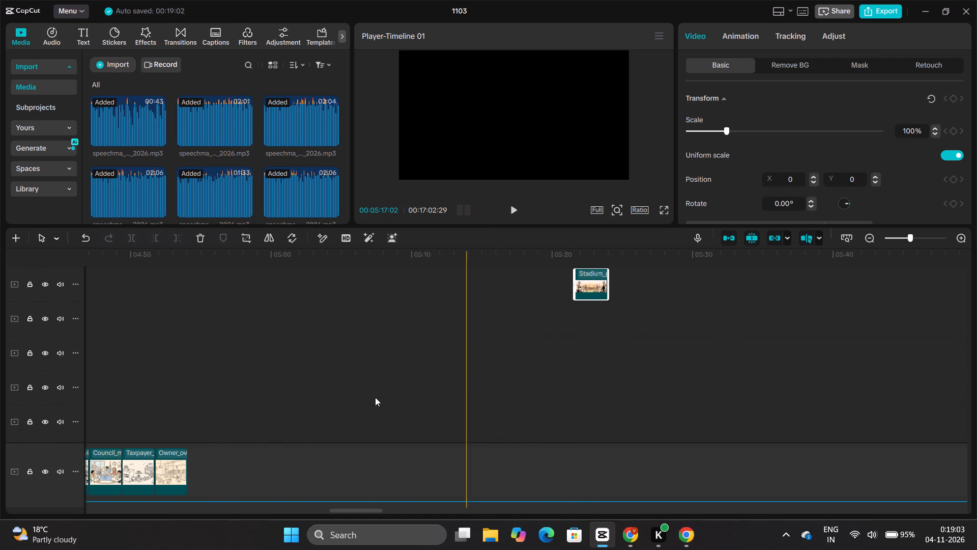
pyautogui.moveTo(169, 466); pyautogui.dragTo(573, 306)
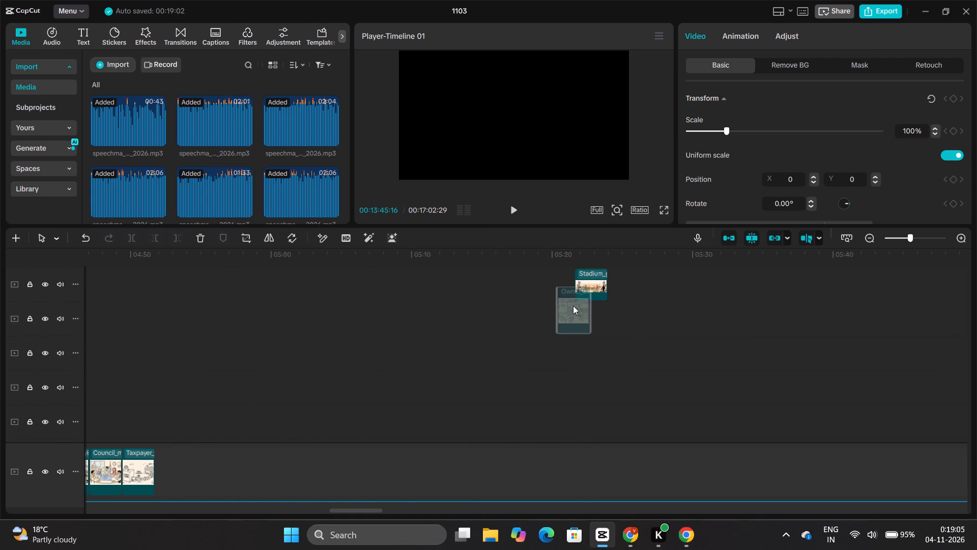
pyautogui.moveTo(573, 306); pyautogui.dragTo(587, 320)
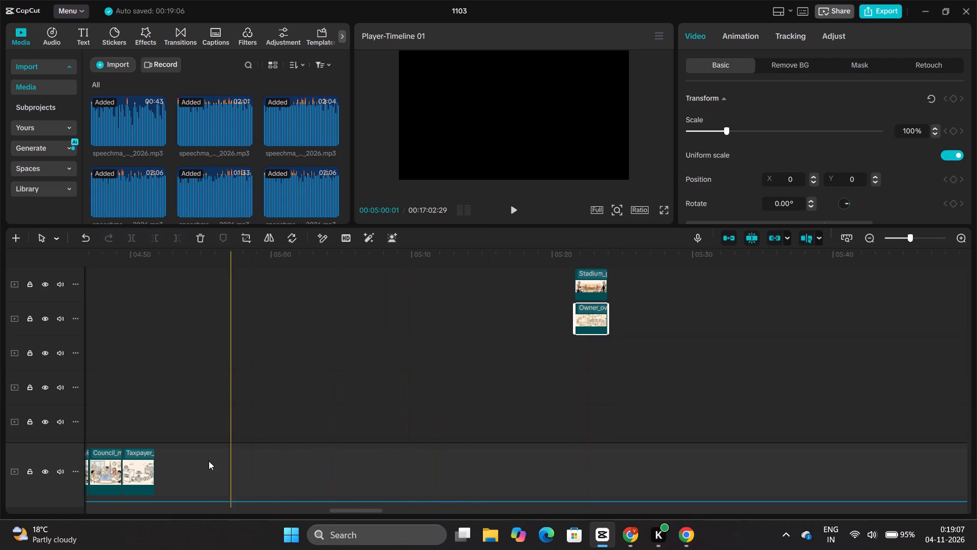
# Lift the Taxpayer and Council clips off the main track's end and stack them in order below Owner_ov, just after 05:20.
pyautogui.hscroll(1, 205, 462)
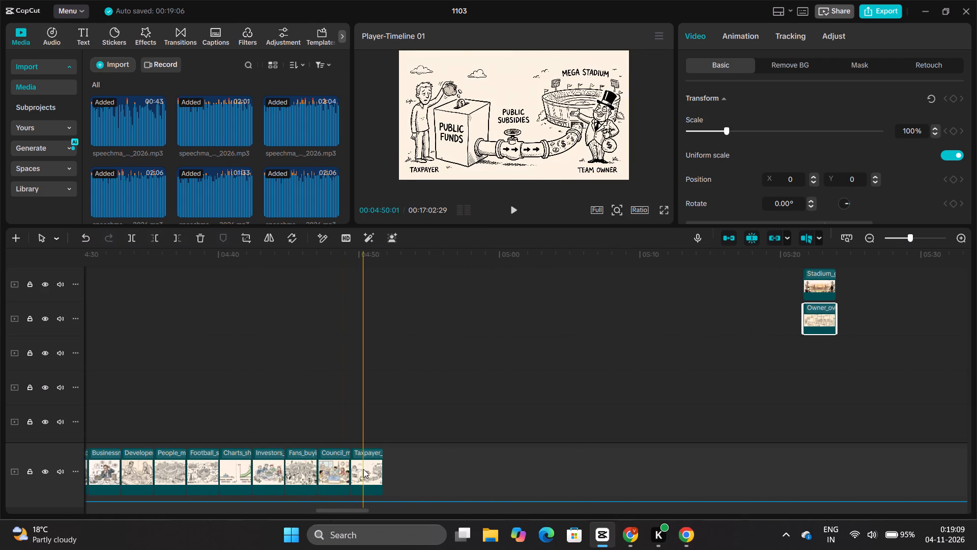
pyautogui.click(365, 470)
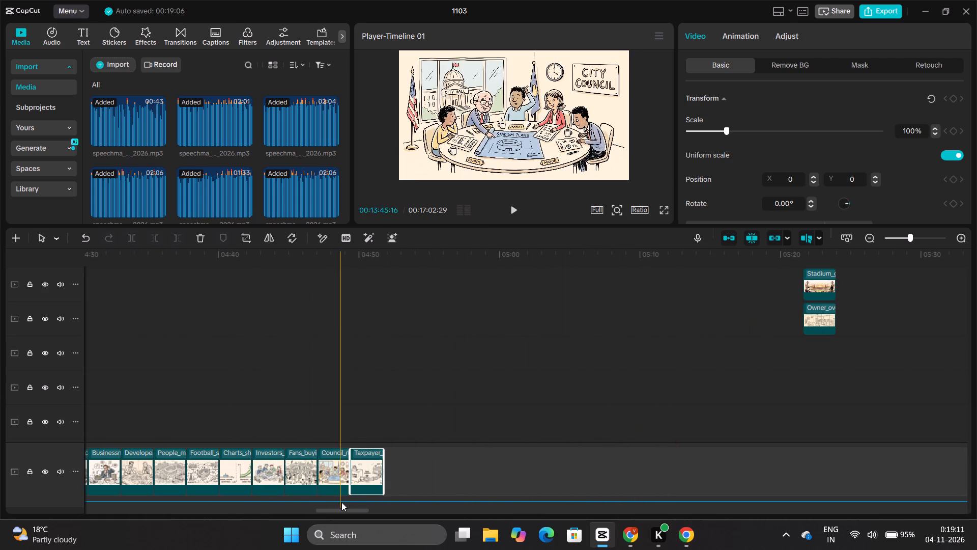
pyautogui.moveTo(365, 470); pyautogui.dragTo(673, 402)
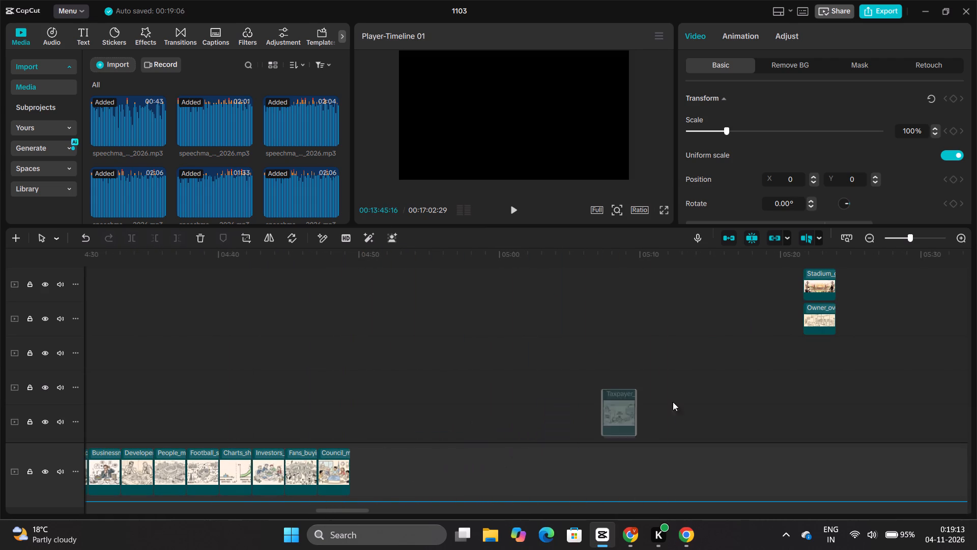
pyautogui.moveTo(673, 402); pyautogui.dragTo(864, 352)
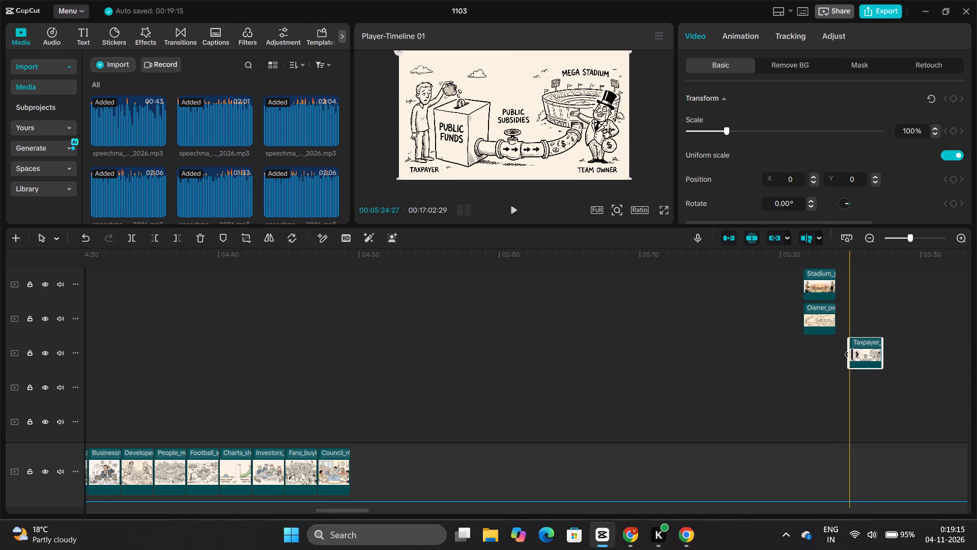
pyautogui.moveTo(858, 353); pyautogui.dragTo(821, 356)
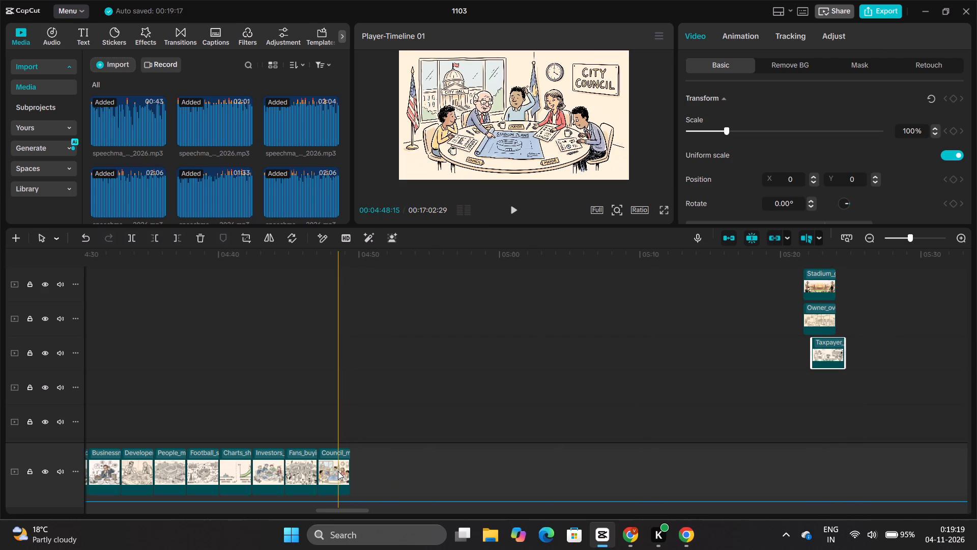
pyautogui.moveTo(338, 471); pyautogui.dragTo(834, 391)
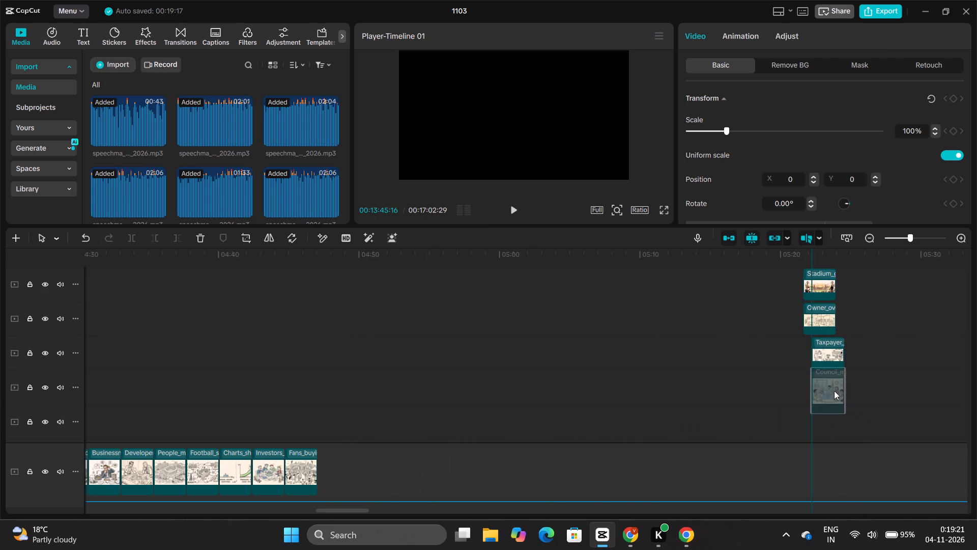
pyautogui.moveTo(834, 391); pyautogui.dragTo(832, 391)
# Lift the Fans_buying and Investors clips off the main track's end and stack them in order below Council, just after 05:20.
pyautogui.scroll(-4, 714, 392)
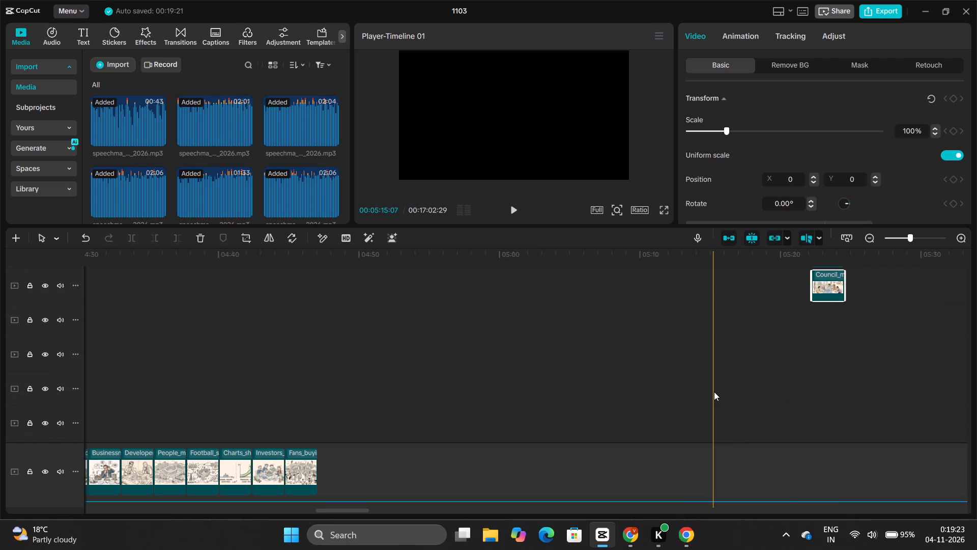
pyautogui.moveTo(297, 467); pyautogui.dragTo(817, 331)
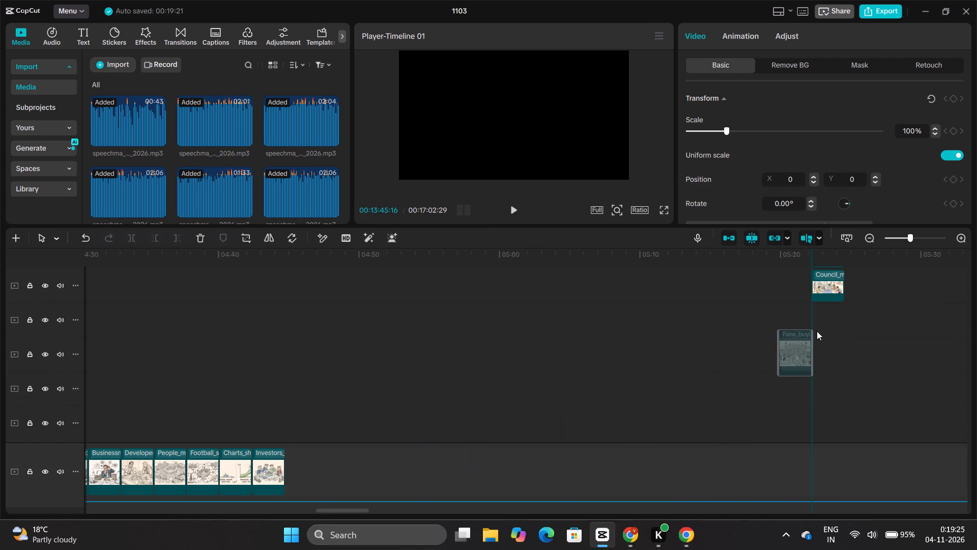
pyautogui.moveTo(817, 331); pyautogui.dragTo(825, 322)
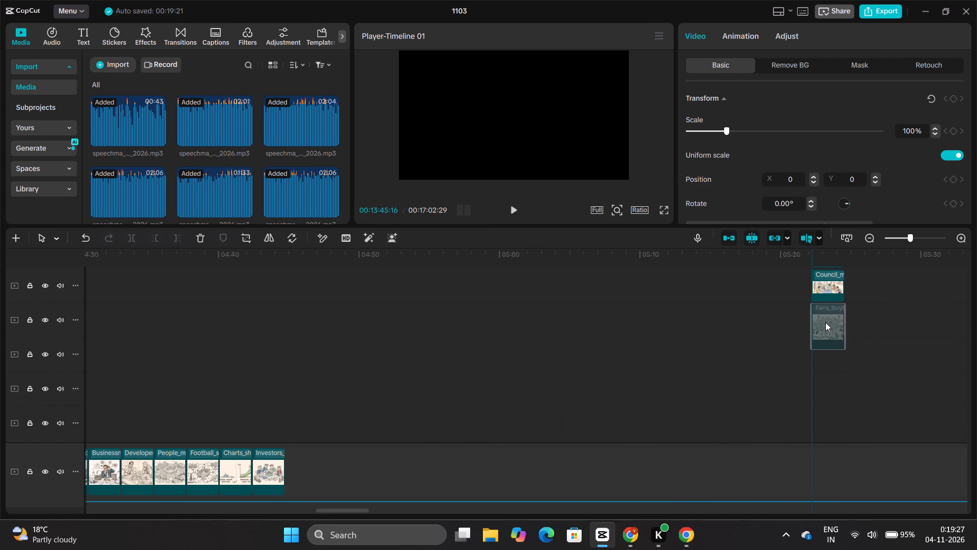
pyautogui.moveTo(268, 463); pyautogui.dragTo(378, 427)
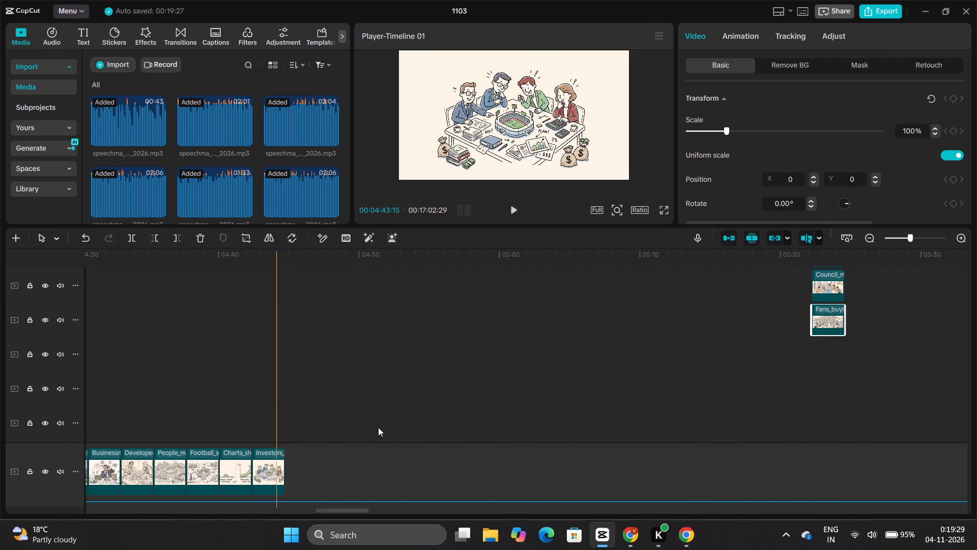
pyautogui.moveTo(378, 427); pyautogui.dragTo(817, 344)
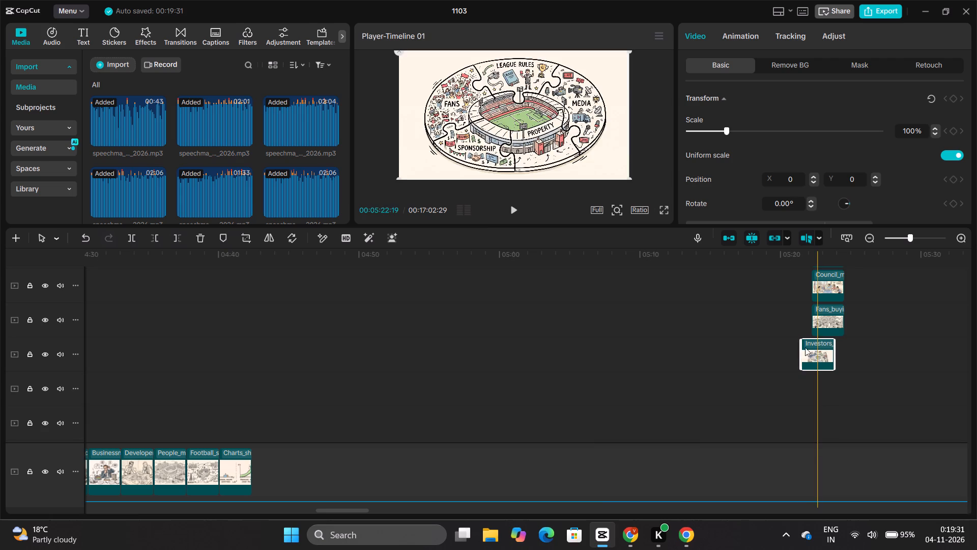
# Lift the Charts and Football clips off the main track's end and stack them in order below Investors, near 05:20.
pyautogui.hscroll(1, 314, 461)
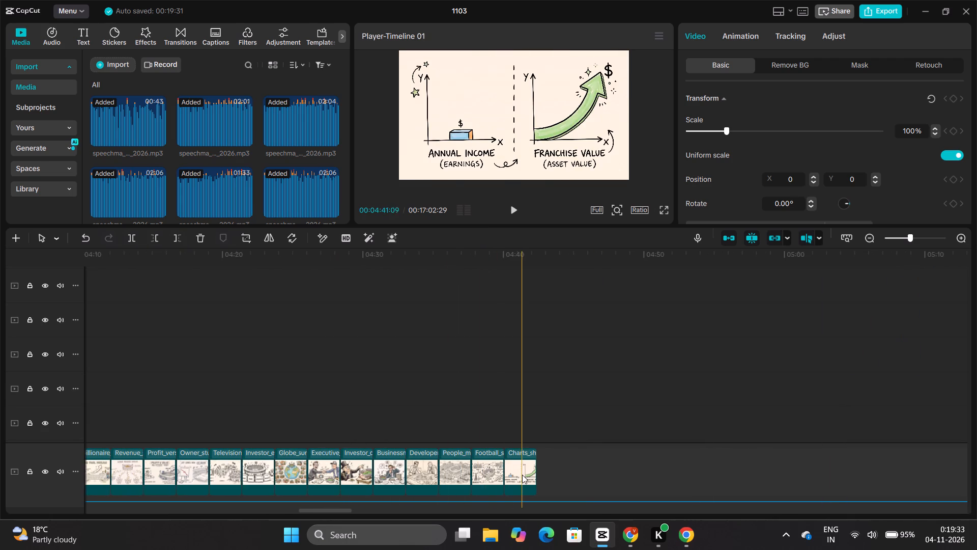
pyautogui.click(522, 475)
pyautogui.moveTo(521, 472); pyautogui.dragTo(918, 389)
pyautogui.hscroll(-2, 674, 401)
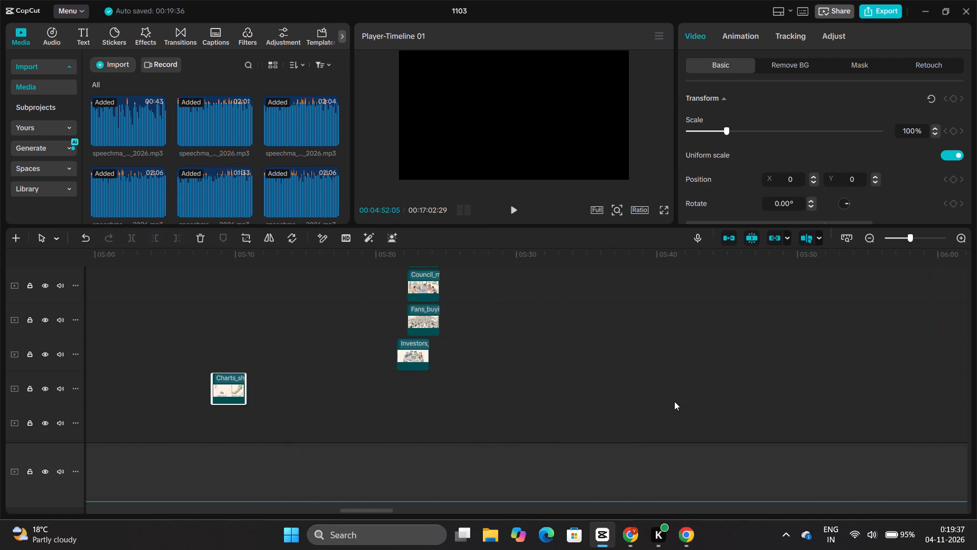
pyautogui.moveTo(223, 388); pyautogui.dragTo(373, 399)
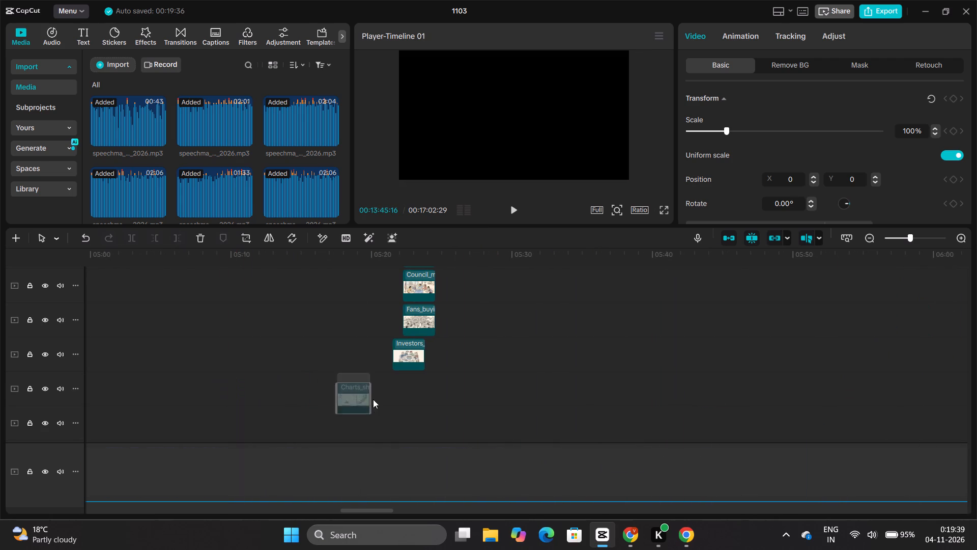
pyautogui.moveTo(373, 399); pyautogui.dragTo(397, 392)
pyautogui.hscroll(2, 397, 392)
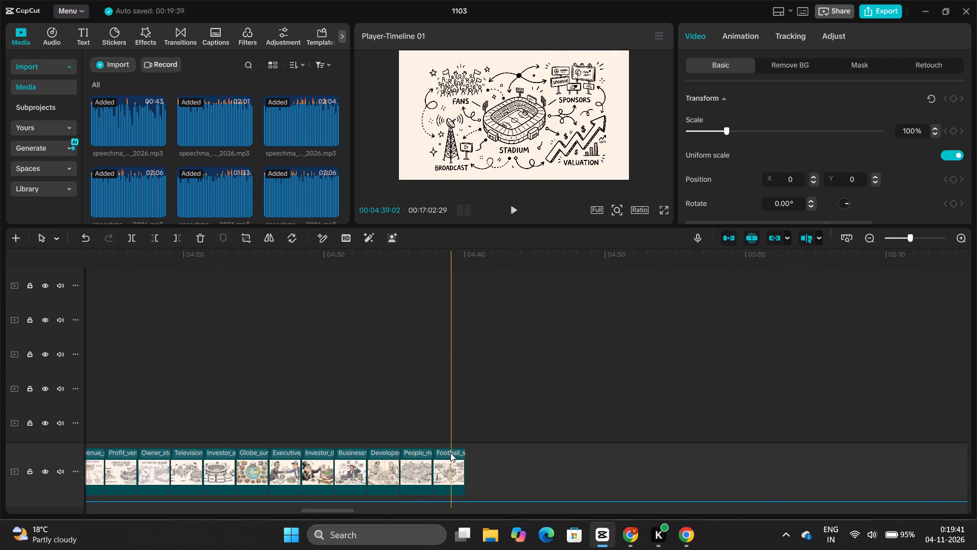
pyautogui.moveTo(449, 462); pyautogui.dragTo(912, 349)
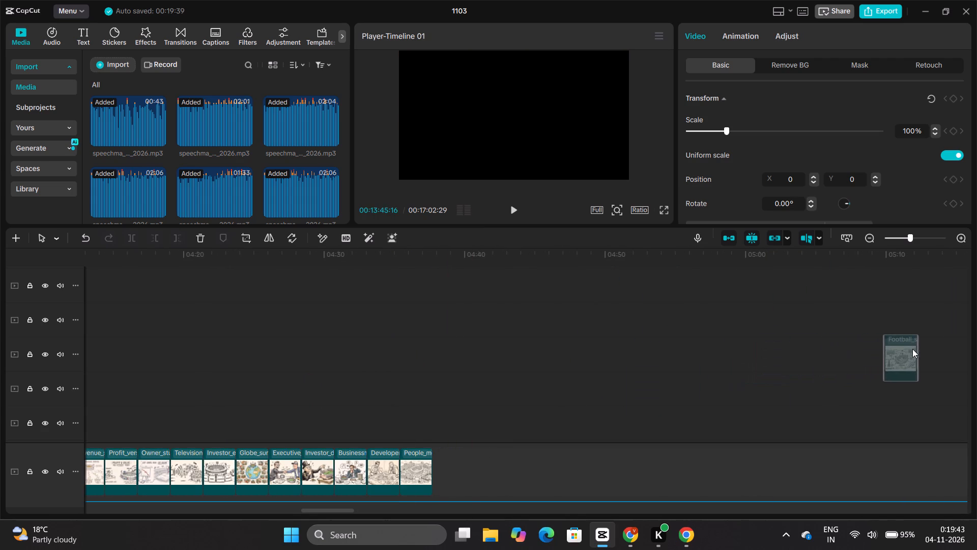
pyautogui.moveTo(912, 349); pyautogui.dragTo(709, 406)
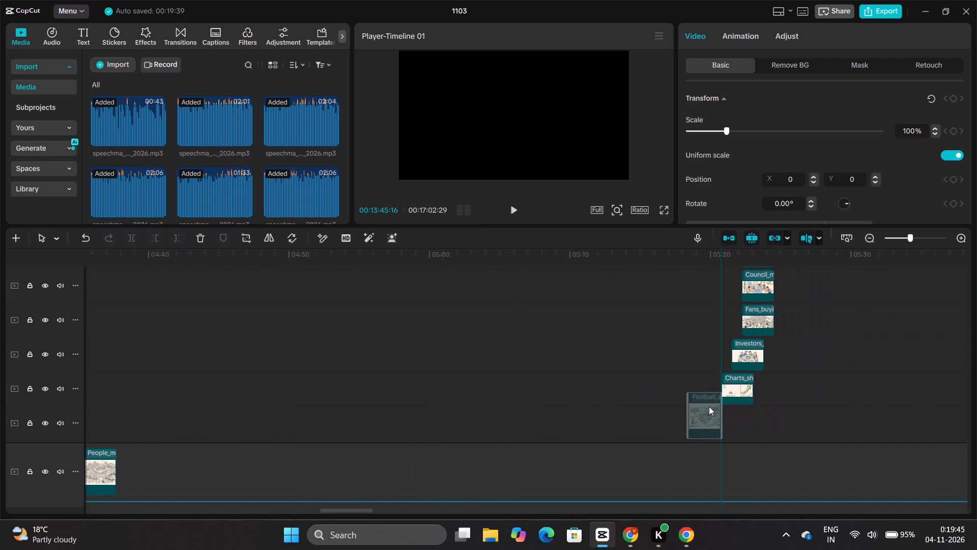
pyautogui.moveTo(709, 406); pyautogui.dragTo(732, 411)
# Lift the People clip off the main track's end and place it directly below Football, near 05:20.
pyautogui.scroll(-5, 732, 411)
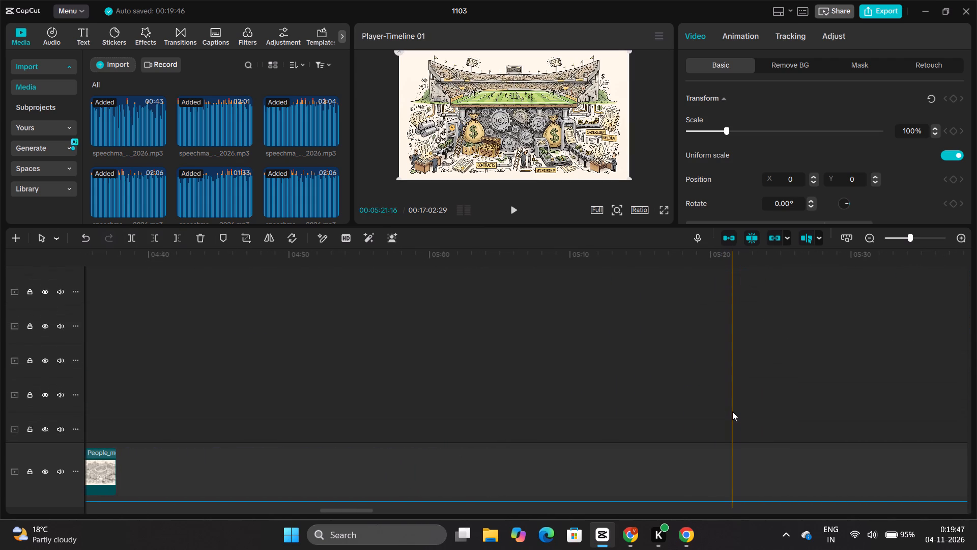
pyautogui.scroll(3, 732, 411)
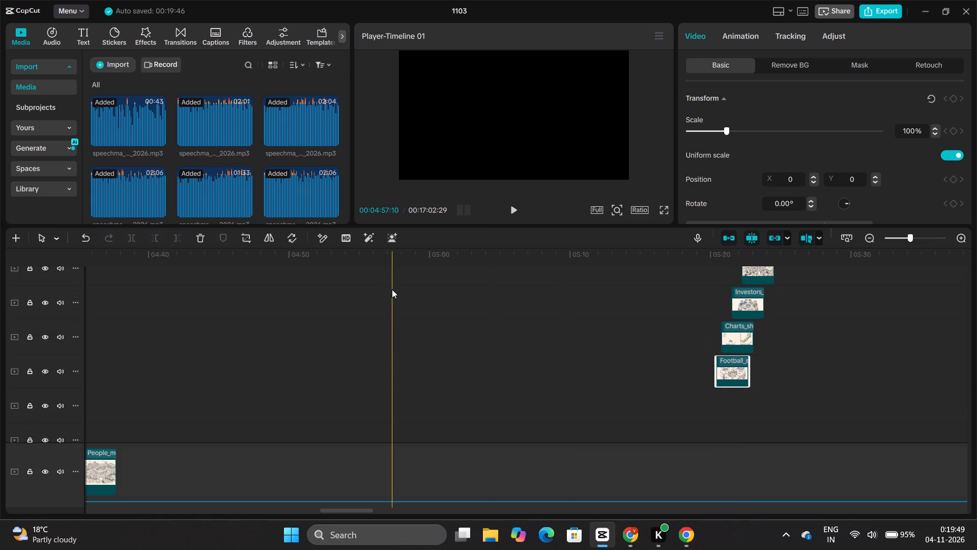
pyautogui.hscroll(17, 140, 336)
pyautogui.hscroll(-4, 140, 336)
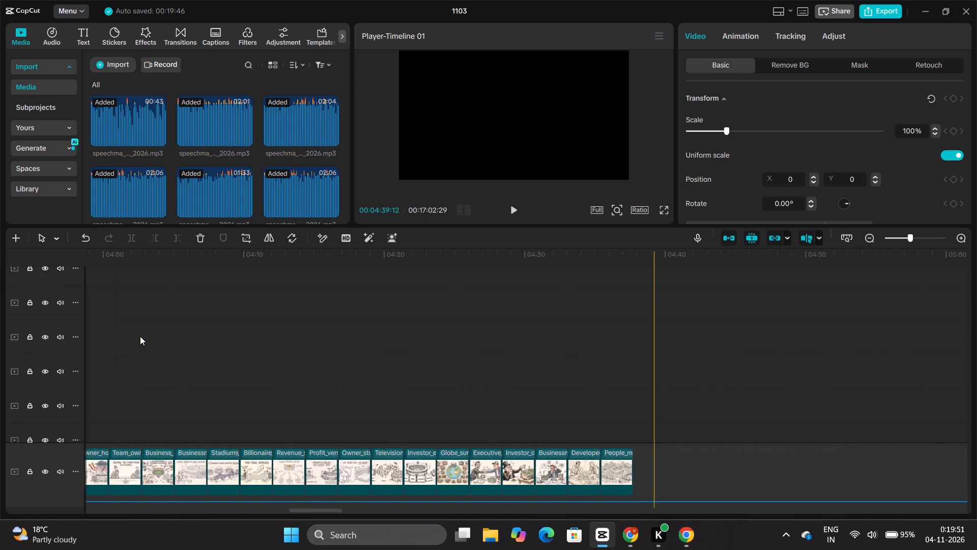
pyautogui.hscroll(-3, 140, 336)
pyautogui.hscroll(4, 140, 336)
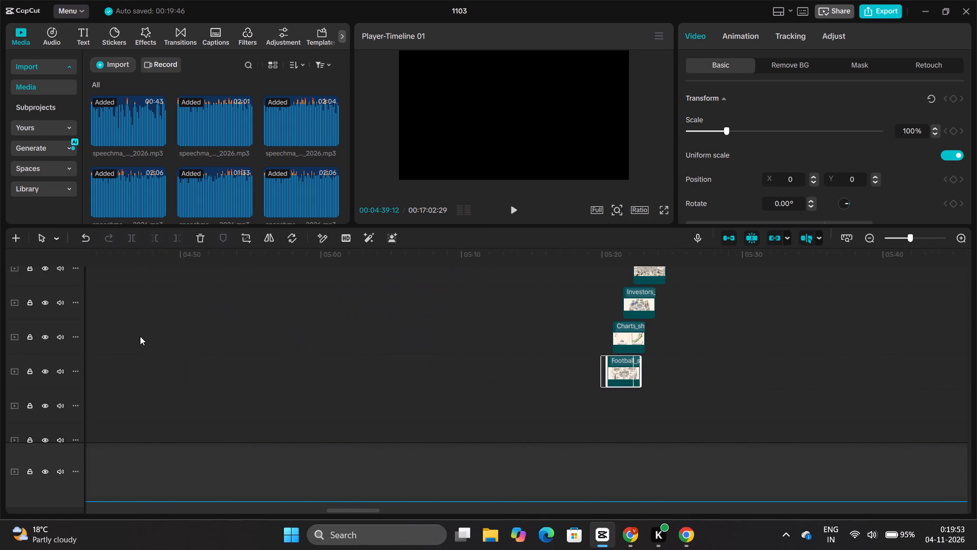
pyautogui.hscroll(4, 219, 344)
pyautogui.hscroll(-2, 219, 344)
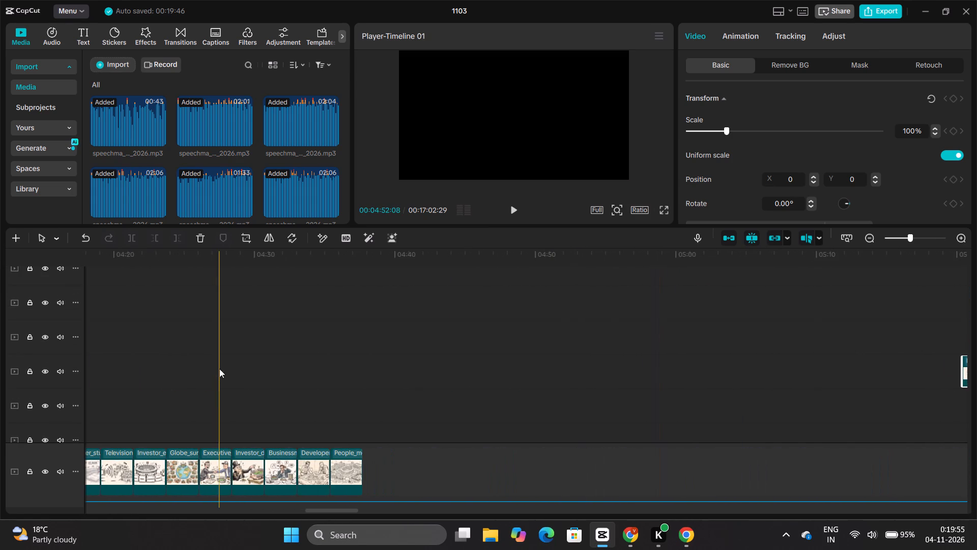
pyautogui.click(344, 470)
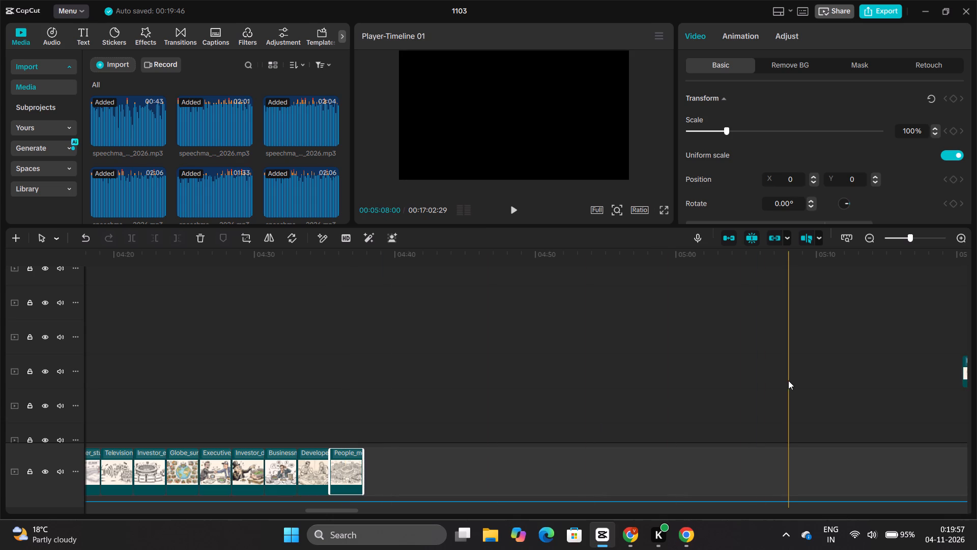
pyautogui.moveTo(355, 472); pyautogui.dragTo(964, 398)
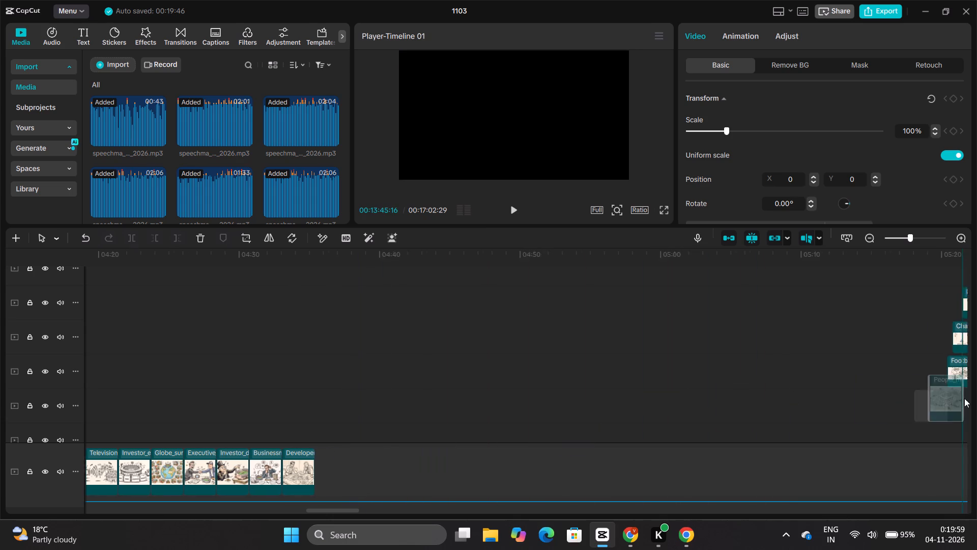
pyautogui.moveTo(964, 398); pyautogui.dragTo(746, 411)
# Lift the Developer clip off the main track's end and place it directly below People, near 05:20.
pyautogui.hscroll(1, 746, 411)
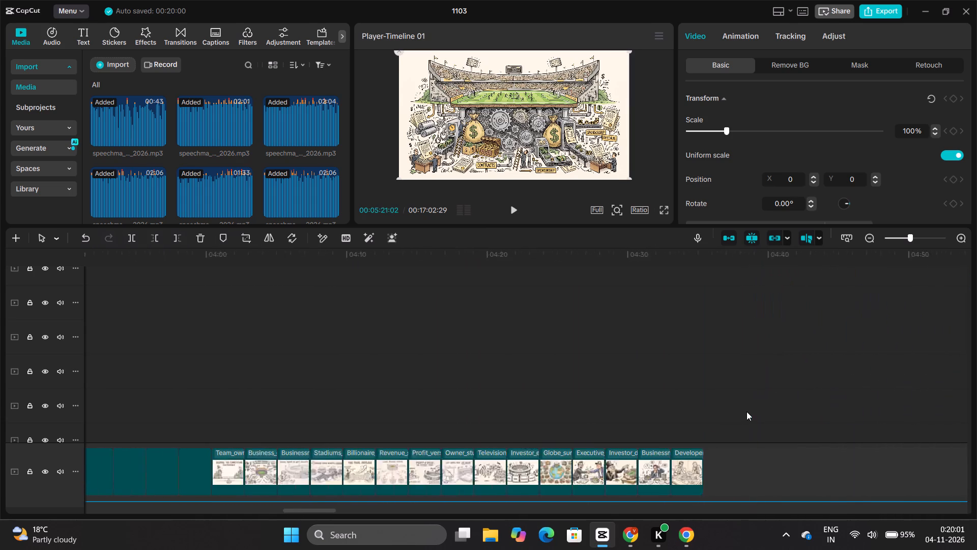
pyautogui.hscroll(2, 746, 411)
pyautogui.moveTo(900, 469); pyautogui.dragTo(976, 373)
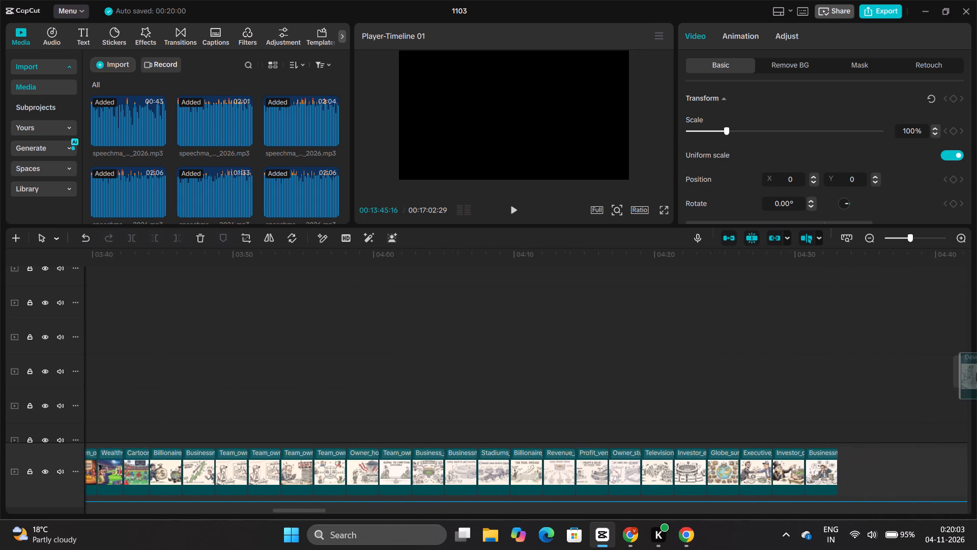
pyautogui.moveTo(976, 373); pyautogui.dragTo(859, 437)
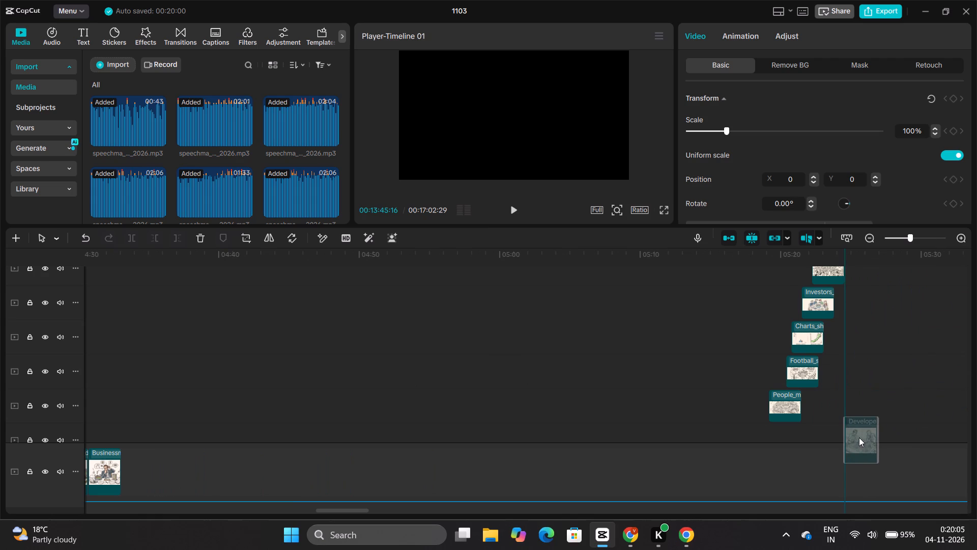
pyautogui.moveTo(859, 437); pyautogui.dragTo(860, 414)
pyautogui.scroll(-1, 860, 414)
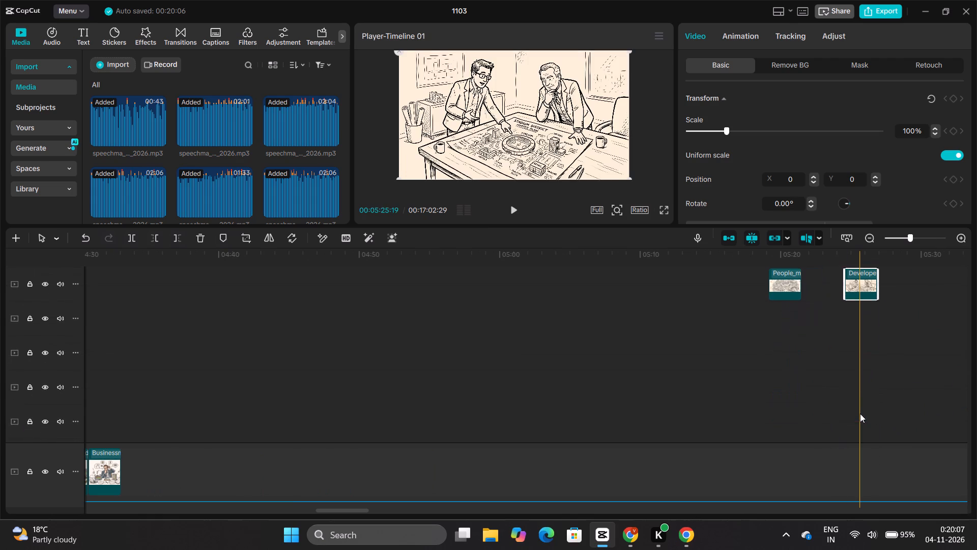
pyautogui.scroll(-1, 860, 414)
pyautogui.moveTo(864, 286); pyautogui.dragTo(797, 323)
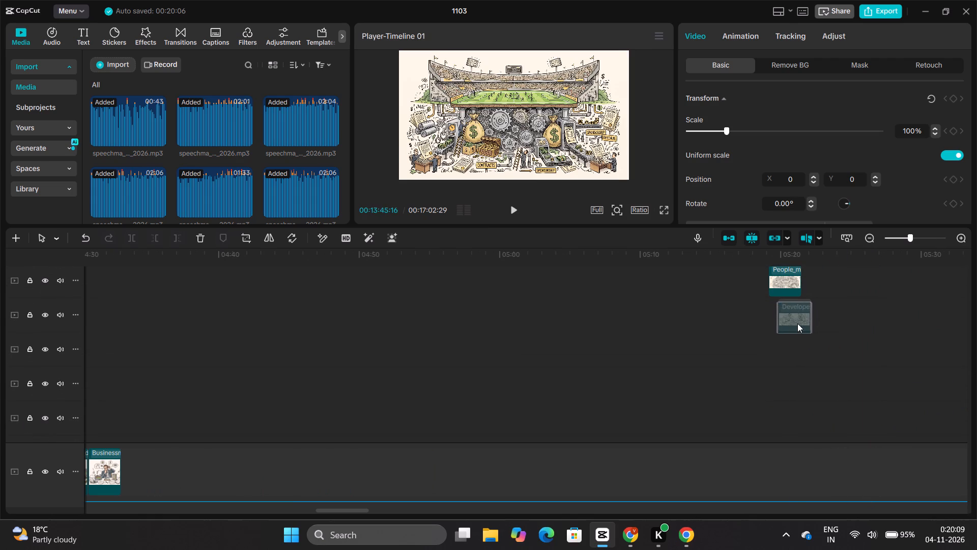
# Lift the Businessman and Investor clips off the main track's end and stack them in order below Developer, aligned with it.
pyautogui.scroll(-19, 787, 348)
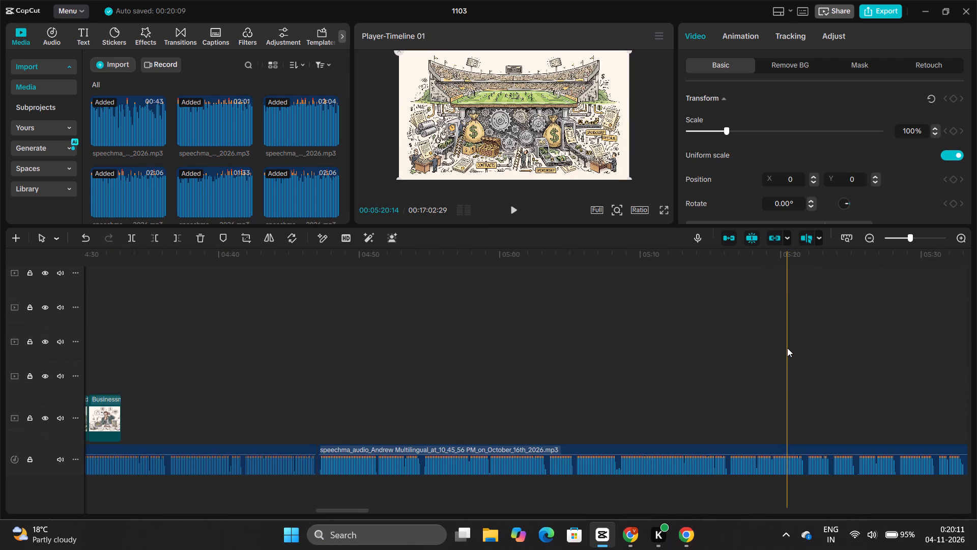
pyautogui.scroll(8, 787, 348)
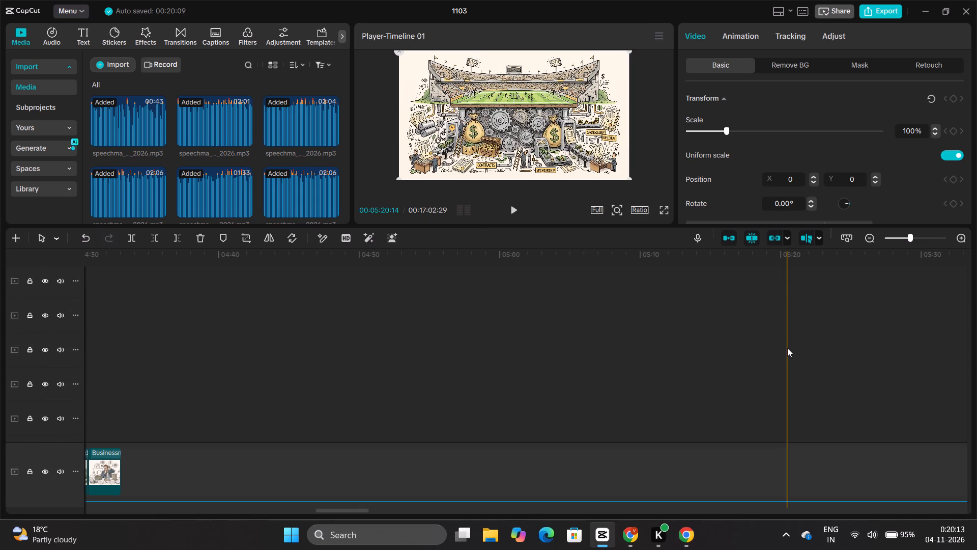
pyautogui.scroll(6, 787, 348)
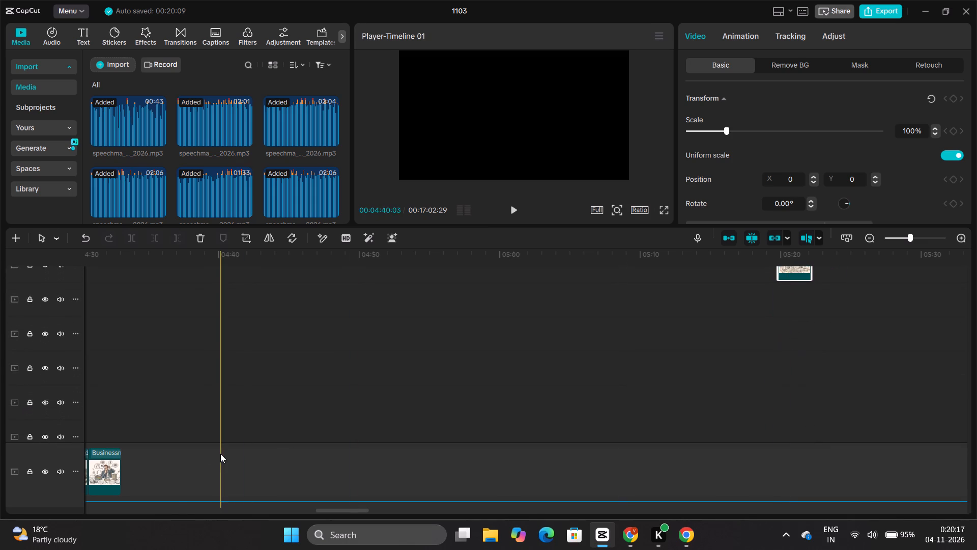
pyautogui.moveTo(103, 466); pyautogui.dragTo(791, 304)
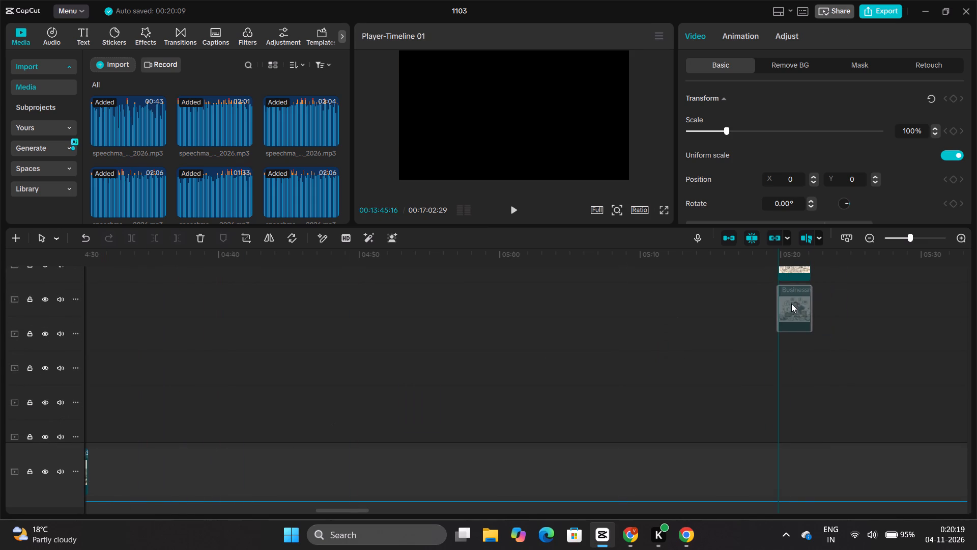
pyautogui.moveTo(791, 304); pyautogui.dragTo(790, 302)
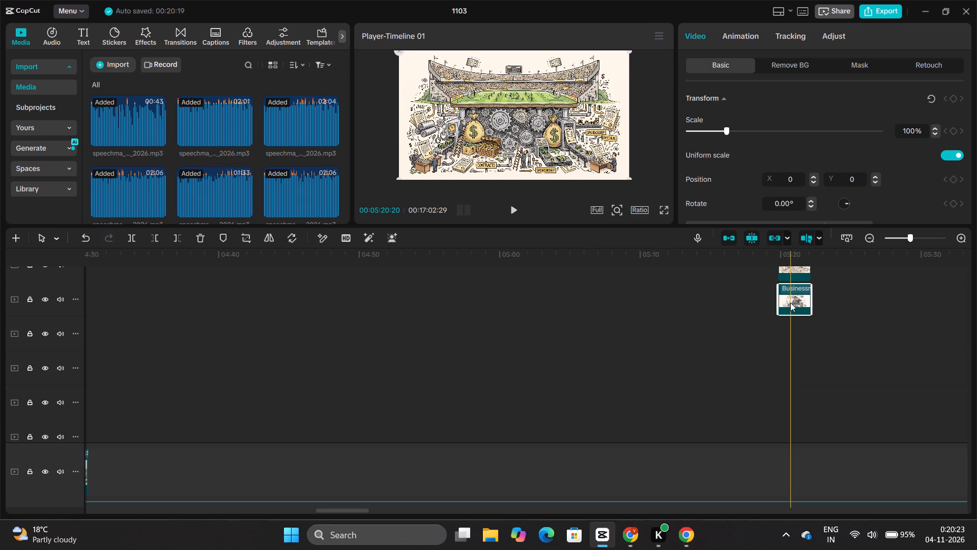
pyautogui.hscroll(2, 749, 322)
pyautogui.moveTo(741, 470); pyautogui.dragTo(849, 418)
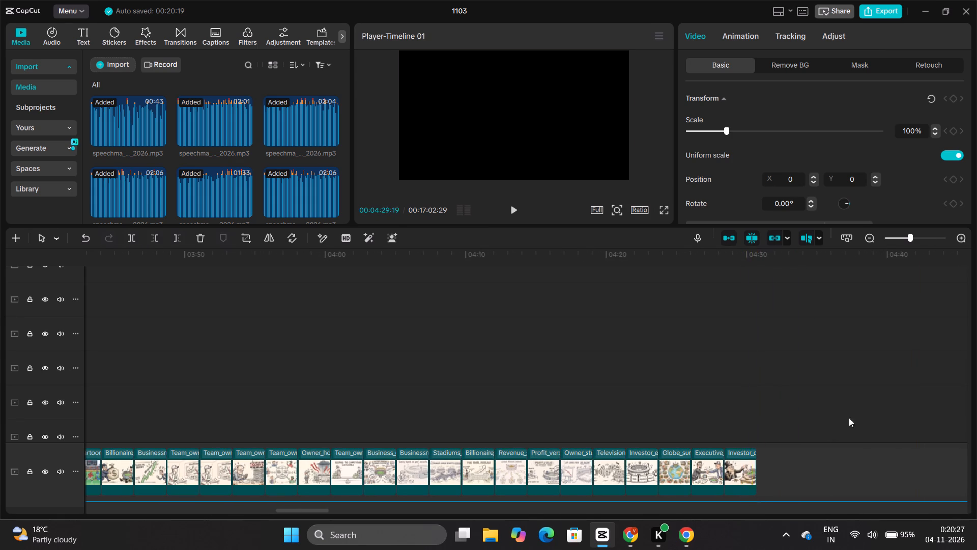
pyautogui.moveTo(849, 418); pyautogui.dragTo(810, 351)
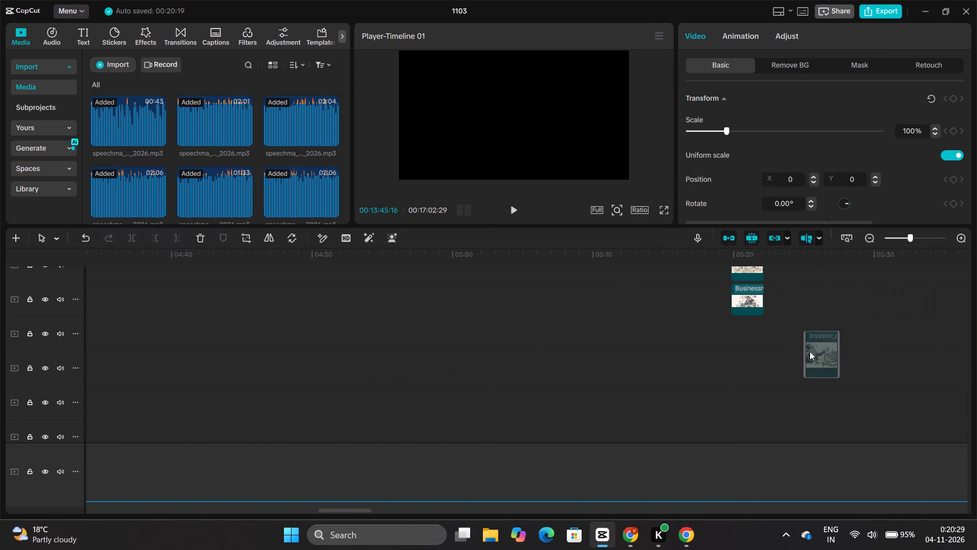
pyautogui.moveTo(810, 351); pyautogui.dragTo(750, 338)
# Lift the Executive clip off the main track's end and place it directly below the Investor clip, near 05:20.
pyautogui.hscroll(4, 750, 338)
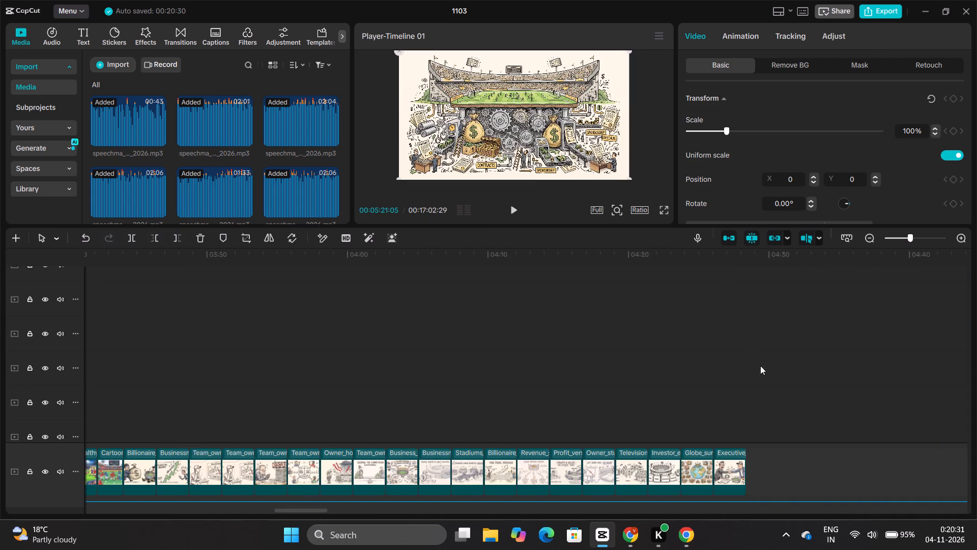
pyautogui.moveTo(724, 473); pyautogui.dragTo(976, 321)
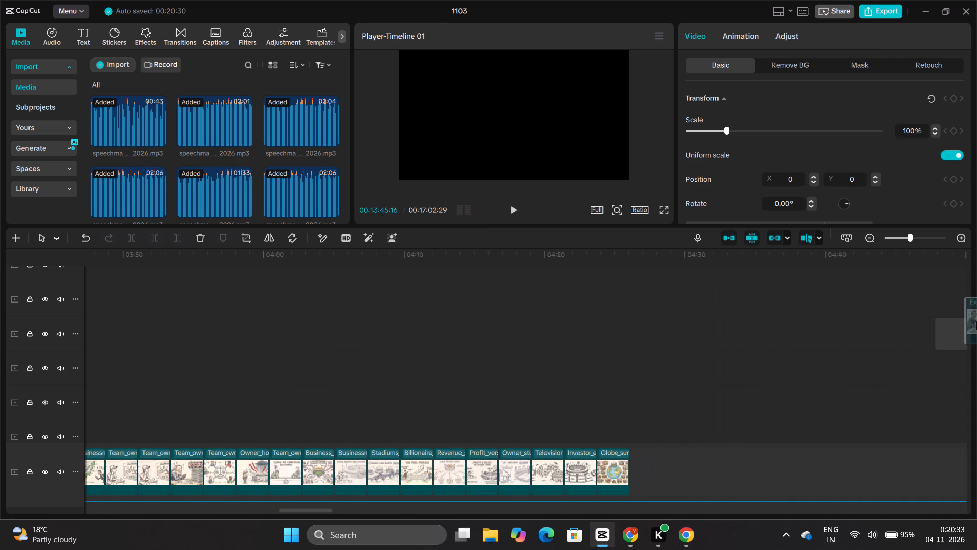
pyautogui.moveTo(976, 321); pyautogui.dragTo(897, 382)
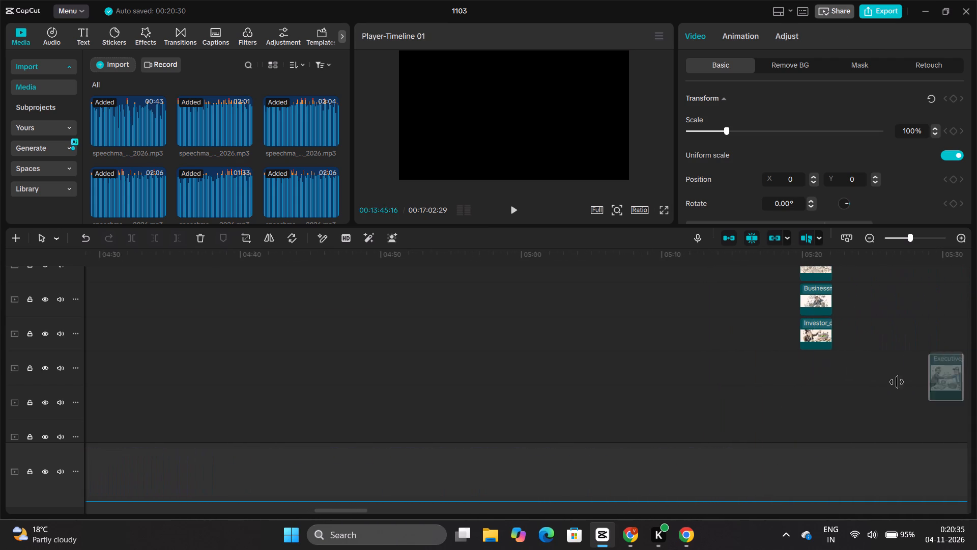
pyautogui.moveTo(897, 382); pyautogui.dragTo(801, 374)
# Lift the Globe clip off the main track's end and place it directly below Executive, near 05:20.
pyautogui.hscroll(3, 615, 366)
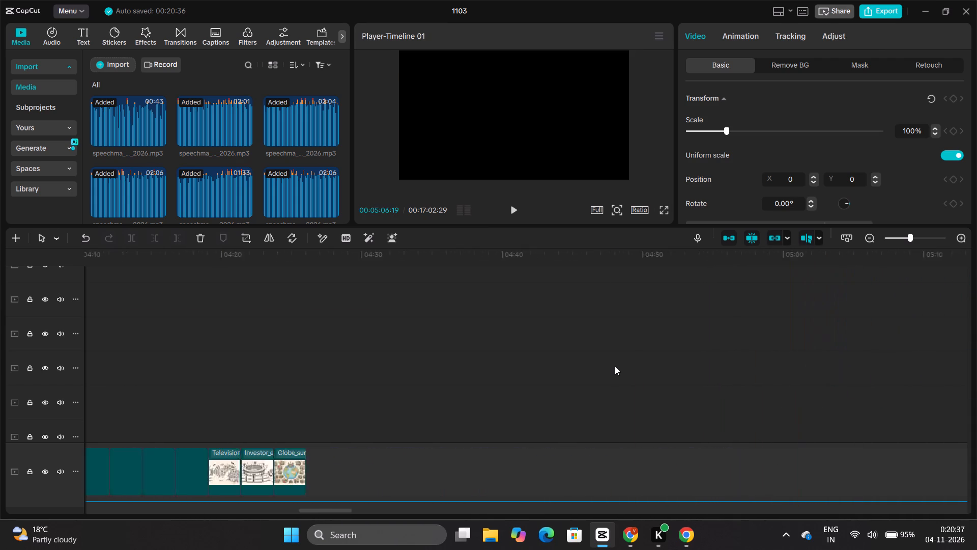
pyautogui.hscroll(16, 615, 366)
pyautogui.hscroll(-3, 615, 366)
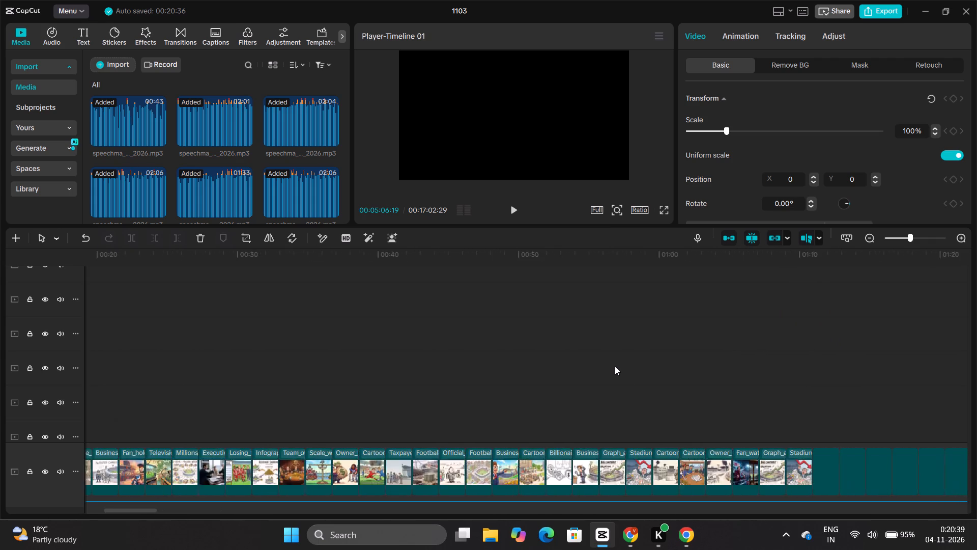
pyautogui.hscroll(-11, 615, 366)
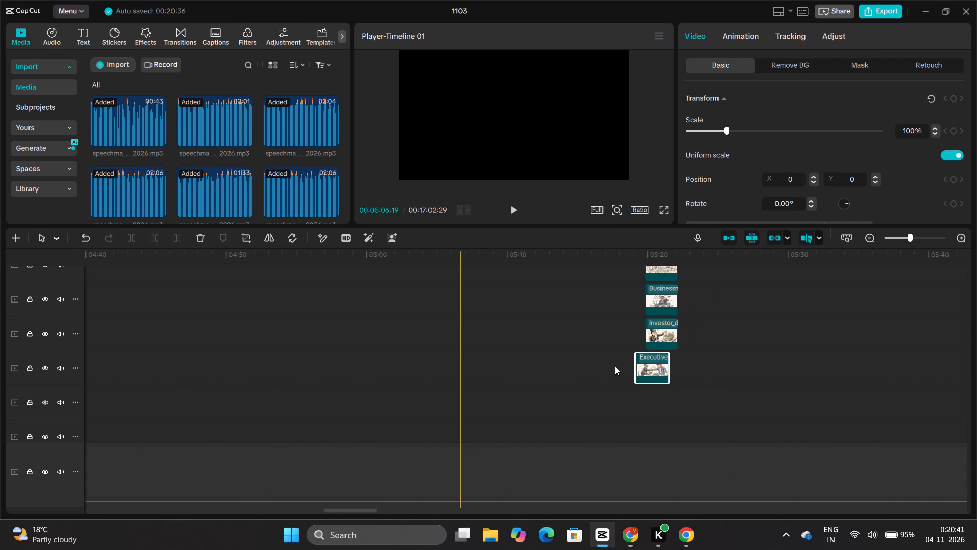
pyautogui.hscroll(2, 439, 406)
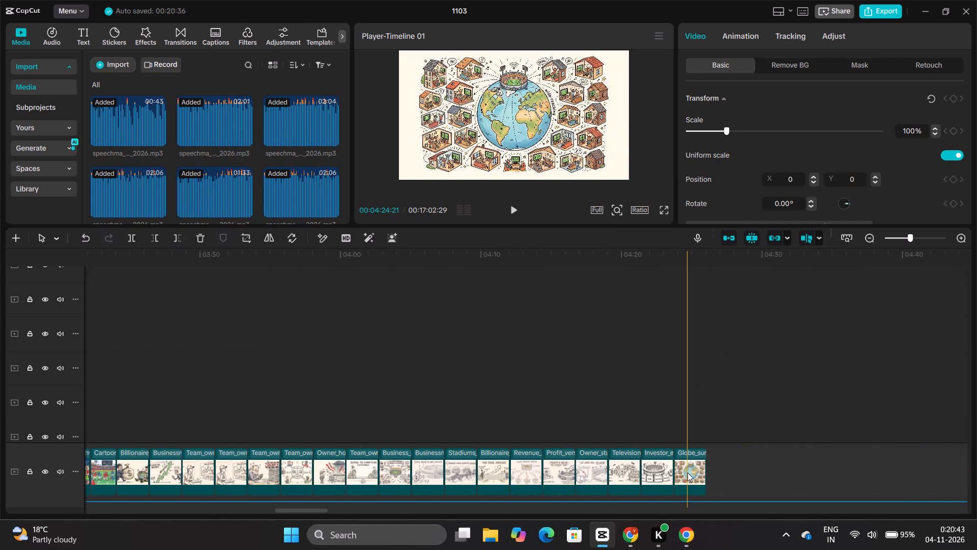
pyautogui.moveTo(687, 473); pyautogui.dragTo(795, 411)
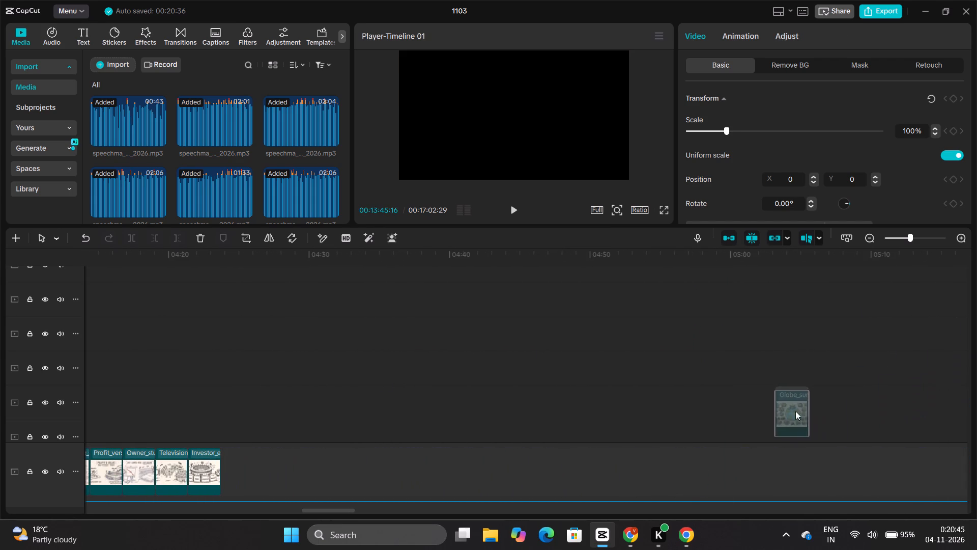
pyautogui.moveTo(795, 411); pyautogui.dragTo(722, 409)
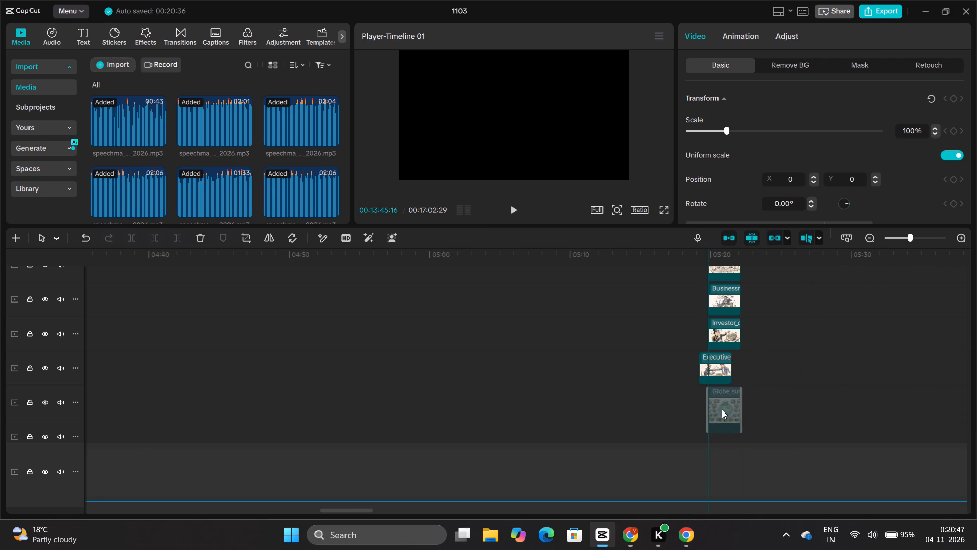
pyautogui.moveTo(722, 409); pyautogui.dragTo(720, 408)
pyautogui.scroll(-3, 720, 408)
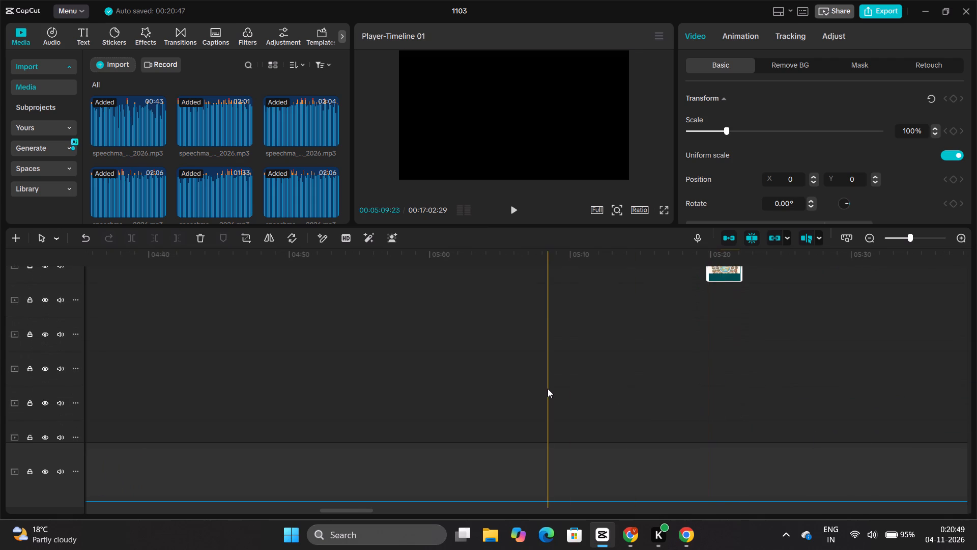
# Lift the Investor and Television clips off the main track's end and stack them in order below Globe, near 05:20.
pyautogui.hscroll(4, 548, 389)
pyautogui.hscroll(-1, 697, 496)
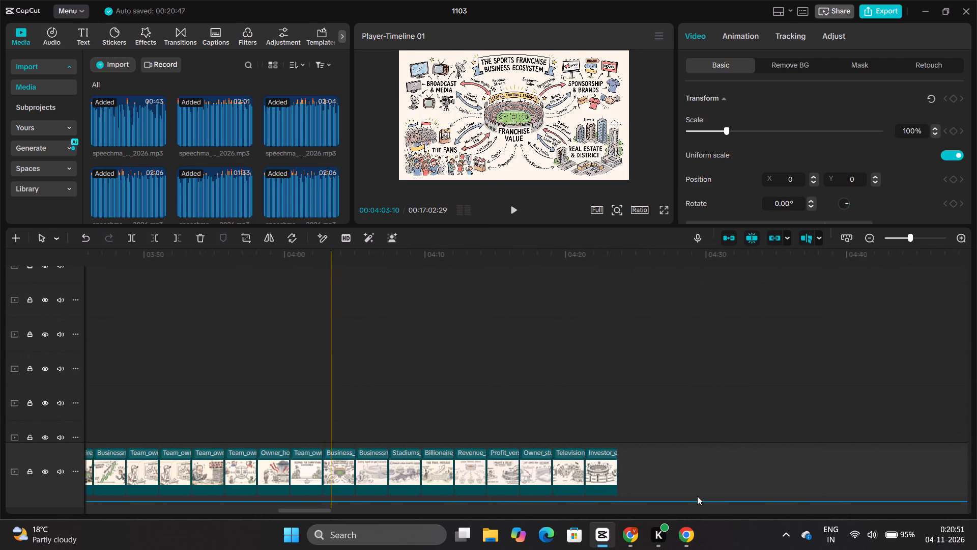
pyautogui.hscroll(-1, 697, 496)
pyautogui.moveTo(586, 469); pyautogui.dragTo(976, 341)
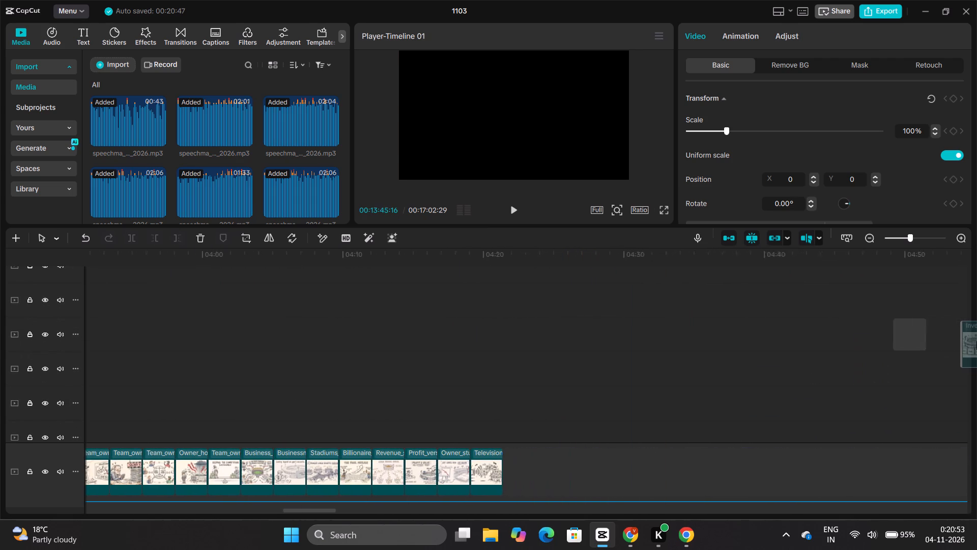
pyautogui.moveTo(976, 341); pyautogui.dragTo(675, 302)
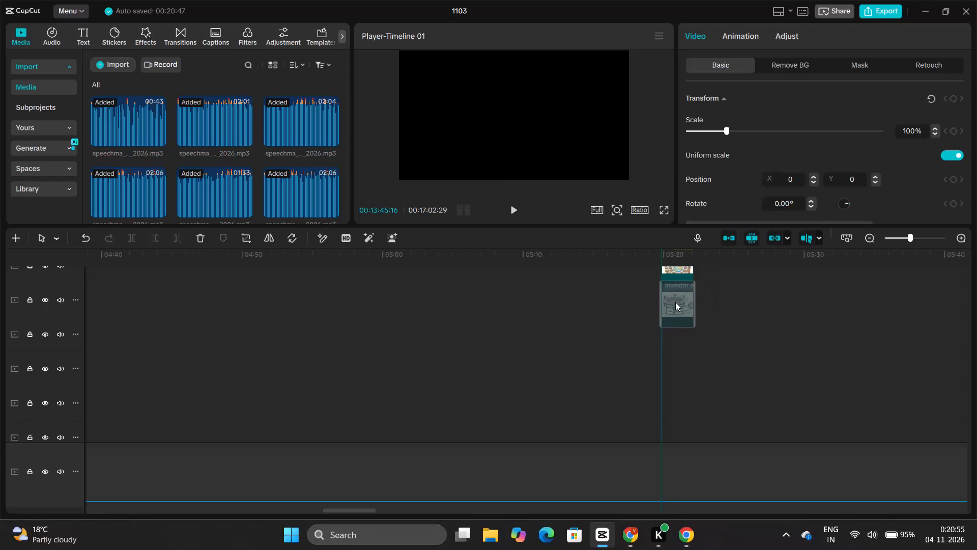
pyautogui.hscroll(3, 675, 302)
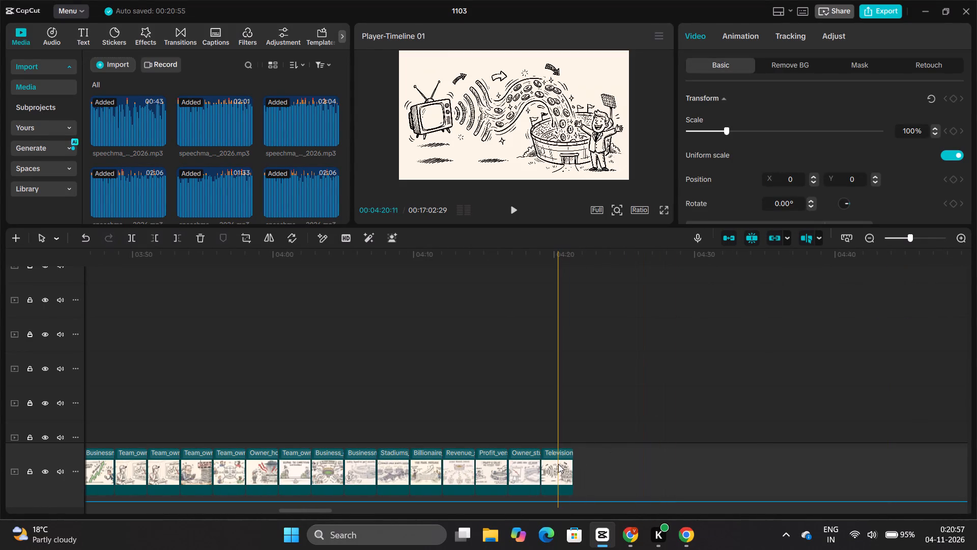
pyautogui.moveTo(558, 464); pyautogui.dragTo(958, 335)
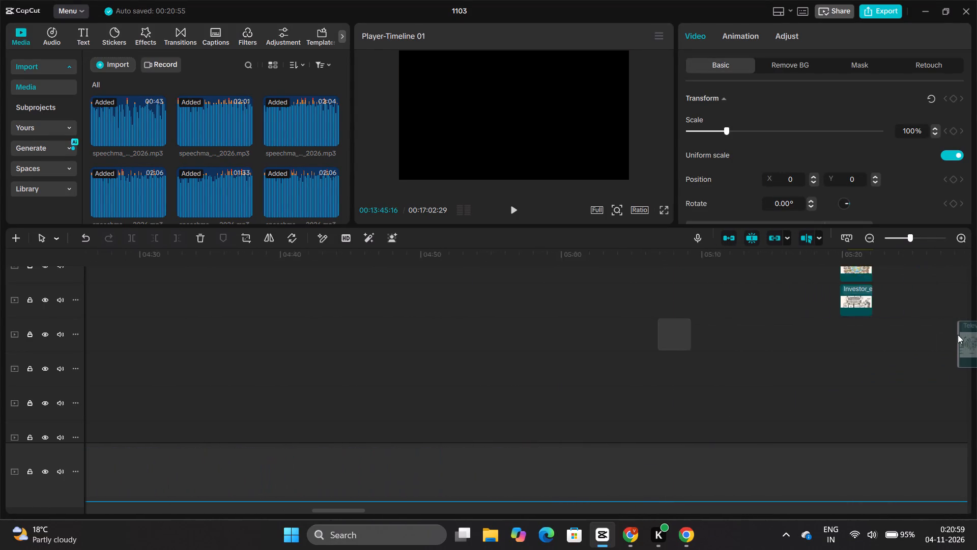
pyautogui.moveTo(958, 335); pyautogui.dragTo(792, 332)
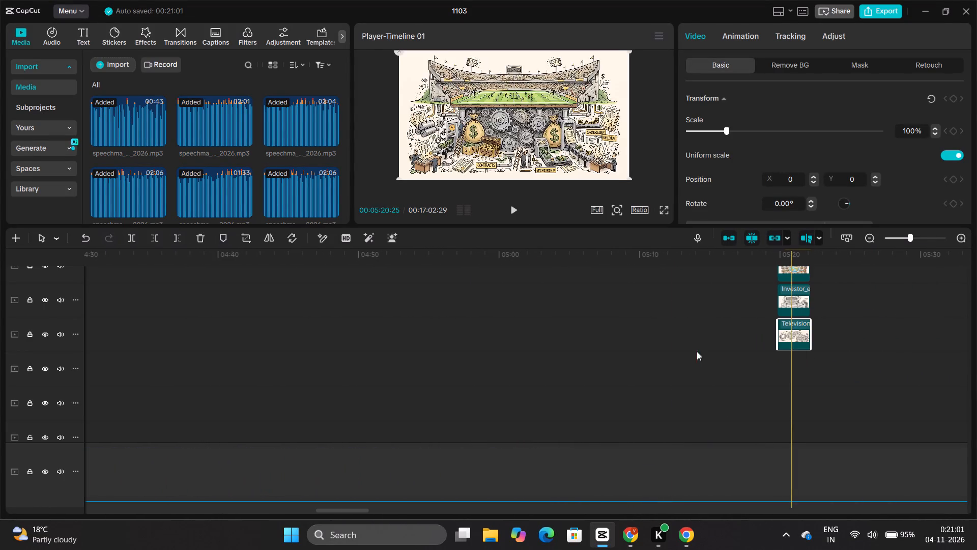
# Lift the Owner clip off the main track's end and place it directly below Television, near 05:21.
pyautogui.hscroll(1, 624, 359)
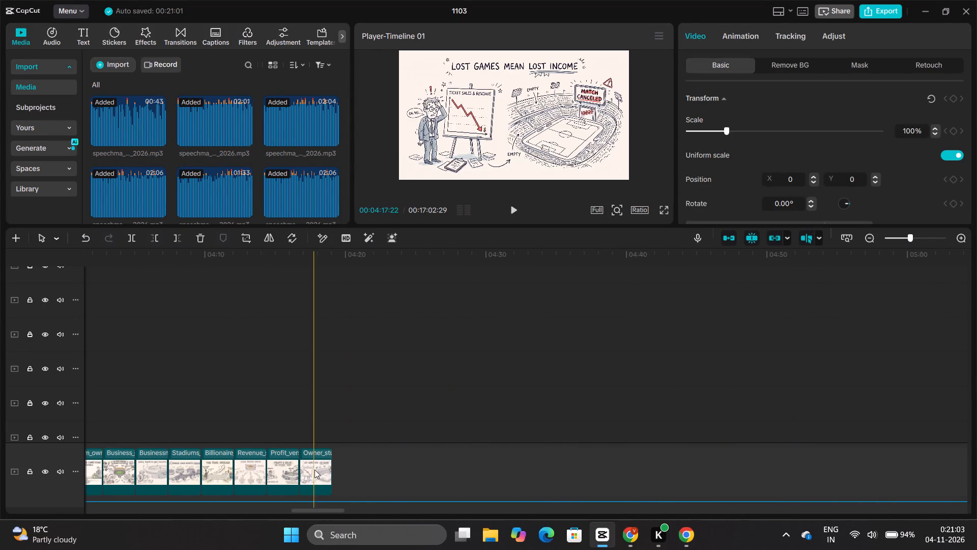
pyautogui.moveTo(315, 470); pyautogui.dragTo(976, 372)
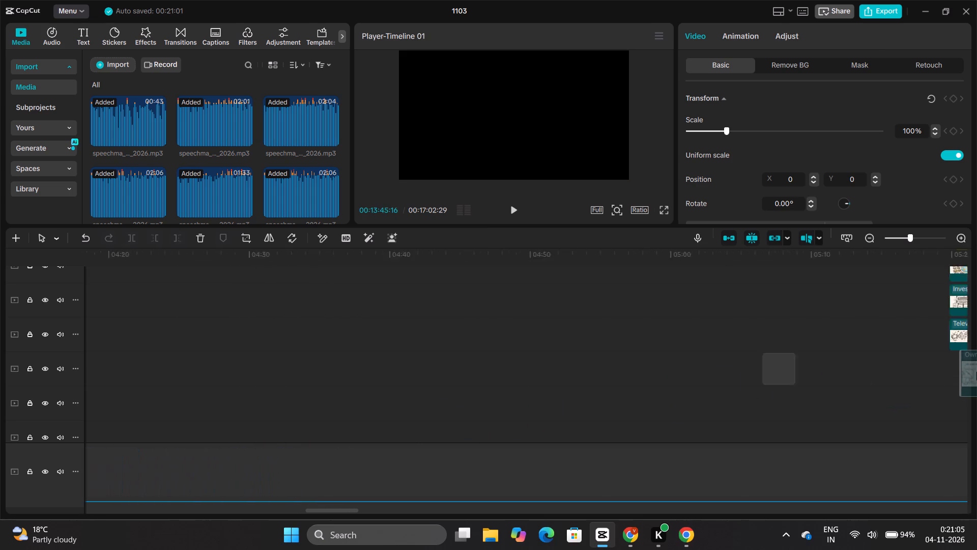
pyautogui.moveTo(976, 372); pyautogui.dragTo(765, 367)
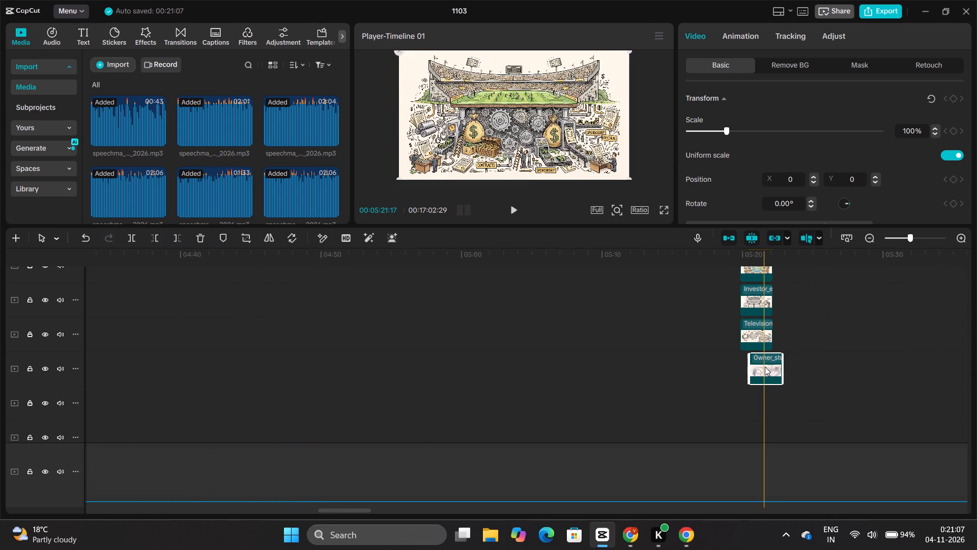
# Lift the Profit clip off the main track's end and place it directly below the Owner clip, near 05:21.
pyautogui.hscroll(5, 699, 371)
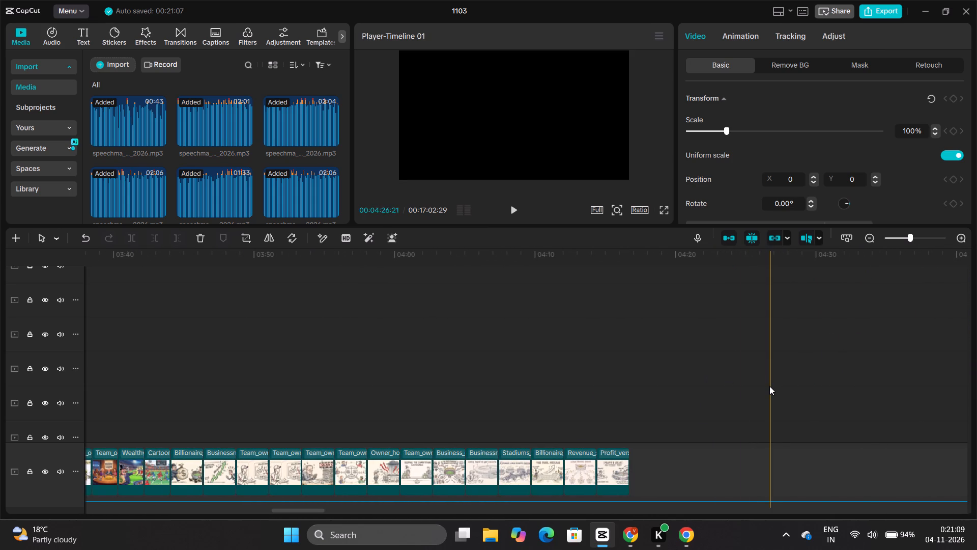
pyautogui.scroll(-1, 769, 386)
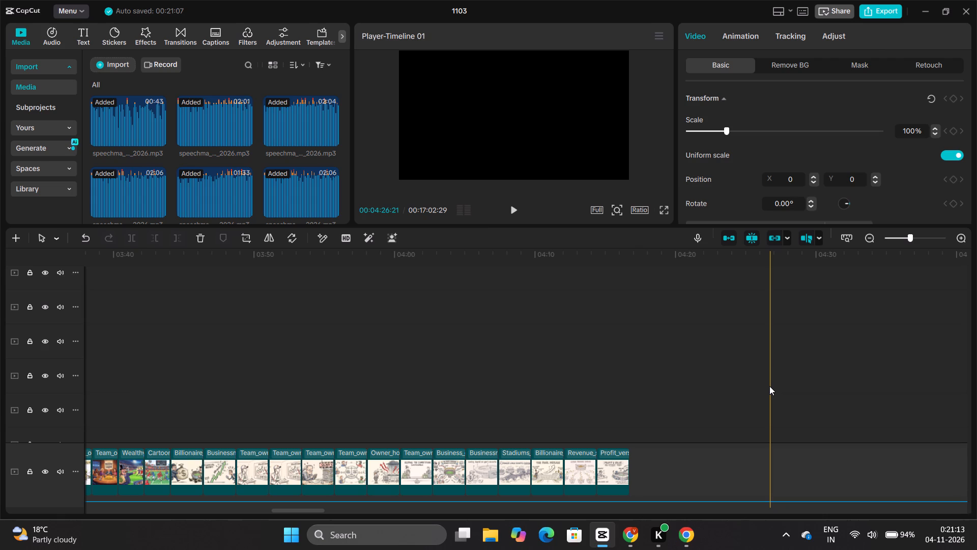
pyautogui.moveTo(614, 467); pyautogui.dragTo(976, 381)
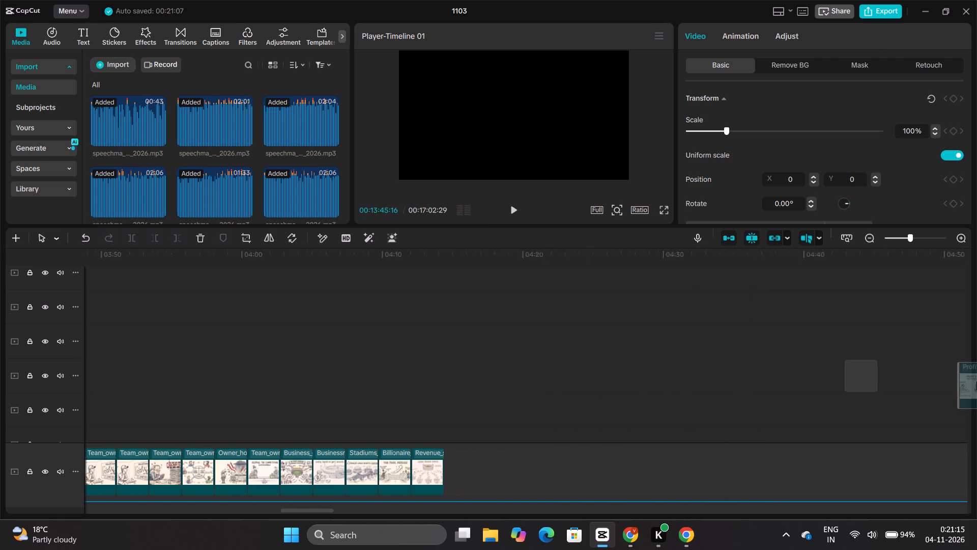
pyautogui.moveTo(976, 381); pyautogui.dragTo(688, 382)
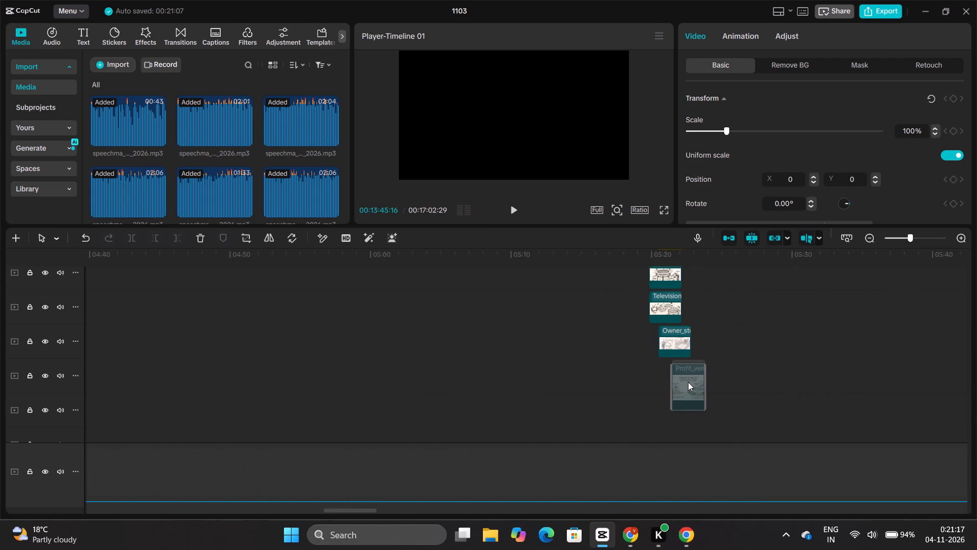
pyautogui.moveTo(688, 382); pyautogui.dragTo(682, 378)
# Lift the Revenue clip off the main track's end and place it directly below Profit, aligned with it near 05:21.
pyautogui.scroll(-7, 682, 378)
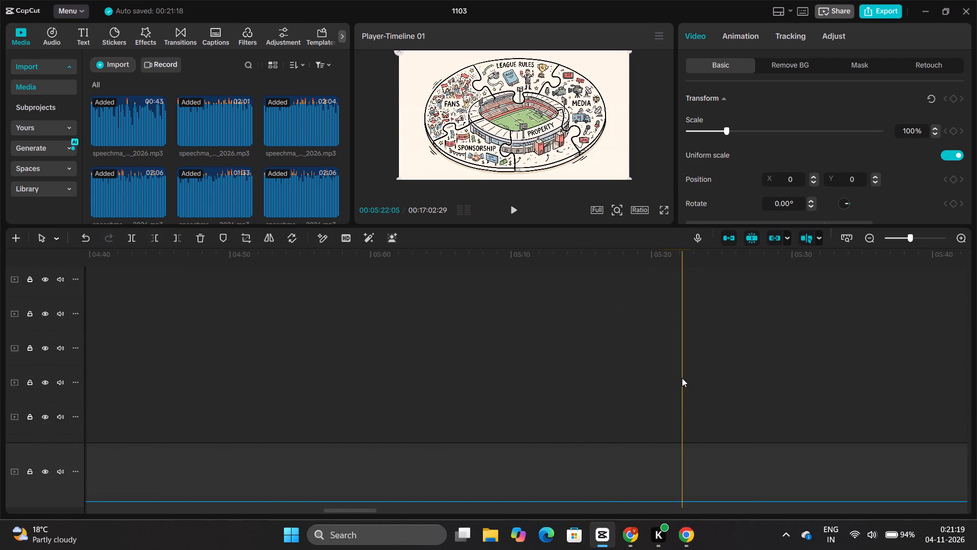
pyautogui.scroll(2, 682, 378)
pyautogui.hscroll(1, 540, 359)
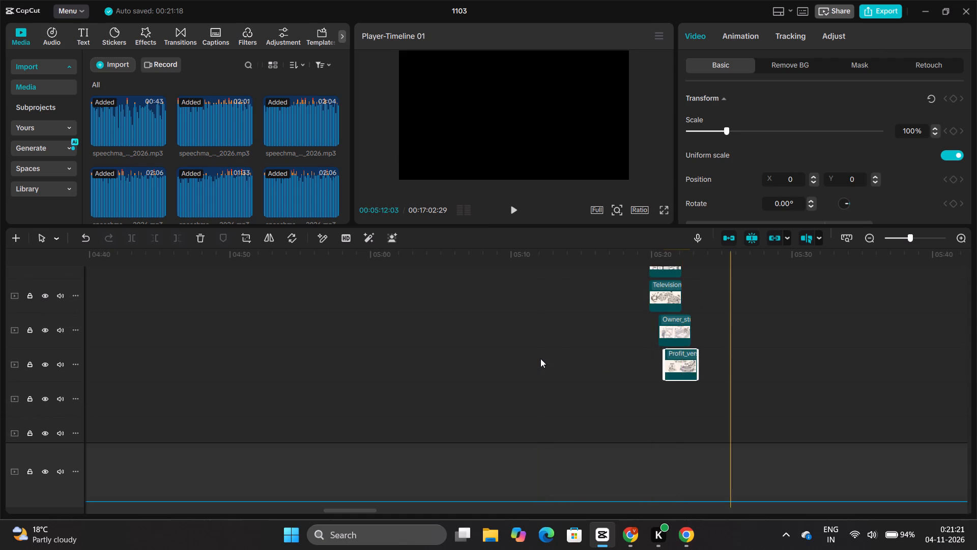
pyautogui.hscroll(2, 540, 359)
pyautogui.moveTo(815, 471); pyautogui.dragTo(976, 409)
pyautogui.hscroll(-2, 940, 422)
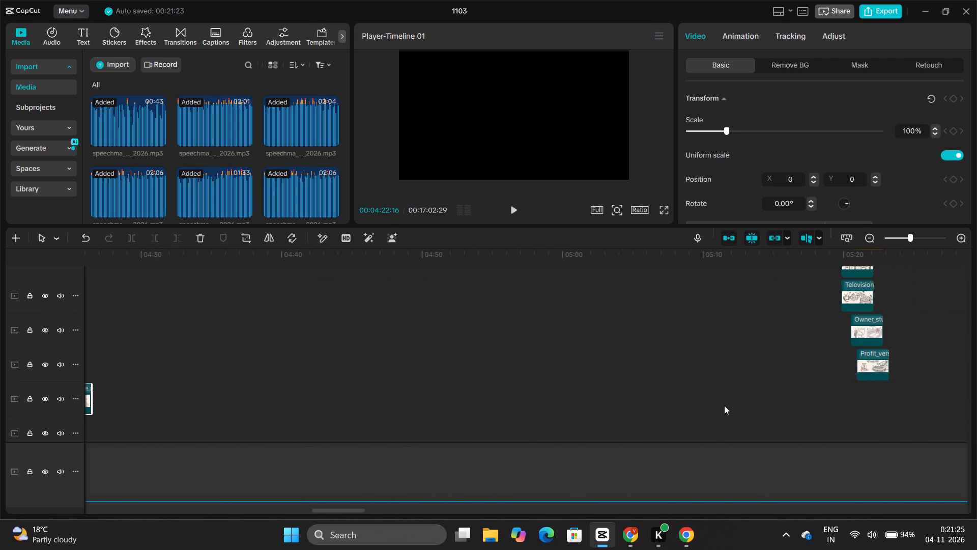
pyautogui.hscroll(1, 186, 405)
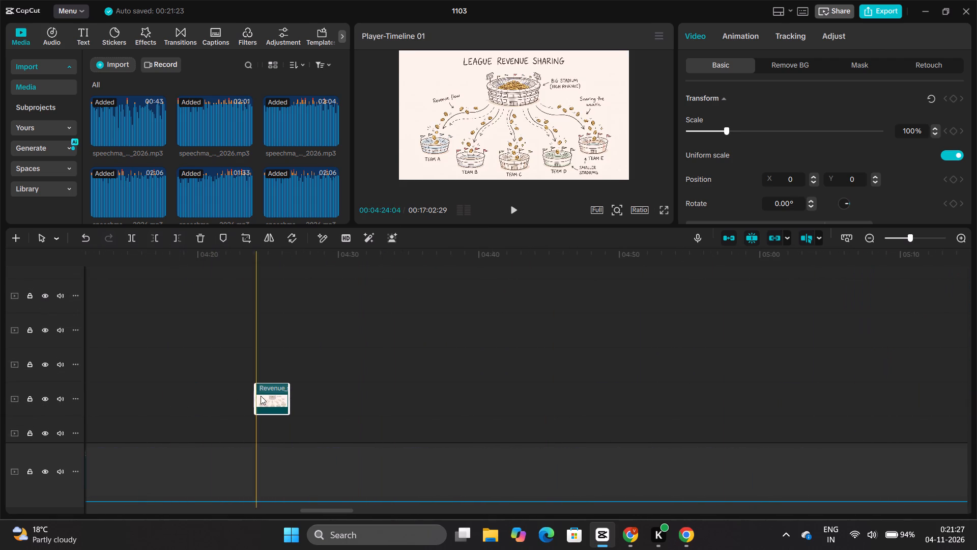
pyautogui.moveTo(271, 399); pyautogui.dragTo(766, 360)
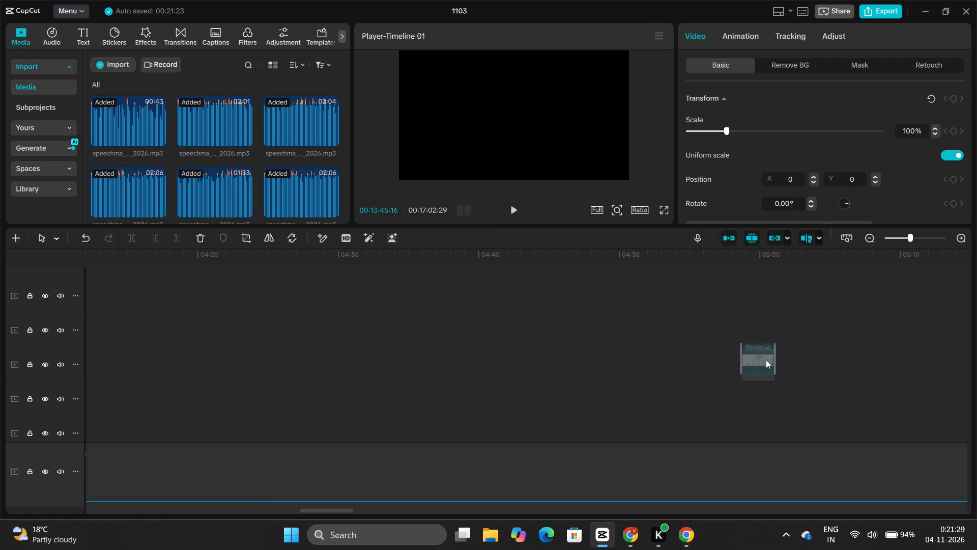
pyautogui.moveTo(766, 360); pyautogui.dragTo(971, 359)
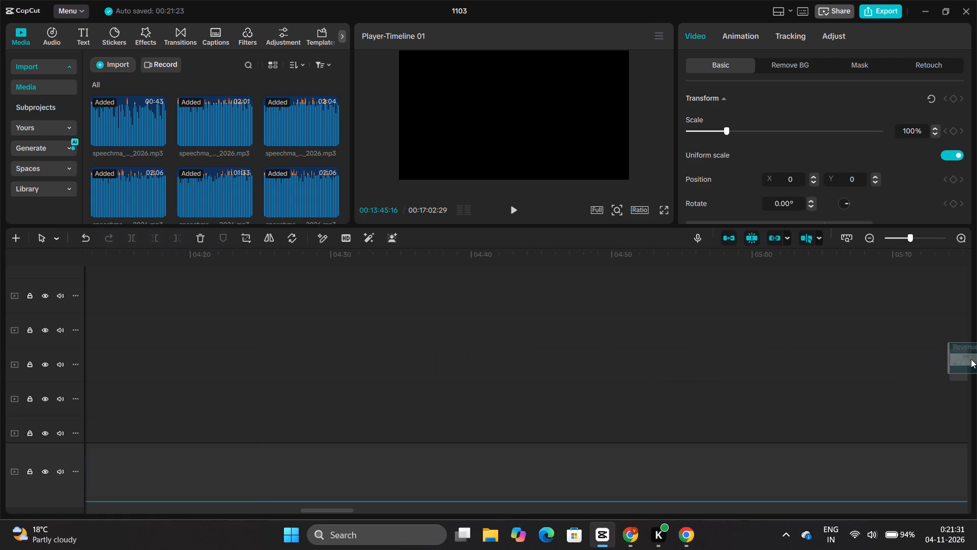
pyautogui.moveTo(971, 359); pyautogui.dragTo(768, 398)
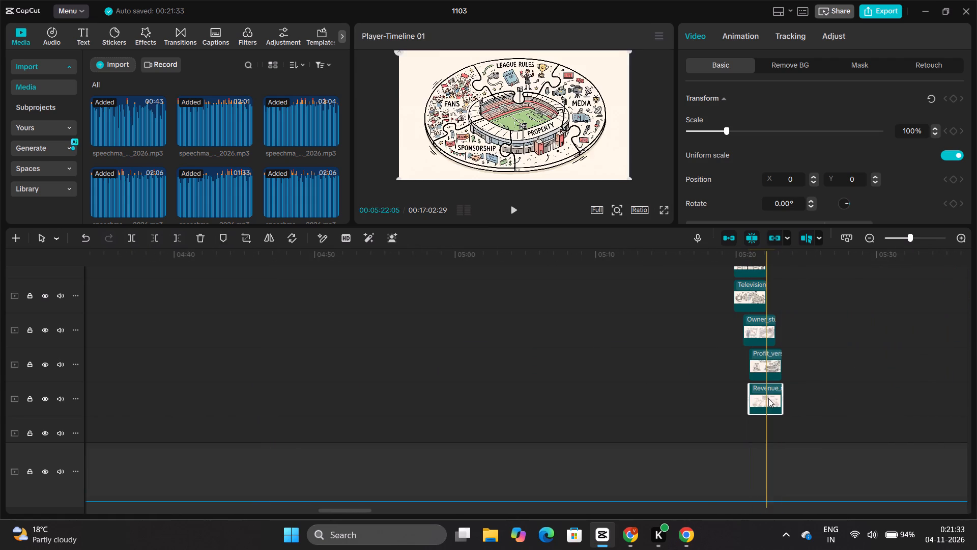
# Lift the Billionaire clip off the main track's end and place it directly below Revenue, near 05:22.
pyautogui.hscroll(1, 580, 356)
pyautogui.hscroll(5, 672, 346)
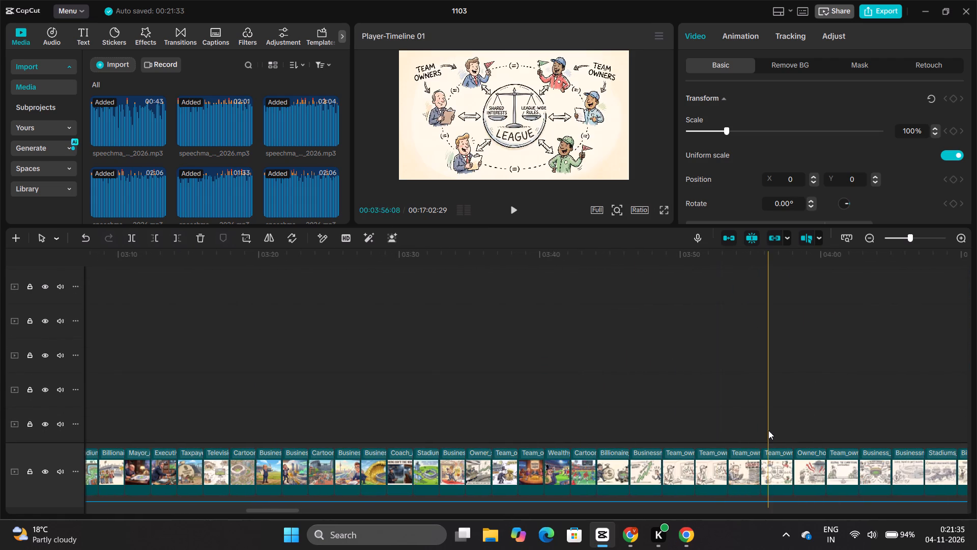
pyautogui.hscroll(-1, 909, 480)
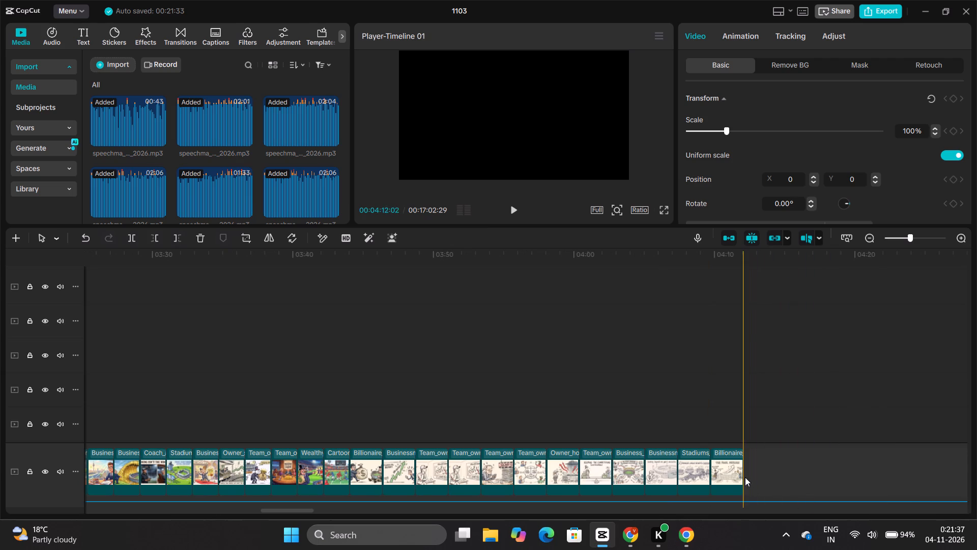
pyautogui.moveTo(733, 474); pyautogui.dragTo(976, 395)
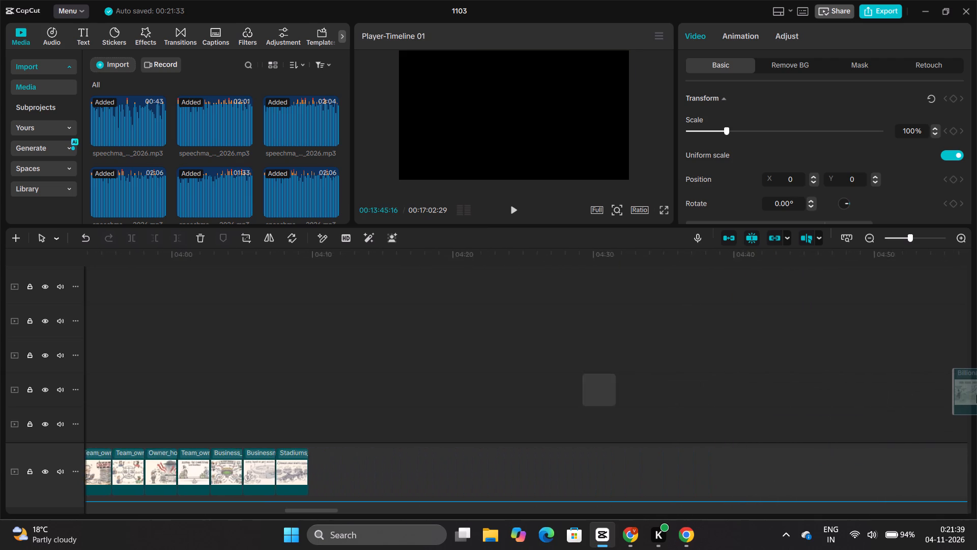
pyautogui.moveTo(976, 395); pyautogui.dragTo(410, 416)
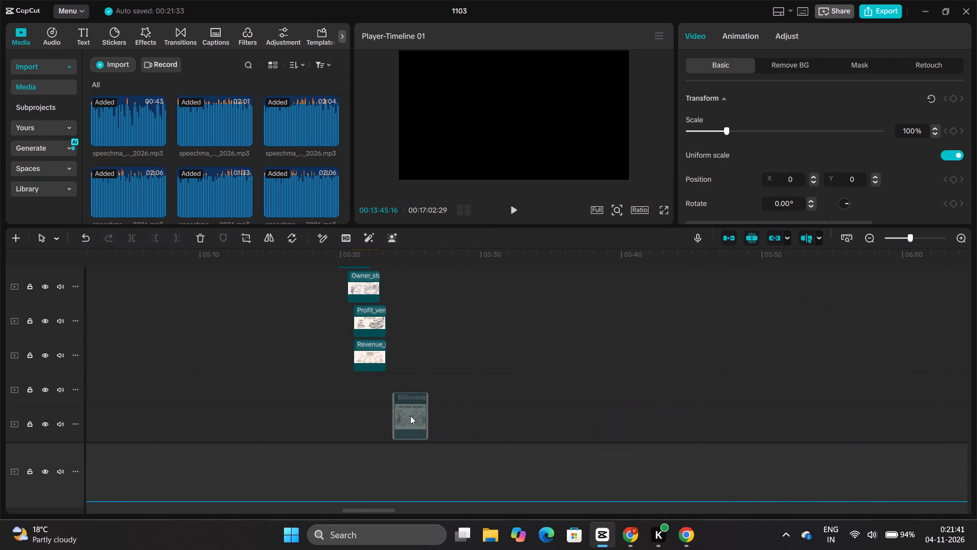
pyautogui.moveTo(410, 416); pyautogui.dragTo(395, 400)
# Lift the Stadiums clip off the main track's end and place it directly below Billionaire, near 05:21.
pyautogui.hscroll(1, 395, 400)
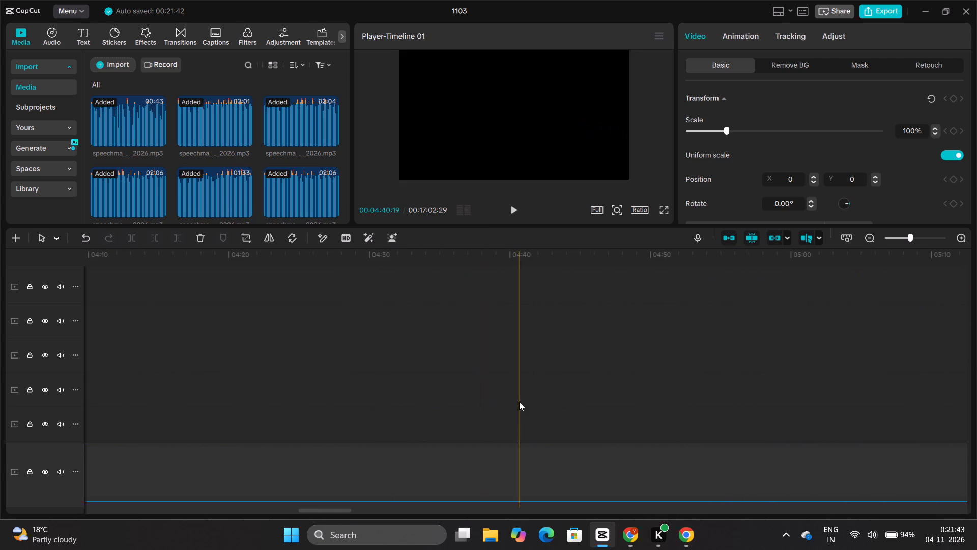
pyautogui.hscroll(2, 519, 402)
pyautogui.moveTo(656, 471); pyautogui.dragTo(956, 343)
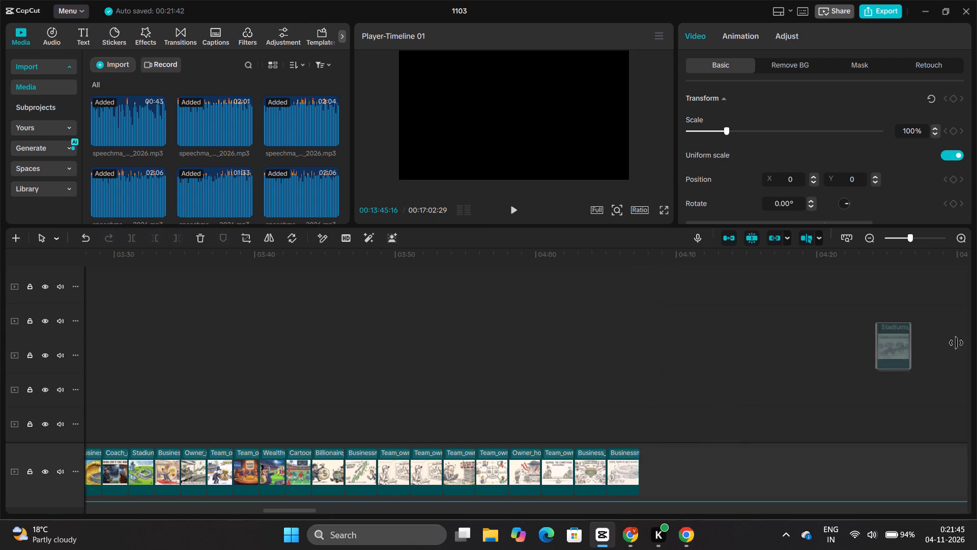
pyautogui.moveTo(956, 343); pyautogui.dragTo(866, 418)
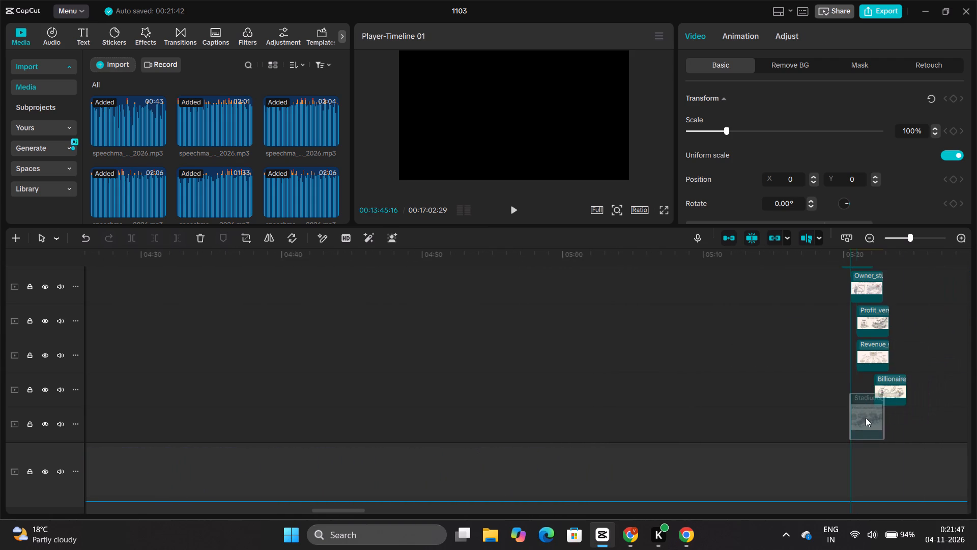
pyautogui.moveTo(866, 418); pyautogui.dragTo(874, 423)
# Lift the Businessman clip off the main track's end and place it directly below Stadiums, near 05:20.
pyautogui.scroll(-2, 874, 423)
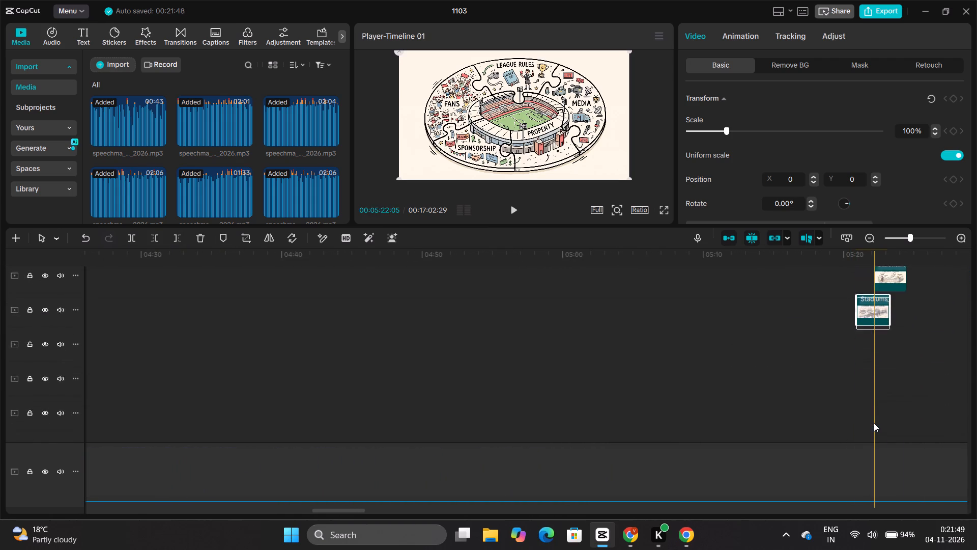
pyautogui.scroll(-1, 874, 423)
pyautogui.hscroll(3, 642, 409)
pyautogui.moveTo(591, 474); pyautogui.dragTo(976, 430)
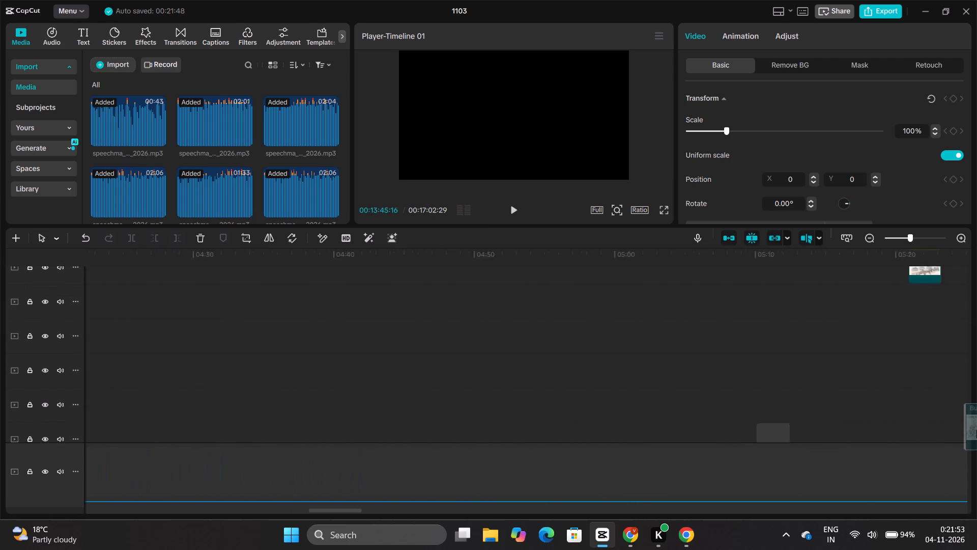
pyautogui.moveTo(976, 430); pyautogui.dragTo(658, 311)
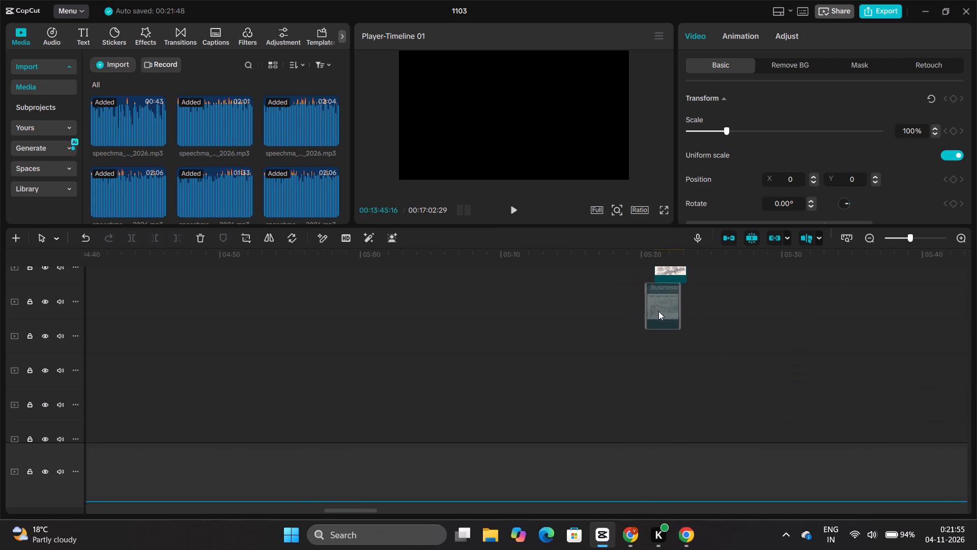
pyautogui.moveTo(658, 311); pyautogui.dragTo(659, 313)
# Lift the Business ecosystem diagram clip off the main track's end and place it directly below Businessman, near 05:20.
pyautogui.hscroll(4, 617, 315)
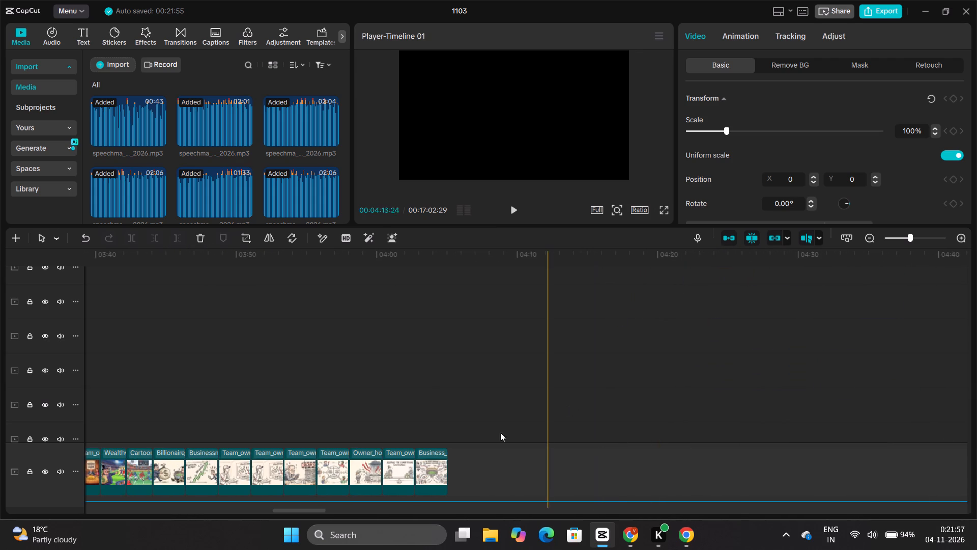
pyautogui.moveTo(432, 468); pyautogui.dragTo(953, 360)
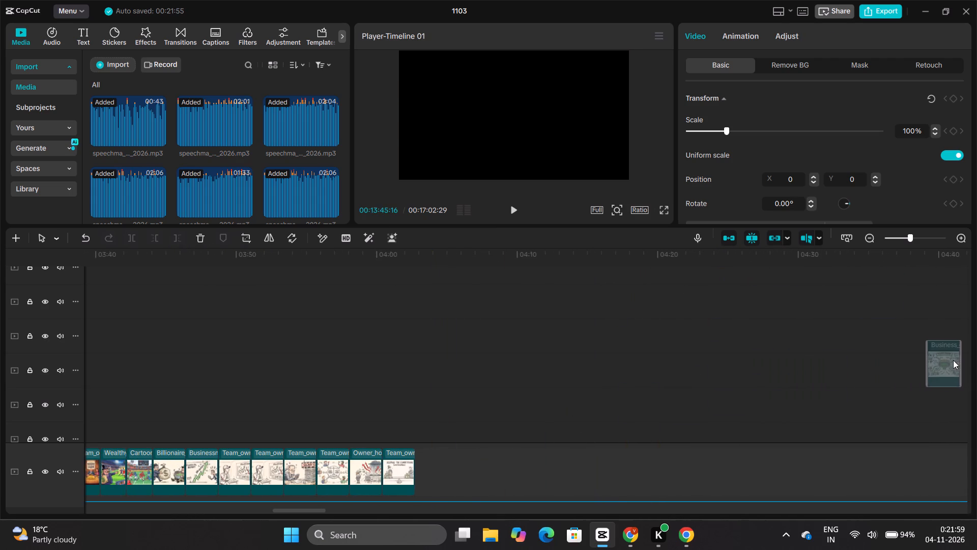
pyautogui.moveTo(953, 360); pyautogui.dragTo(836, 353)
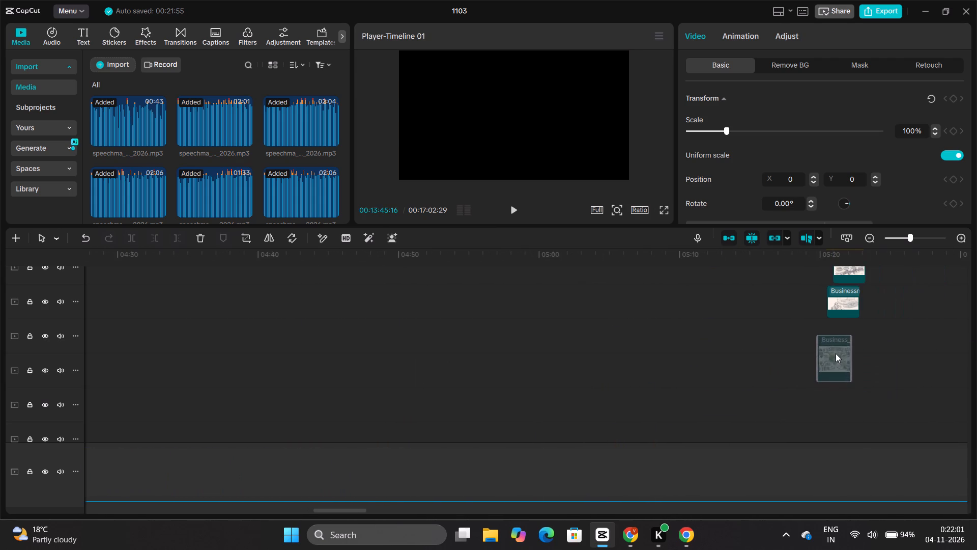
pyautogui.moveTo(836, 353); pyautogui.dragTo(847, 342)
# Lift the last Team owner clip off the main track's end and place it directly below the Business ecosystem diagram, near 05:20.
pyautogui.hscroll(3, 847, 342)
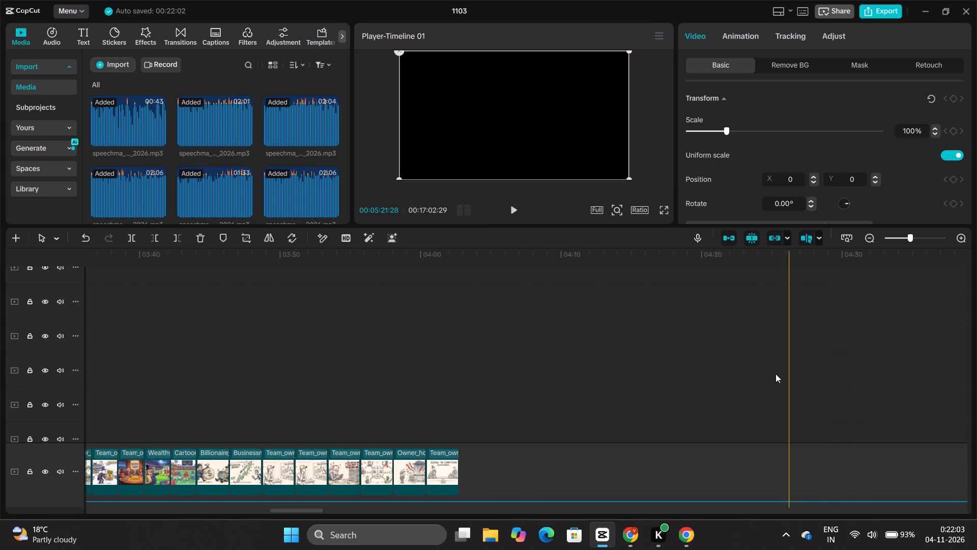
pyautogui.moveTo(441, 470); pyautogui.dragTo(976, 358)
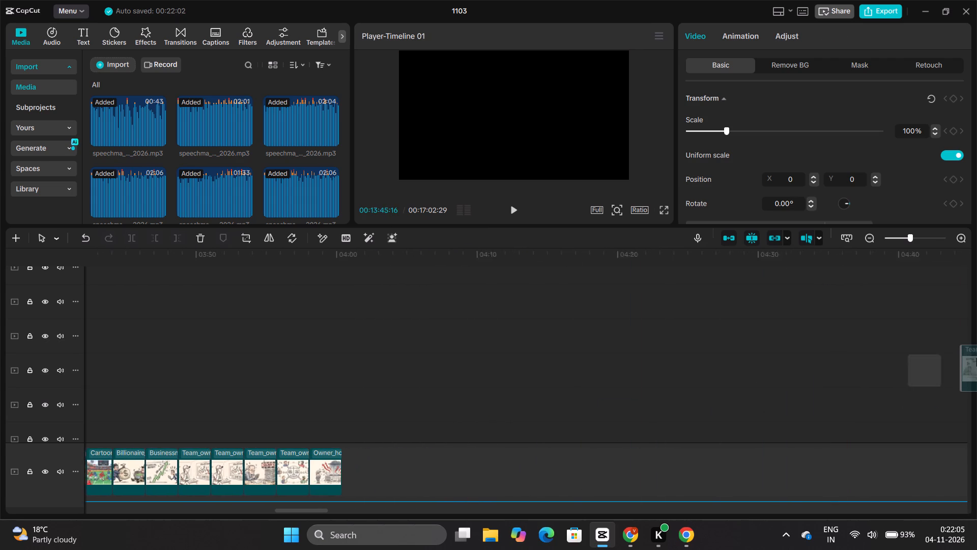
pyautogui.moveTo(976, 358); pyautogui.dragTo(508, 396)
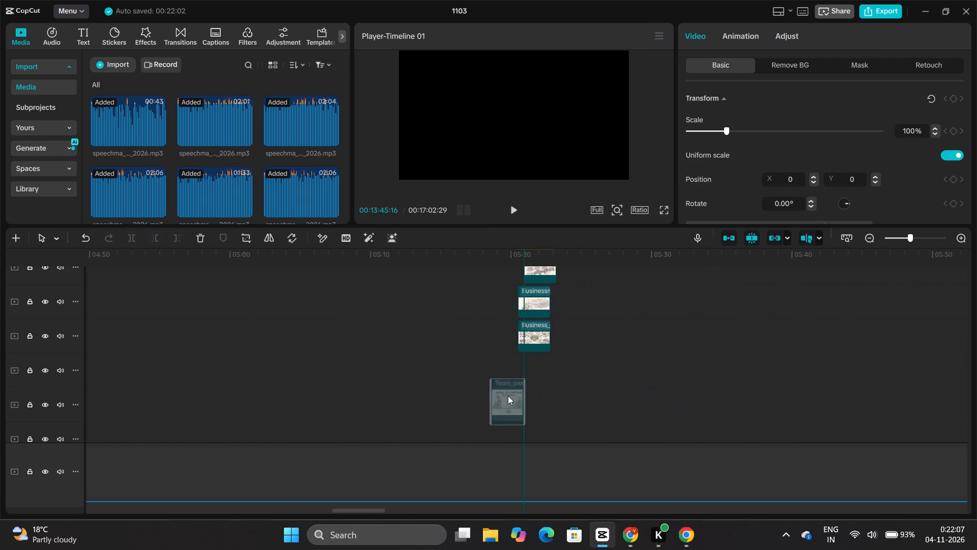
pyautogui.moveTo(508, 396); pyautogui.dragTo(529, 375)
# Lift the Owner clip with the umbrella illustration off the main track's end and place it directly below Team owner, near 05:20.
pyautogui.hscroll(3, 508, 376)
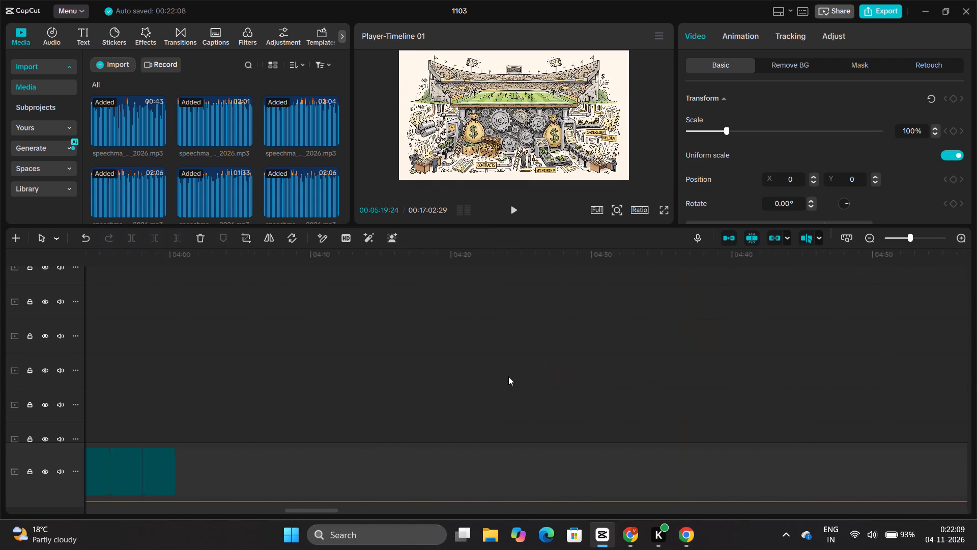
pyautogui.hscroll(2, 508, 376)
pyautogui.moveTo(605, 465); pyautogui.dragTo(617, 460)
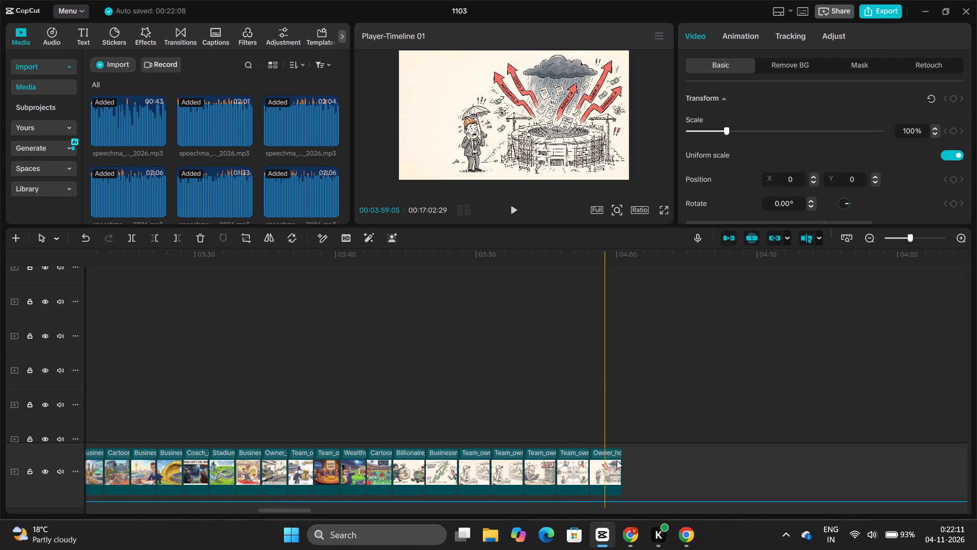
pyautogui.moveTo(617, 460); pyautogui.dragTo(976, 386)
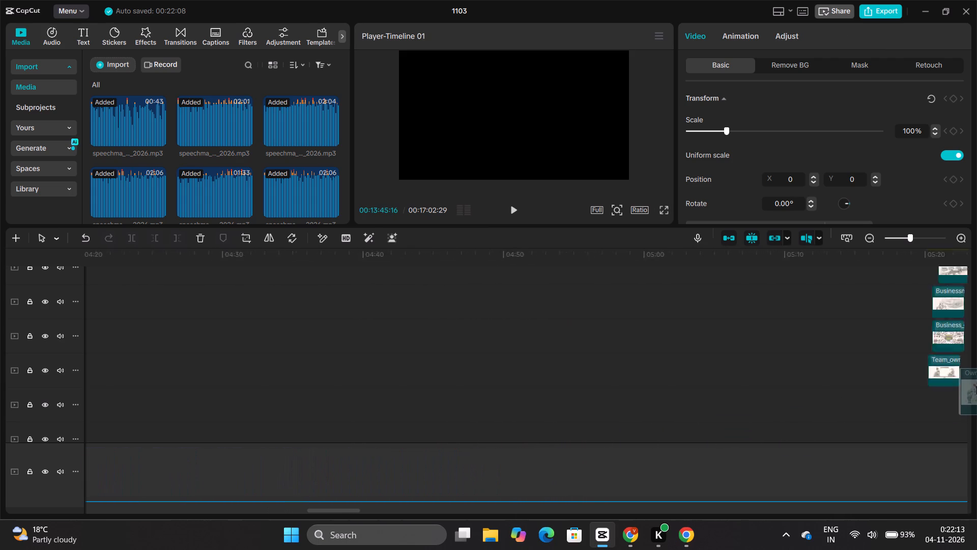
pyautogui.moveTo(976, 386); pyautogui.dragTo(342, 402)
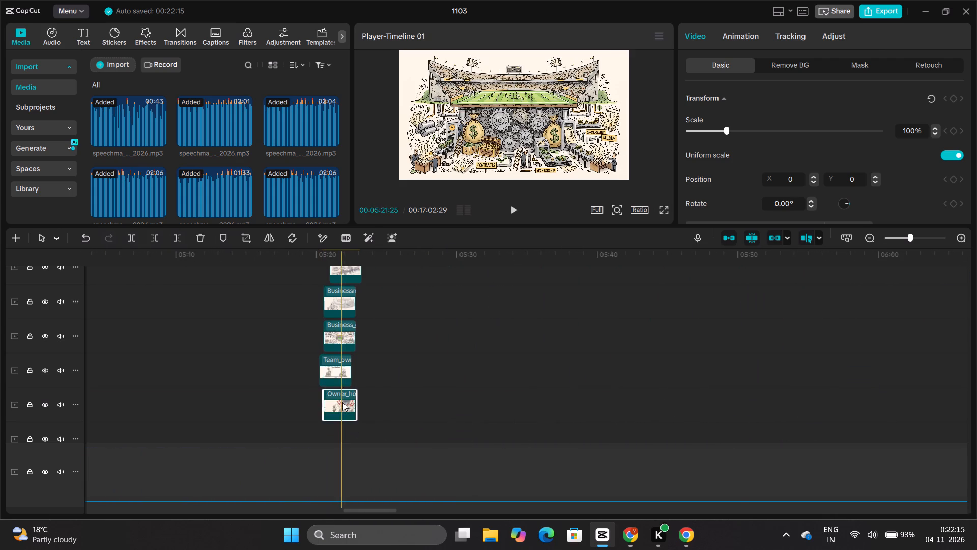
# Lift the Team owner clip with the League circle off the main track's end and place it directly below Owner, near 05:21.
pyautogui.hscroll(5, 342, 402)
pyautogui.moveTo(190, 472); pyautogui.dragTo(246, 466)
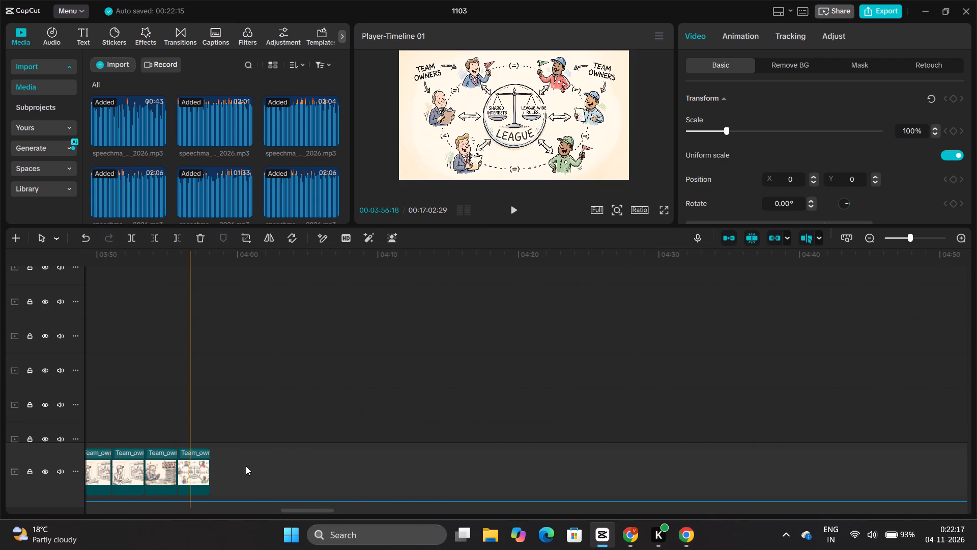
pyautogui.moveTo(246, 466); pyautogui.dragTo(849, 413)
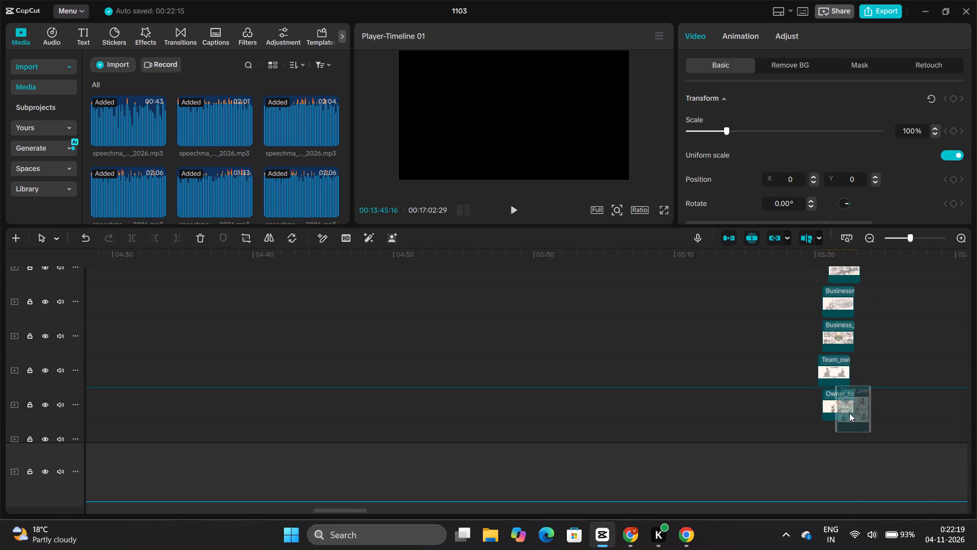
pyautogui.moveTo(849, 413); pyautogui.dragTo(896, 403)
pyautogui.scroll(-2, 896, 403)
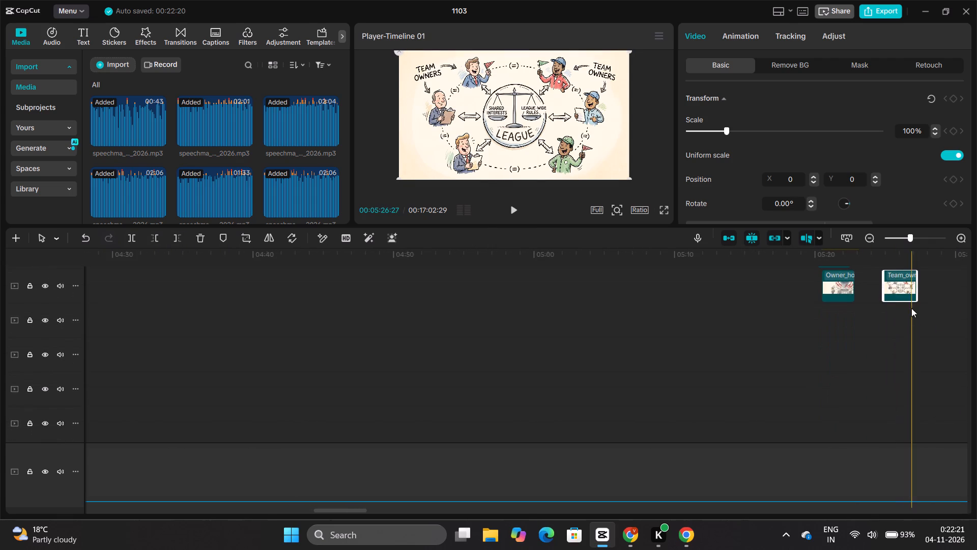
pyautogui.moveTo(900, 288); pyautogui.dragTo(849, 320)
# Lift the next Team owner clip off the main track's end and place it directly below the League circle clip, near 05:21.
pyautogui.hscroll(1, 849, 320)
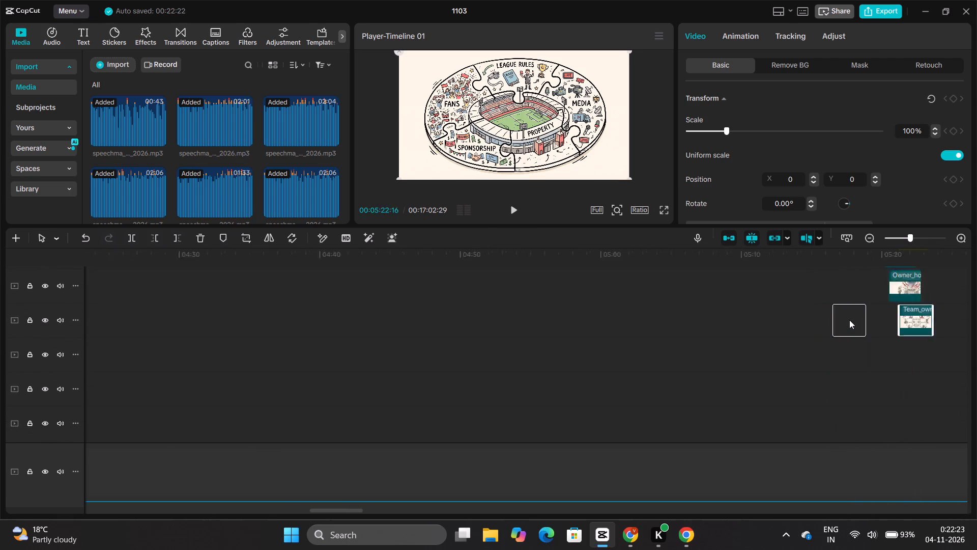
pyautogui.hscroll(2, 849, 320)
pyautogui.moveTo(185, 475); pyautogui.dragTo(970, 408)
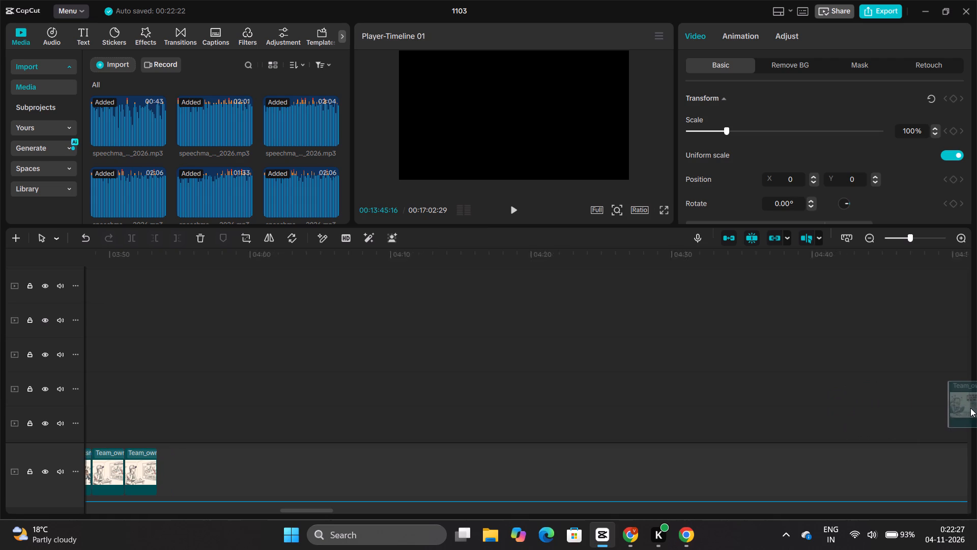
pyautogui.moveTo(970, 408); pyautogui.dragTo(703, 365)
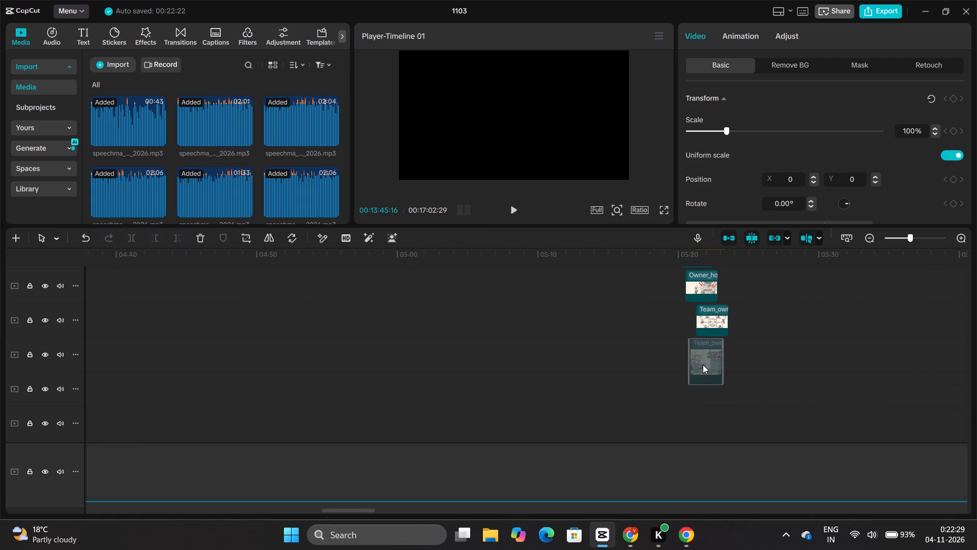
pyautogui.moveTo(703, 365); pyautogui.dragTo(705, 365)
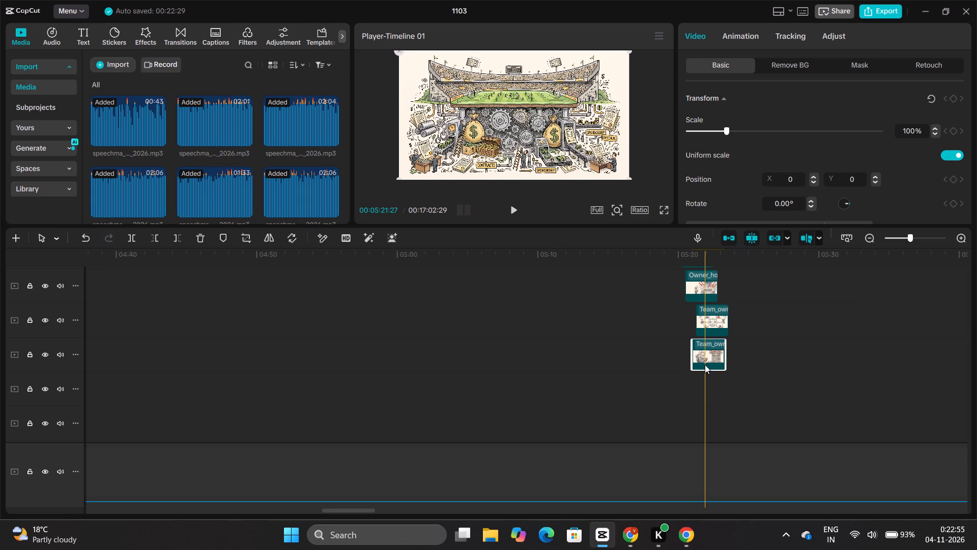
# Lift another Team owner clip off the main track's end and place it directly below the stack's lowest clip, near 05:21.
pyautogui.scroll(-1, 705, 365)
pyautogui.hscroll(2, 544, 377)
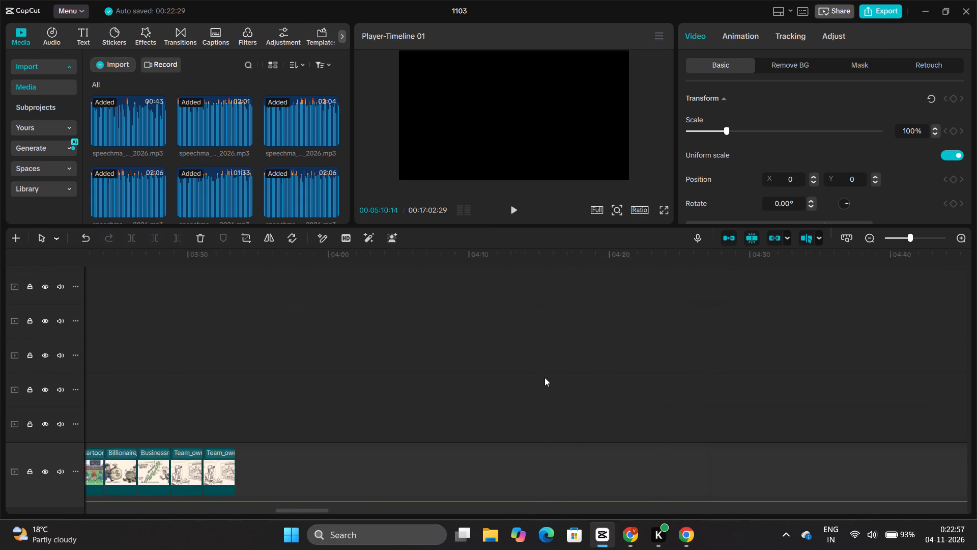
pyautogui.hscroll(2, 544, 377)
pyautogui.moveTo(532, 461); pyautogui.dragTo(626, 409)
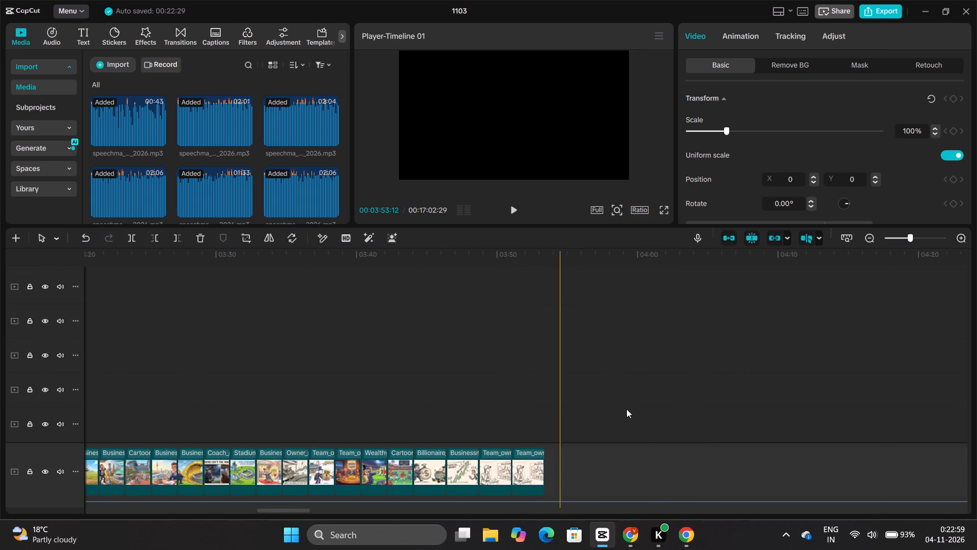
pyautogui.moveTo(626, 409); pyautogui.dragTo(976, 353)
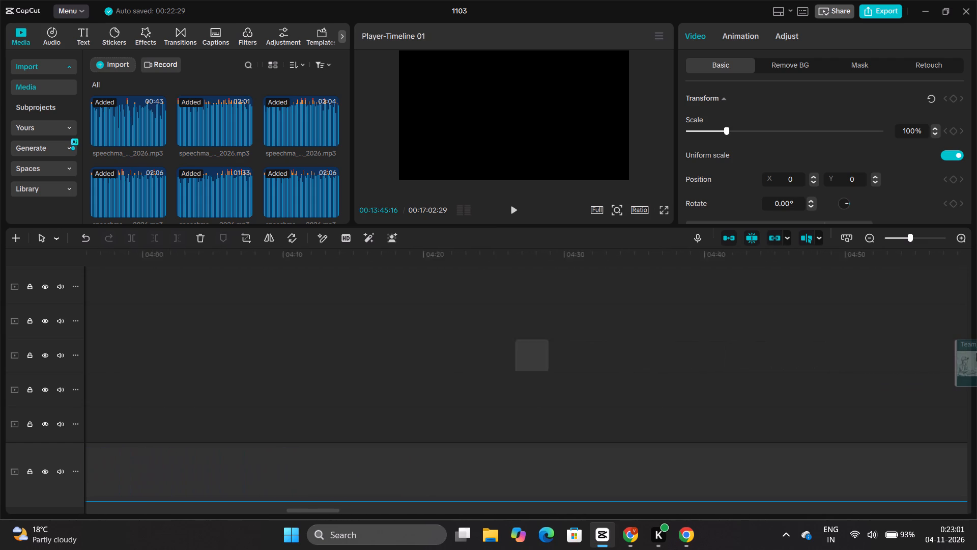
pyautogui.moveTo(976, 353); pyautogui.dragTo(726, 371)
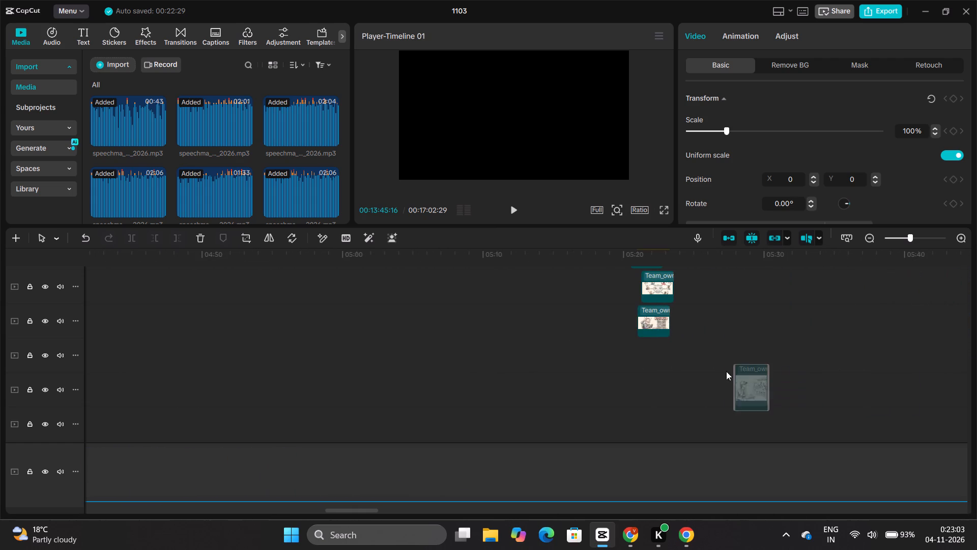
pyautogui.moveTo(726, 371); pyautogui.dragTo(665, 358)
# Lift the remaining Team owner clip off the main track's end and place it at the bottom of the stack, near 05:22.
pyautogui.hscroll(1, 634, 362)
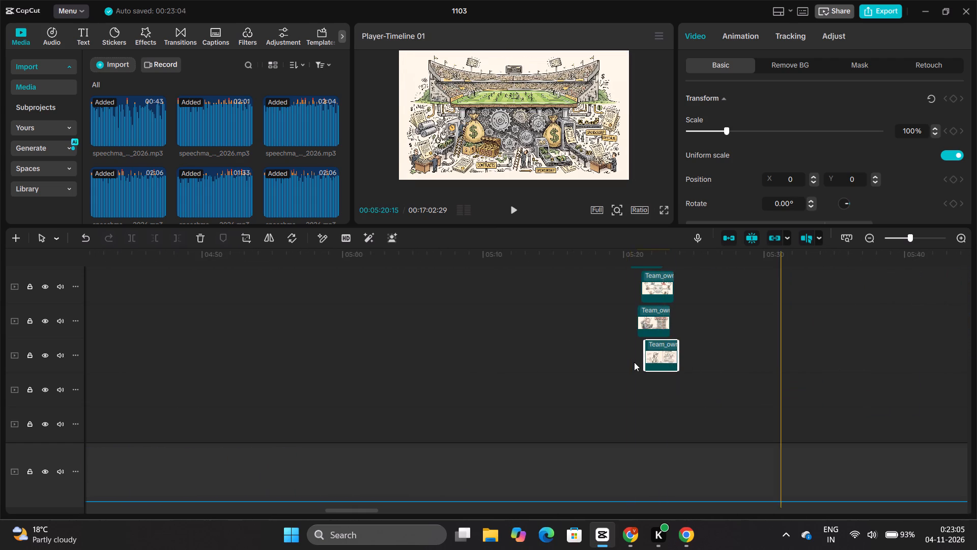
pyautogui.hscroll(3, 634, 362)
pyautogui.hscroll(-1, 752, 438)
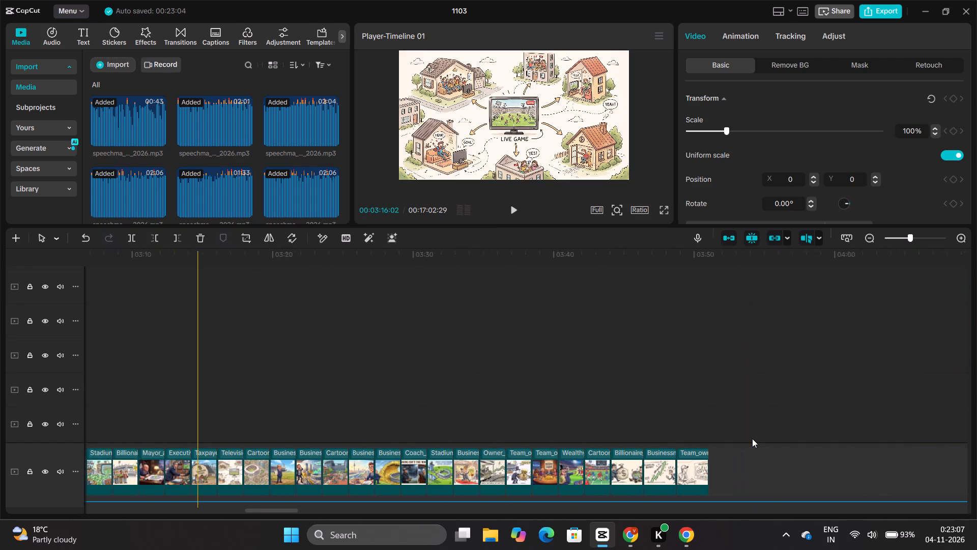
pyautogui.hscroll(-1, 752, 438)
pyautogui.moveTo(626, 471); pyautogui.dragTo(970, 389)
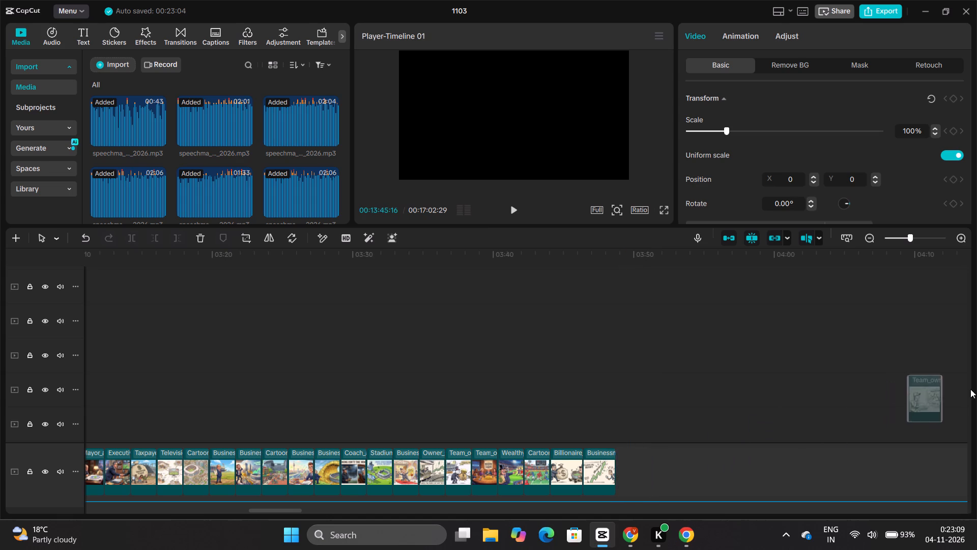
pyautogui.moveTo(970, 389); pyautogui.dragTo(934, 394)
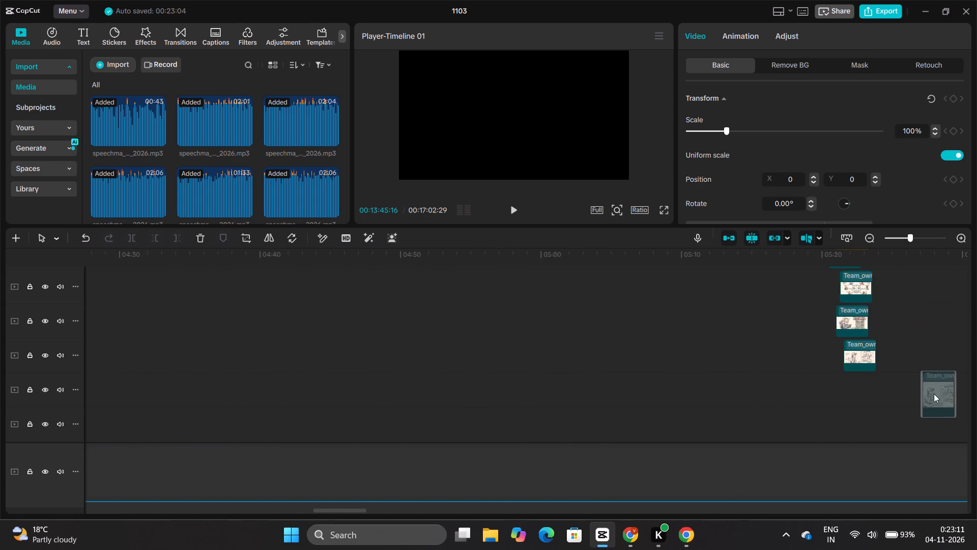
pyautogui.moveTo(934, 394); pyautogui.dragTo(863, 398)
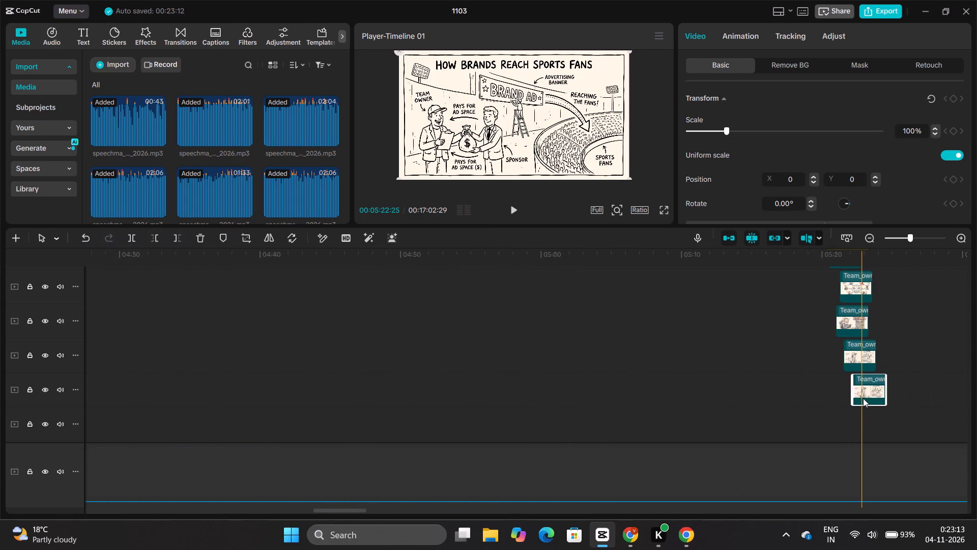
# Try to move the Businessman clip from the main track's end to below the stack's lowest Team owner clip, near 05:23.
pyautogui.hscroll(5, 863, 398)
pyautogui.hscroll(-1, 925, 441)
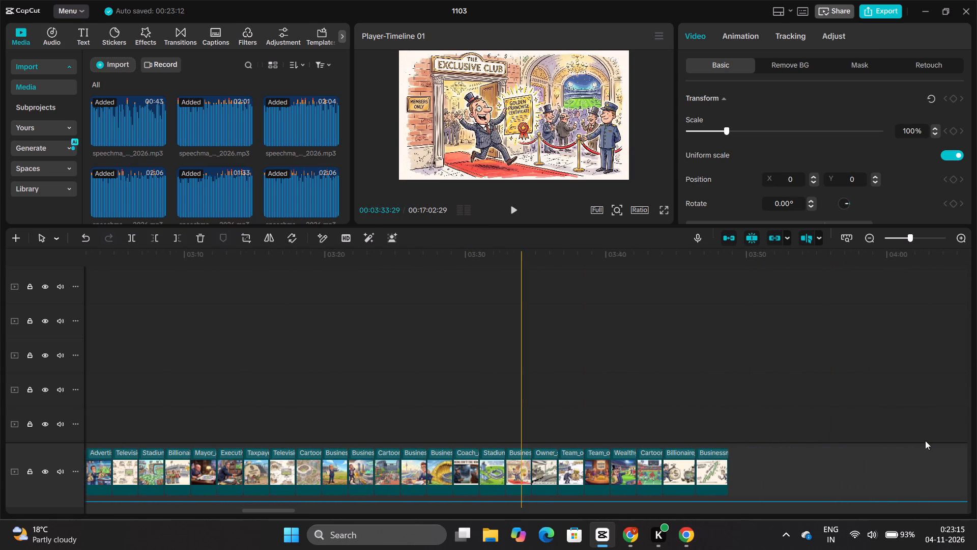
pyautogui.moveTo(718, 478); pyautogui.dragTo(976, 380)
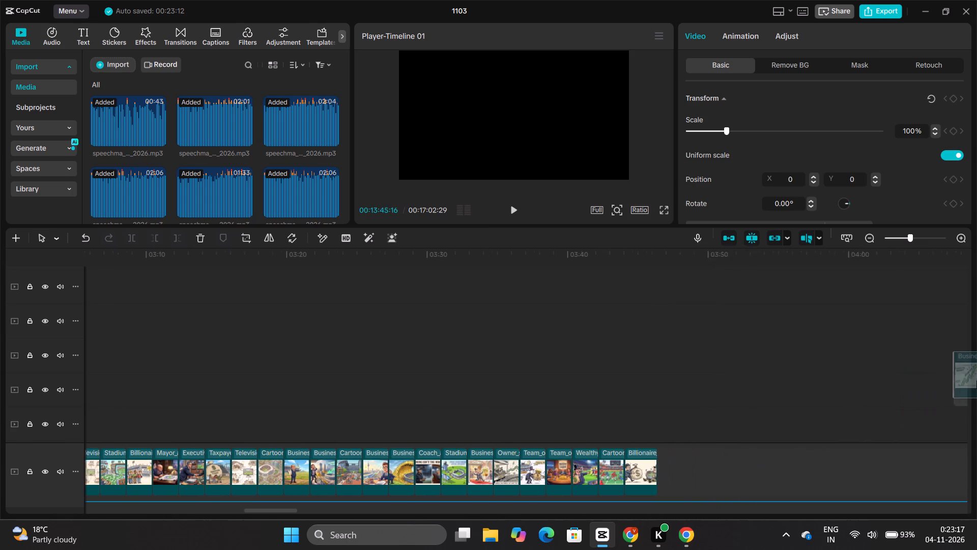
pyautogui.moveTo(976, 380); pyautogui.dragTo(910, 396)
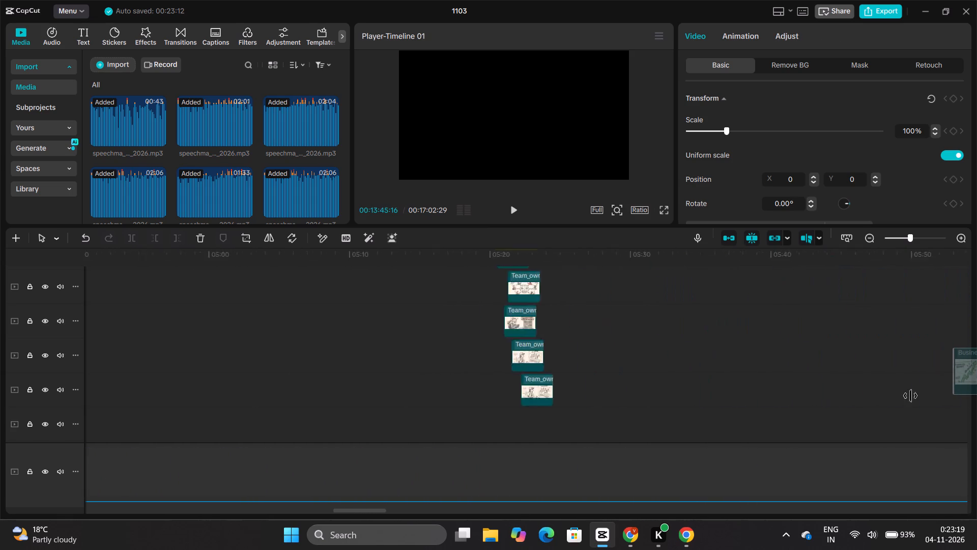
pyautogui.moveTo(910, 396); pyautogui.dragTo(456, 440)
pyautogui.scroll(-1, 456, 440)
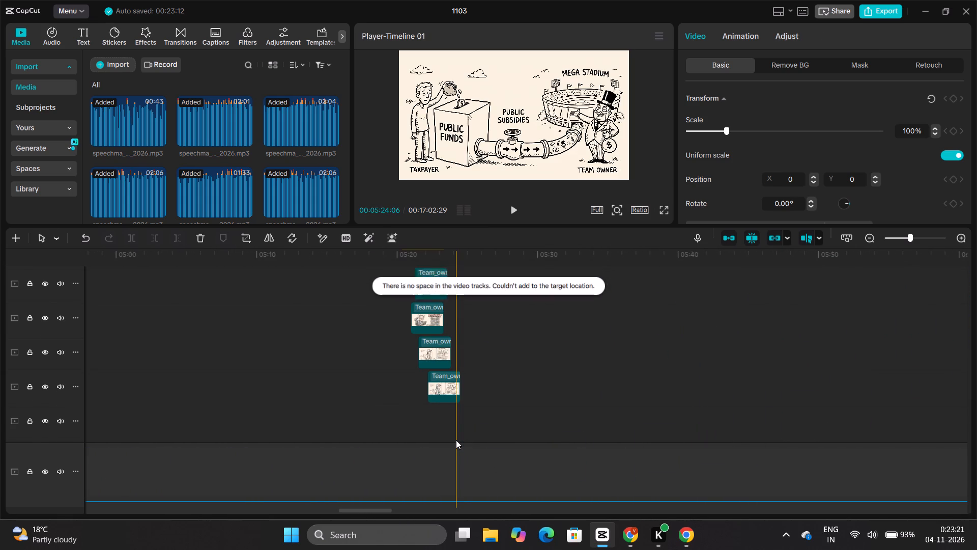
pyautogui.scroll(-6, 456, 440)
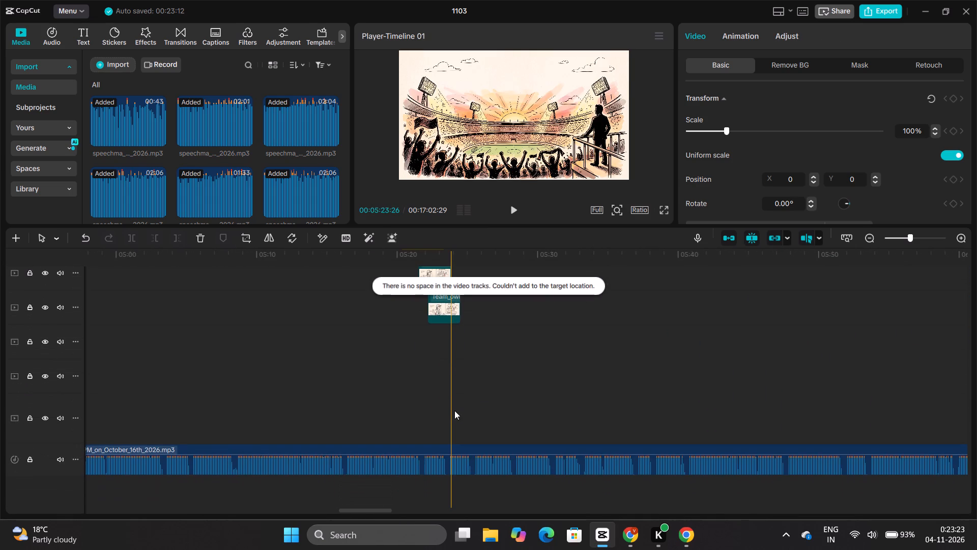
# Select all the stacked clips starting near 10:42 and shorten them together so they end at about 10:44:20.
pyautogui.hscroll(-9, 474, 406)
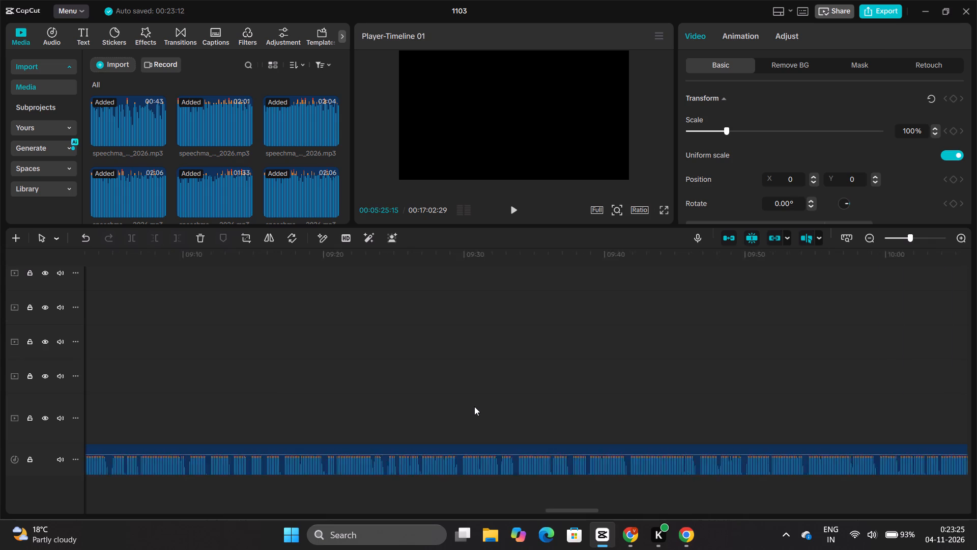
pyautogui.hscroll(-4, 474, 406)
pyautogui.hscroll(5, 474, 406)
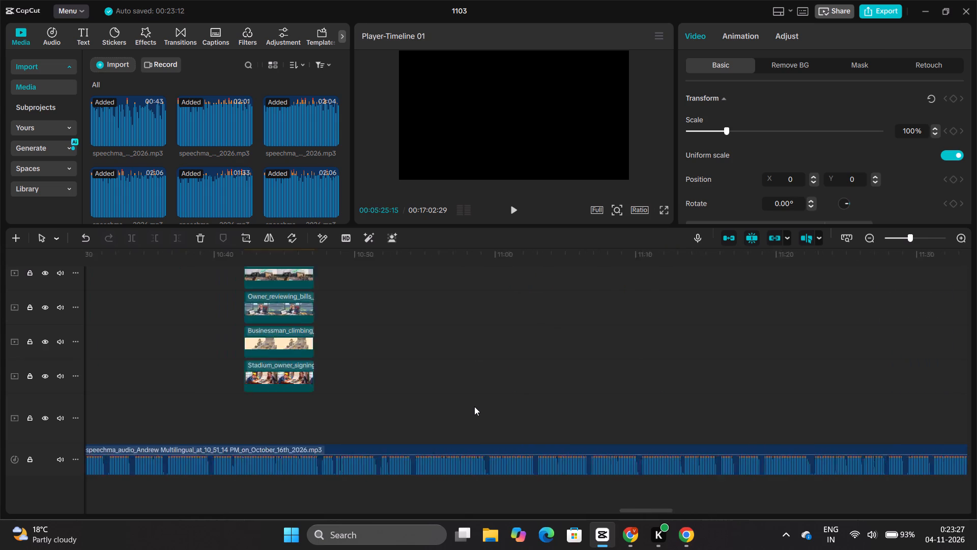
pyautogui.hscroll(1, 474, 406)
pyautogui.moveTo(523, 385); pyautogui.dragTo(386, 266)
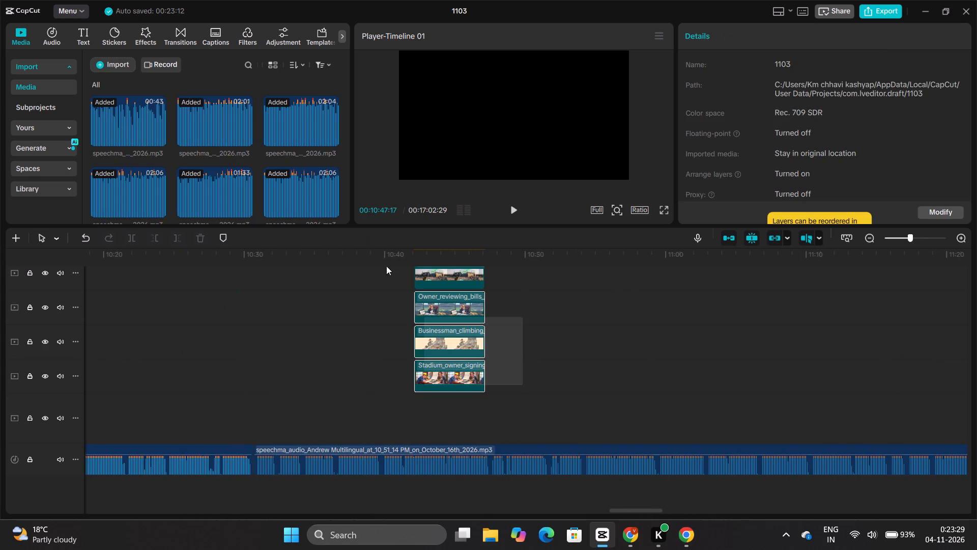
pyautogui.moveTo(386, 266); pyautogui.dragTo(344, 0)
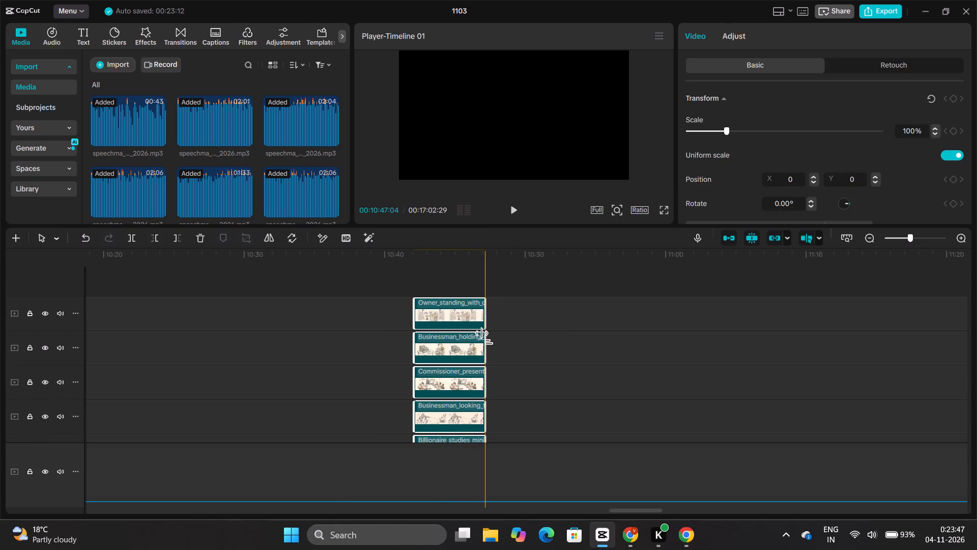
pyautogui.moveTo(484, 338); pyautogui.dragTo(447, 337)
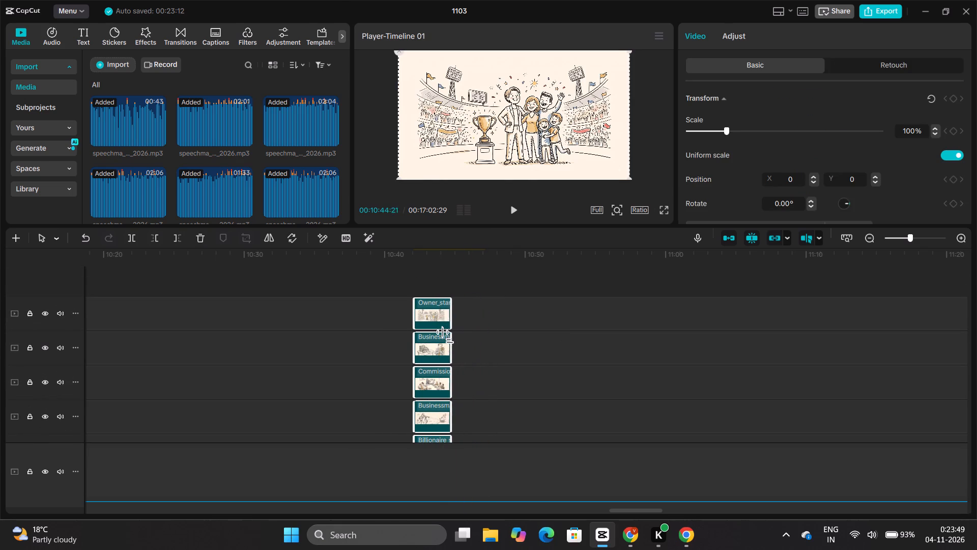
pyautogui.moveTo(447, 337); pyautogui.dragTo(444, 337)
pyautogui.click(552, 356)
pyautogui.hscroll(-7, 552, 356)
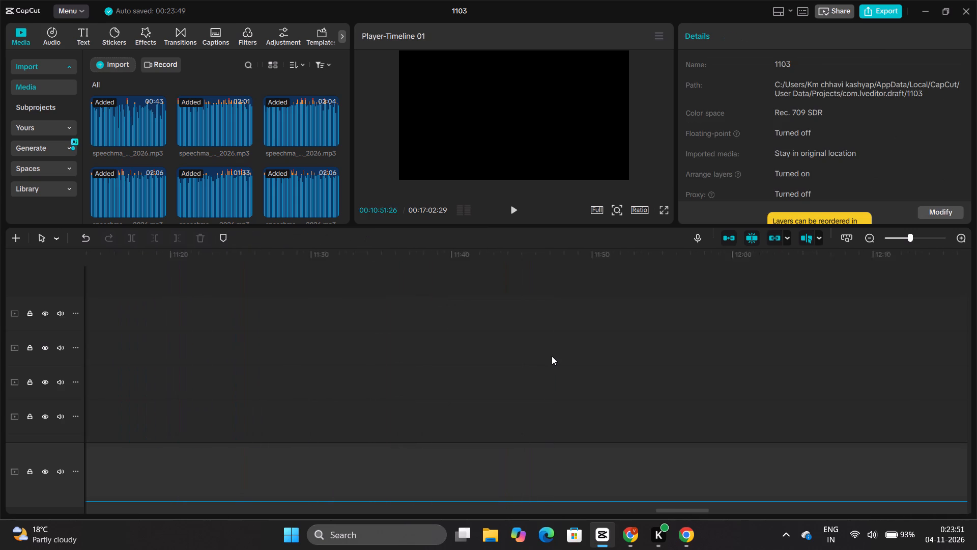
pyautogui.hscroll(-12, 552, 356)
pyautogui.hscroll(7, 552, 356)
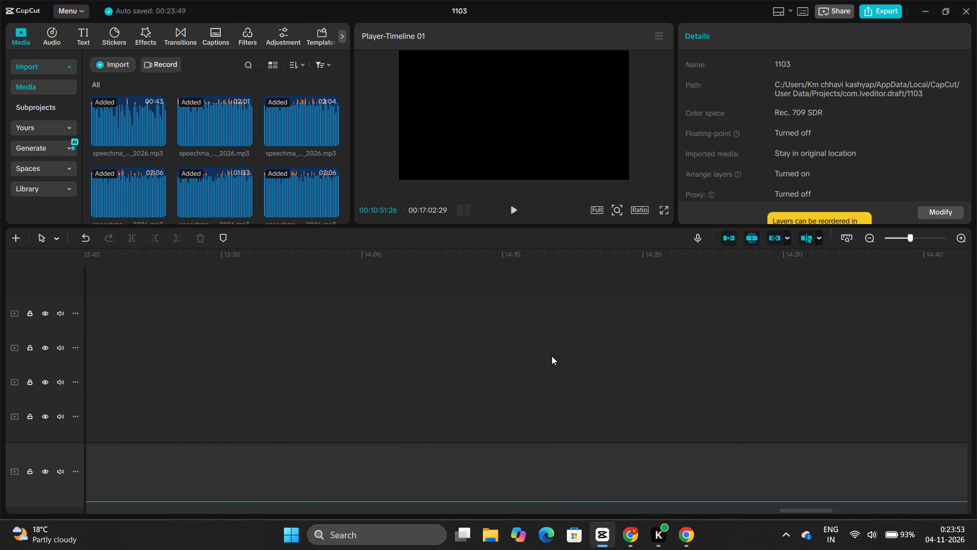
# Return the four lowest clips of the stack near 05:22 to the main track one by one, from the bottom up.
pyautogui.hscroll(3, 552, 356)
pyautogui.hscroll(-2, 552, 356)
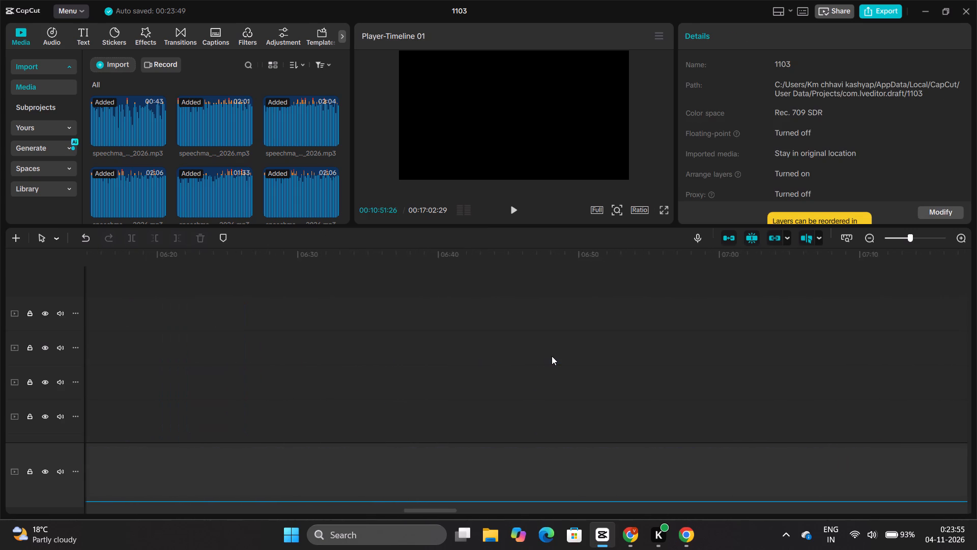
pyautogui.scroll(-20, 552, 356)
pyautogui.scroll(-9, 552, 356)
pyautogui.moveTo(417, 307); pyautogui.dragTo(406, 423)
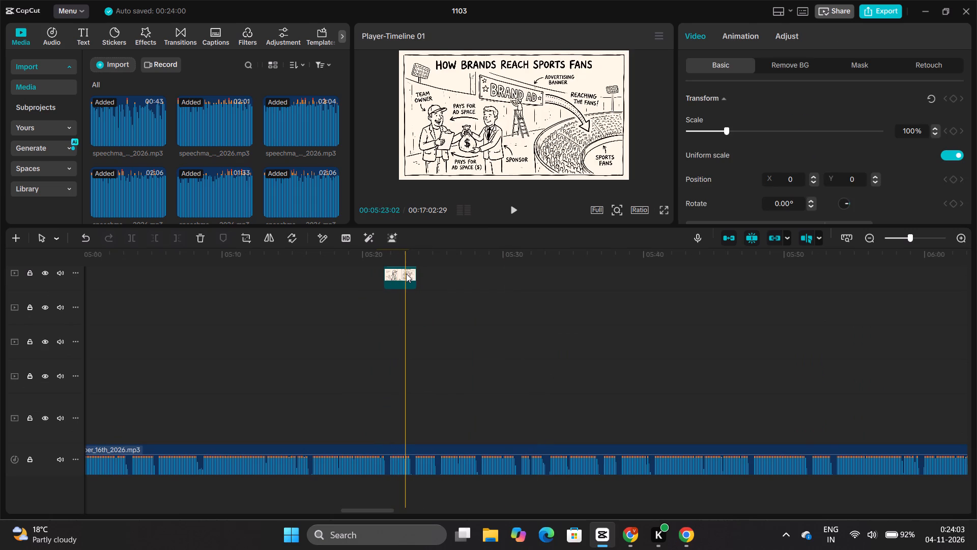
pyautogui.moveTo(406, 273); pyautogui.dragTo(403, 401)
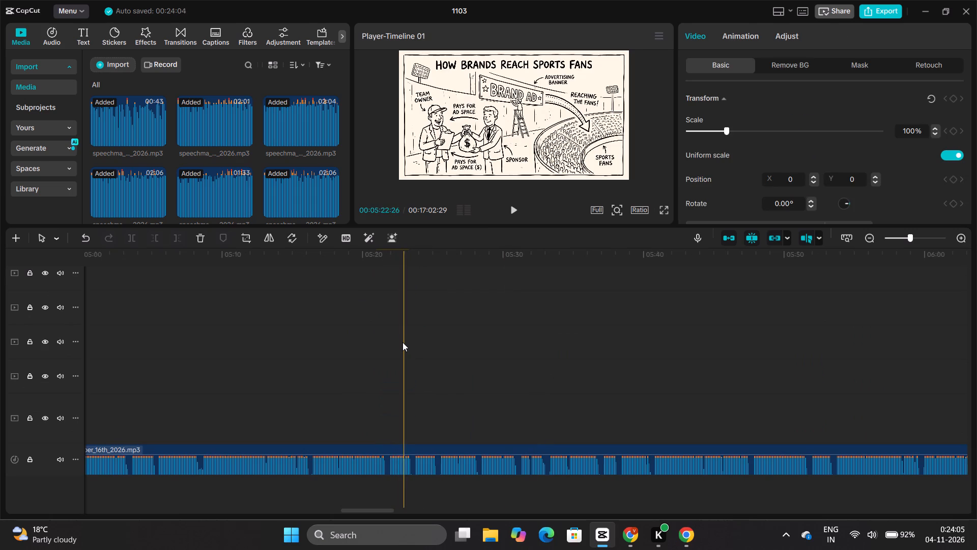
pyautogui.scroll(3, 401, 339)
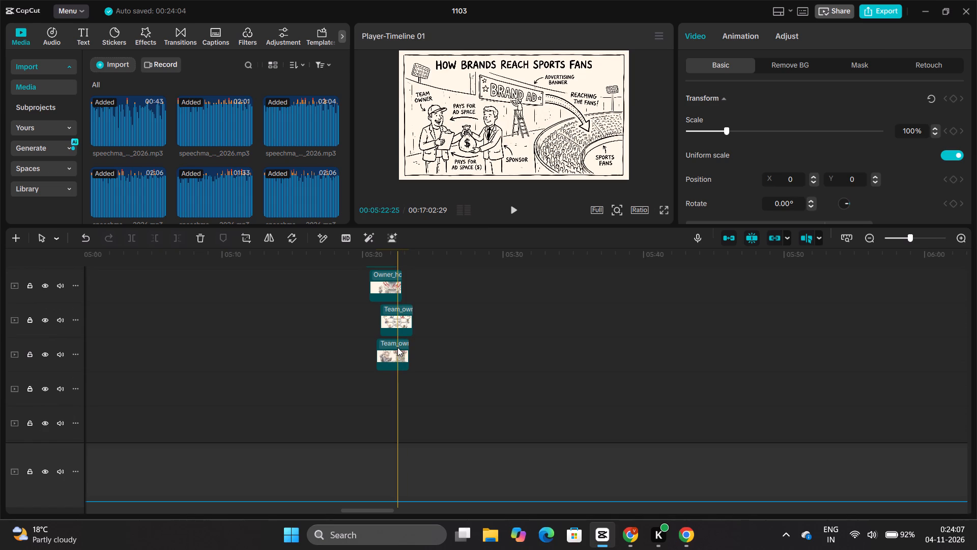
pyautogui.moveTo(397, 347); pyautogui.dragTo(400, 459)
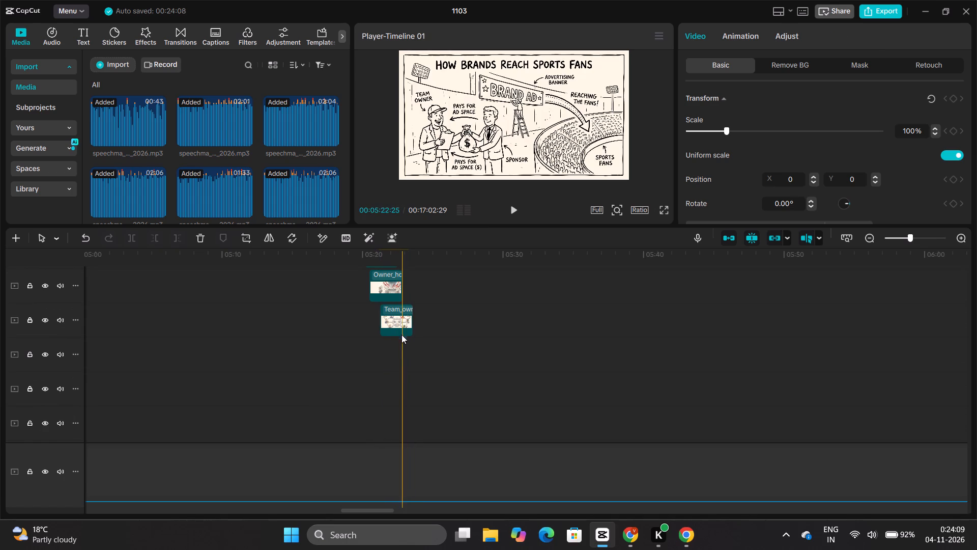
pyautogui.moveTo(399, 315); pyautogui.dragTo(383, 470)
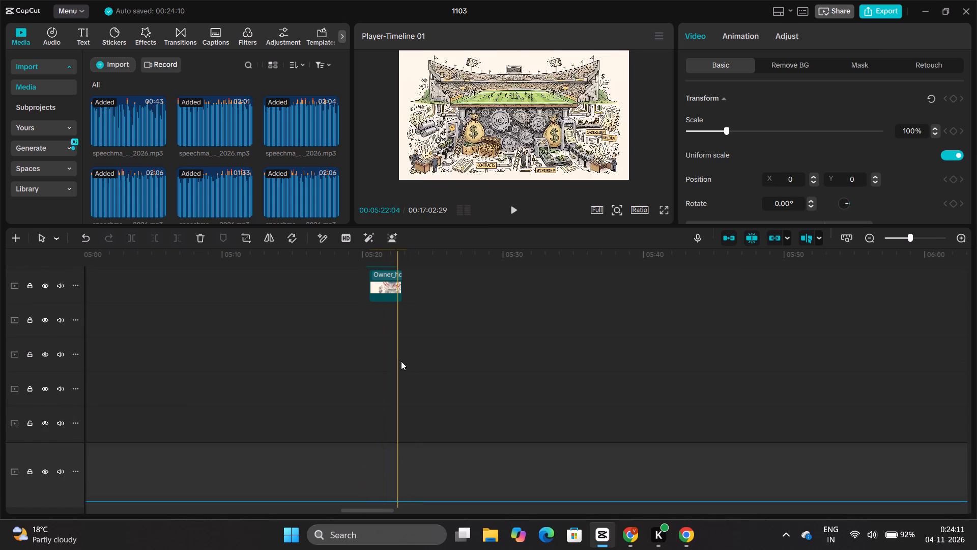
# Return the Owner_ho clip and the Team owner clip above it from the stack near 05:20 to the main track.
pyautogui.moveTo(385, 286); pyautogui.dragTo(384, 451)
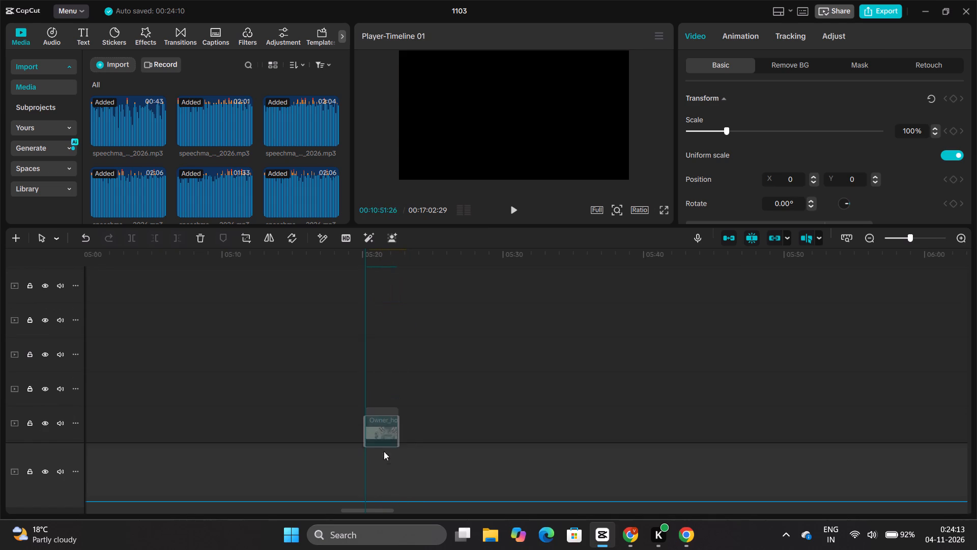
pyautogui.moveTo(384, 451); pyautogui.dragTo(384, 458)
pyautogui.scroll(2, 394, 342)
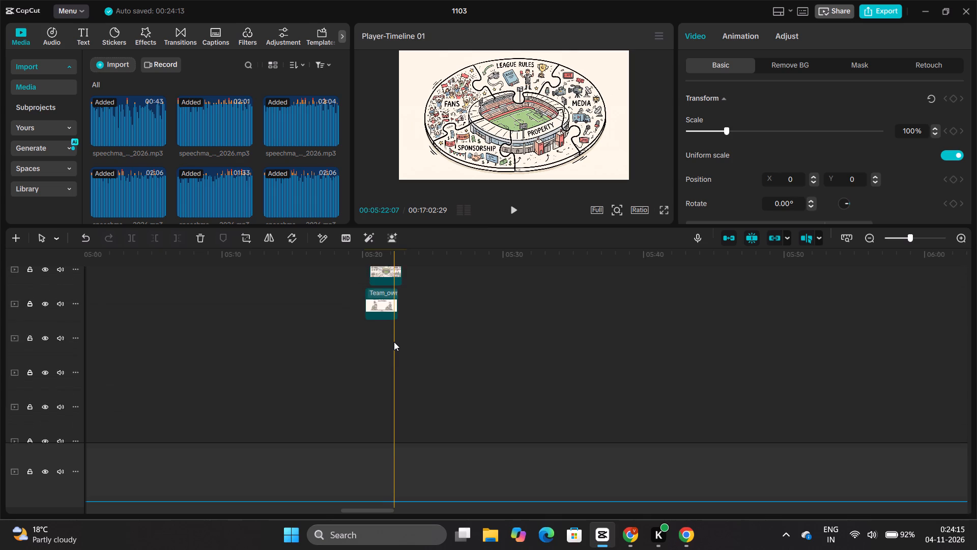
pyautogui.scroll(1, 394, 342)
pyautogui.moveTo(387, 334); pyautogui.dragTo(371, 450)
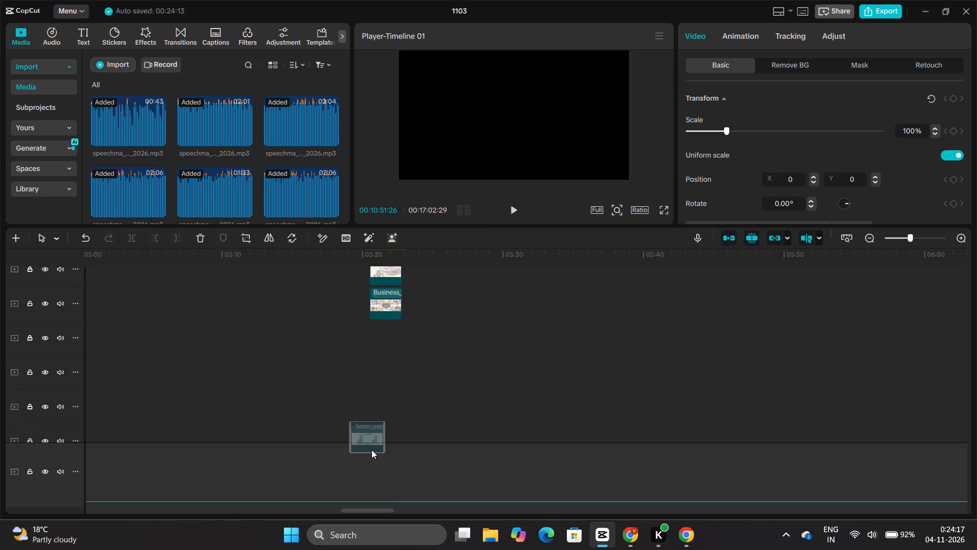
pyautogui.moveTo(371, 450); pyautogui.dragTo(371, 465)
# Return the Business_ clip and the Businessman clip above it from the stack near 05:20 to the main track.
pyautogui.scroll(1, 381, 376)
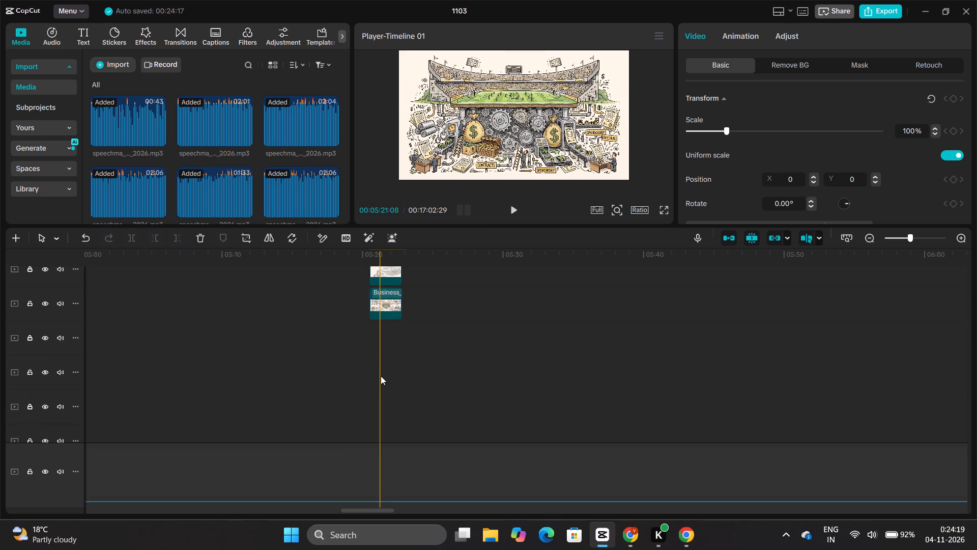
pyautogui.scroll(2, 381, 376)
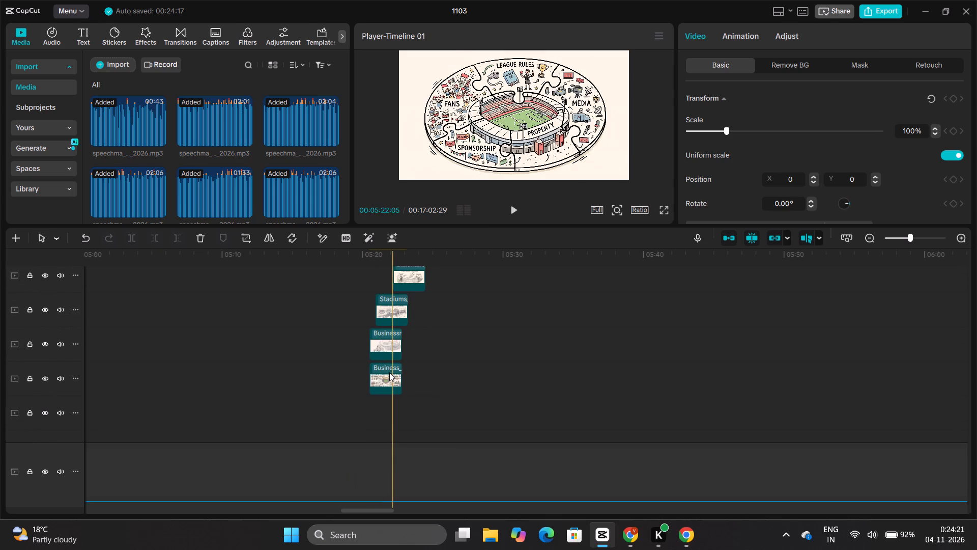
pyautogui.moveTo(389, 372); pyautogui.dragTo(386, 465)
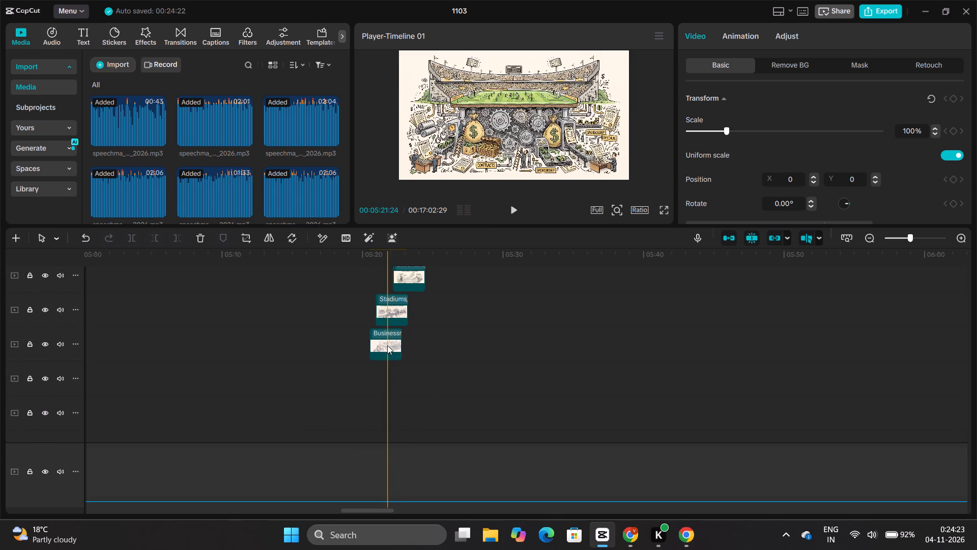
pyautogui.moveTo(386, 345); pyautogui.dragTo(384, 464)
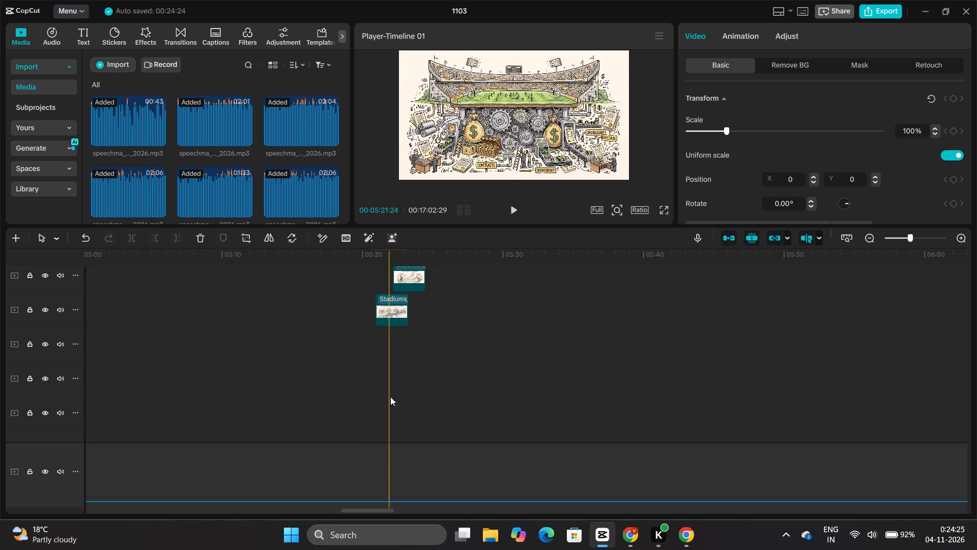
# Return the Stadiums, Billionaire, Revenue and Profit clips from the stack near 05:22 to the main track, in that order.
pyautogui.scroll(3, 390, 360)
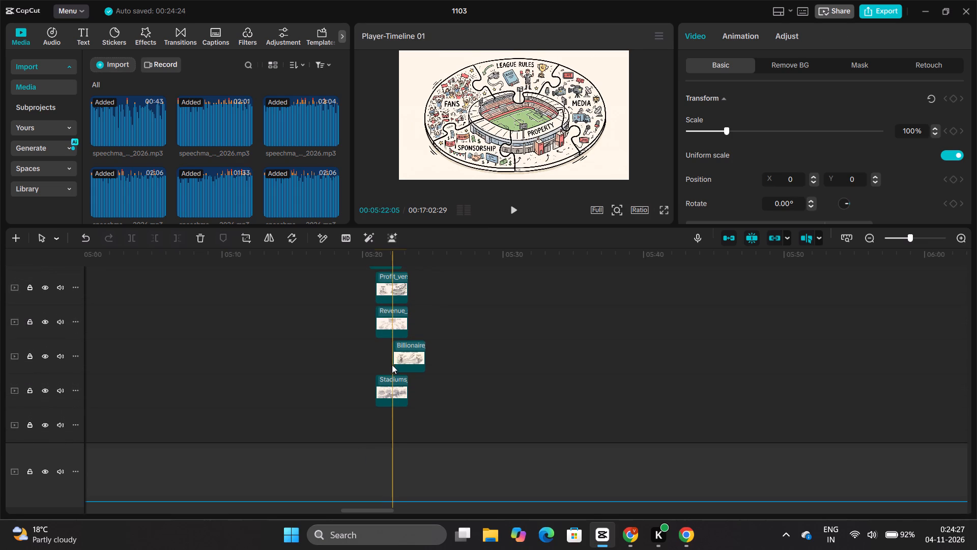
pyautogui.moveTo(397, 387); pyautogui.dragTo(397, 468)
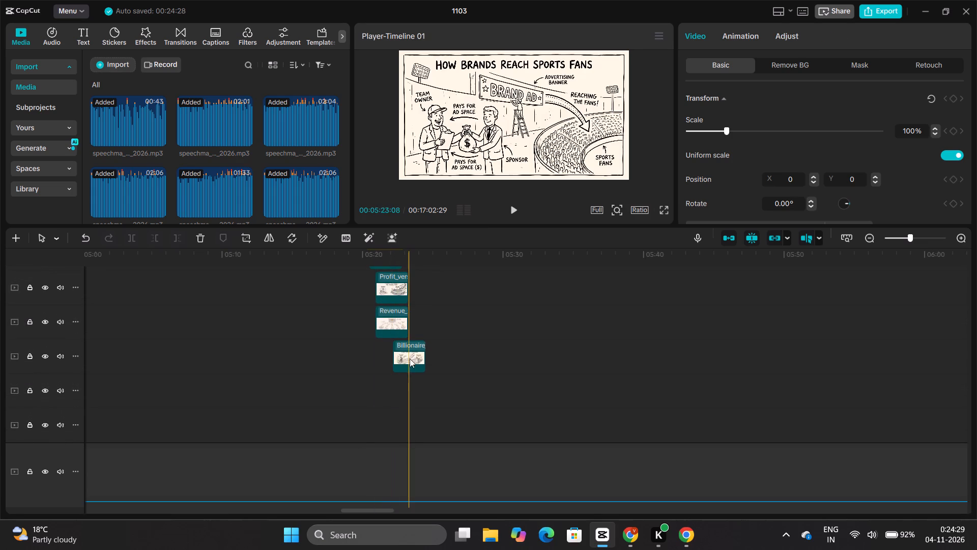
pyautogui.moveTo(410, 354); pyautogui.dragTo(400, 464)
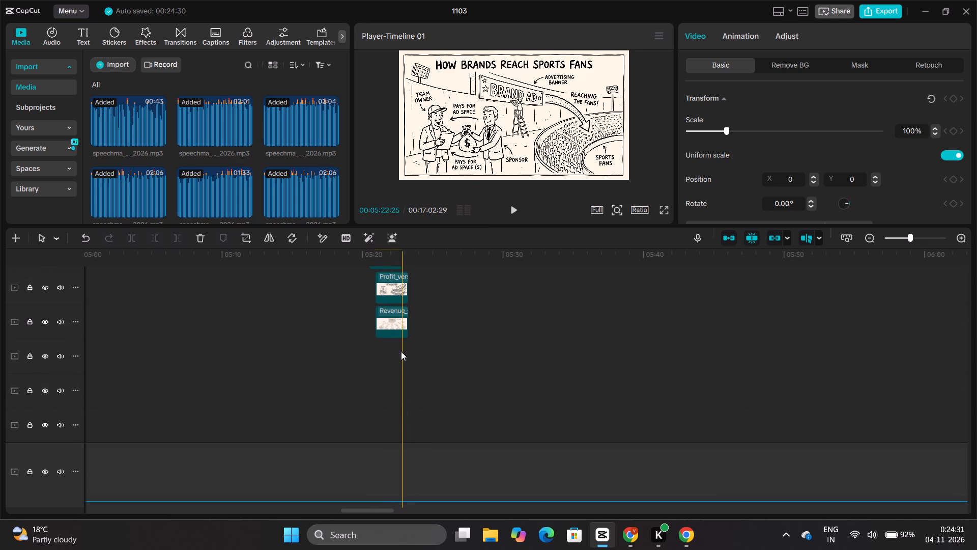
pyautogui.moveTo(394, 324); pyautogui.dragTo(396, 488)
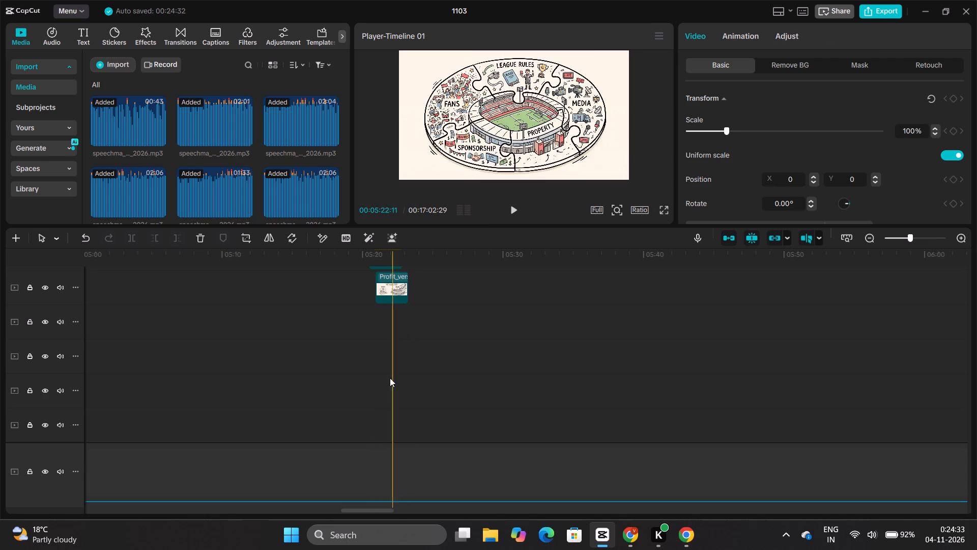
pyautogui.moveTo(391, 294); pyautogui.dragTo(393, 465)
# Return the Owner_stu and Television clips from the stack near 05:20 to the main track, in that order.
pyautogui.scroll(3, 388, 324)
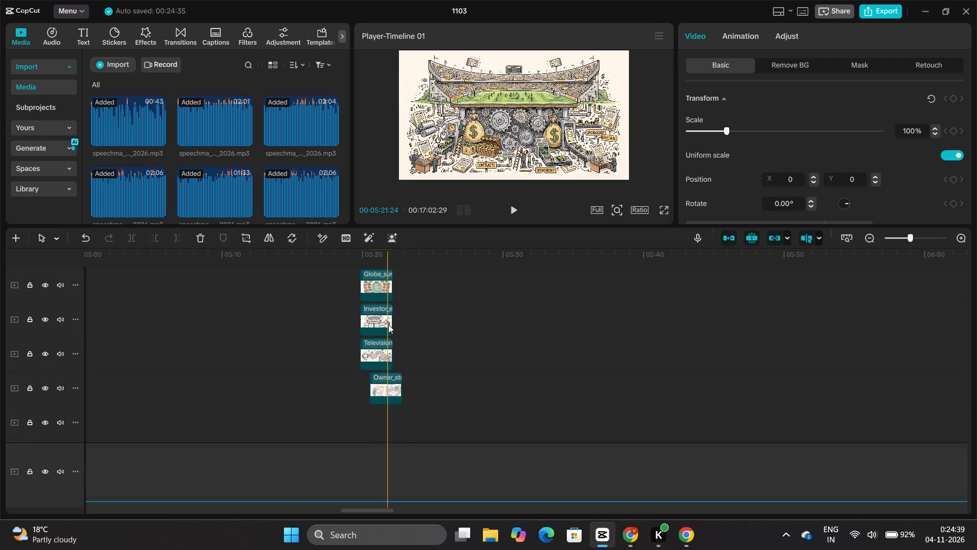
pyautogui.moveTo(385, 380); pyautogui.dragTo(386, 451)
pyautogui.moveTo(373, 350); pyautogui.dragTo(382, 438)
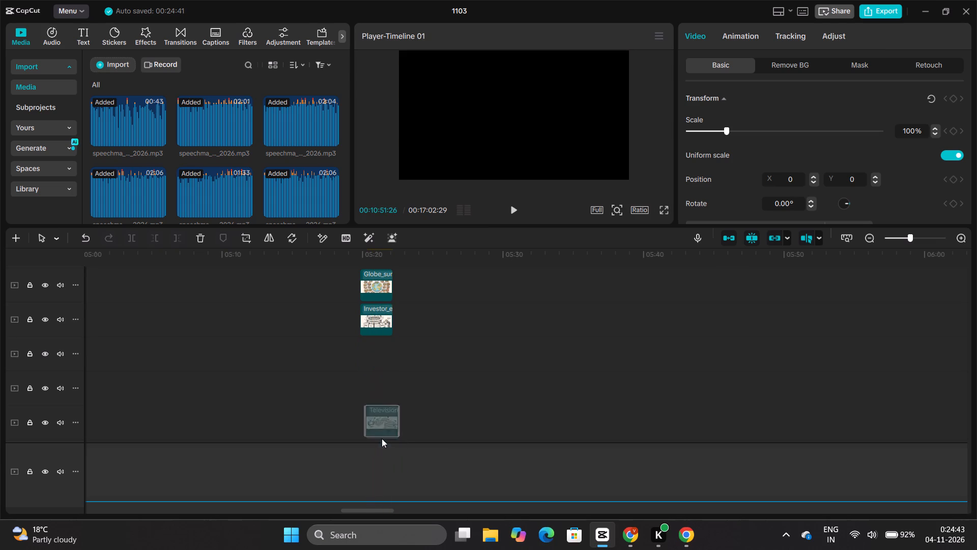
pyautogui.moveTo(382, 438); pyautogui.dragTo(382, 463)
# Lift the Television, Owner_stu and Profit clips off the main track's end and stack them in that order, top down, near 04:29.
pyautogui.scroll(-7, 398, 402)
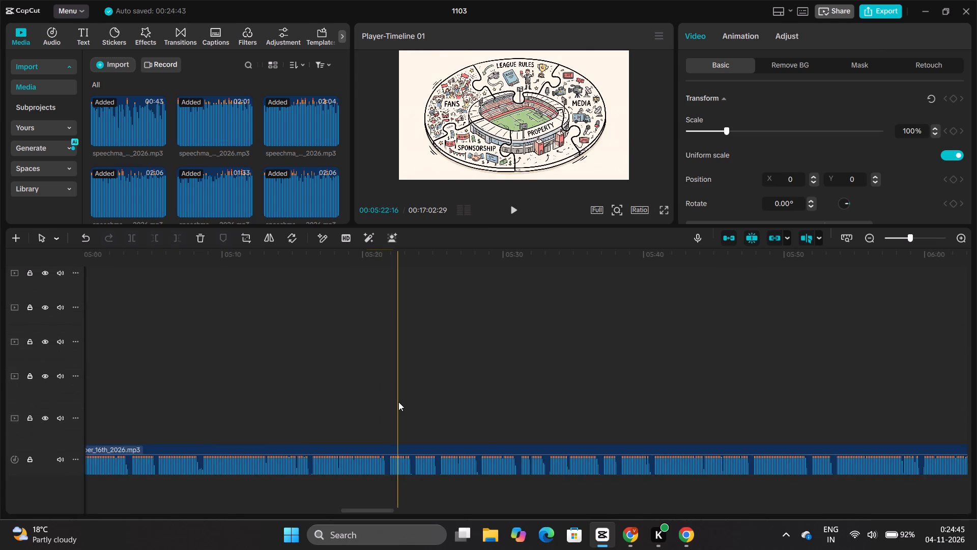
pyautogui.hscroll(-9, 398, 402)
pyautogui.hscroll(1, 398, 402)
pyautogui.hscroll(-2, 398, 402)
pyautogui.hscroll(3, 398, 402)
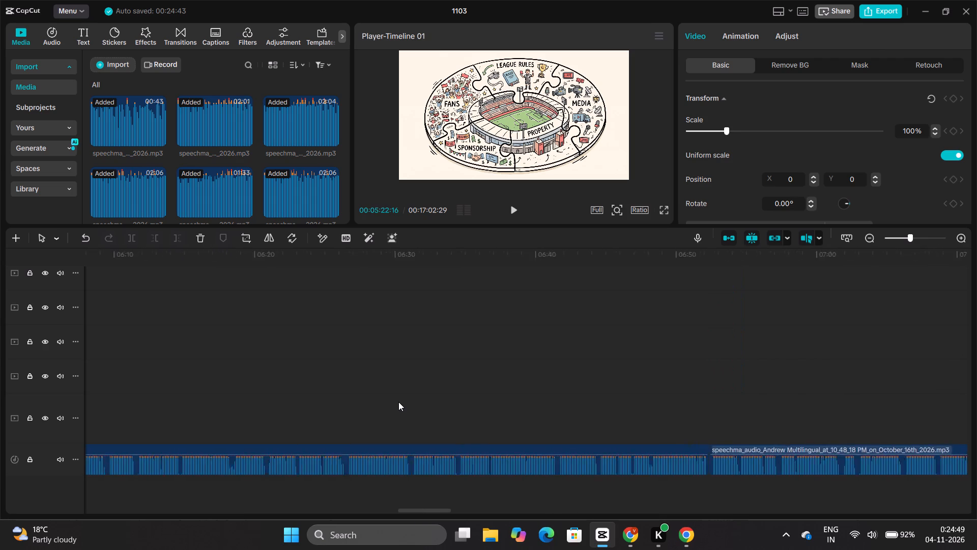
pyautogui.hscroll(9, 398, 402)
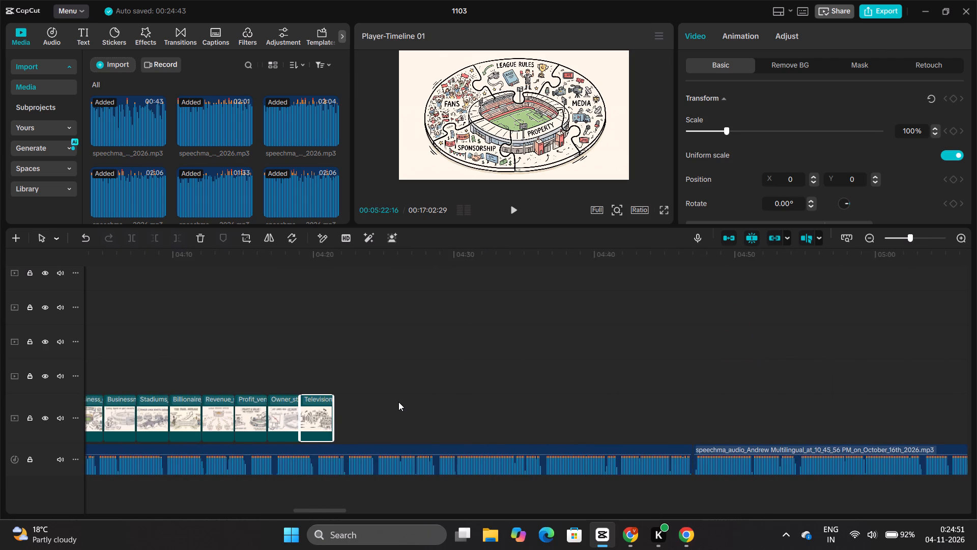
pyautogui.moveTo(323, 417); pyautogui.dragTo(457, 297)
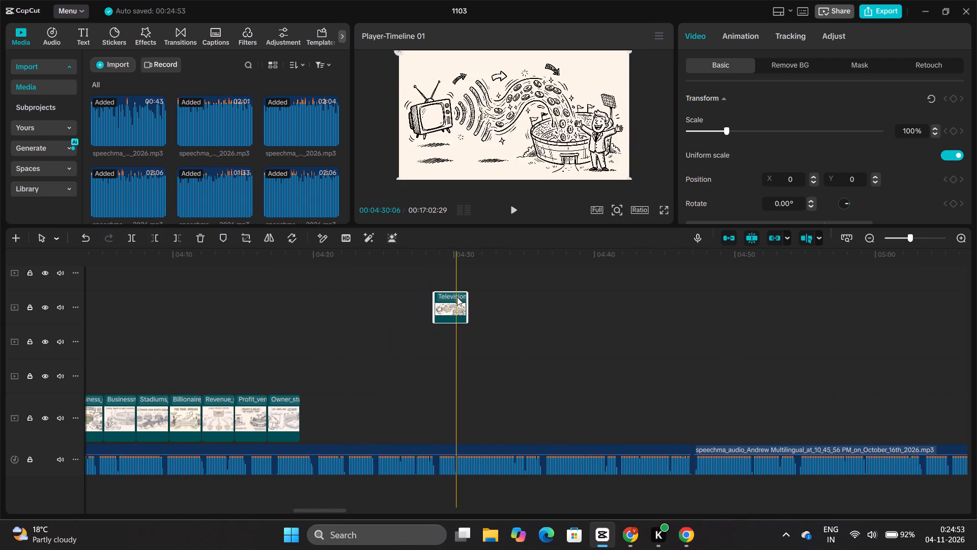
pyautogui.moveTo(289, 407); pyautogui.dragTo(451, 327)
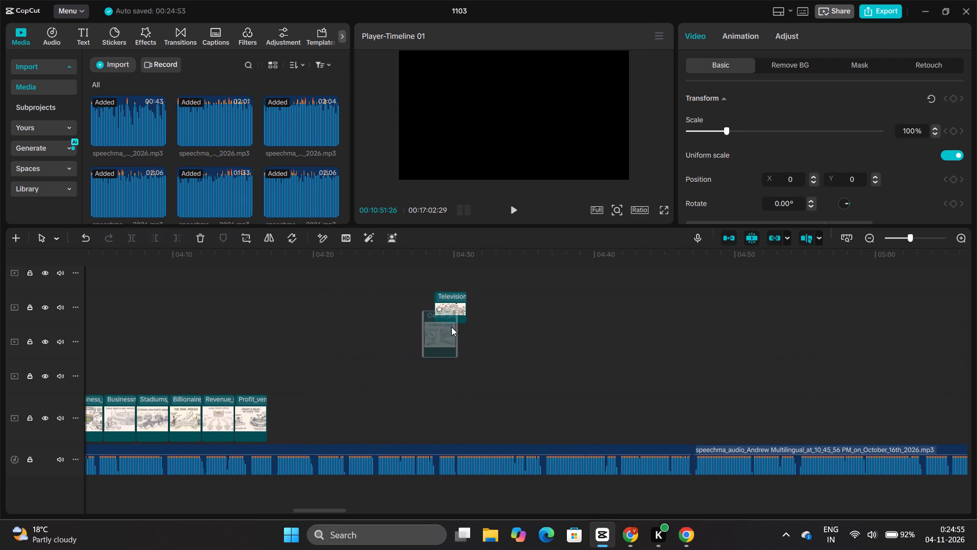
pyautogui.moveTo(451, 327); pyautogui.dragTo(451, 330)
pyautogui.moveTo(251, 412); pyautogui.dragTo(296, 398)
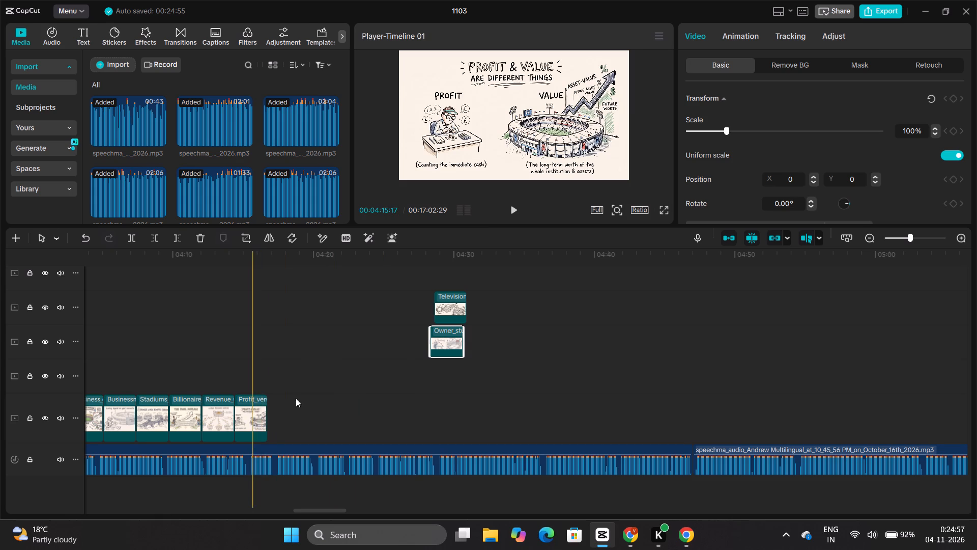
pyautogui.moveTo(296, 398); pyautogui.dragTo(445, 379)
# Raise the Television, Owner_stu and Profit clips to adjacent higher tracks with their starts aligned near 04:28, leaving room below.
pyautogui.scroll(-2, 445, 379)
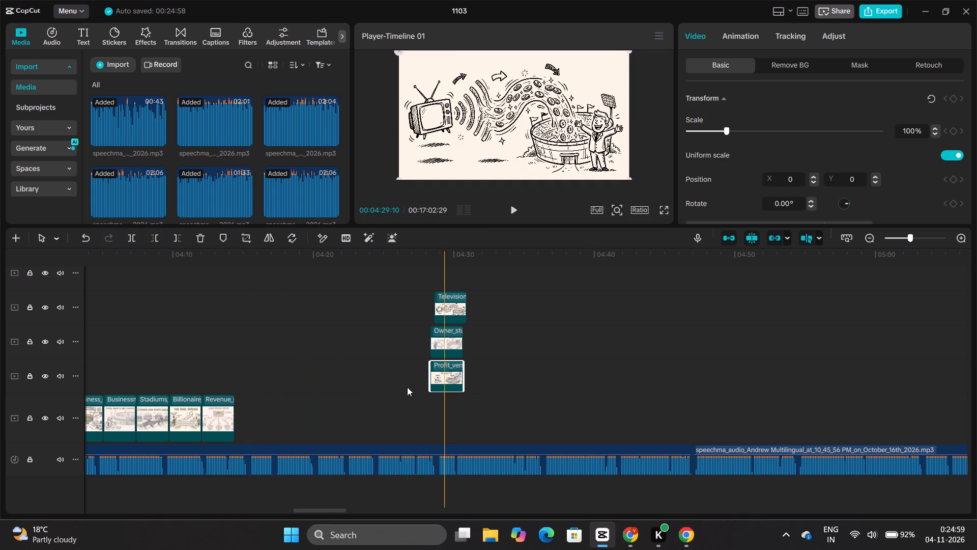
pyautogui.scroll(1, 440, 325)
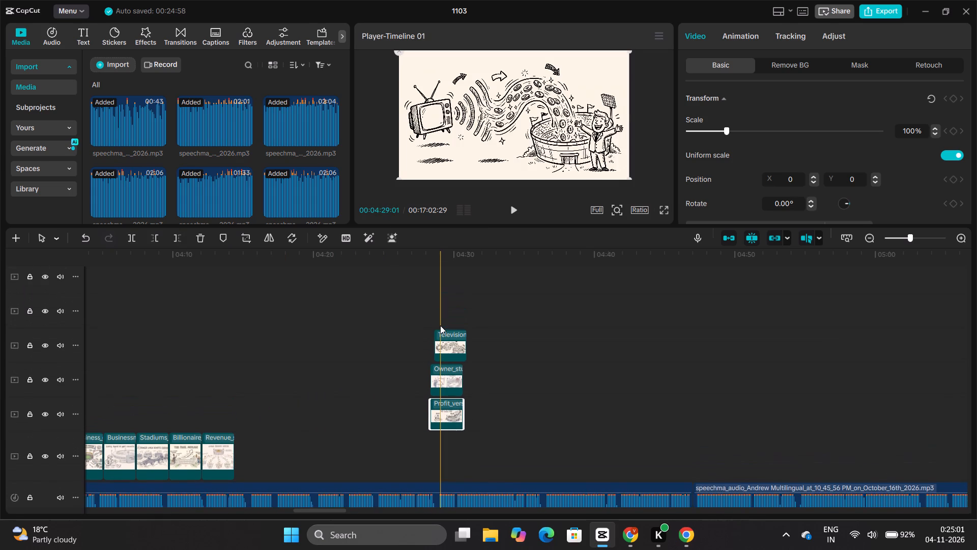
pyautogui.scroll(1, 440, 325)
pyautogui.moveTo(454, 378); pyautogui.dragTo(449, 279)
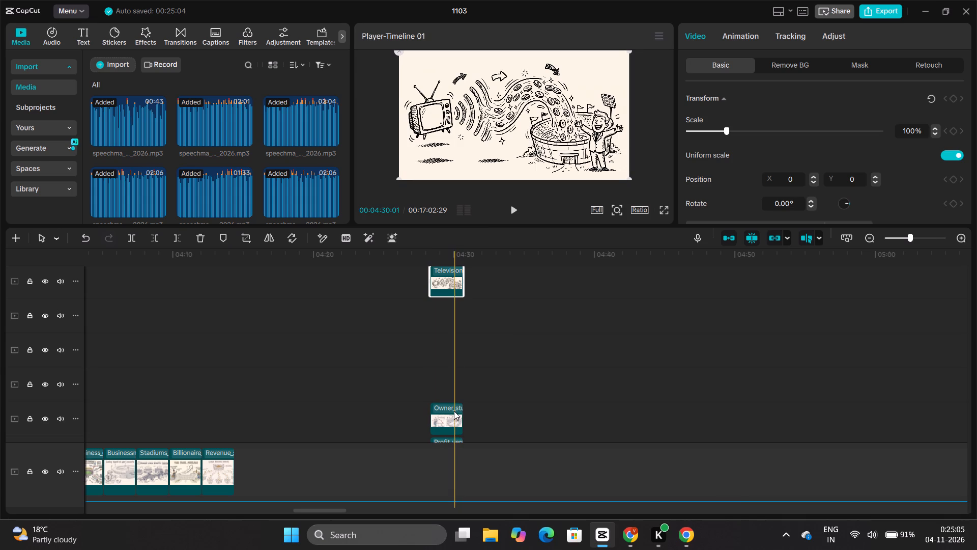
pyautogui.moveTo(454, 411); pyautogui.dragTo(456, 318)
pyautogui.scroll(-1, 456, 318)
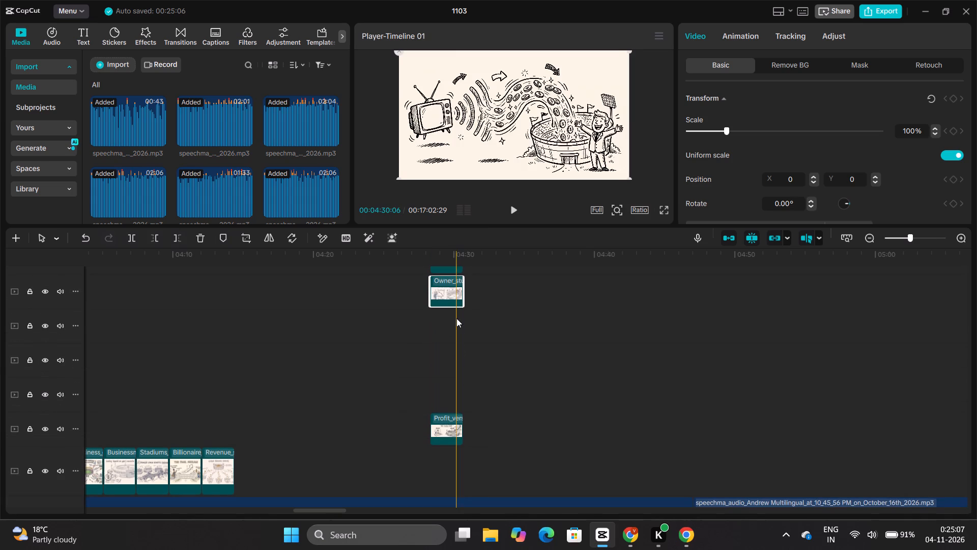
pyautogui.moveTo(443, 435); pyautogui.dragTo(446, 328)
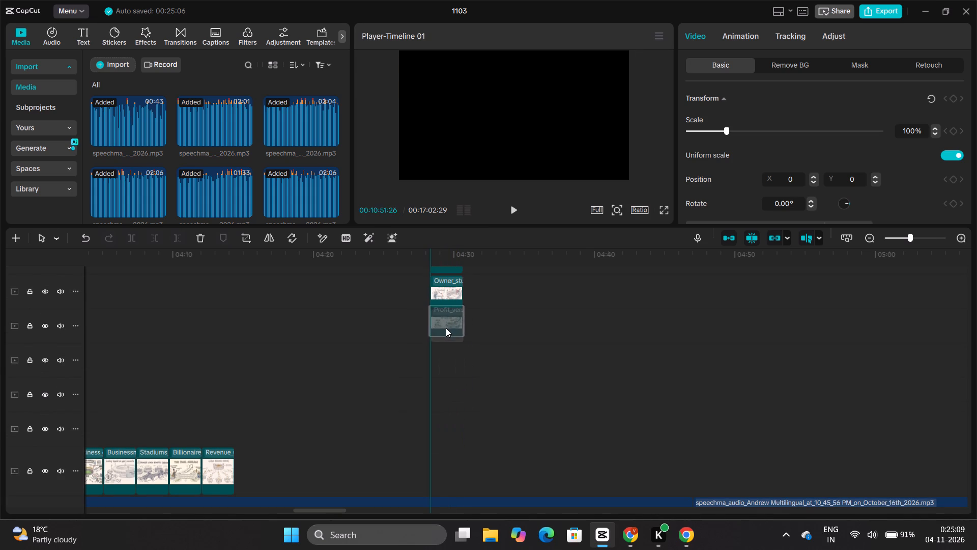
# Lift the Revenue, Billionaire and Stadiums clips off the main track's end and stack them below the Profit clip, aligned near 04:28.
pyautogui.moveTo(225, 469); pyautogui.dragTo(390, 402)
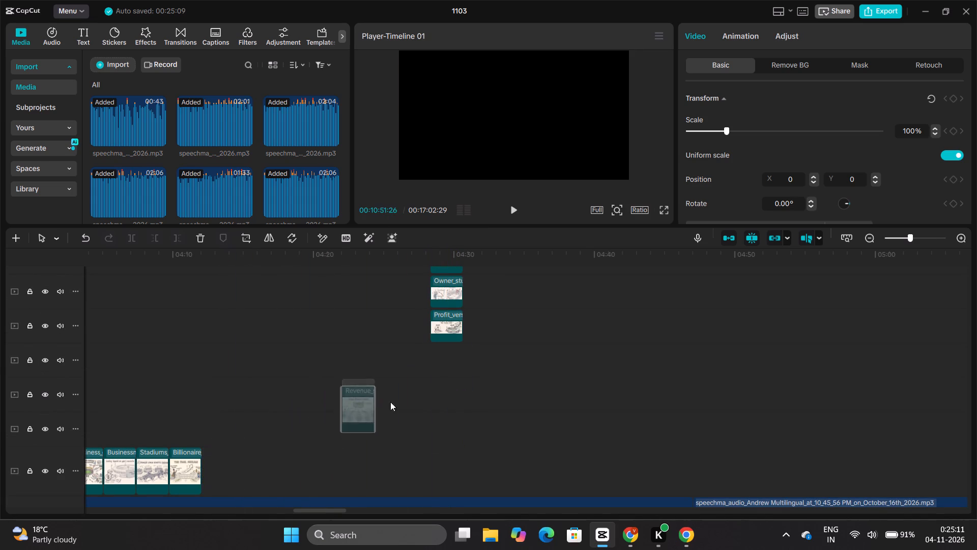
pyautogui.moveTo(390, 402); pyautogui.dragTo(454, 364)
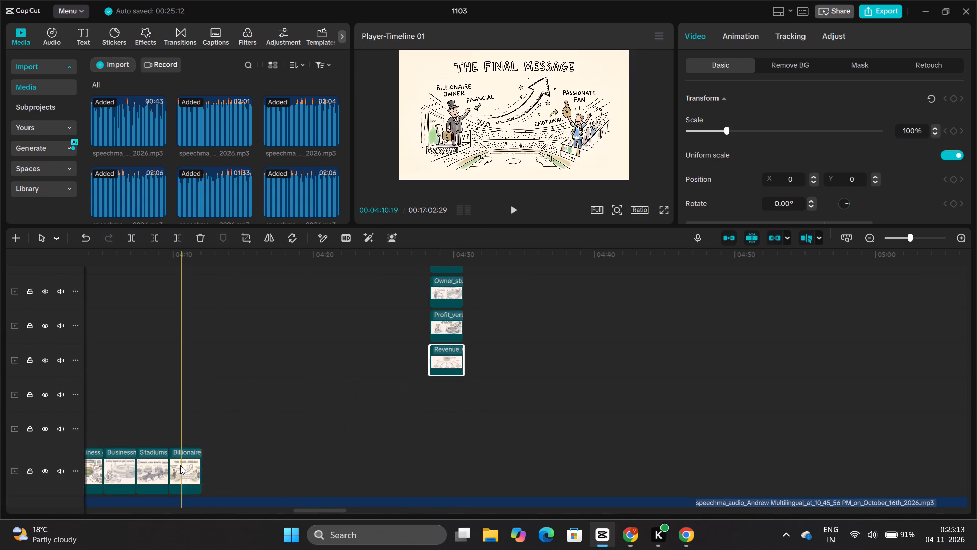
pyautogui.moveTo(180, 465); pyautogui.dragTo(440, 399)
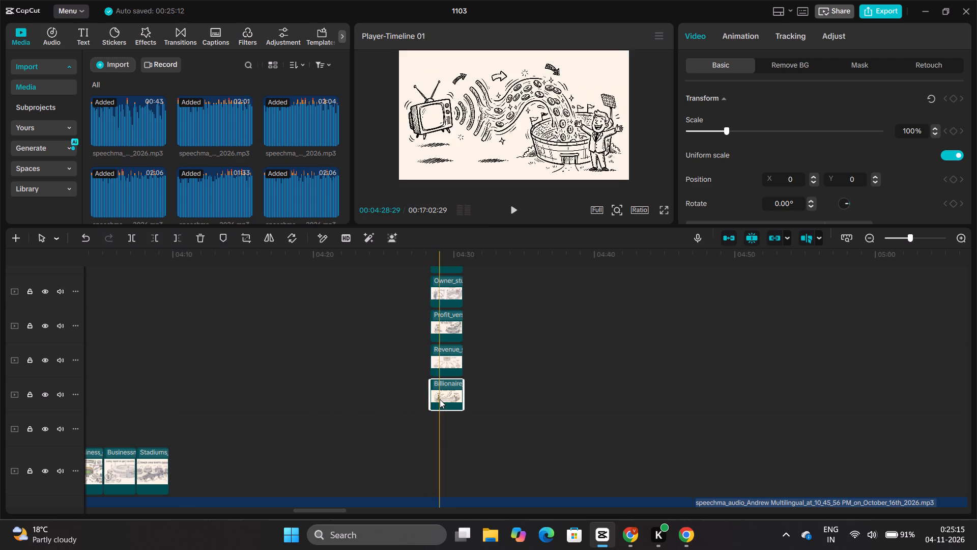
pyautogui.moveTo(155, 464); pyautogui.dragTo(367, 437)
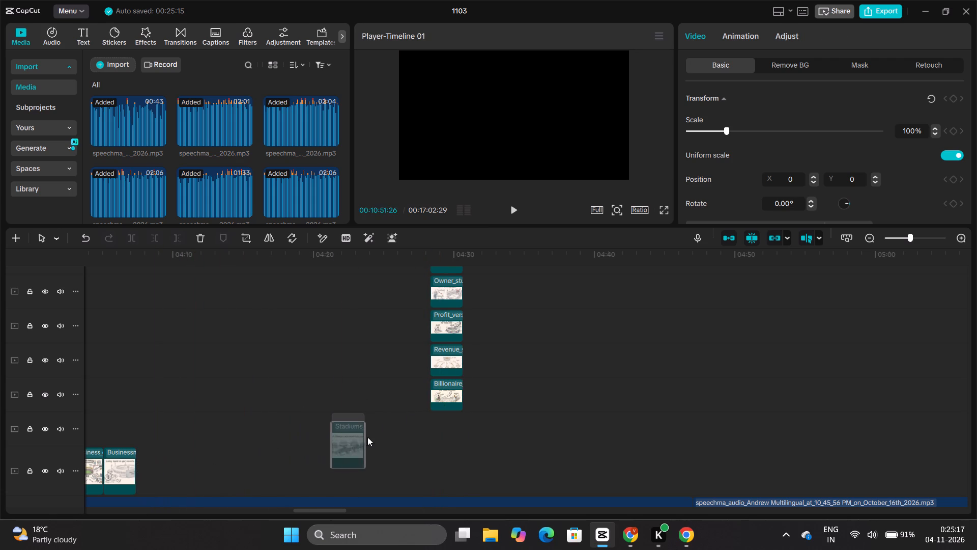
pyautogui.moveTo(367, 437); pyautogui.dragTo(447, 424)
pyautogui.scroll(-1, 447, 424)
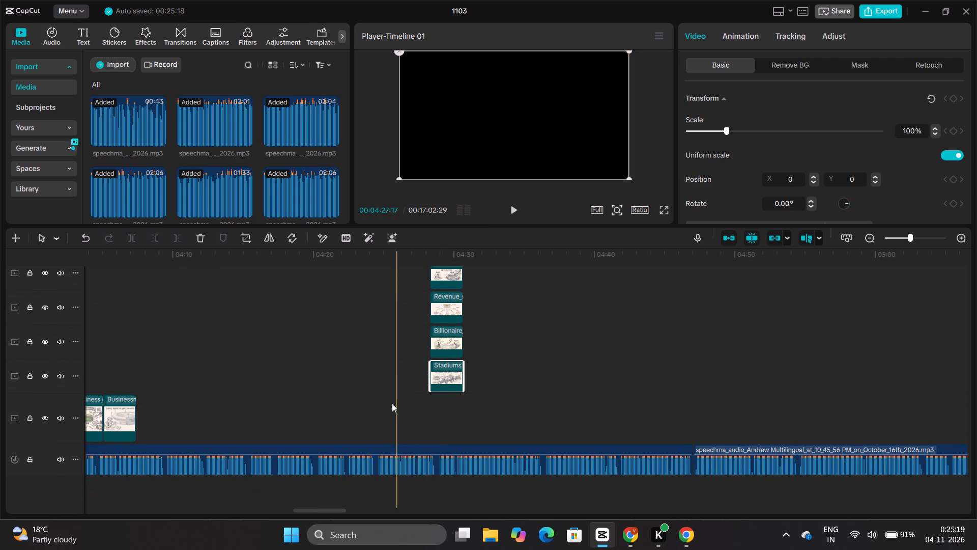
# Return the Stadium, Businessman and Owner_rev clips and the clip above them from the stack near 10:42 to the main track, in that order.
pyautogui.scroll(-1, 327, 402)
pyautogui.hscroll(-4, 327, 402)
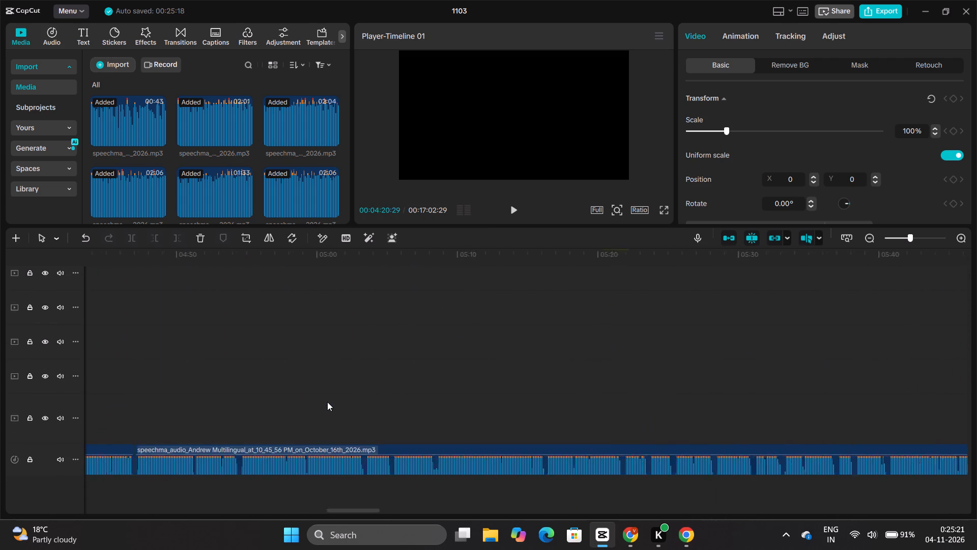
pyautogui.hscroll(-6, 327, 402)
pyautogui.hscroll(2, 327, 402)
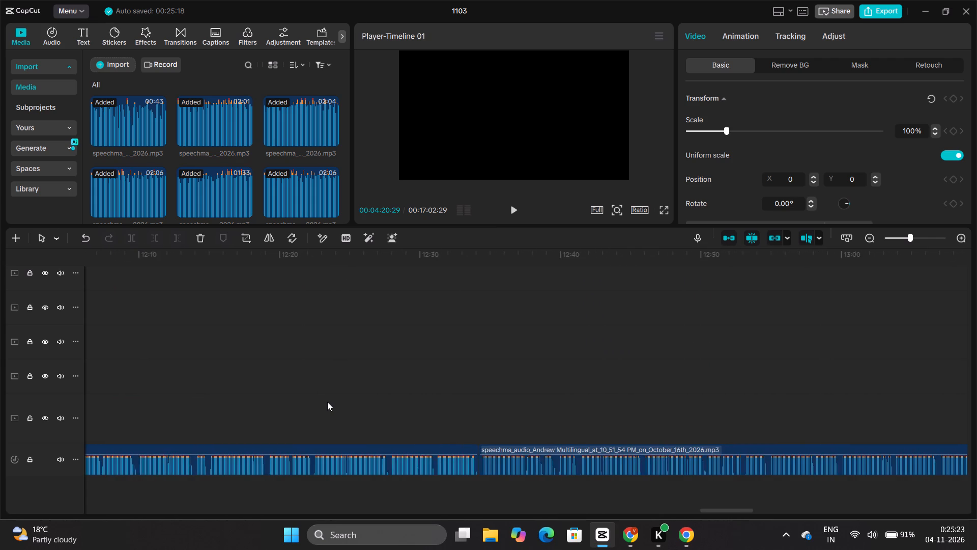
pyautogui.hscroll(2, 327, 402)
pyautogui.hscroll(-6, 327, 402)
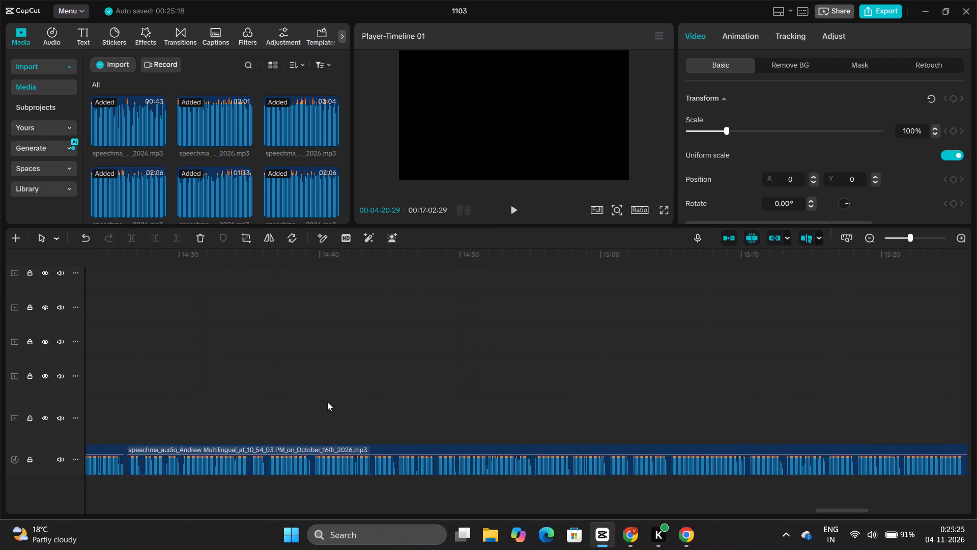
pyautogui.hscroll(-6, 327, 402)
pyautogui.hscroll(4, 346, 401)
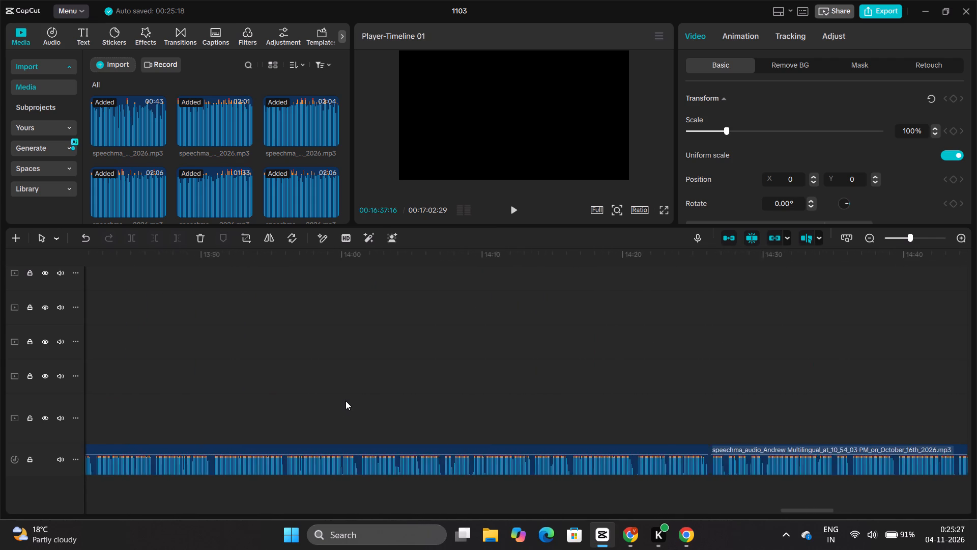
pyautogui.hscroll(5, 346, 401)
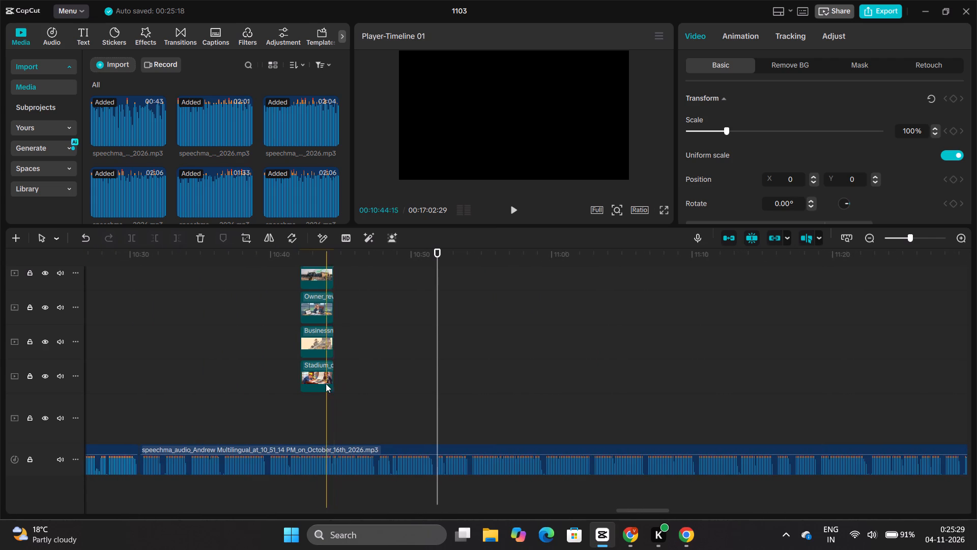
pyautogui.moveTo(317, 381); pyautogui.dragTo(317, 422)
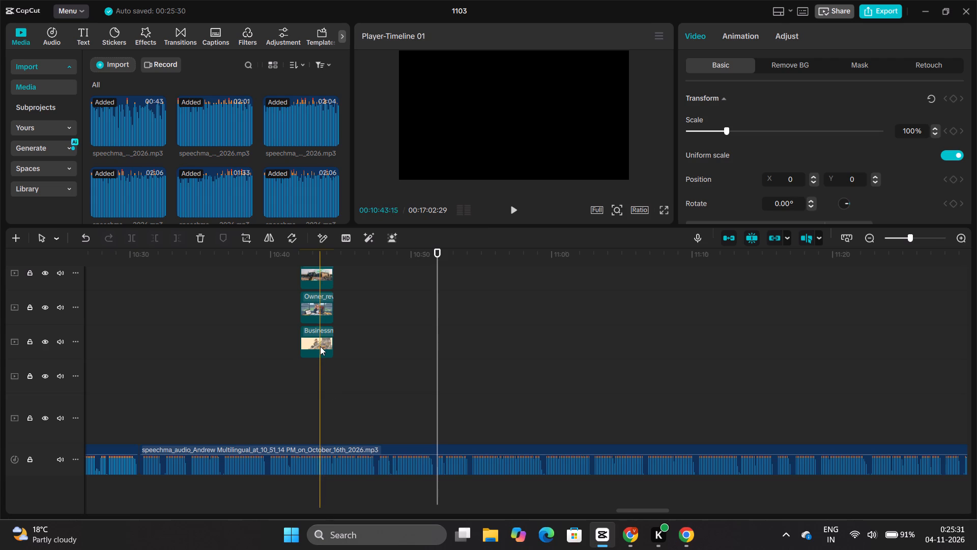
pyautogui.moveTo(320, 346); pyautogui.dragTo(322, 429)
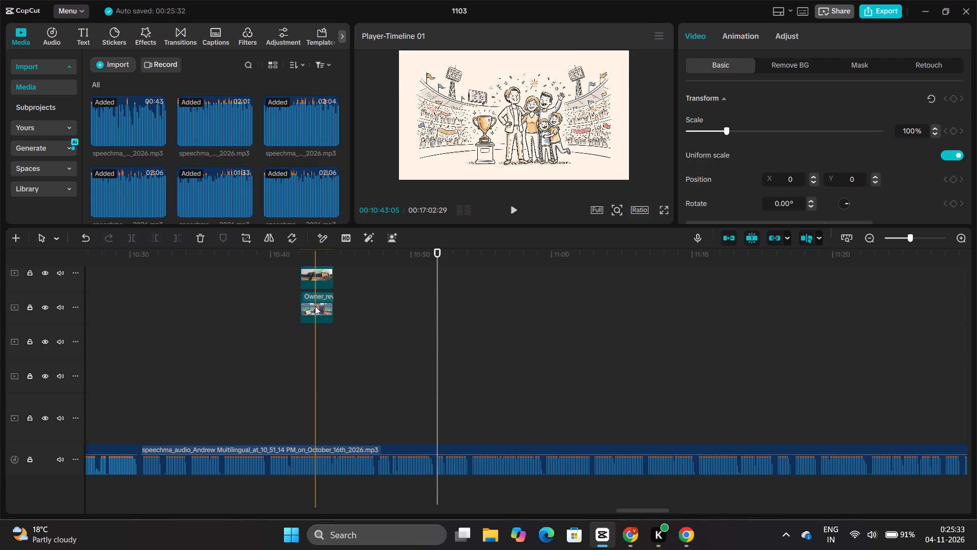
pyautogui.moveTo(315, 306); pyautogui.dragTo(313, 414)
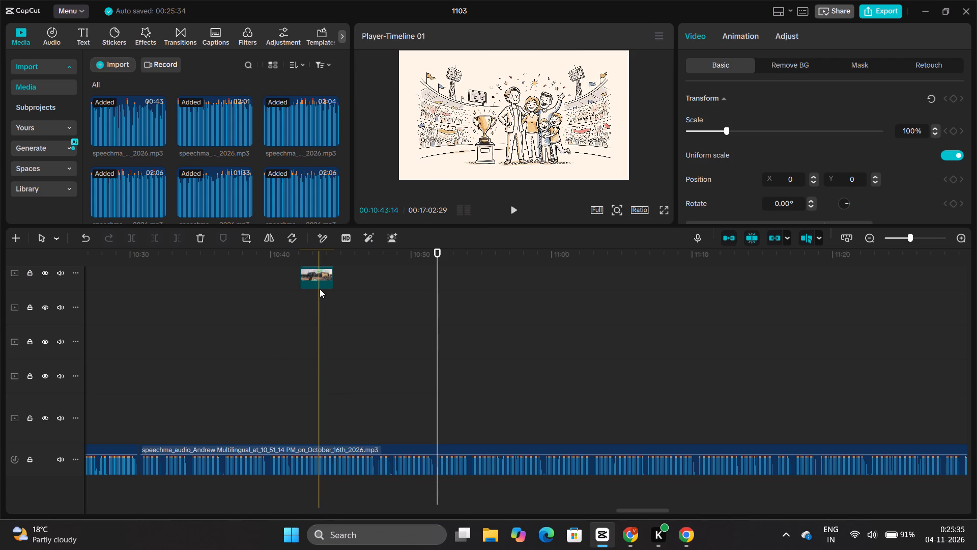
pyautogui.moveTo(320, 276); pyautogui.dragTo(325, 420)
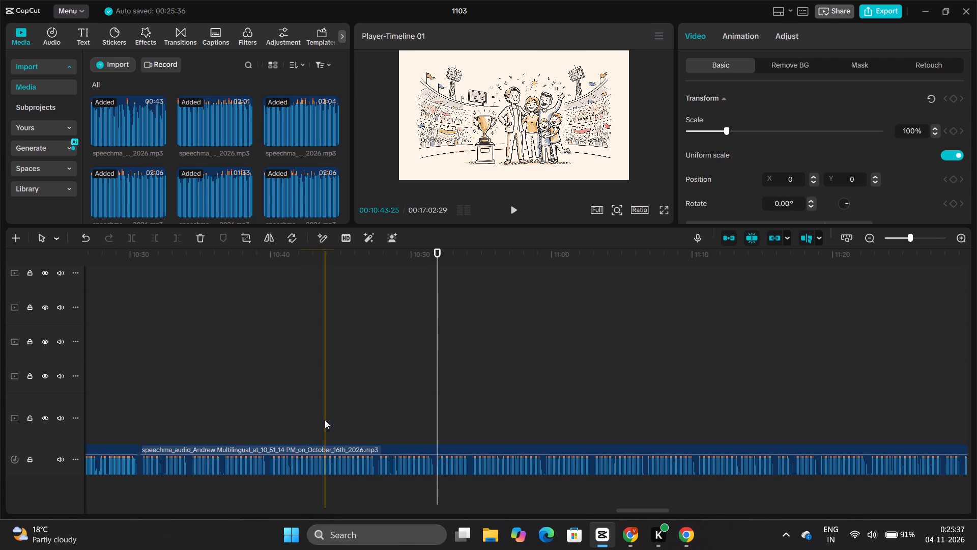
# Return the Cartoon, Comparing, Team_own and Business clips from the stack near 10:42 to the main track, in that order.
pyautogui.scroll(2, 331, 327)
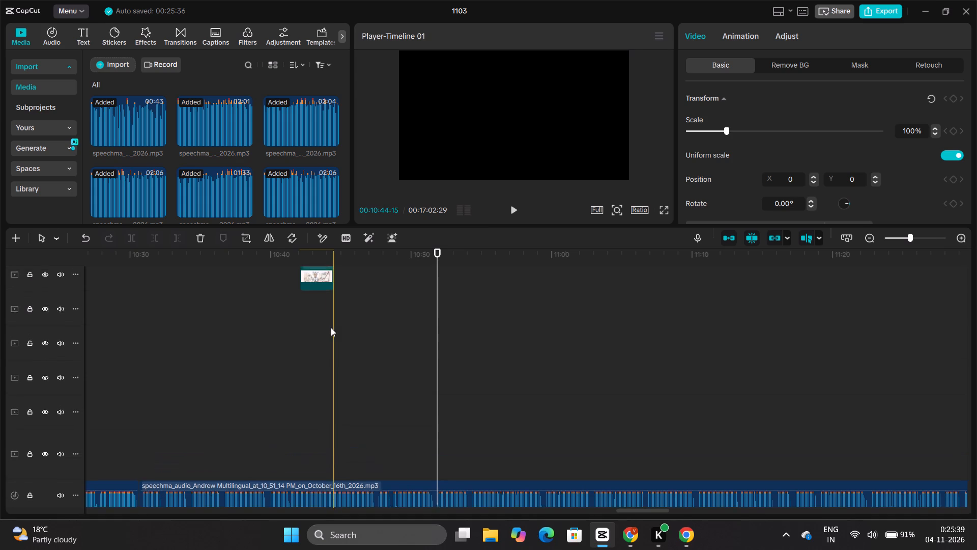
pyautogui.scroll(2, 331, 327)
pyautogui.moveTo(323, 338); pyautogui.dragTo(324, 443)
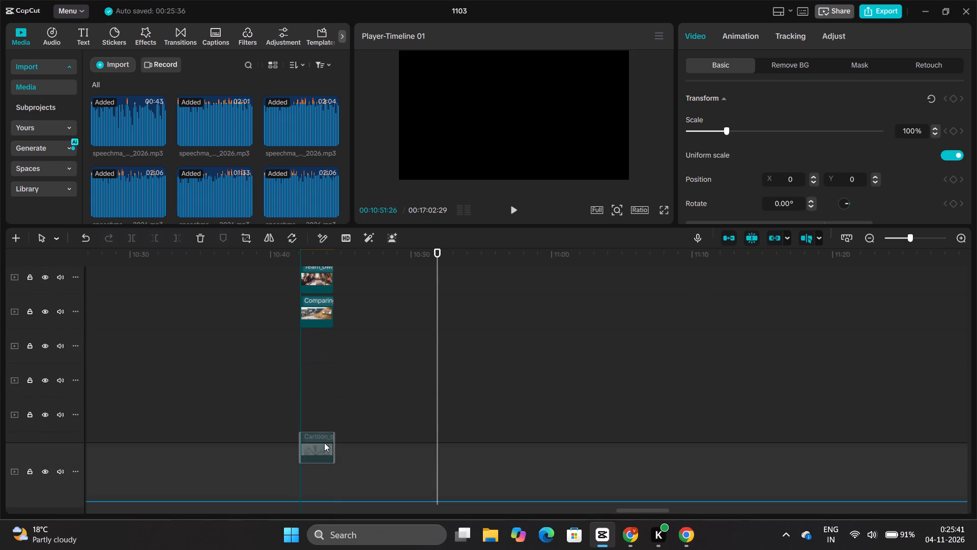
pyautogui.moveTo(324, 443); pyautogui.dragTo(326, 460)
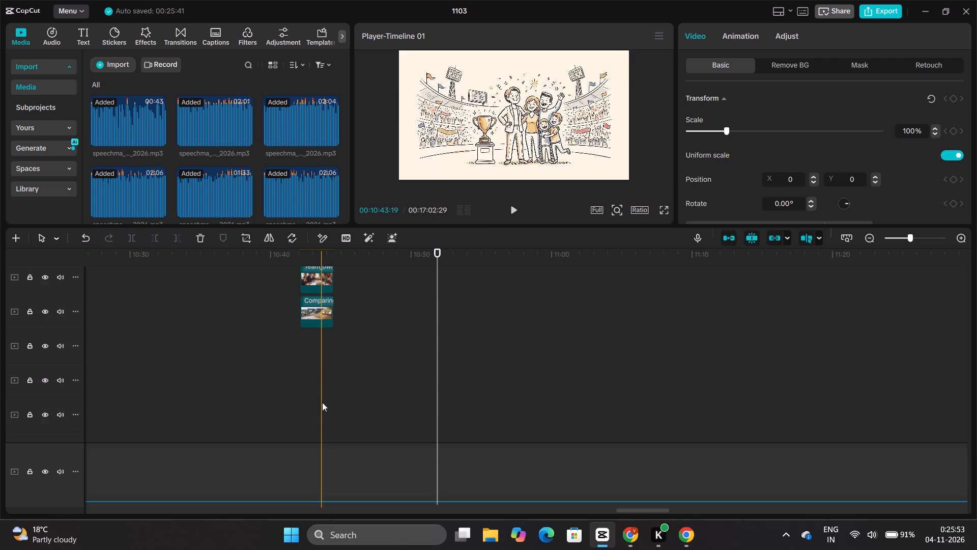
pyautogui.scroll(1, 322, 401)
pyautogui.moveTo(316, 362); pyautogui.dragTo(317, 443)
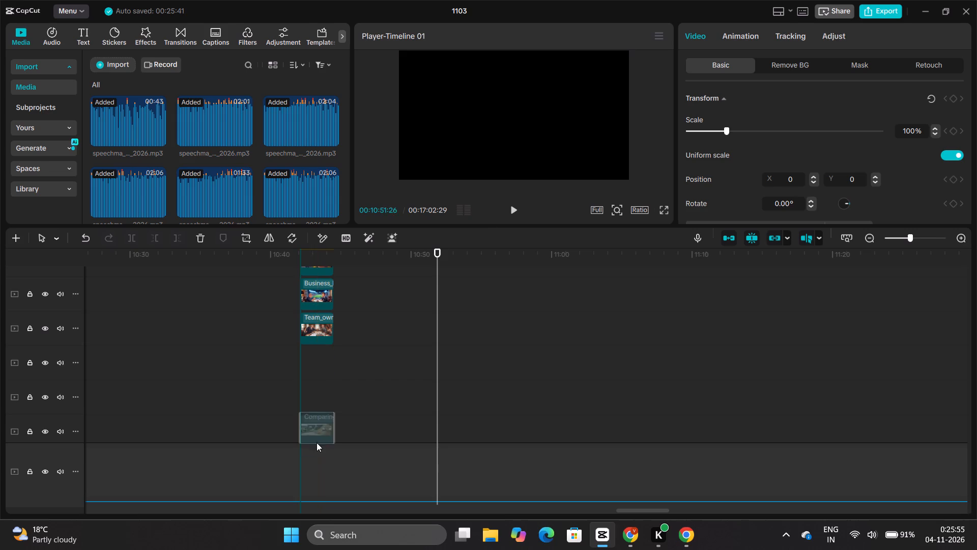
pyautogui.moveTo(317, 443); pyautogui.dragTo(315, 463)
pyautogui.moveTo(320, 325); pyautogui.dragTo(321, 474)
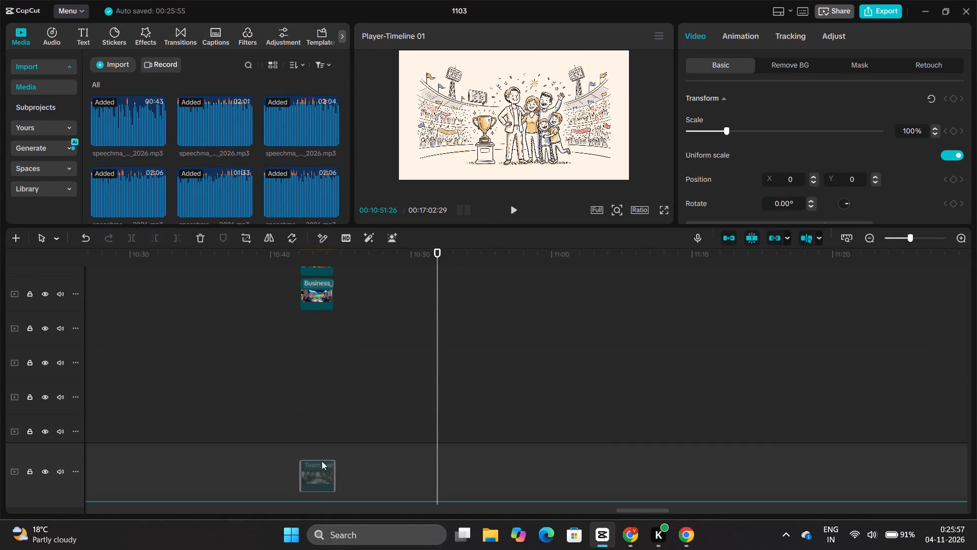
pyautogui.moveTo(318, 290); pyautogui.dragTo(317, 469)
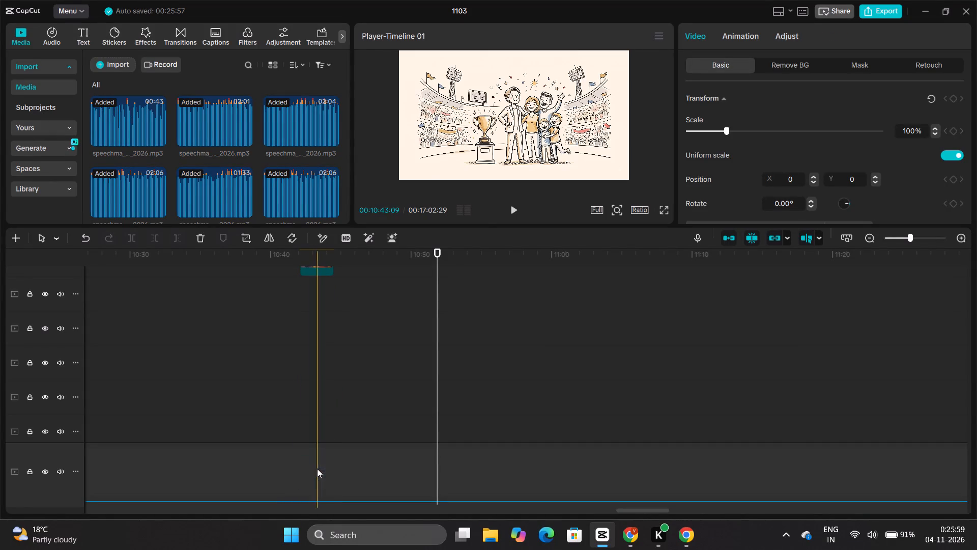
# Return the stack's lowest Billionaire, Business and Fan_and clips near 10:42 to the main track, in that order.
pyautogui.scroll(3, 326, 363)
pyautogui.moveTo(322, 359); pyautogui.dragTo(321, 456)
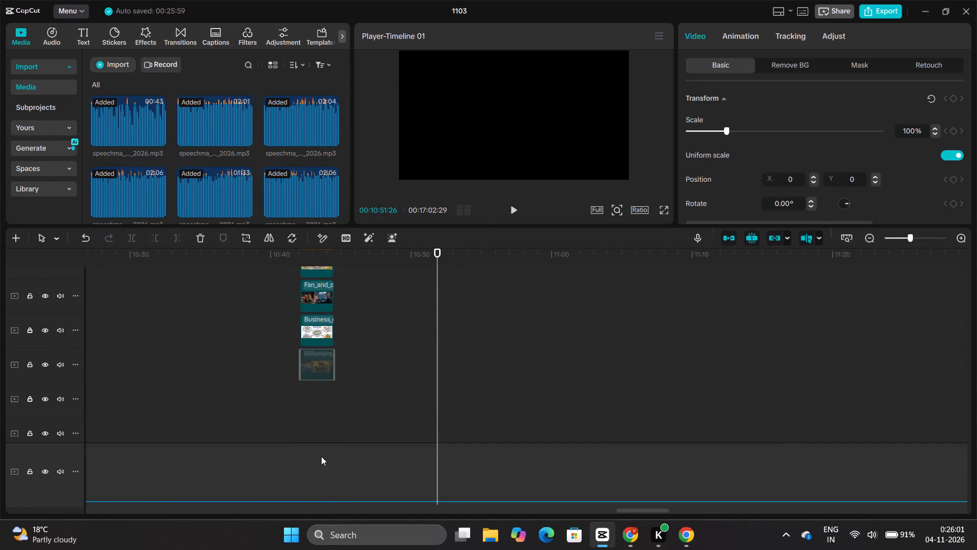
pyautogui.moveTo(321, 456); pyautogui.dragTo(322, 466)
pyautogui.moveTo(318, 317); pyautogui.dragTo(314, 463)
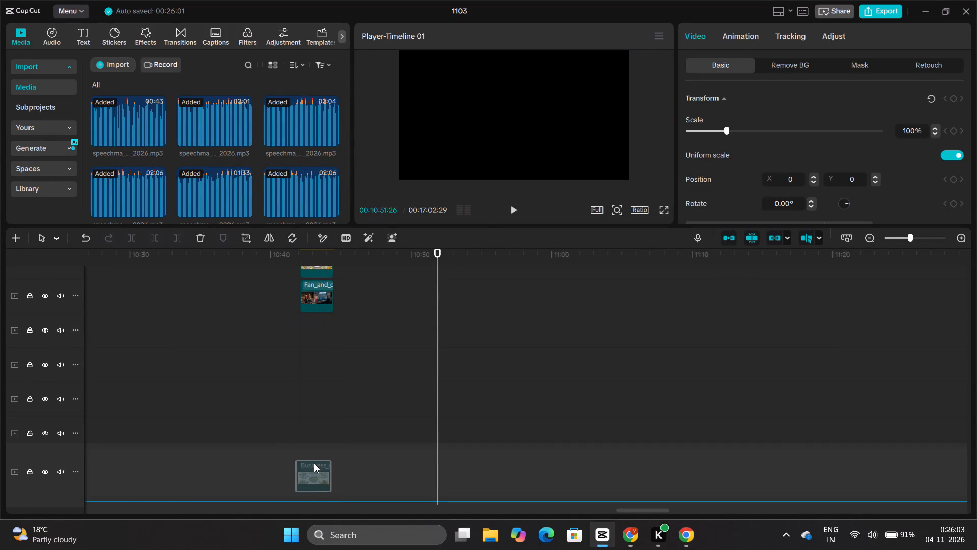
pyautogui.moveTo(315, 297); pyautogui.dragTo(314, 469)
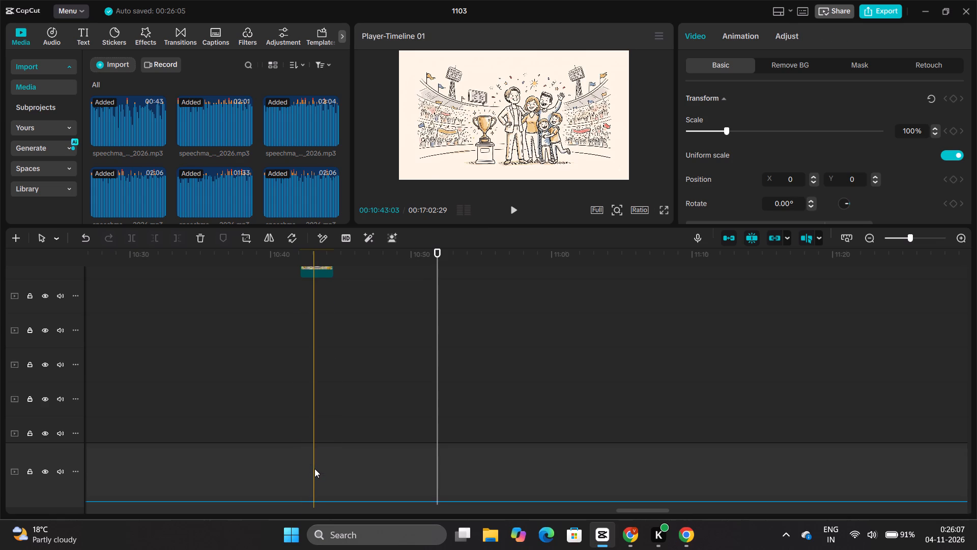
# Return the Football, Stick_figu, Cartoon and Businessman clips from the stack near 10:42 to the main track, in that order.
pyautogui.scroll(3, 328, 338)
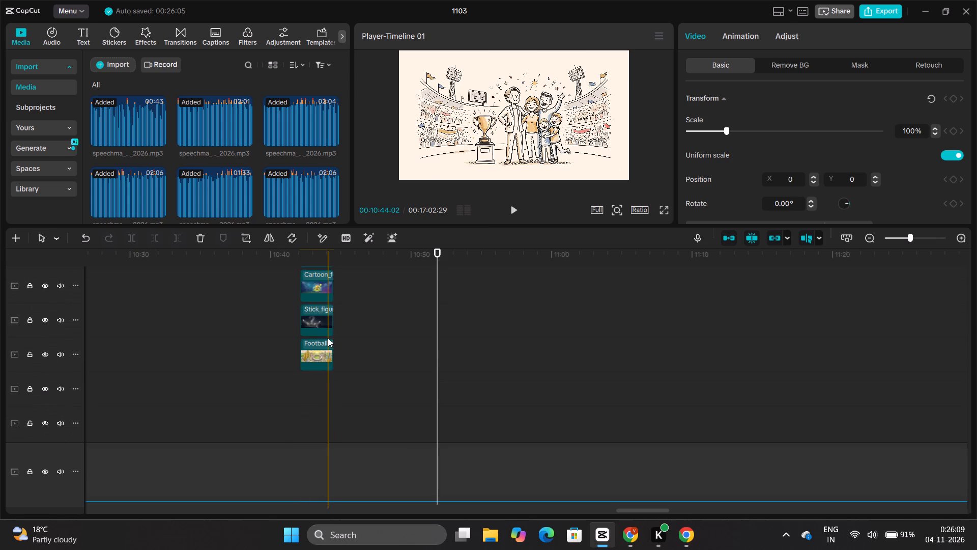
pyautogui.moveTo(321, 347); pyautogui.dragTo(315, 461)
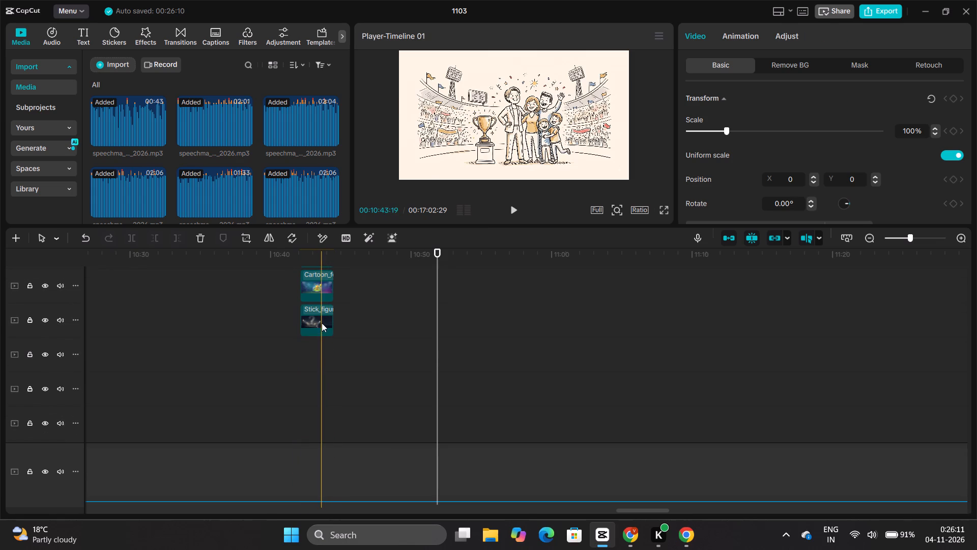
pyautogui.moveTo(322, 323); pyautogui.dragTo(317, 463)
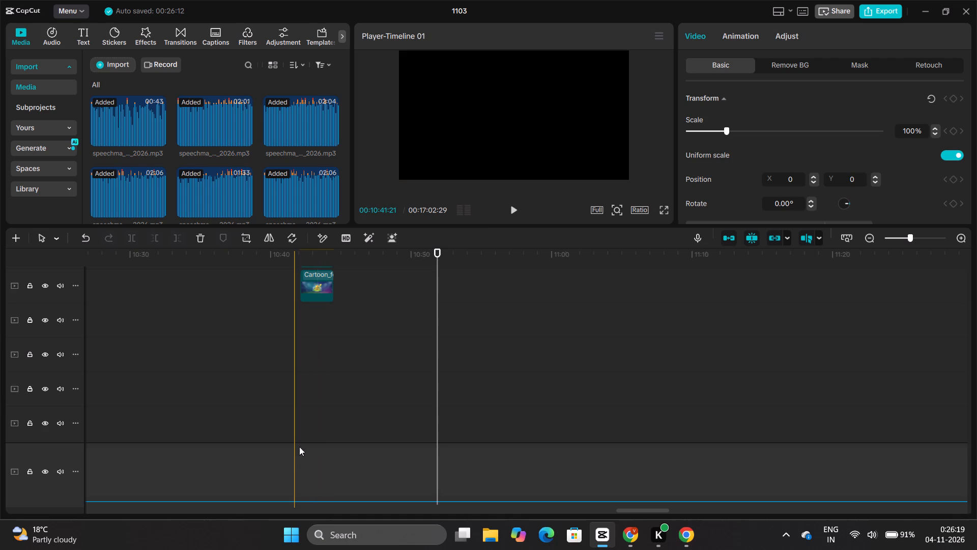
pyautogui.scroll(3, 328, 381)
pyautogui.moveTo(321, 374); pyautogui.dragTo(316, 455)
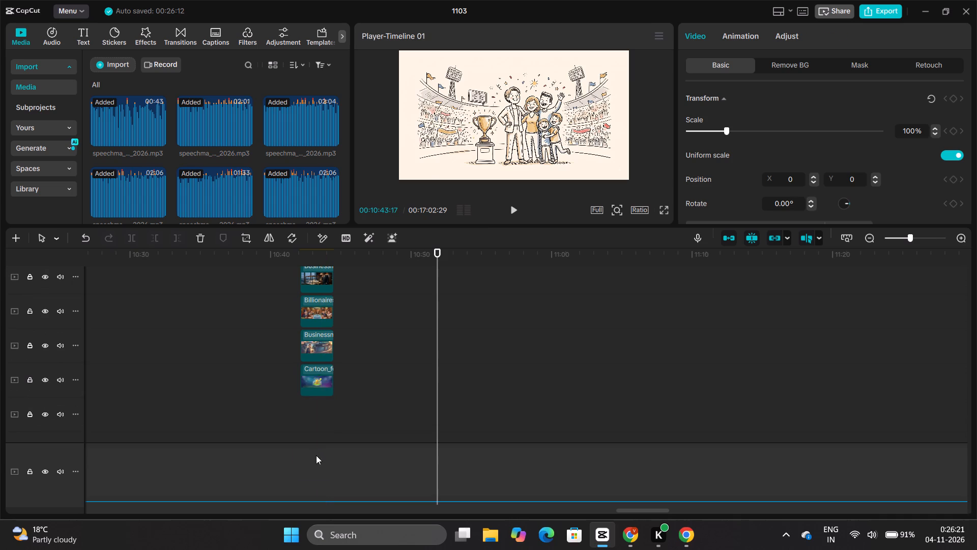
pyautogui.moveTo(316, 455); pyautogui.dragTo(316, 464)
pyautogui.moveTo(321, 346); pyautogui.dragTo(311, 475)
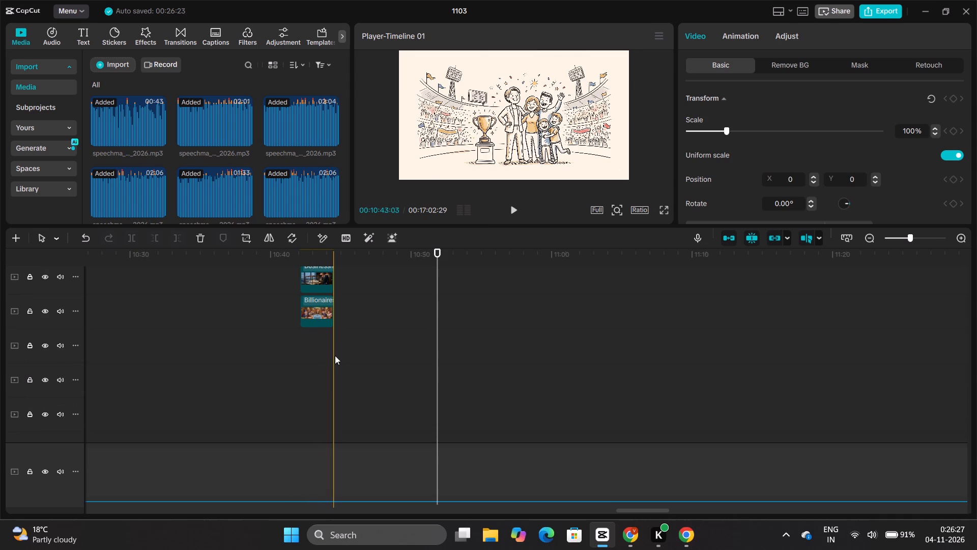
# Return the Billionaire, Businessman and Millions clips from the bottom of the 10:42 stack to the main track, in that order.
pyautogui.scroll(1, 335, 350)
pyautogui.moveTo(321, 371); pyautogui.dragTo(323, 420)
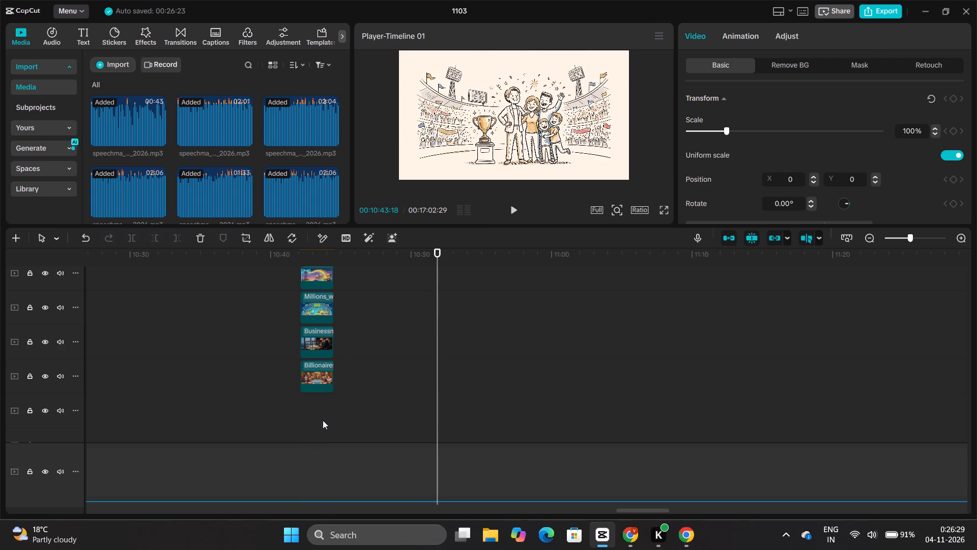
pyautogui.moveTo(323, 420); pyautogui.dragTo(323, 456)
pyautogui.moveTo(317, 339); pyautogui.dragTo(322, 430)
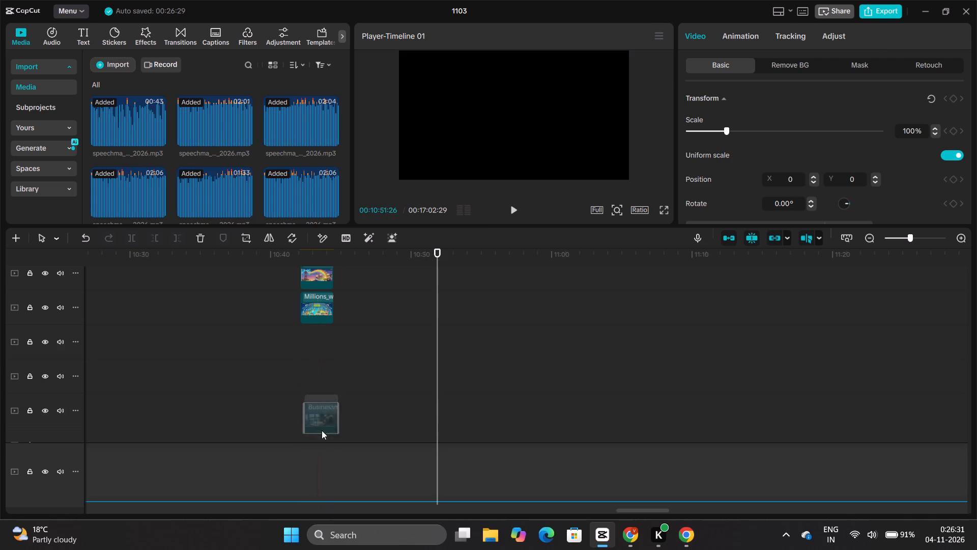
pyautogui.moveTo(322, 430); pyautogui.dragTo(328, 479)
pyautogui.moveTo(318, 307); pyautogui.dragTo(312, 365)
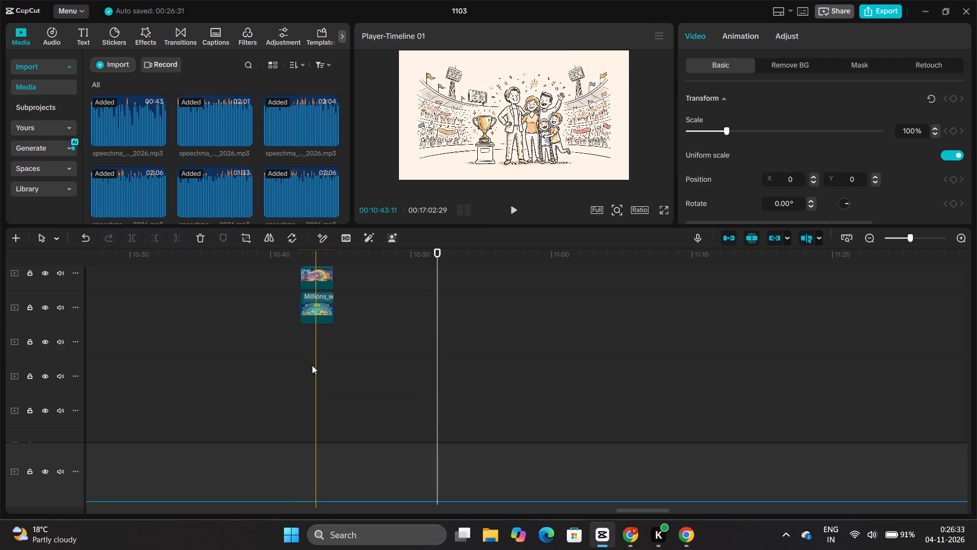
pyautogui.moveTo(312, 365); pyautogui.dragTo(314, 485)
# Return the Broadcast, Cartoon and Buyers clips from the stack near 10:42 to the main track, in that order.
pyautogui.scroll(3, 322, 307)
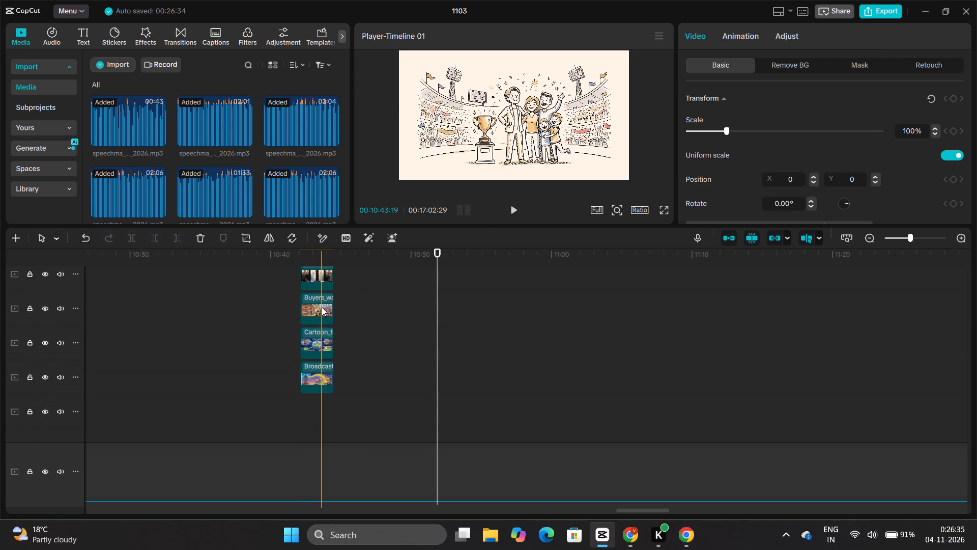
pyautogui.moveTo(321, 367); pyautogui.dragTo(310, 471)
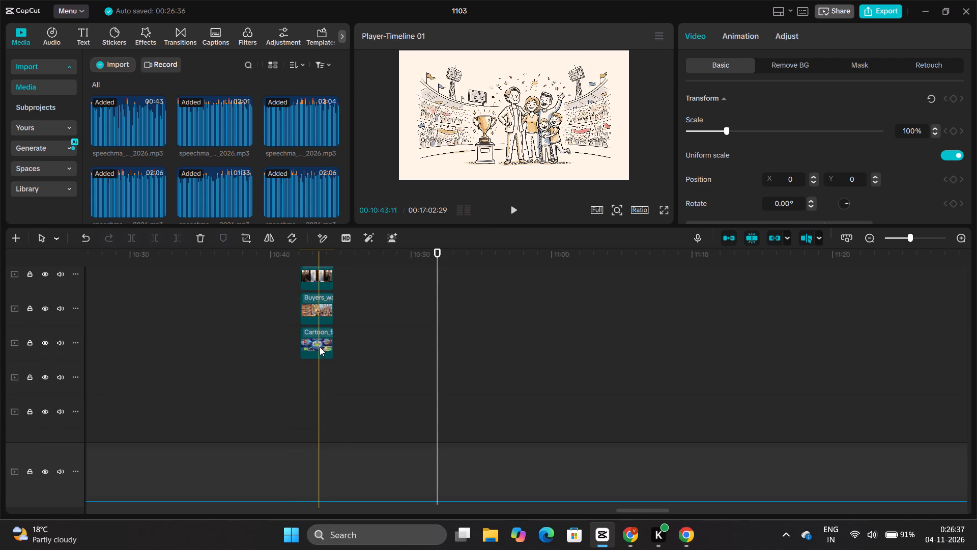
pyautogui.moveTo(320, 344); pyautogui.dragTo(312, 473)
pyautogui.moveTo(319, 306); pyautogui.dragTo(315, 486)
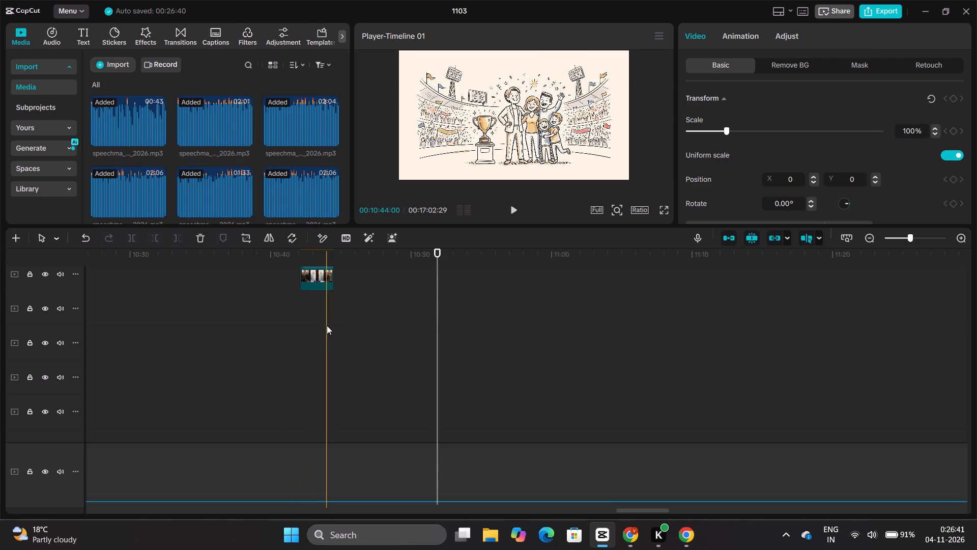
# Return the Businessman, Investors and Fans_walk clips from the stack near 10:42 to the main track, in that order.
pyautogui.scroll(2, 327, 325)
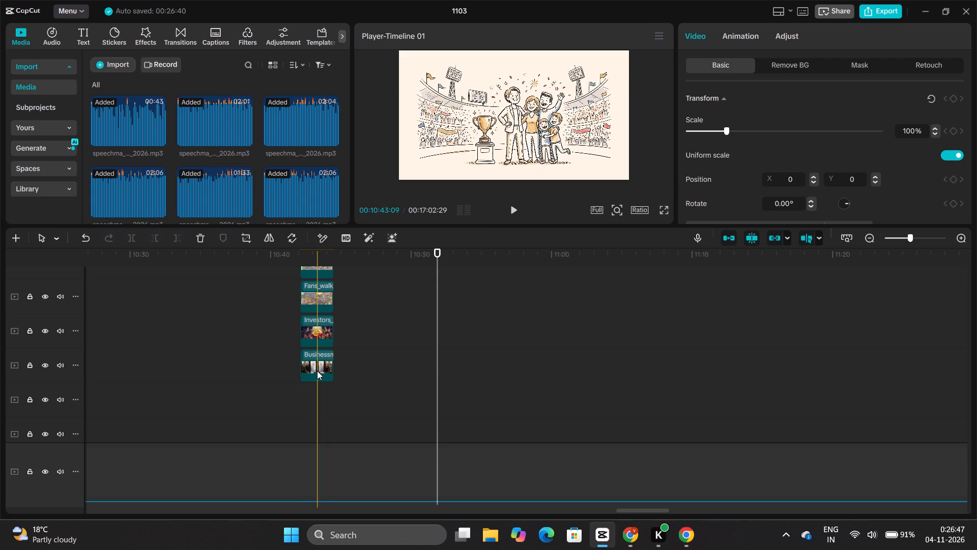
pyautogui.moveTo(317, 371); pyautogui.dragTo(315, 475)
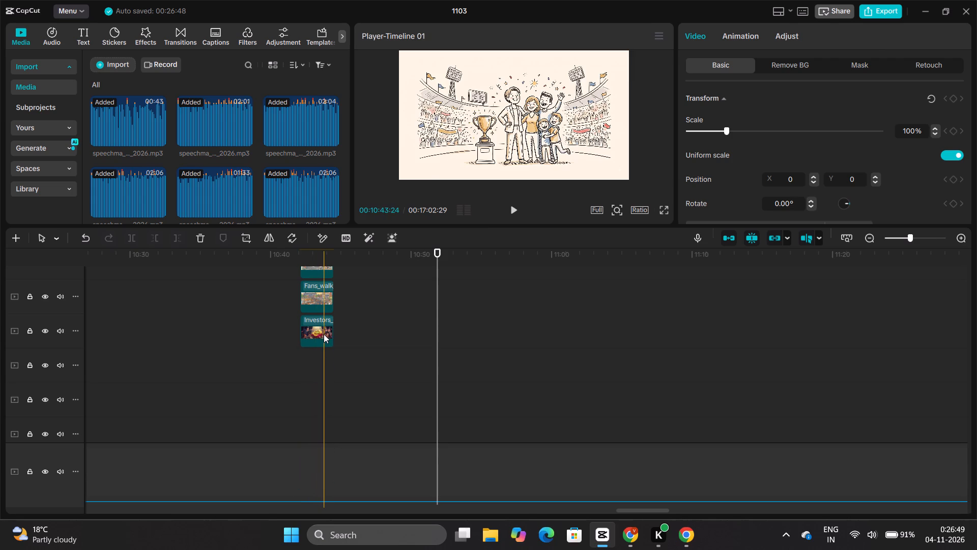
pyautogui.moveTo(324, 333); pyautogui.dragTo(325, 461)
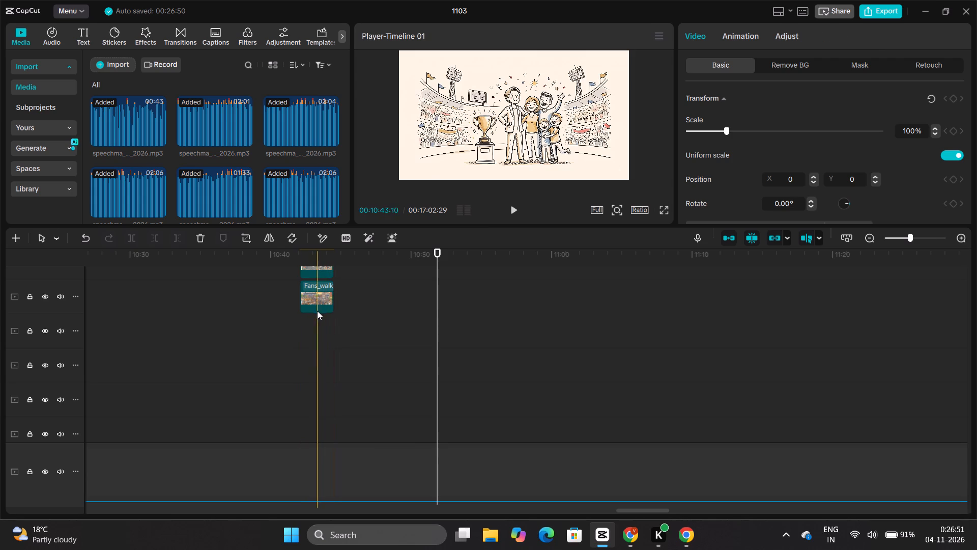
pyautogui.moveTo(319, 287); pyautogui.dragTo(325, 468)
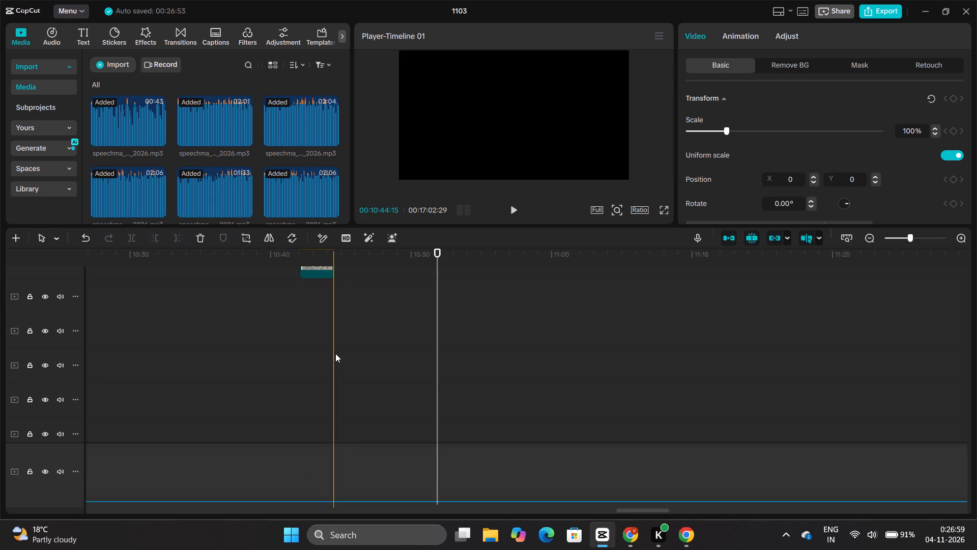
# Return the lowest clip of the 10:42 stack, followed by the Property and Cartoon clips above it, to the main track.
pyautogui.scroll(3, 335, 353)
pyautogui.moveTo(321, 401); pyautogui.dragTo(314, 473)
pyautogui.moveTo(322, 377); pyautogui.dragTo(318, 443)
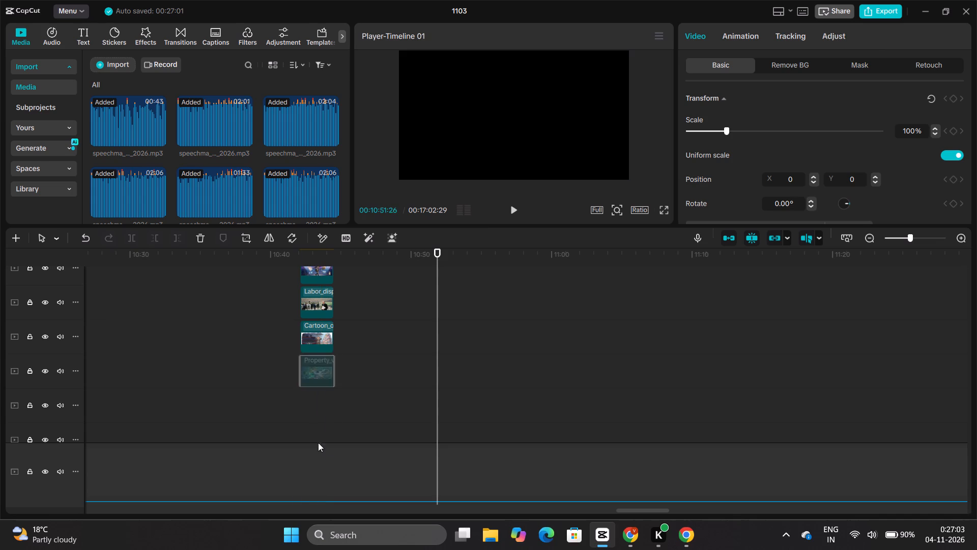
pyautogui.moveTo(318, 443); pyautogui.dragTo(317, 473)
pyautogui.moveTo(313, 339); pyautogui.dragTo(291, 461)
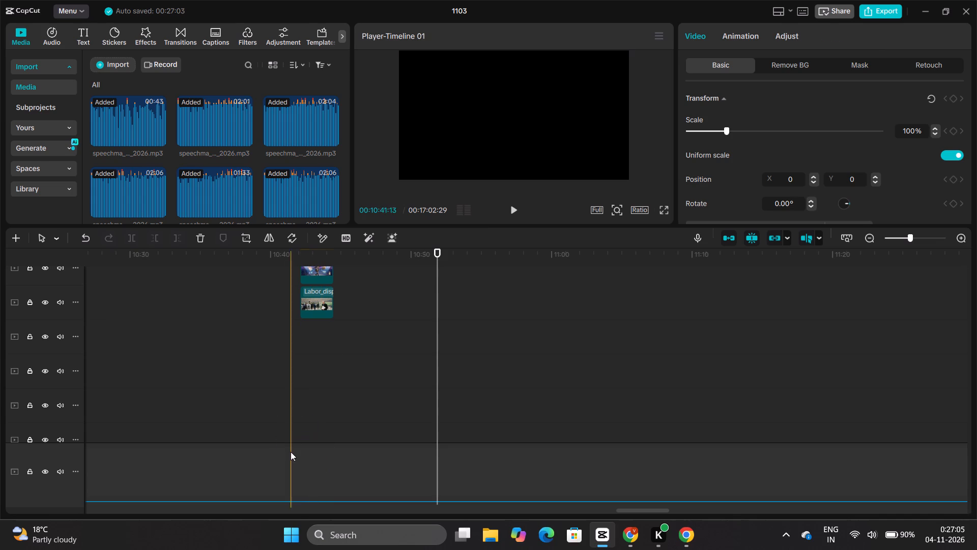
# Return the Labor_disp, Franchise and Fans_and clips from the bottom of the 10:42 stack to the main track, in that order.
pyautogui.moveTo(314, 301); pyautogui.dragTo(312, 464)
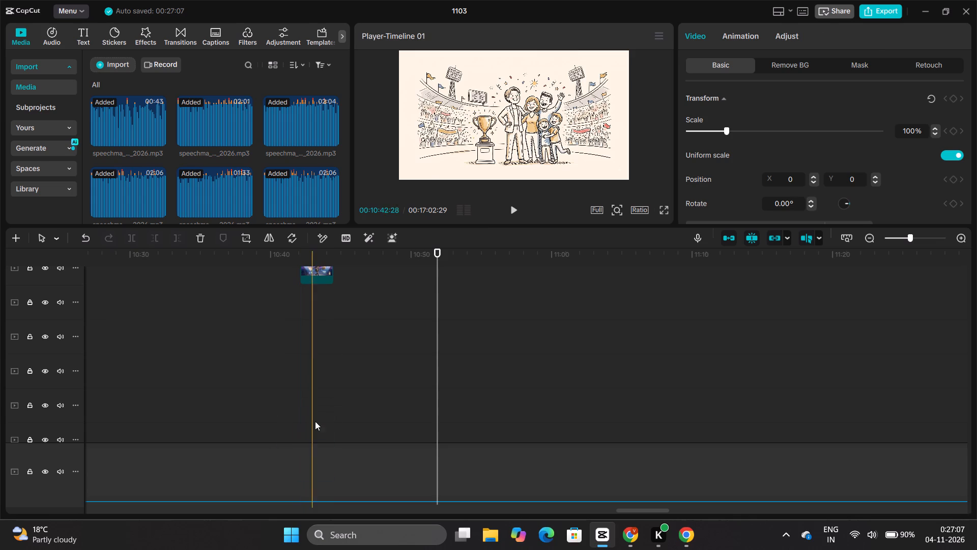
pyautogui.scroll(2, 310, 348)
pyautogui.moveTo(317, 359); pyautogui.dragTo(322, 443)
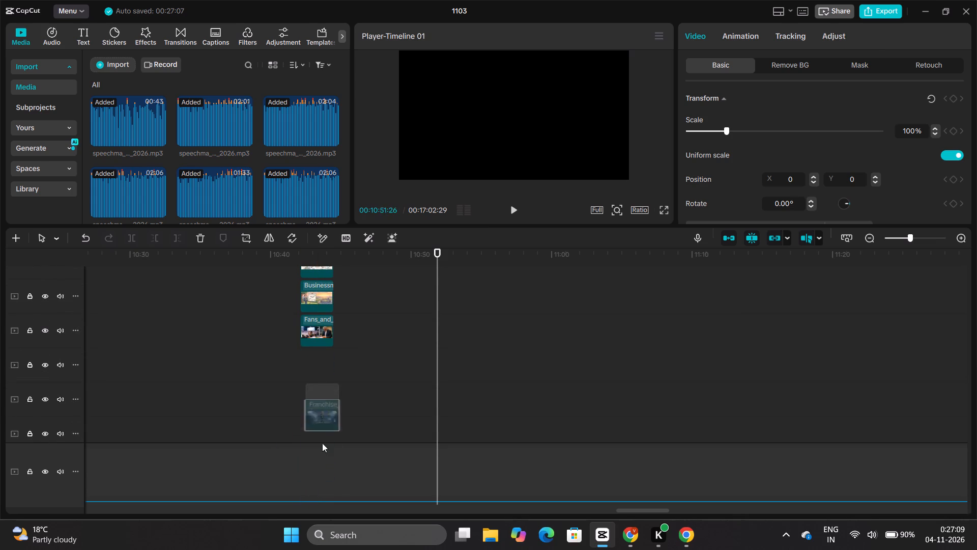
pyautogui.moveTo(322, 443); pyautogui.dragTo(322, 472)
pyautogui.moveTo(317, 329); pyautogui.dragTo(315, 460)
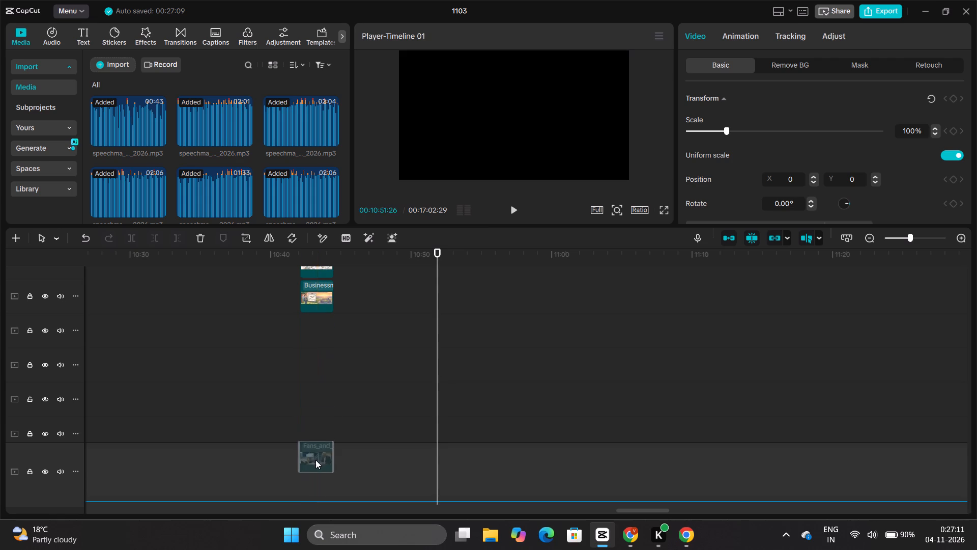
pyautogui.moveTo(315, 460); pyautogui.dragTo(313, 469)
# Return the Businessman, Engines, Football and Stick-figure clips from the stack near 10:42 to the main track, in that order.
pyautogui.moveTo(322, 298); pyautogui.dragTo(304, 449)
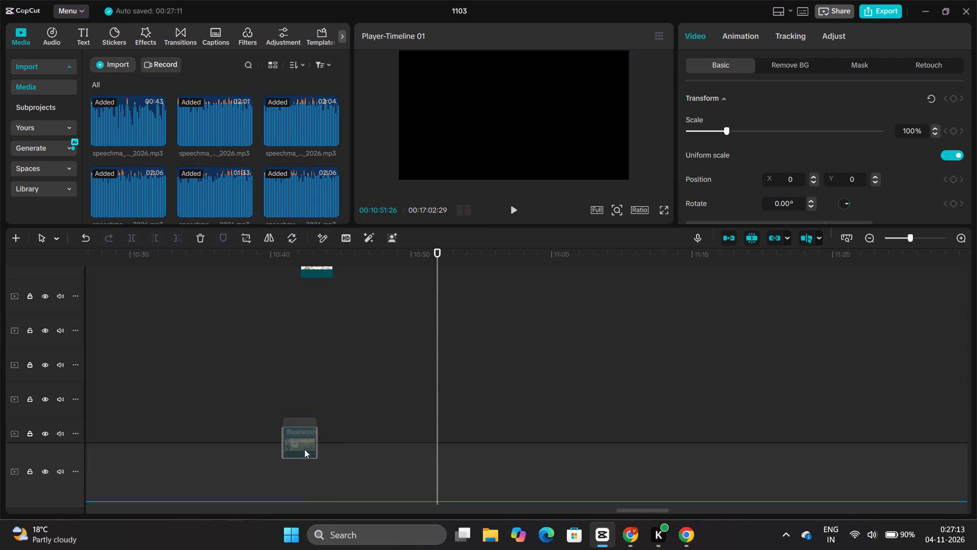
pyautogui.moveTo(304, 449); pyautogui.dragTo(304, 460)
pyautogui.scroll(3, 315, 370)
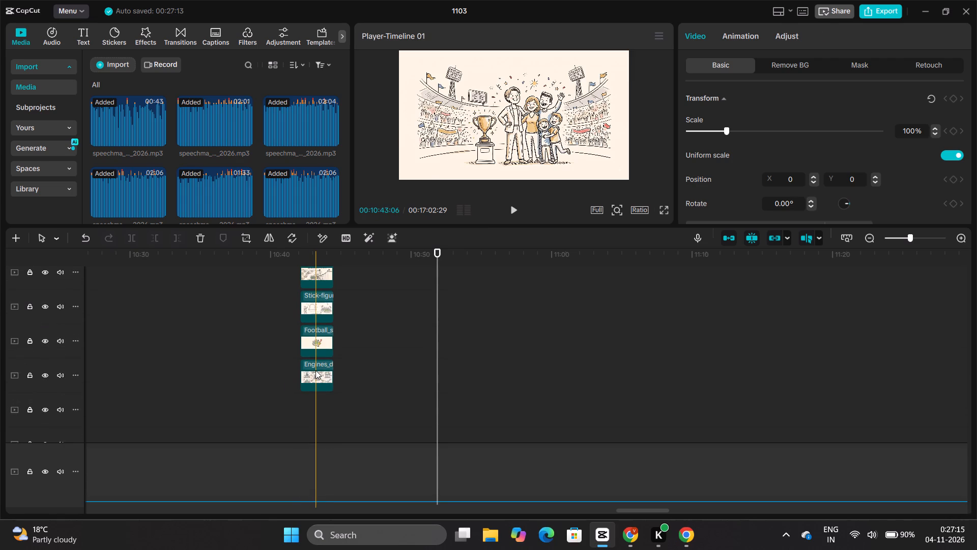
pyautogui.moveTo(316, 370); pyautogui.dragTo(322, 469)
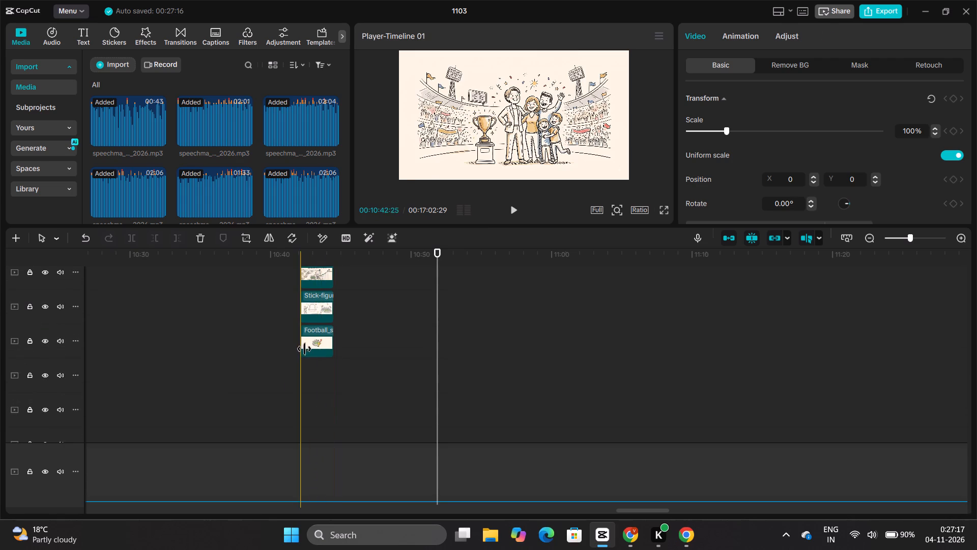
pyautogui.moveTo(317, 336); pyautogui.dragTo(317, 462)
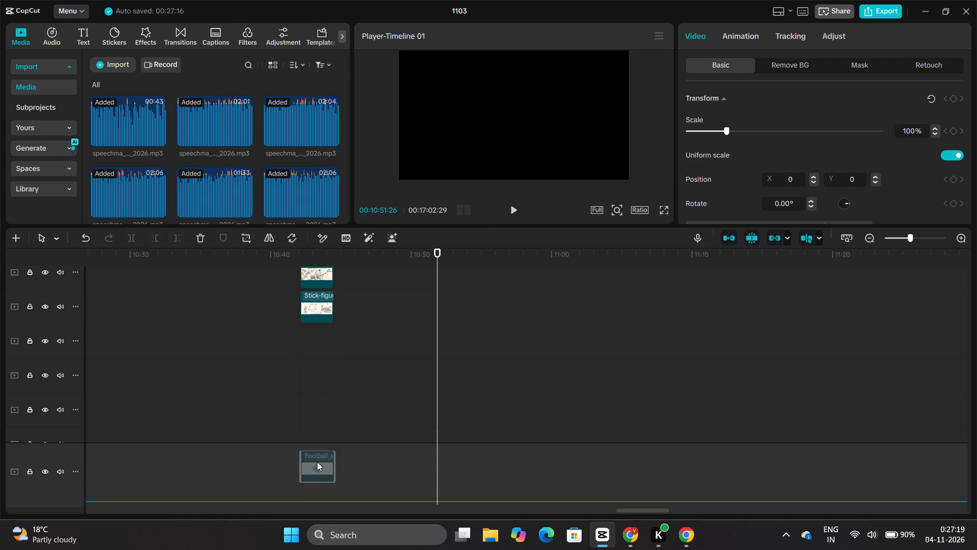
pyautogui.moveTo(318, 296); pyautogui.dragTo(313, 466)
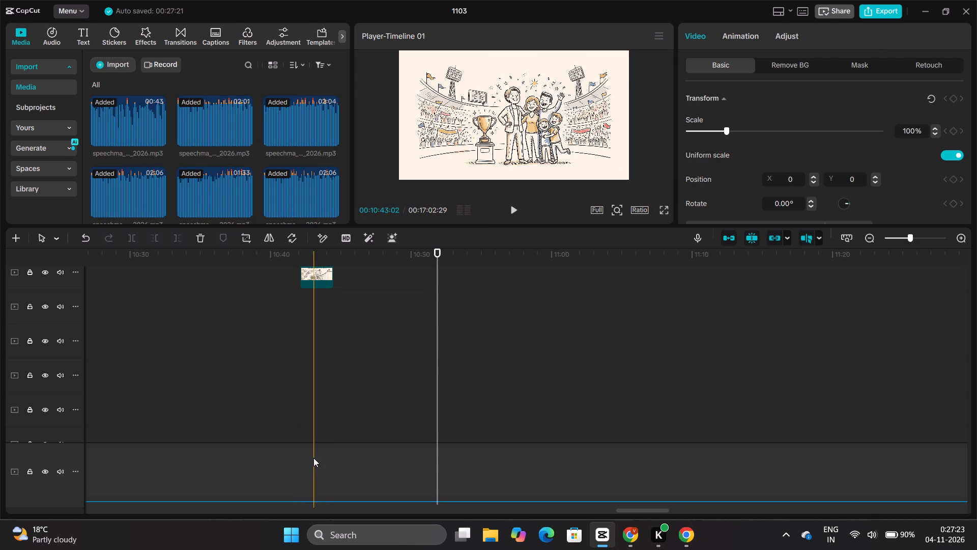
# Return the two Billionaire clips, followed by the Businessman and Commission clips, from the 10:42 stack to the main track.
pyautogui.scroll(2, 317, 381)
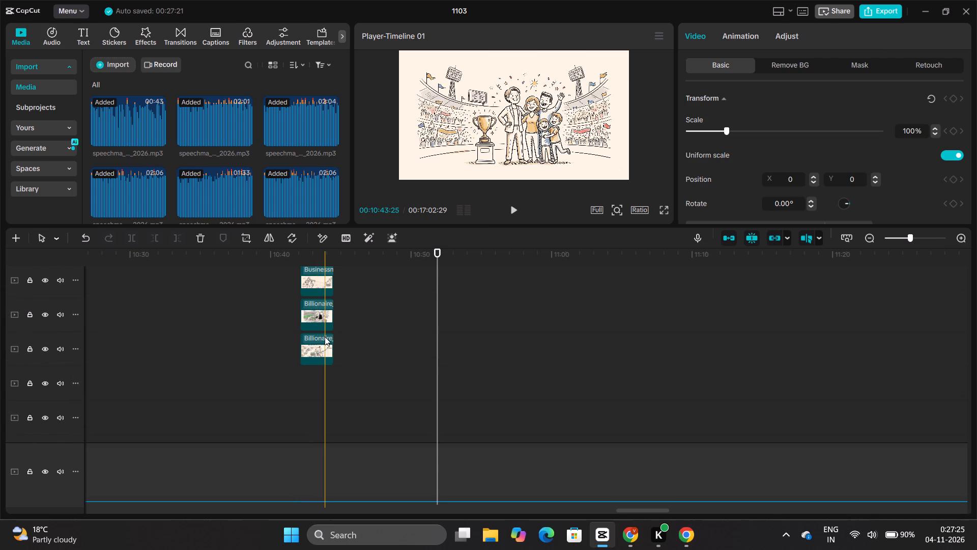
pyautogui.moveTo(323, 348); pyautogui.dragTo(314, 480)
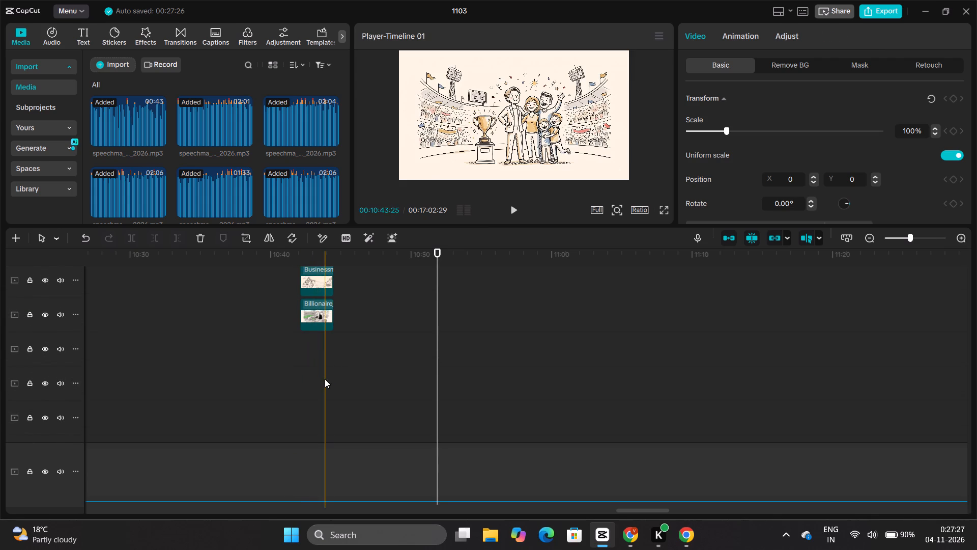
pyautogui.moveTo(318, 305); pyautogui.dragTo(316, 481)
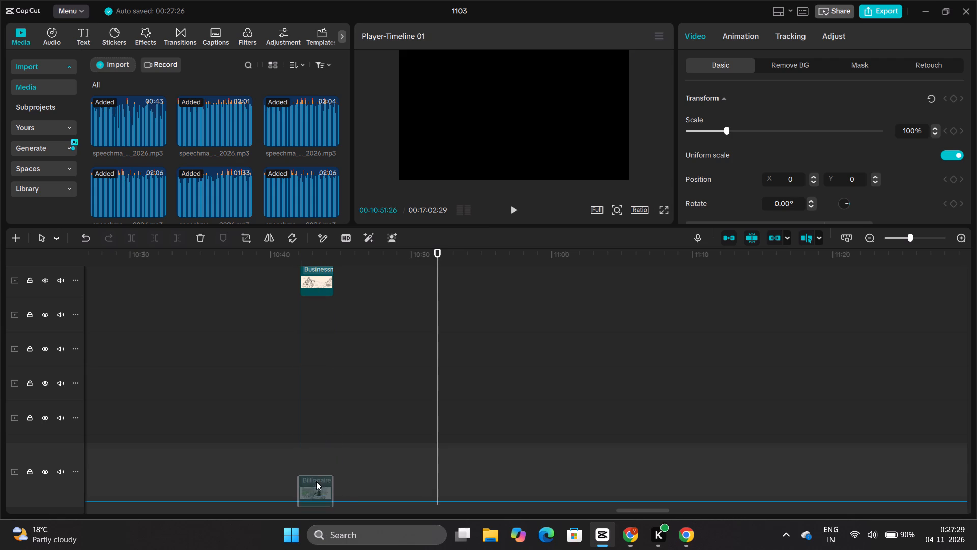
pyautogui.moveTo(316, 481); pyautogui.dragTo(317, 473)
pyautogui.scroll(3, 301, 346)
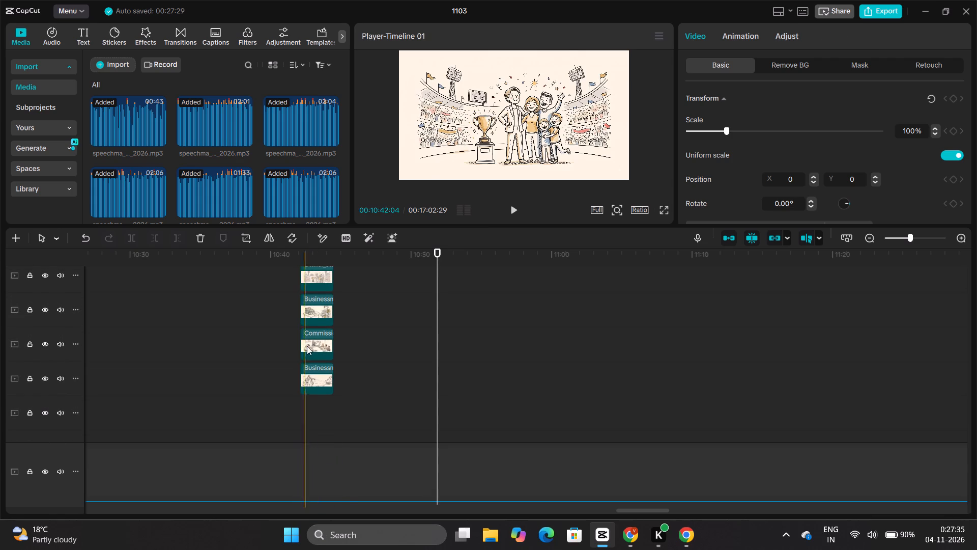
pyautogui.moveTo(314, 368); pyautogui.dragTo(315, 470)
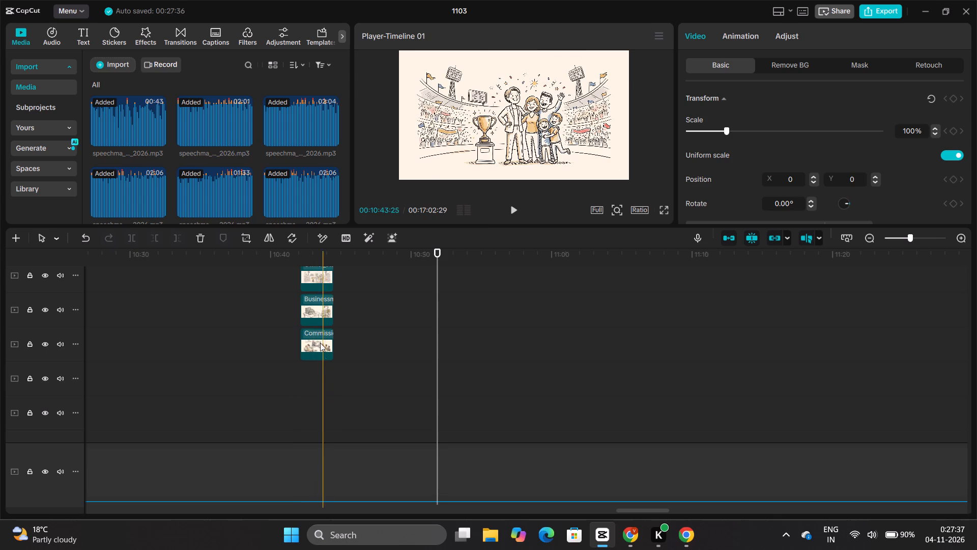
pyautogui.moveTo(320, 336); pyautogui.dragTo(316, 496)
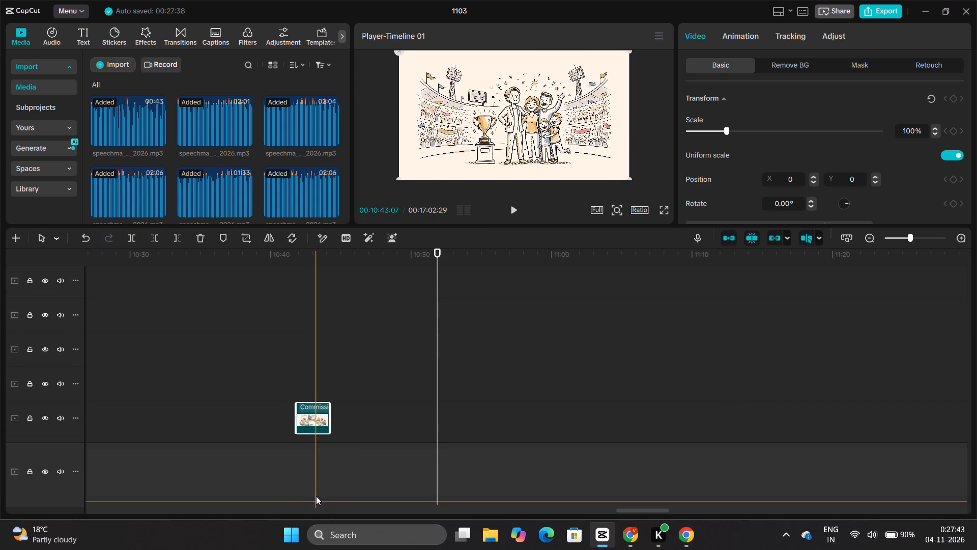
pyautogui.moveTo(314, 423); pyautogui.dragTo(312, 479)
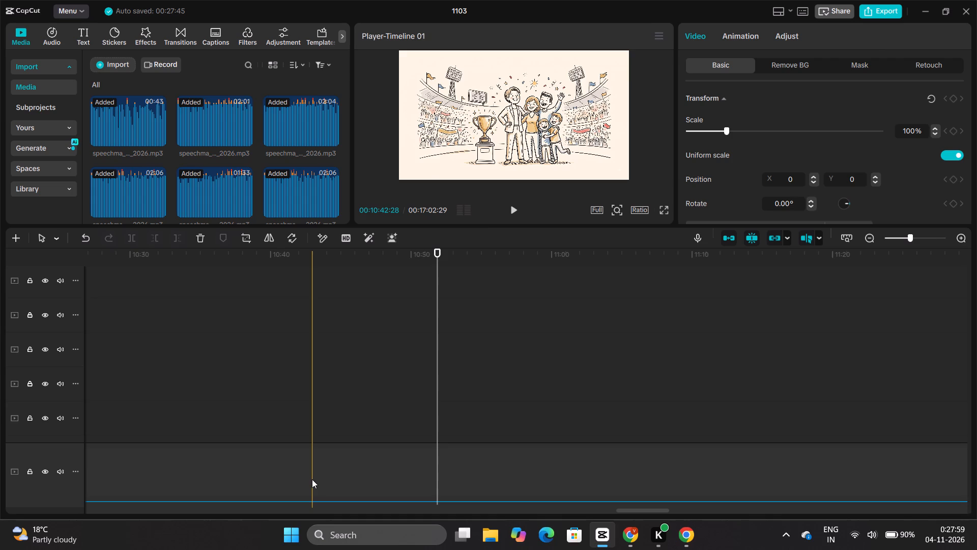
# Return the last two clips of the 10:42 stack, Businessman and Owner_sta, to the main track in that order.
pyautogui.scroll(1, 397, 421)
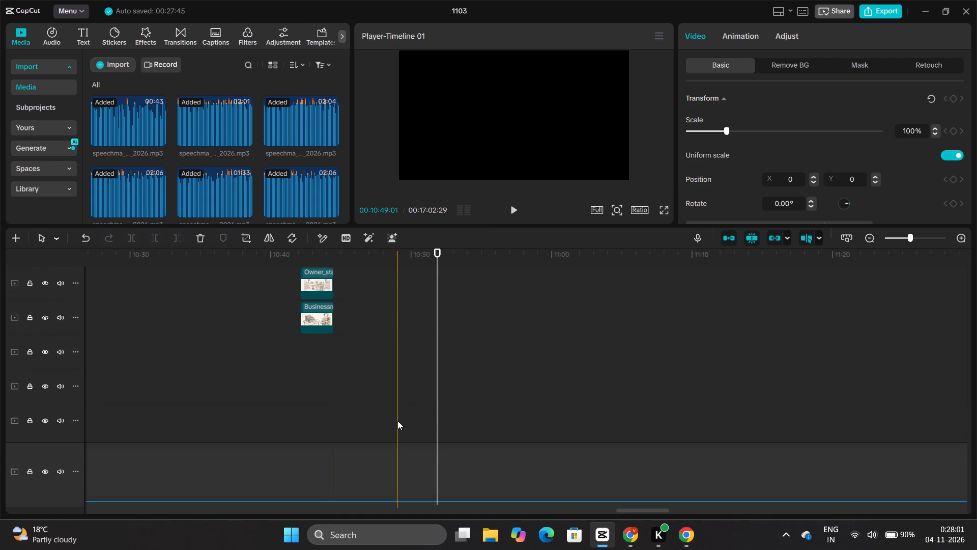
pyautogui.scroll(1, 397, 421)
pyautogui.moveTo(322, 342); pyautogui.dragTo(303, 468)
pyautogui.moveTo(322, 311); pyautogui.dragTo(309, 450)
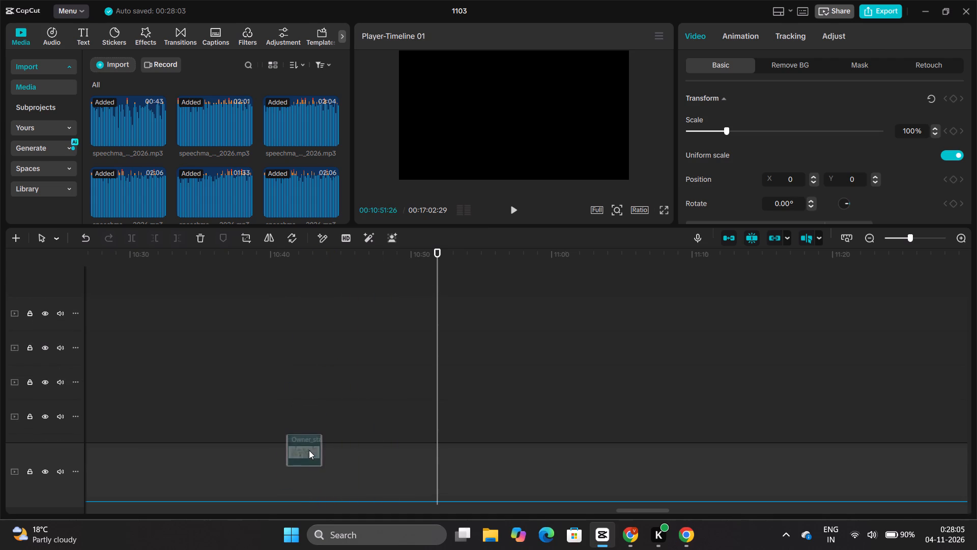
pyautogui.moveTo(309, 450); pyautogui.dragTo(309, 453)
# Review the main track up to the last returned clip, Owner_sta, and the audio beneath it.
pyautogui.hscroll(7, 277, 408)
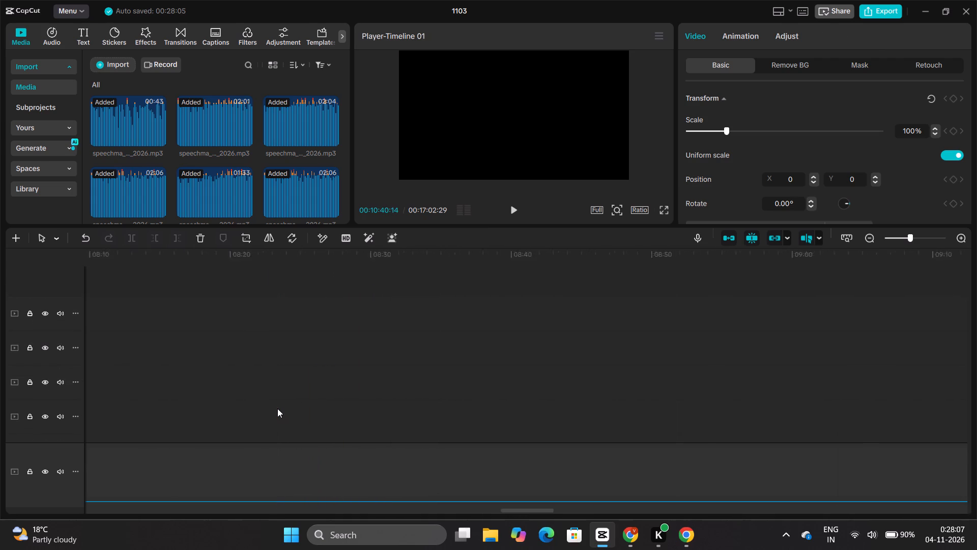
pyautogui.hscroll(4, 277, 408)
pyautogui.hscroll(-1, 277, 408)
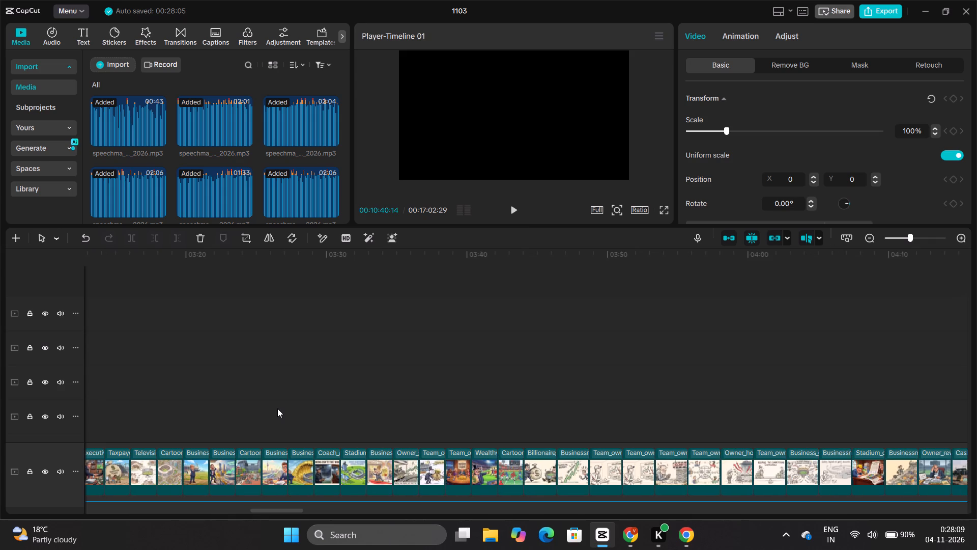
pyautogui.hscroll(-3, 465, 401)
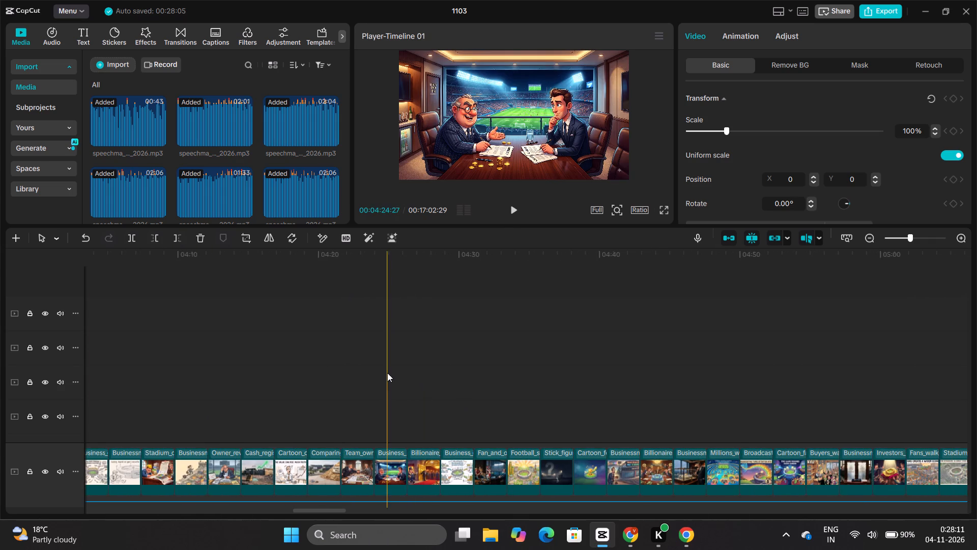
pyautogui.hscroll(-3, 387, 373)
pyautogui.scroll(-15, 356, 386)
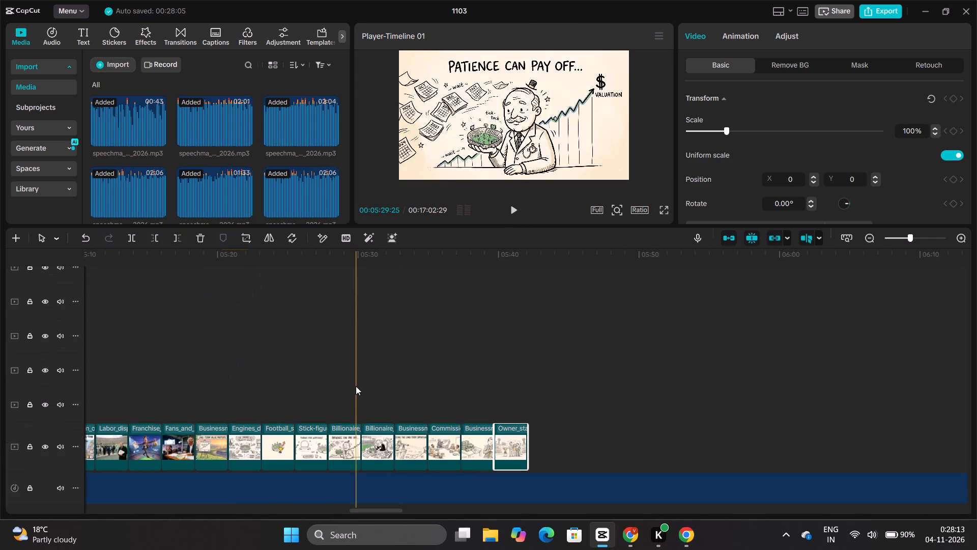
pyautogui.scroll(-6, 356, 386)
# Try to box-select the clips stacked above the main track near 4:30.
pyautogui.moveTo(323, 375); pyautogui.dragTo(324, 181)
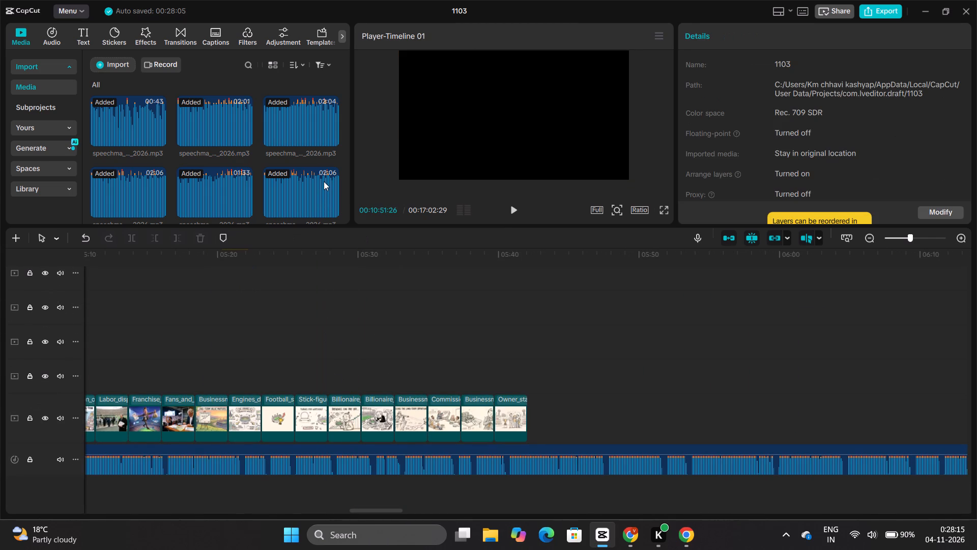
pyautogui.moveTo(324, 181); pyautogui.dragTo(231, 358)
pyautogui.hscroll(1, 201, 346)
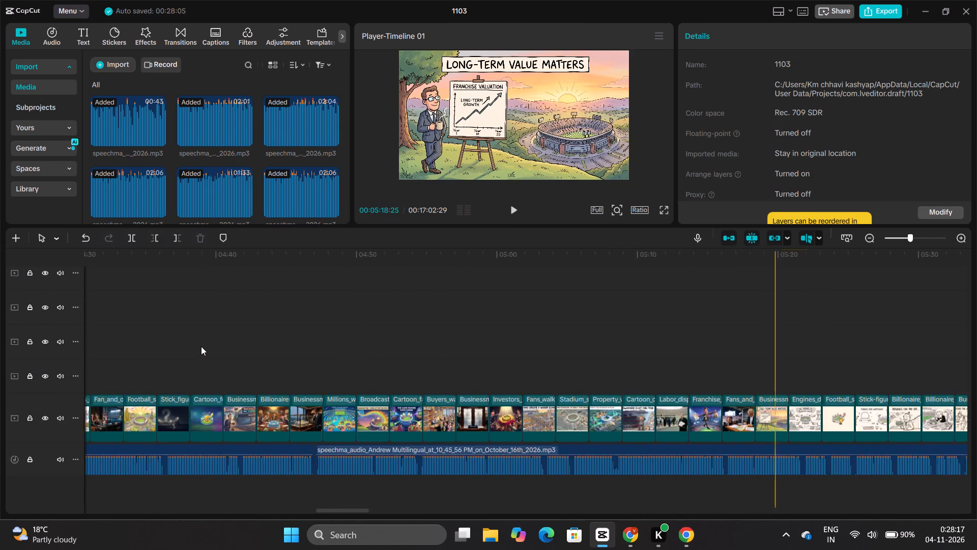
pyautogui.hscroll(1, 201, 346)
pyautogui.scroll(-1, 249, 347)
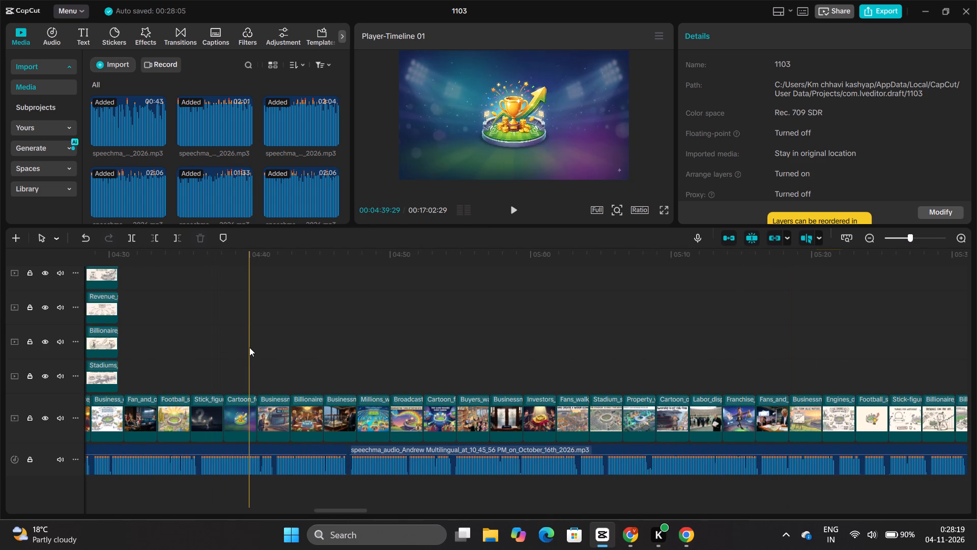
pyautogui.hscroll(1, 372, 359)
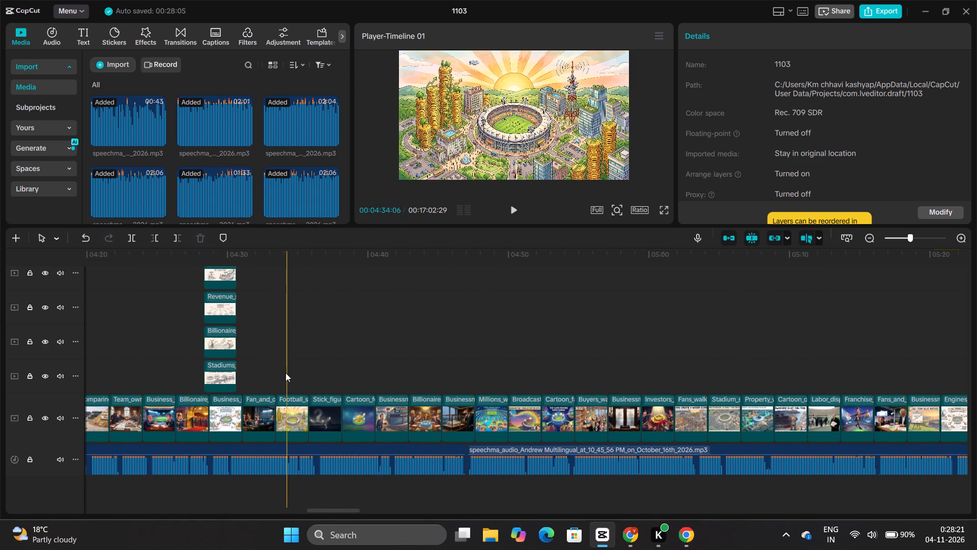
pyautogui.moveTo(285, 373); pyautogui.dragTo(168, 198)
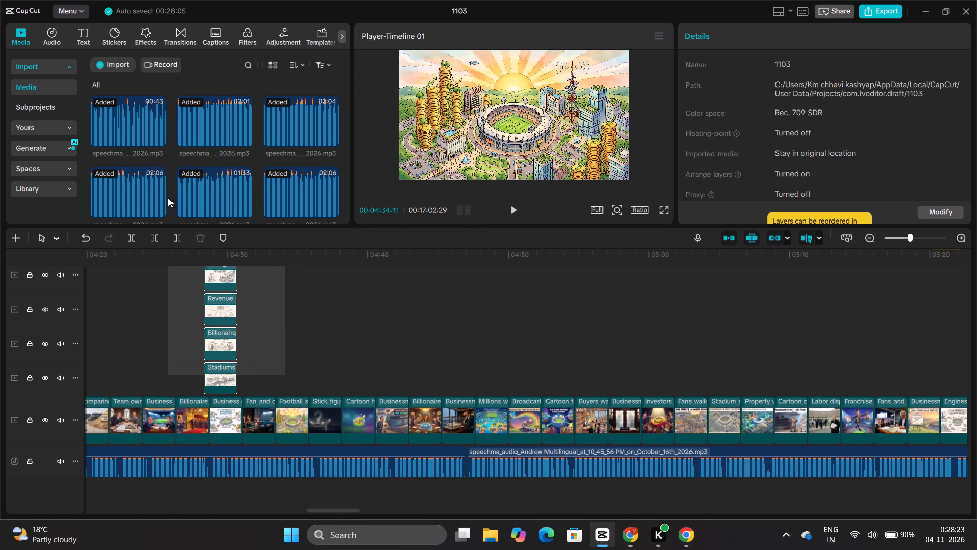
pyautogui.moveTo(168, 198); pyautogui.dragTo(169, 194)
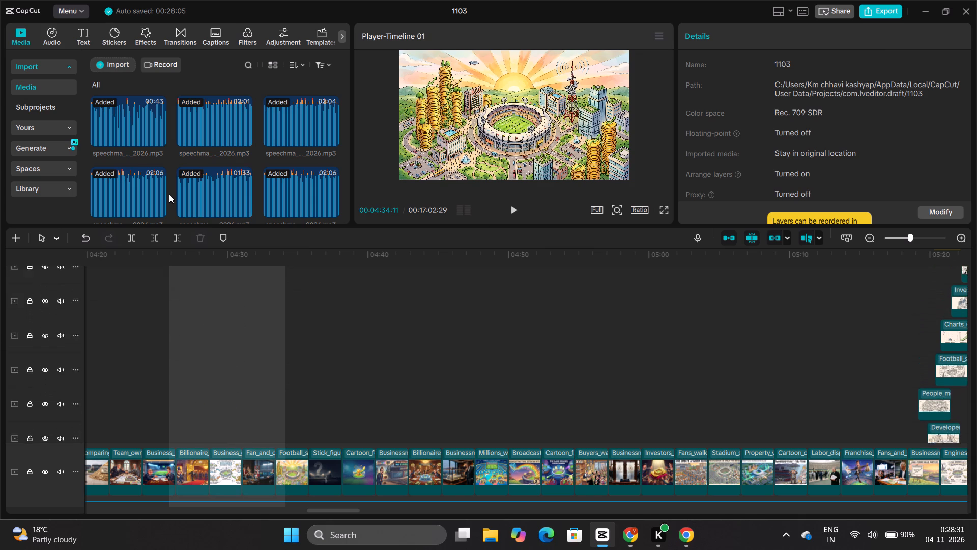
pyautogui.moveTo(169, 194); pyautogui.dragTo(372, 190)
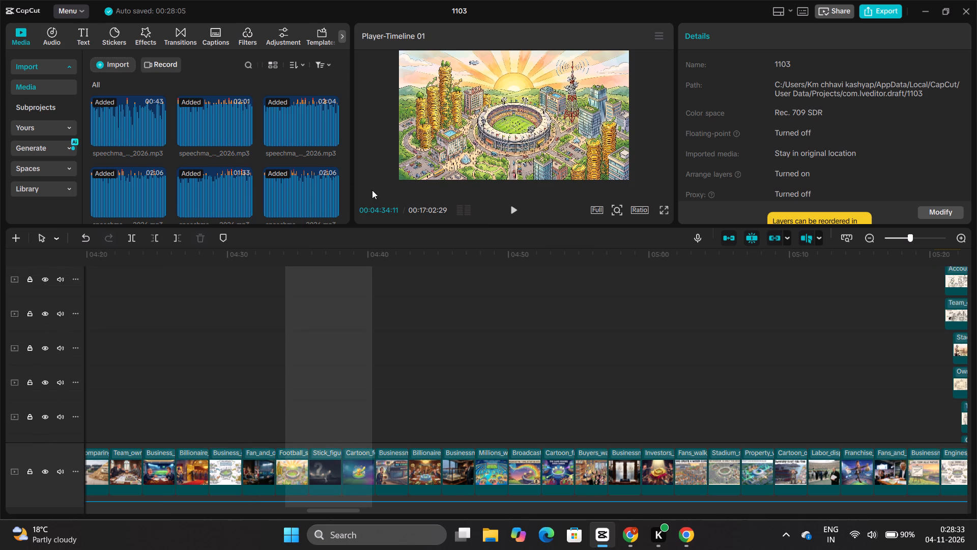
# Shift the Stadiums clip at the bottom of the stack near 4:30 slightly later on its track.
pyautogui.scroll(-11, 321, 342)
pyautogui.hscroll(-1, 321, 342)
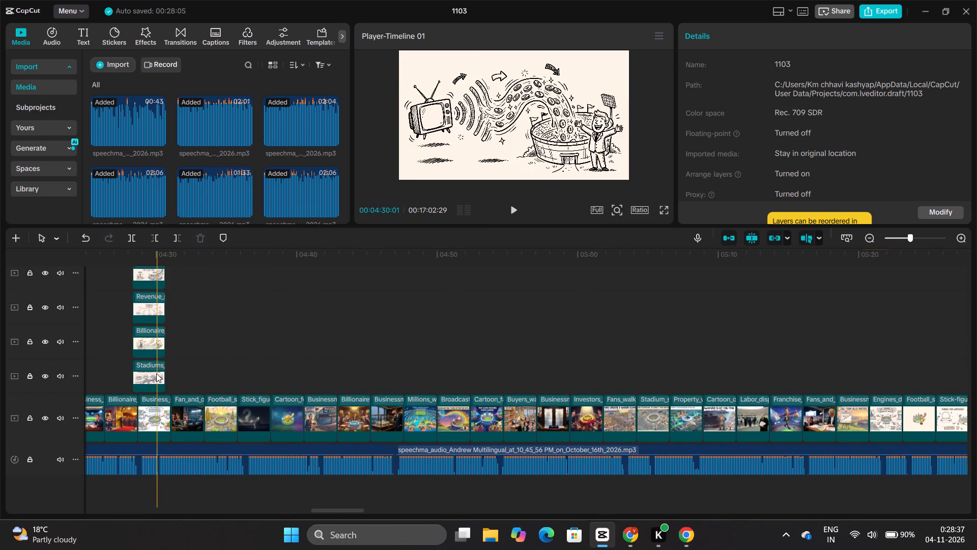
pyautogui.moveTo(156, 373); pyautogui.dragTo(167, 376)
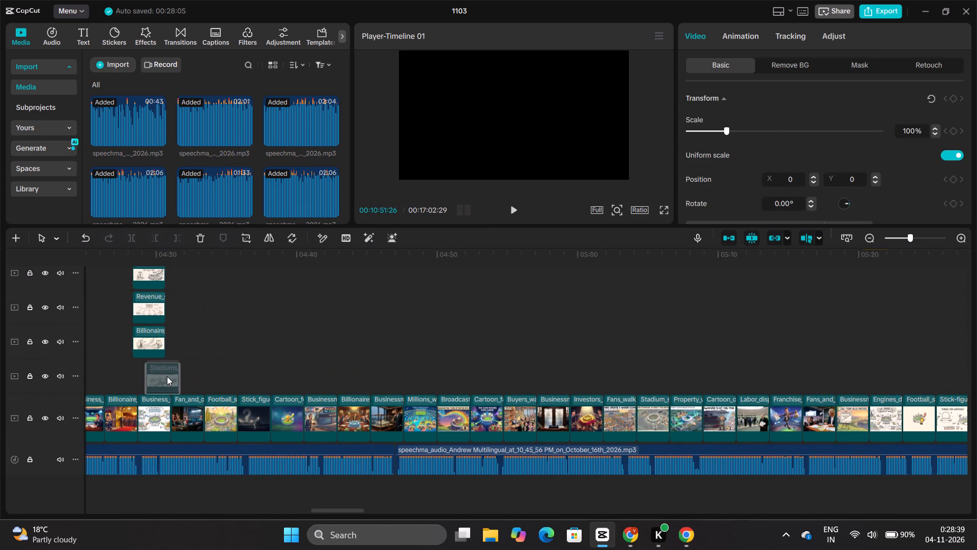
pyautogui.moveTo(167, 376); pyautogui.dragTo(164, 376)
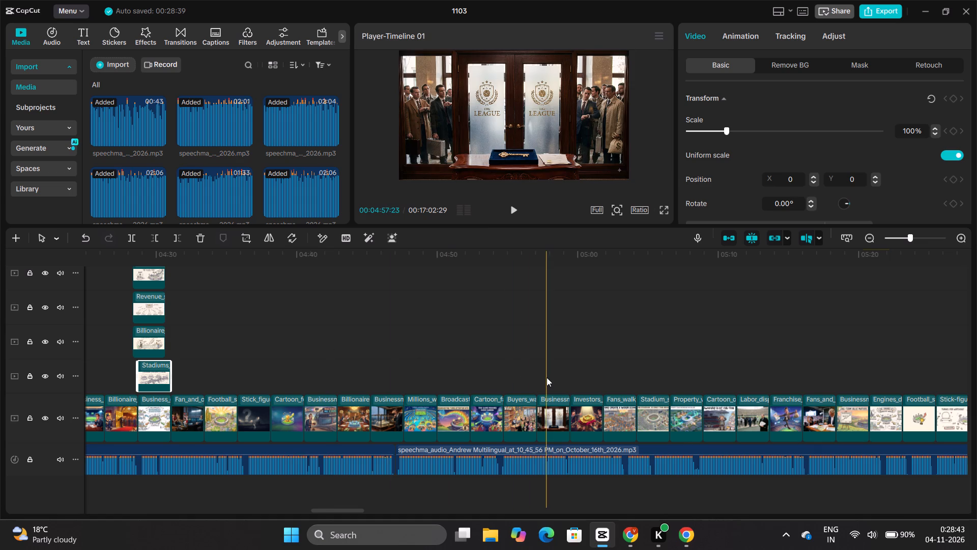
# Look along the timeline for the remaining clip stacks and the point where the main track currently ends.
pyautogui.hscroll(-4, 547, 377)
pyautogui.scroll(6, 547, 377)
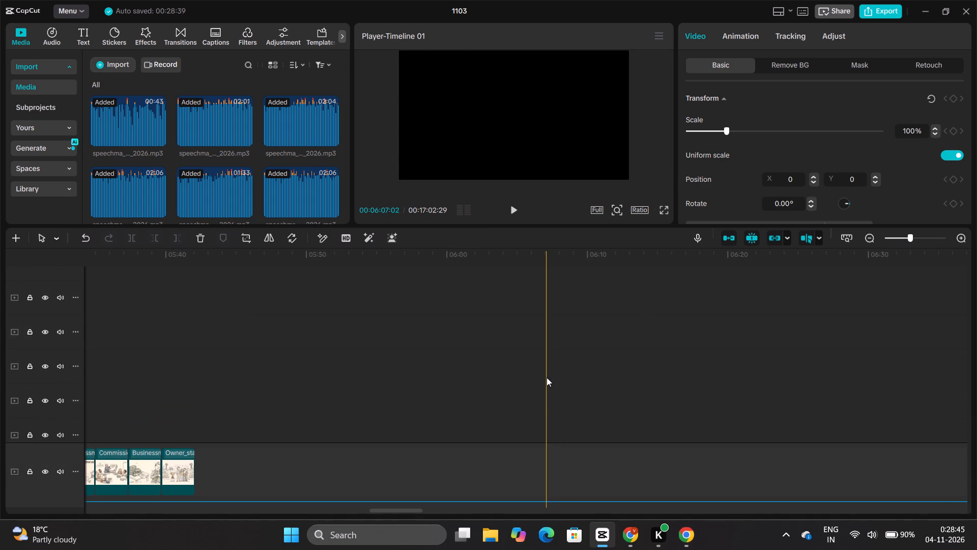
pyautogui.hscroll(4, 547, 377)
pyautogui.scroll(4, 547, 377)
pyautogui.hscroll(8, 547, 377)
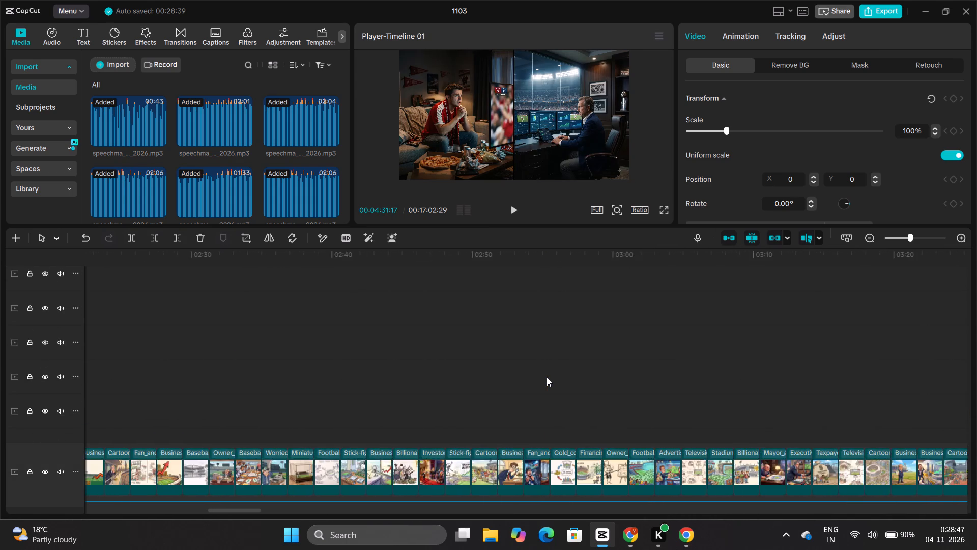
pyautogui.hscroll(13, 547, 377)
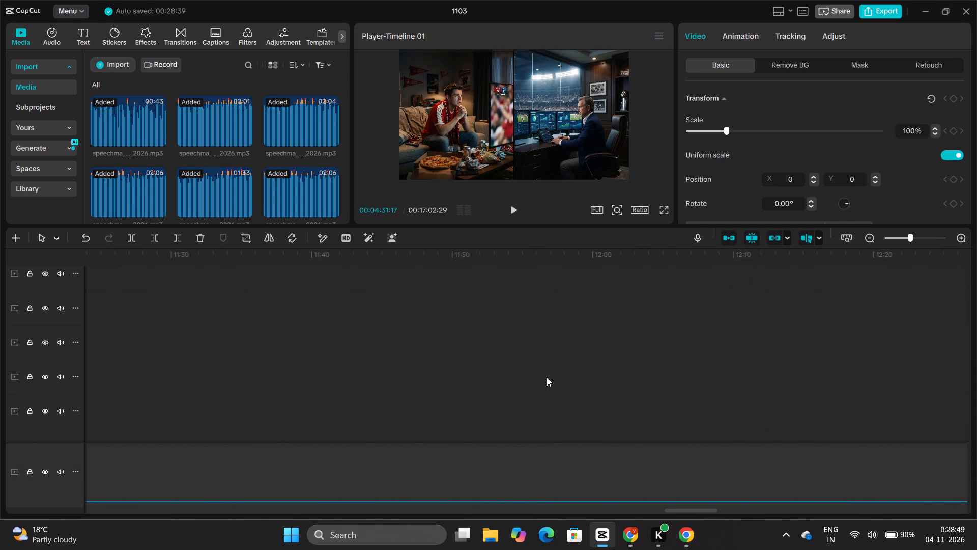
pyautogui.hscroll(-1, 547, 377)
pyautogui.hscroll(6, 547, 377)
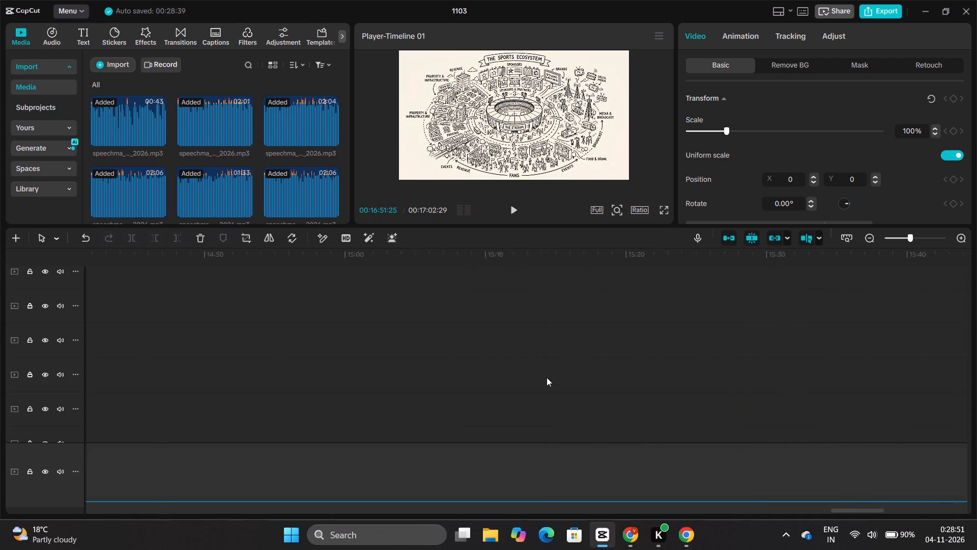
pyautogui.hscroll(17, 547, 377)
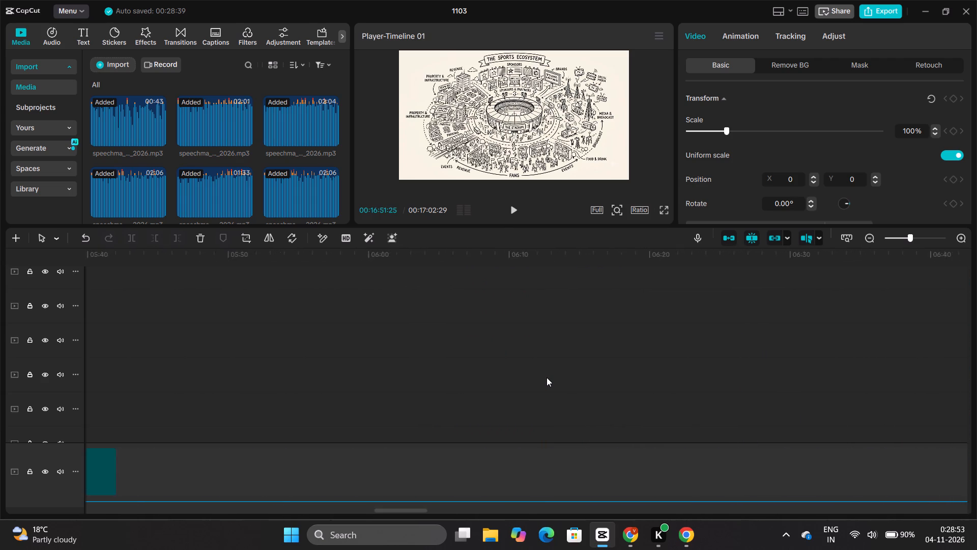
pyautogui.hscroll(6, 547, 377)
pyautogui.hscroll(-6, 547, 377)
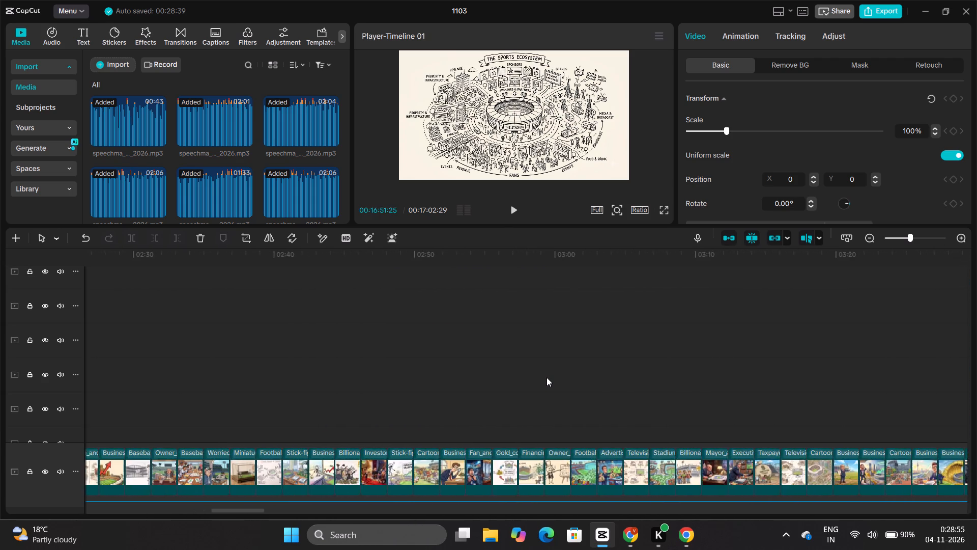
pyautogui.hscroll(-8, 547, 377)
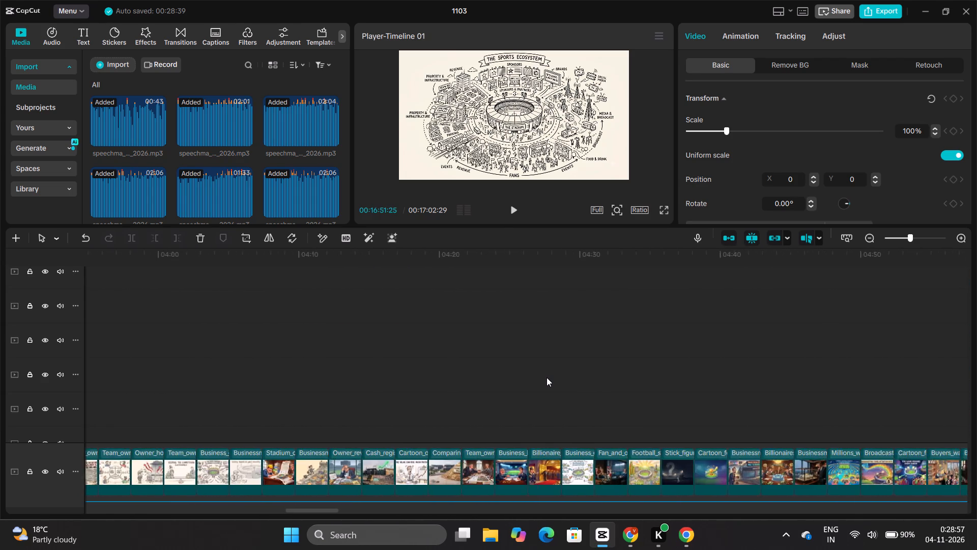
# Select the whole stack of clips above the main track near 5:20 and shift it later to about 6:40.
pyautogui.hscroll(-3, 547, 377)
pyautogui.moveTo(483, 370); pyautogui.dragTo(399, 241)
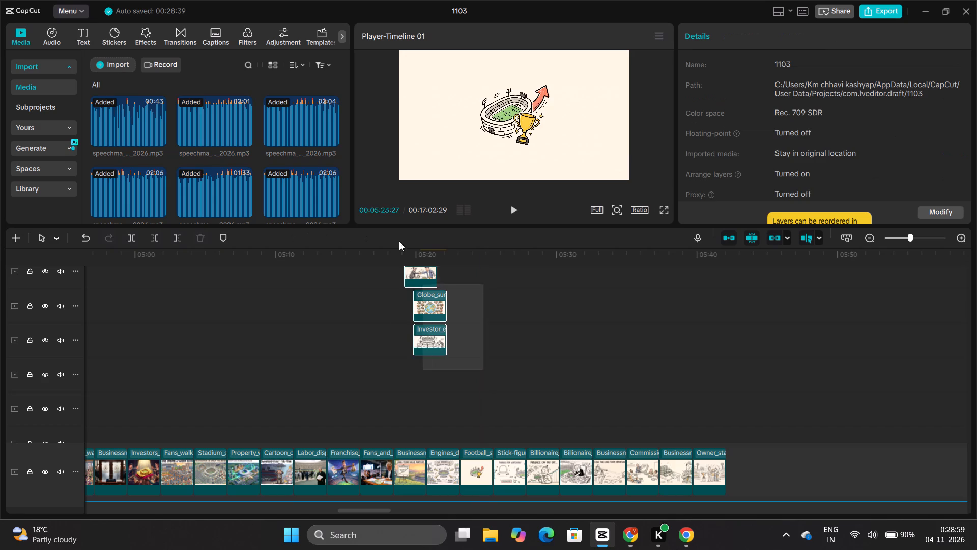
pyautogui.moveTo(399, 241); pyautogui.dragTo(360, 0)
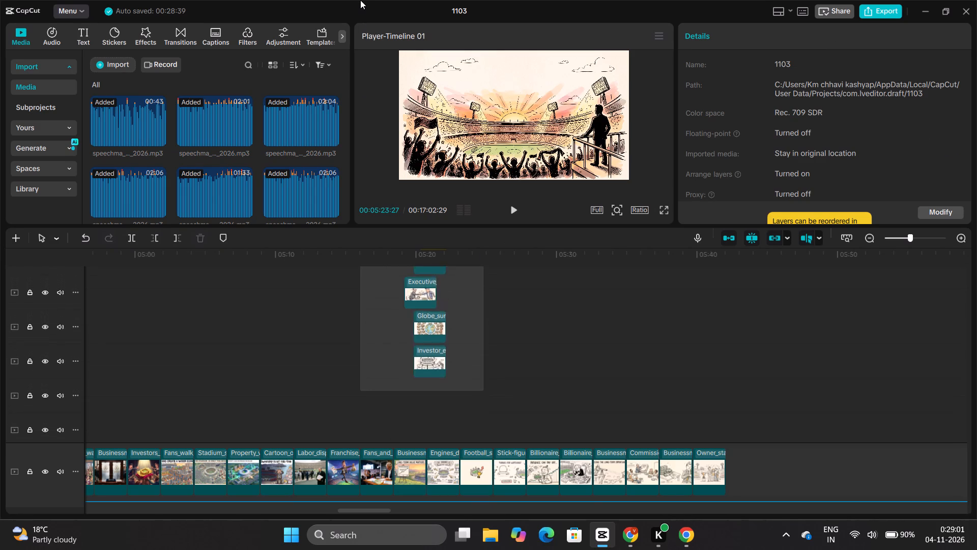
pyautogui.moveTo(360, 0); pyautogui.dragTo(365, 0)
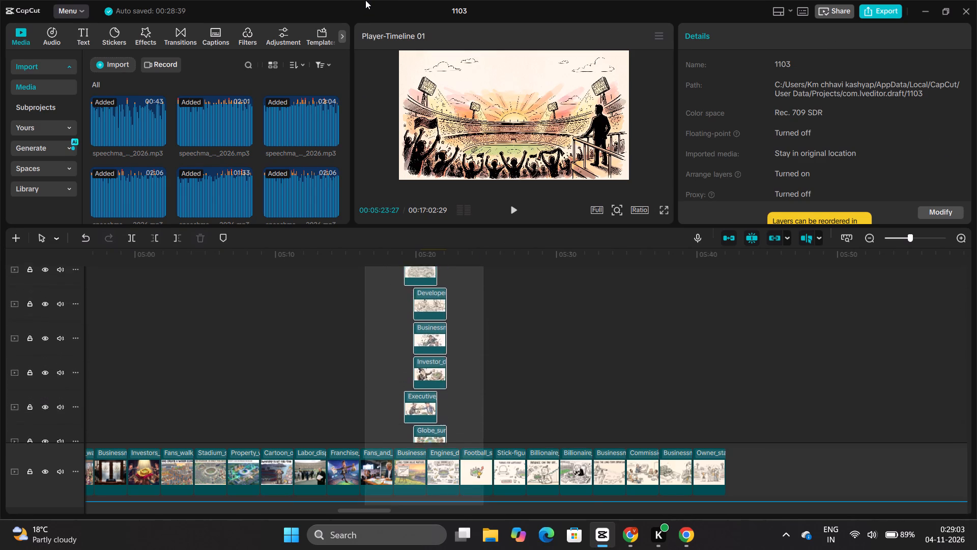
pyautogui.moveTo(365, 0); pyautogui.dragTo(366, 0)
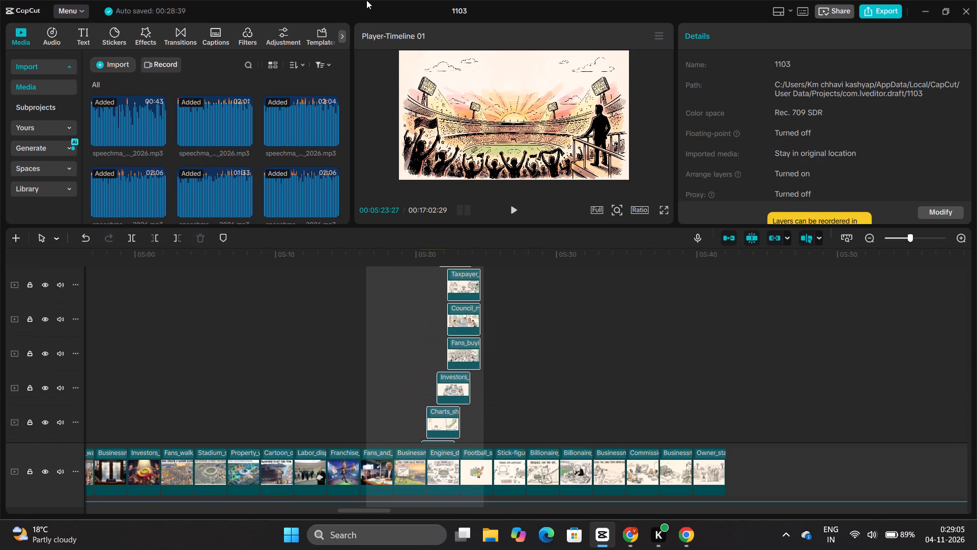
pyautogui.moveTo(366, 0); pyautogui.dragTo(391, 0)
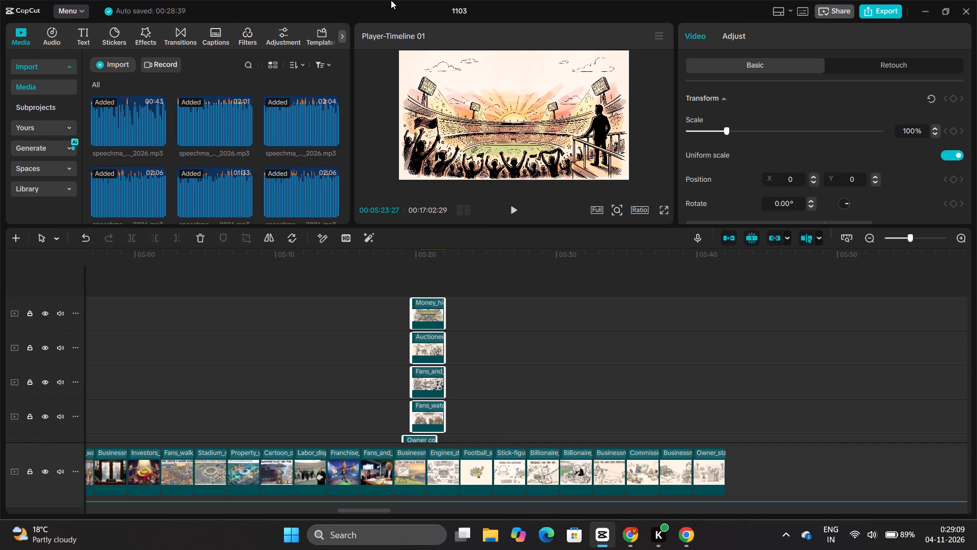
pyautogui.scroll(-3, 438, 329)
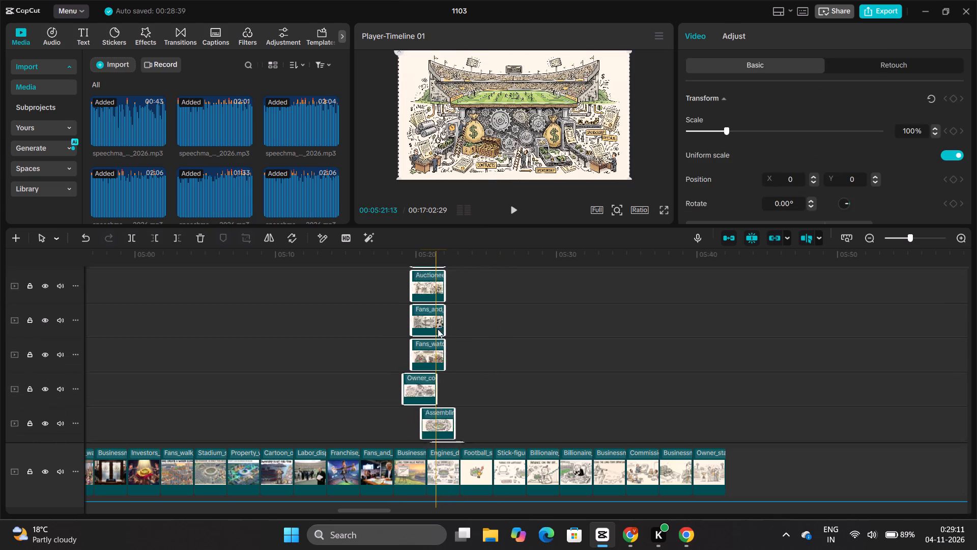
pyautogui.scroll(-10, 438, 329)
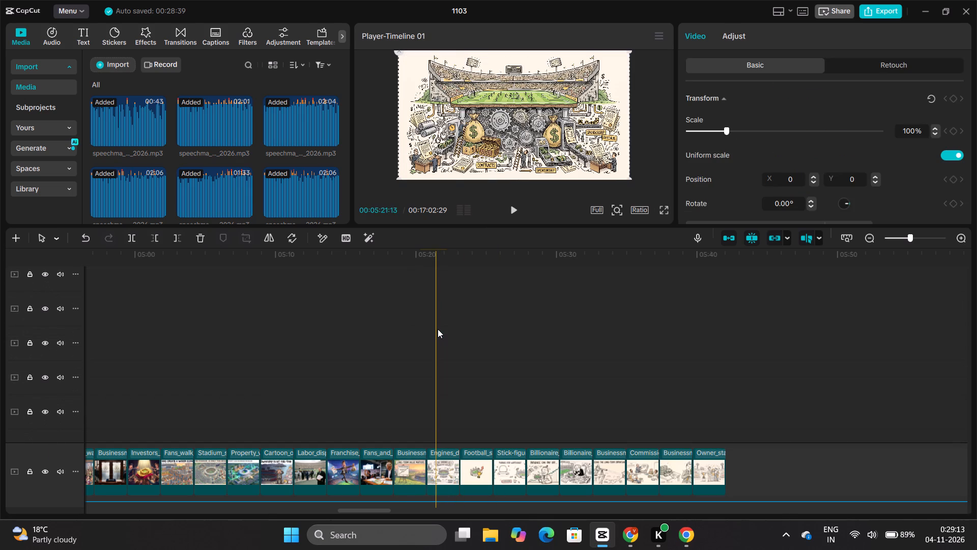
pyautogui.scroll(1, 438, 329)
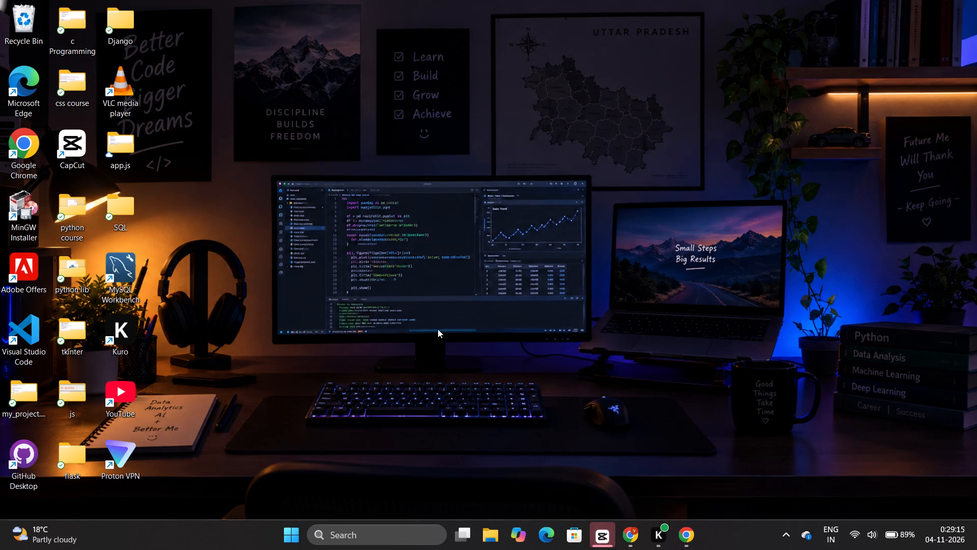
pyautogui.scroll(3, 438, 329)
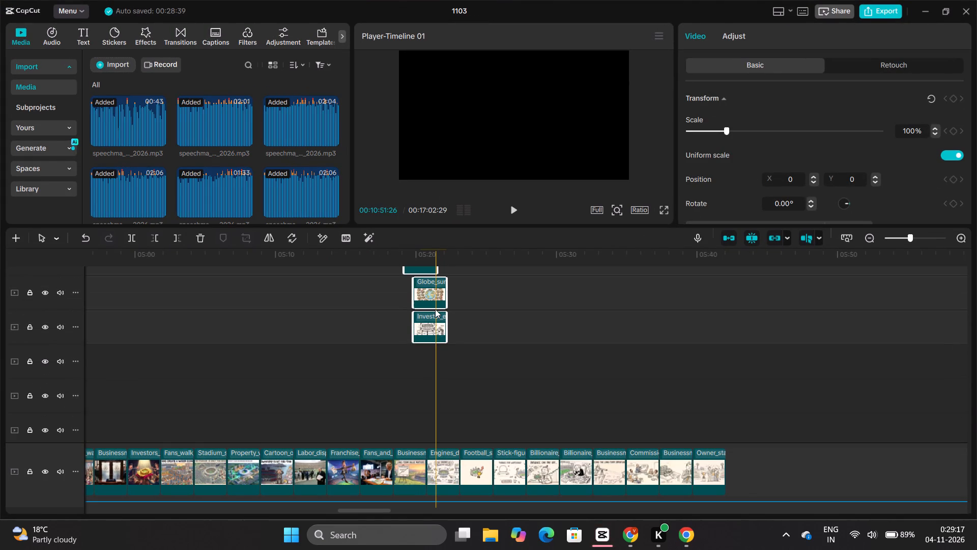
pyautogui.scroll(1, 435, 309)
pyautogui.moveTo(435, 321); pyautogui.dragTo(582, 333)
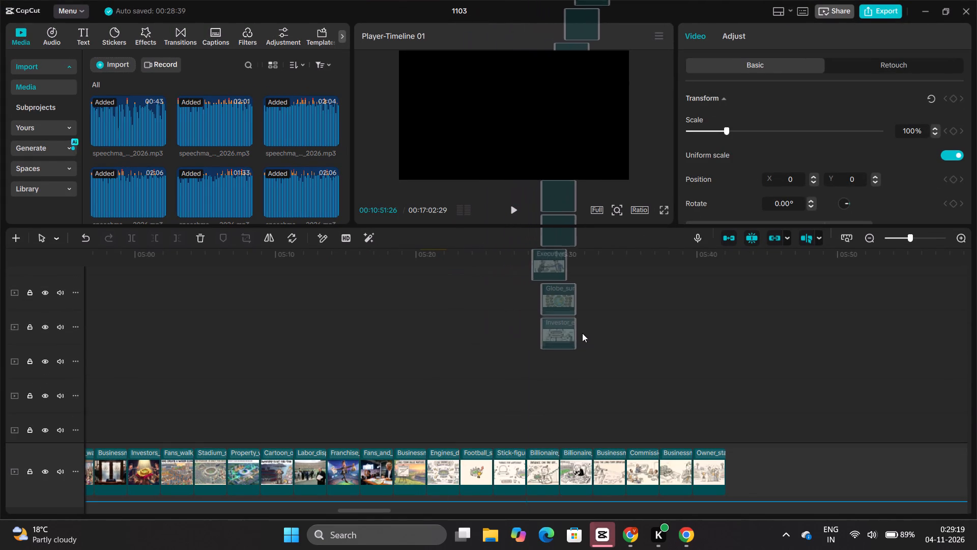
pyautogui.moveTo(582, 333); pyautogui.dragTo(827, 331)
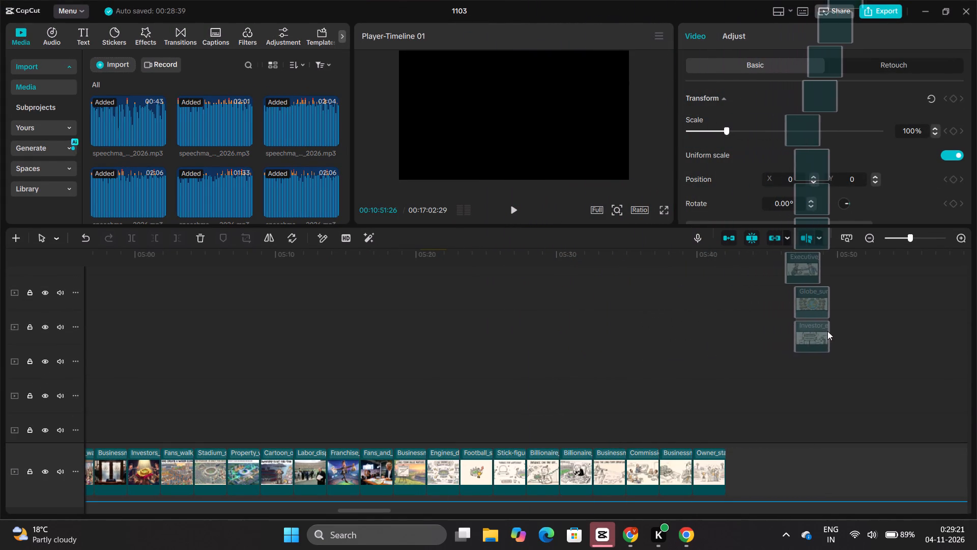
pyautogui.moveTo(827, 331); pyautogui.dragTo(976, 331)
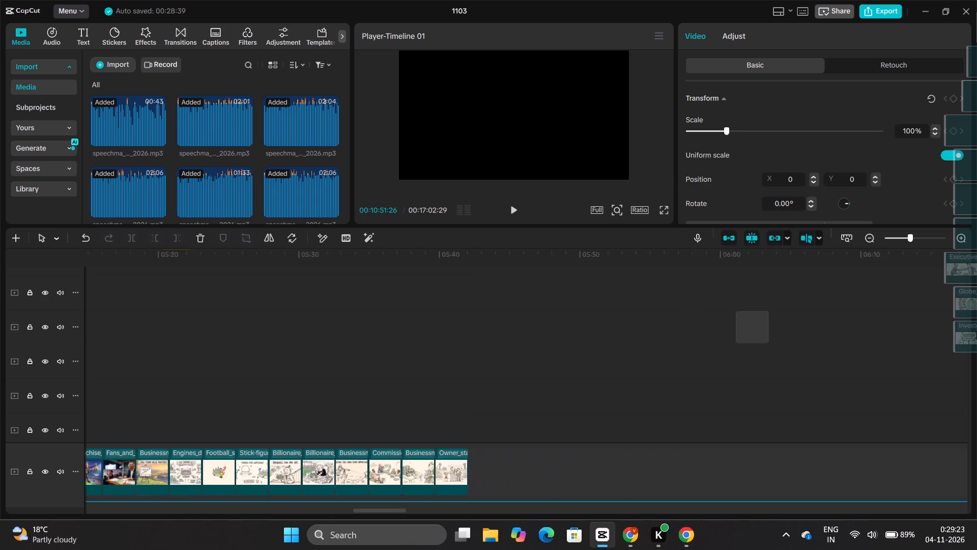
pyautogui.moveTo(976, 331); pyautogui.dragTo(761, 352)
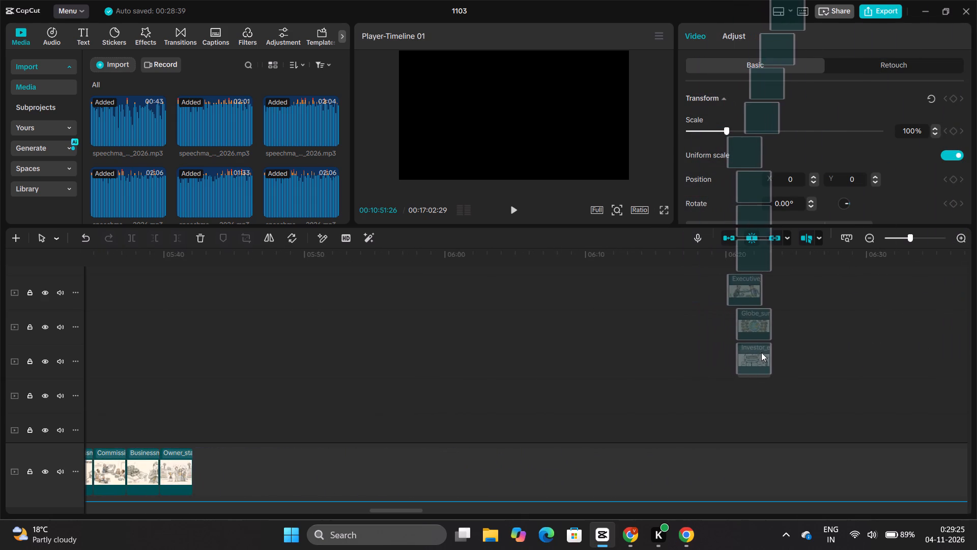
pyautogui.moveTo(761, 352); pyautogui.dragTo(906, 365)
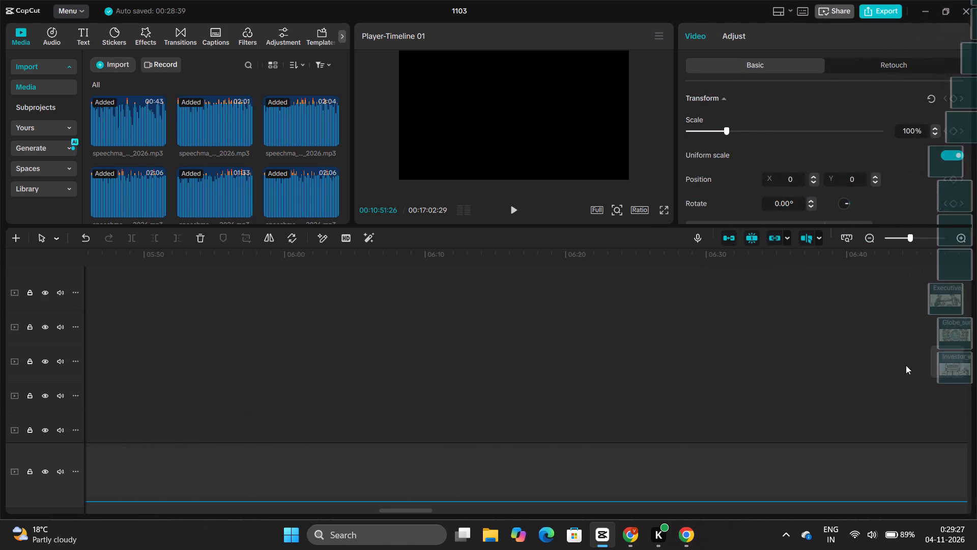
pyautogui.moveTo(906, 365); pyautogui.dragTo(877, 363)
pyautogui.click(752, 377)
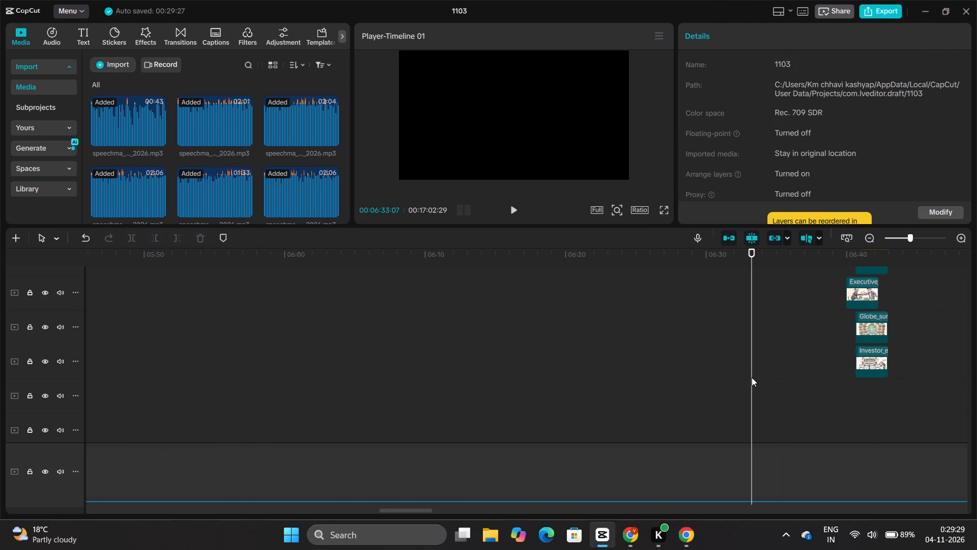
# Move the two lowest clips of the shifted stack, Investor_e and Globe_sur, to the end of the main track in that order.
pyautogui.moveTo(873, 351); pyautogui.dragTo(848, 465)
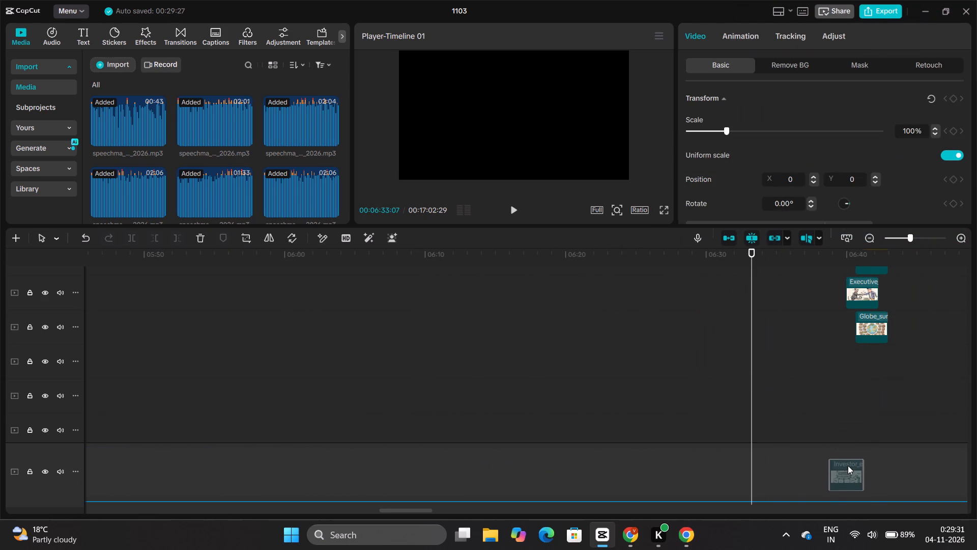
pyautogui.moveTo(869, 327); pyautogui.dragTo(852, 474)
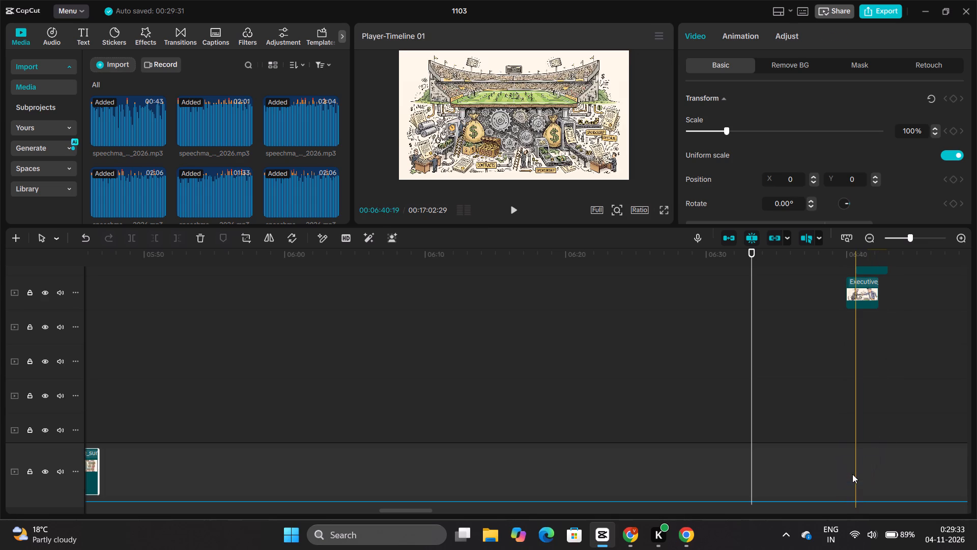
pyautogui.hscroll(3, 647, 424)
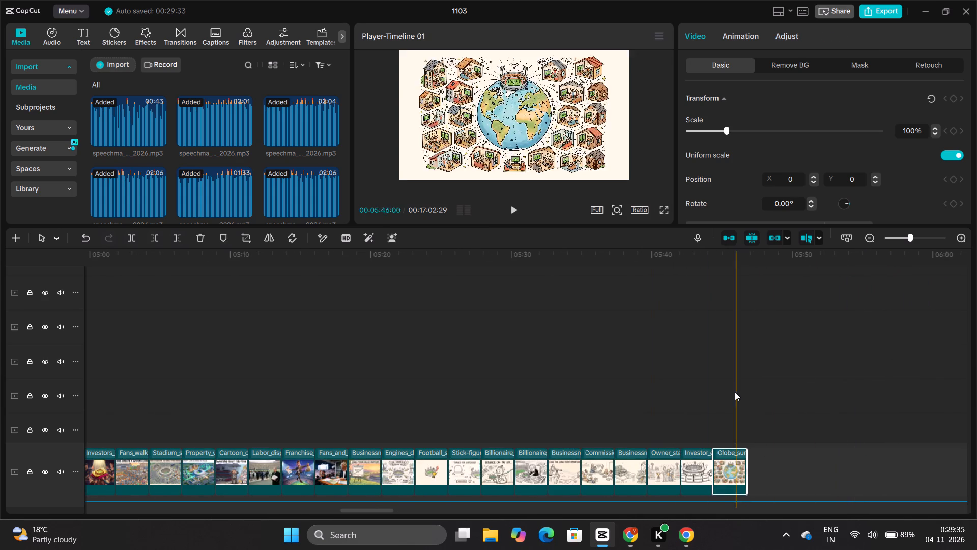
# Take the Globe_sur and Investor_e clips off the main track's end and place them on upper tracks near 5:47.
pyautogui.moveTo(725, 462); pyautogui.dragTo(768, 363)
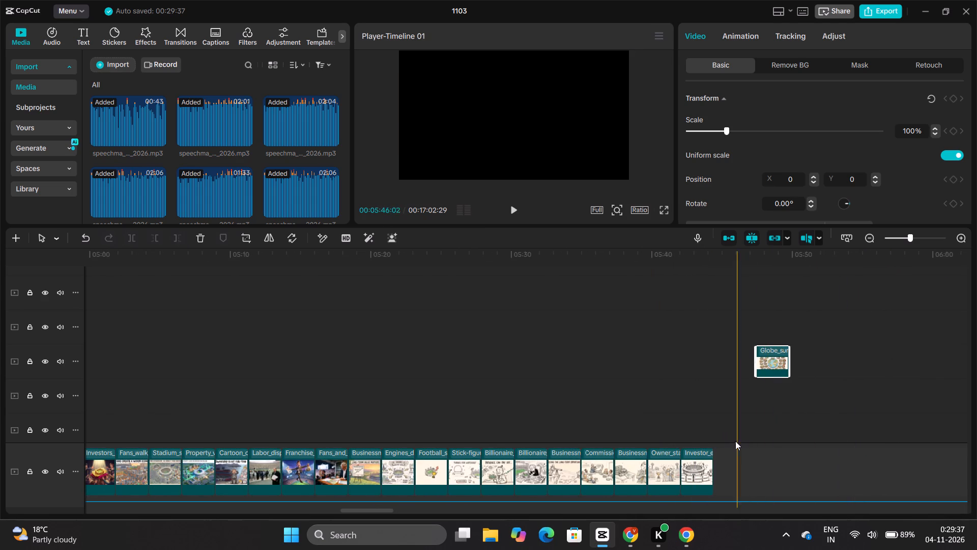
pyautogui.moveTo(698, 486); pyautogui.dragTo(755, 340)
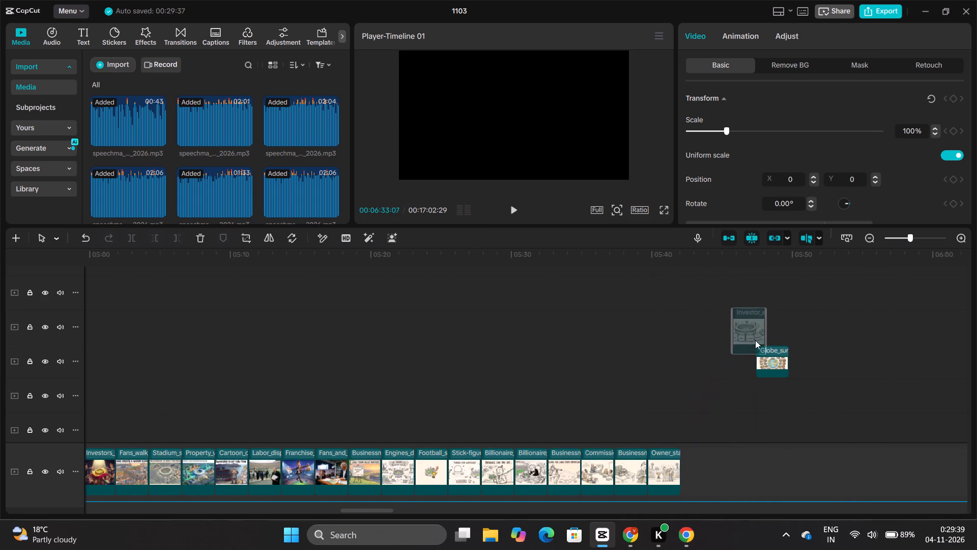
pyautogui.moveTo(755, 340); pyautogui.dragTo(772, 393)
# Return the Stadiums clip from the bottom of the stack near 4:30 to the end of the main track, after Owner_sta.
pyautogui.scroll(-1, 575, 363)
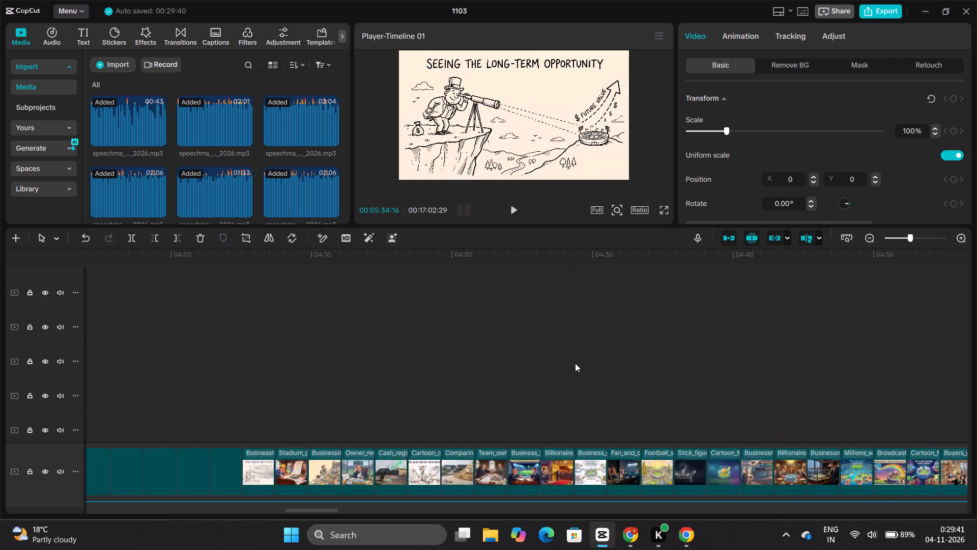
pyautogui.scroll(-7, 575, 363)
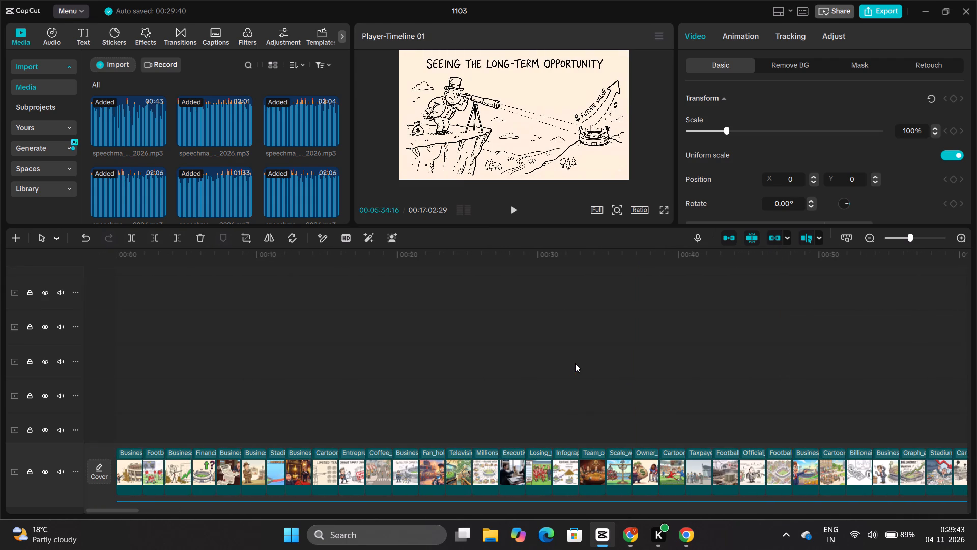
pyautogui.scroll(-4, 575, 363)
pyautogui.hscroll(-2, 795, 344)
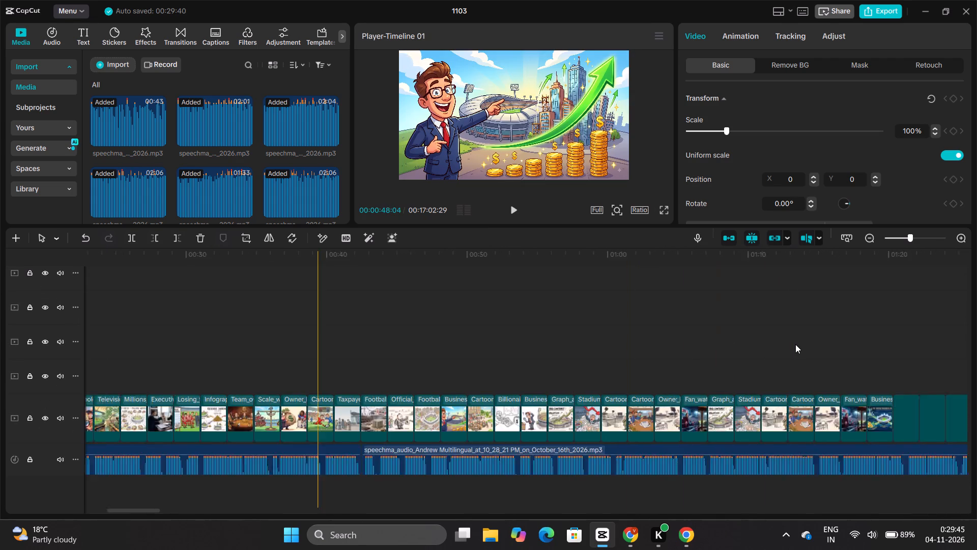
pyautogui.hscroll(-10, 795, 344)
pyautogui.hscroll(1, 795, 344)
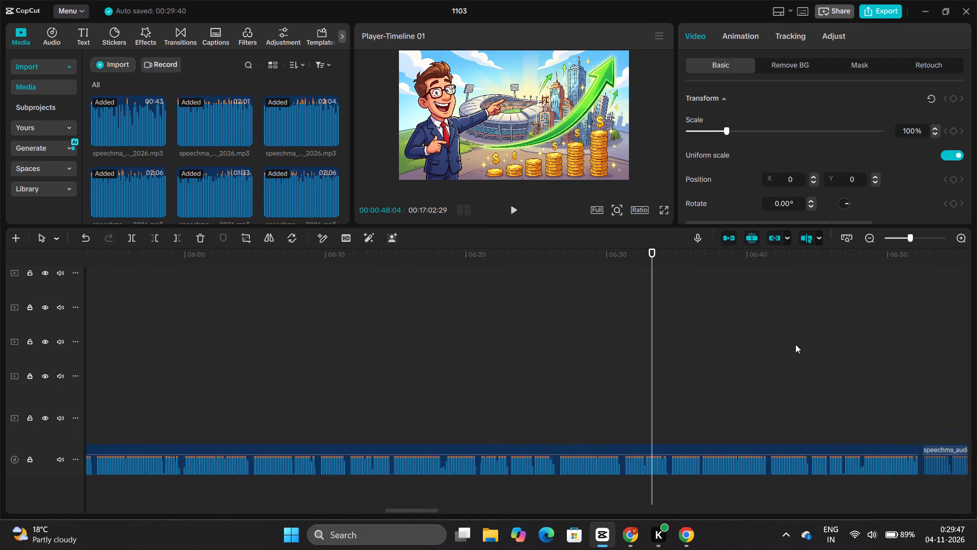
pyautogui.hscroll(5, 795, 344)
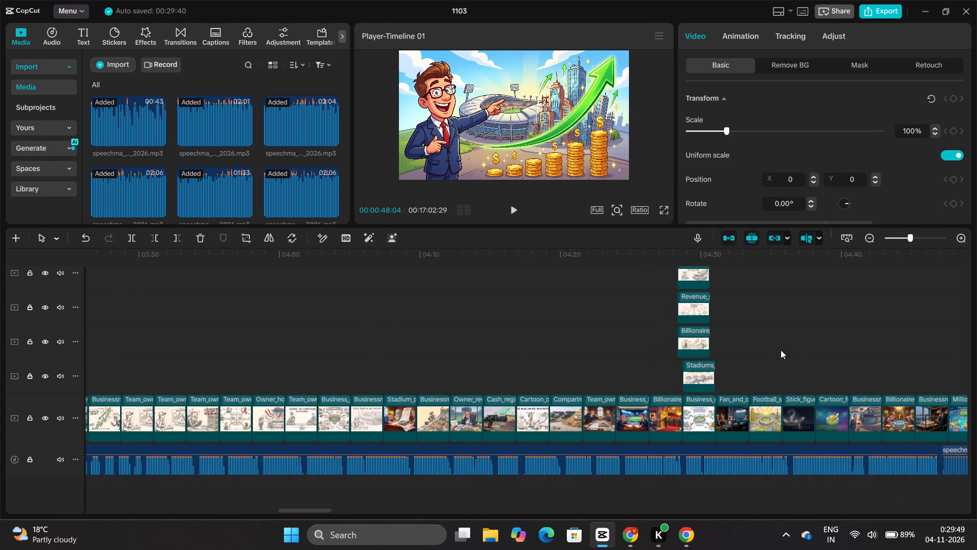
pyautogui.moveTo(692, 374); pyautogui.dragTo(976, 400)
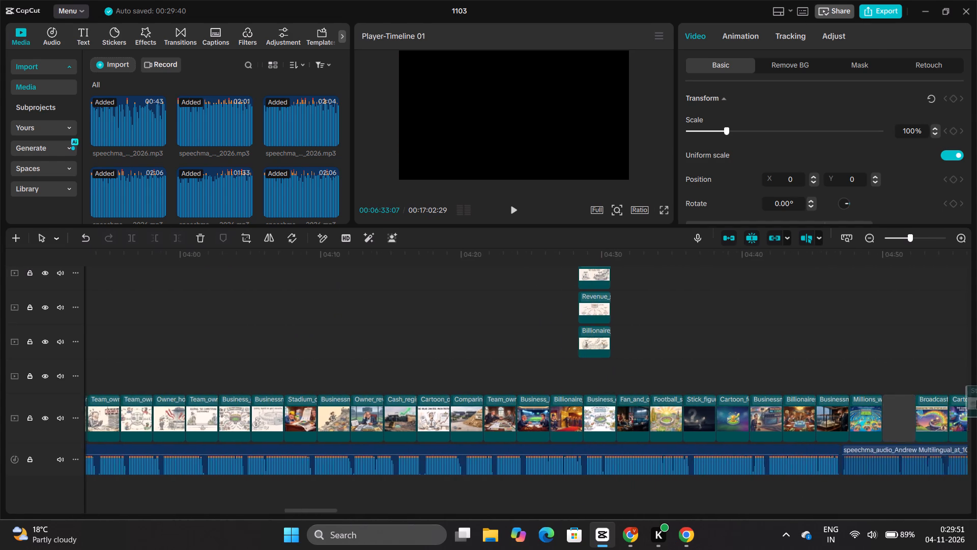
pyautogui.moveTo(976, 400); pyautogui.dragTo(651, 435)
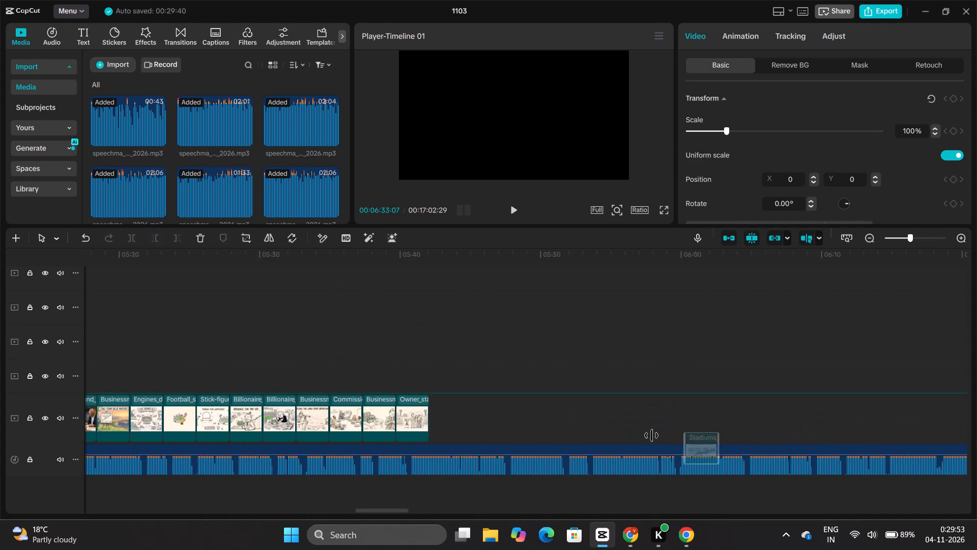
pyautogui.moveTo(651, 435); pyautogui.dragTo(619, 419)
pyautogui.hscroll(5, 619, 419)
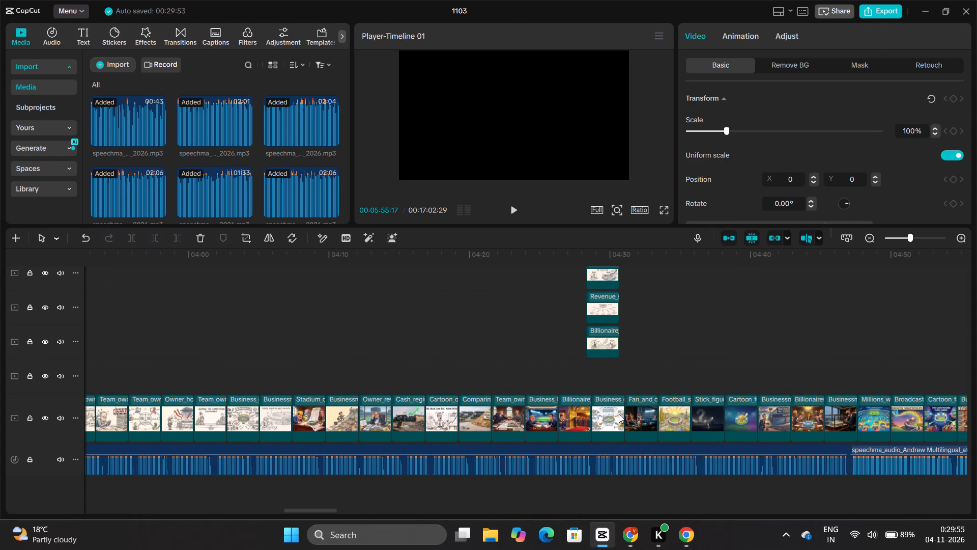
# Return the Billionaire, Revenue and Profit_ven clips from the stack near 4:30 to the main track's end in that order, after Stadiums.
pyautogui.moveTo(603, 345); pyautogui.dragTo(965, 368)
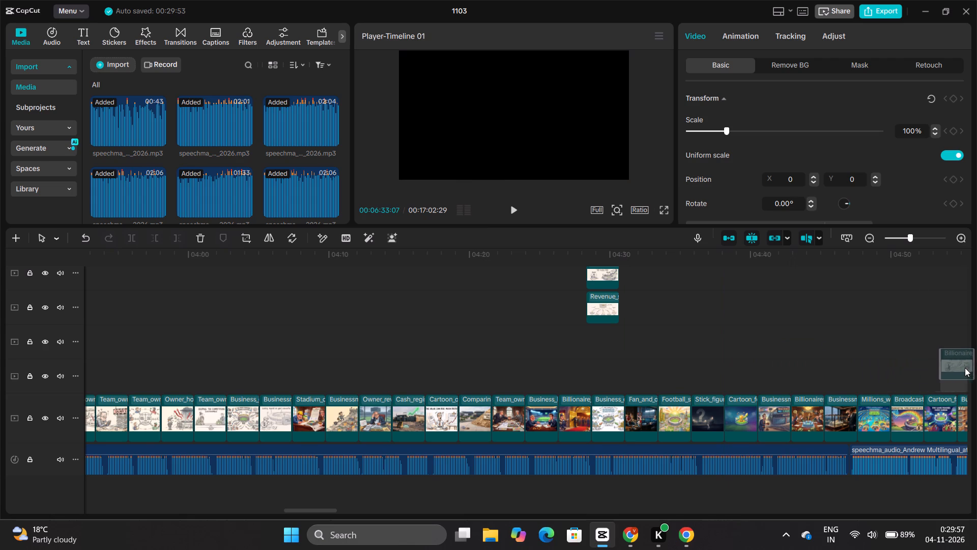
pyautogui.moveTo(965, 368); pyautogui.dragTo(887, 411)
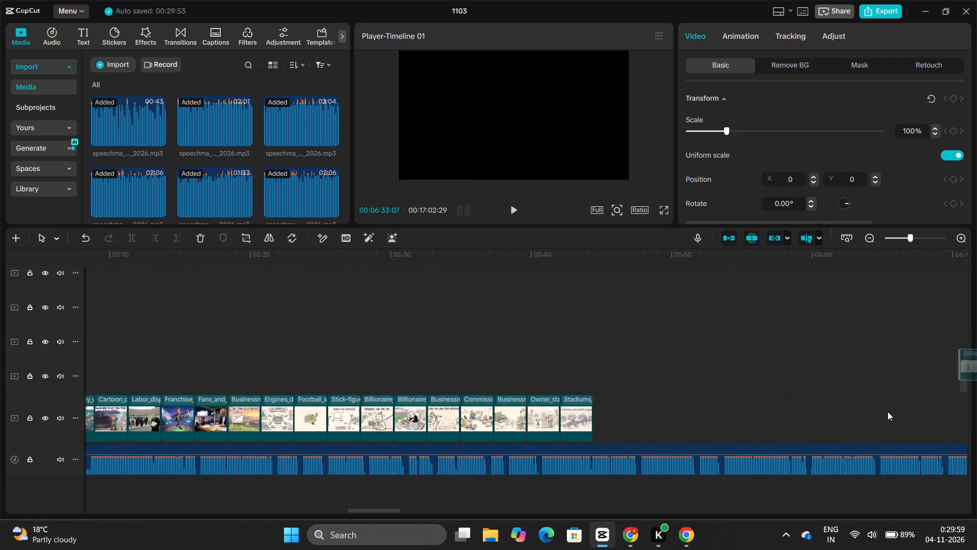
pyautogui.moveTo(887, 411); pyautogui.dragTo(673, 429)
pyautogui.hscroll(5, 673, 429)
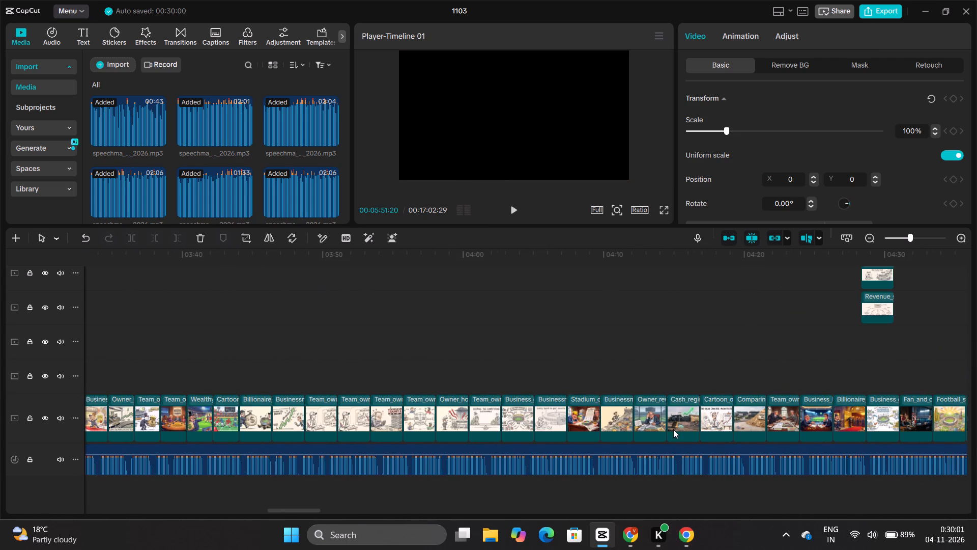
pyautogui.scroll(1, 729, 365)
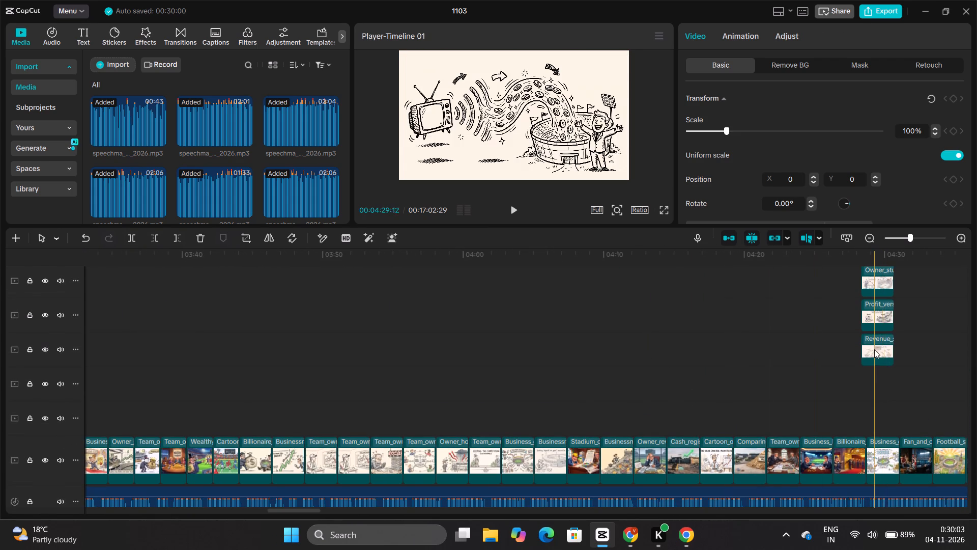
pyautogui.moveTo(874, 348); pyautogui.dragTo(976, 376)
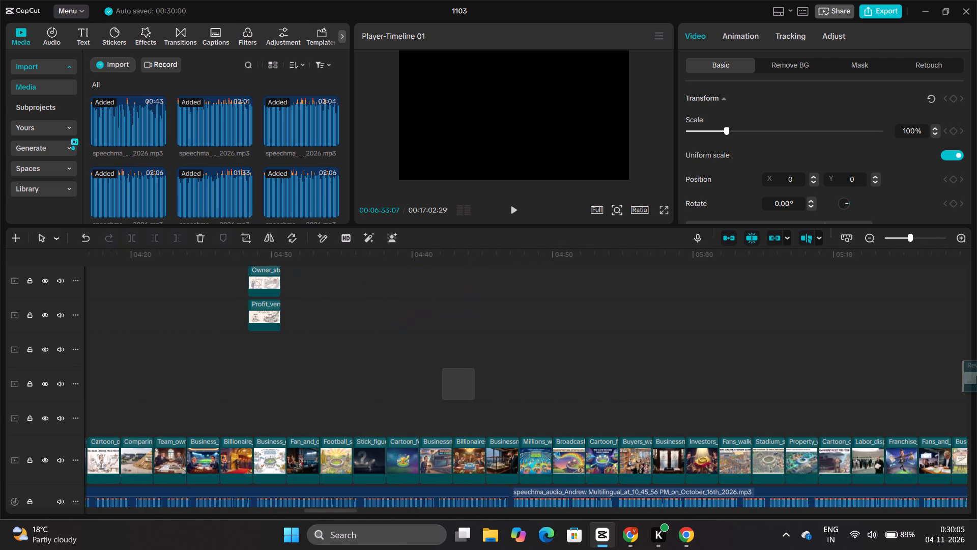
pyautogui.moveTo(976, 376); pyautogui.dragTo(867, 455)
pyautogui.hscroll(5, 867, 455)
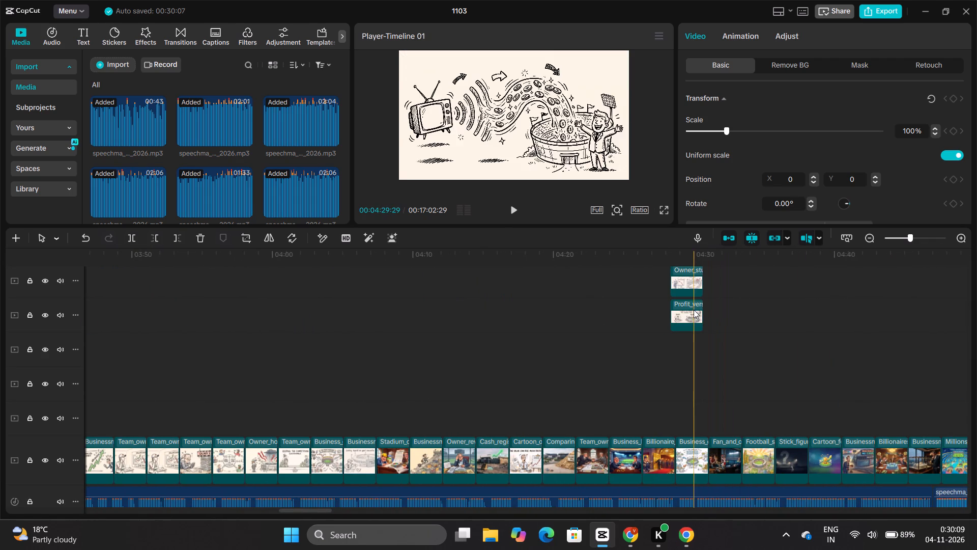
pyautogui.moveTo(694, 310); pyautogui.dragTo(976, 410)
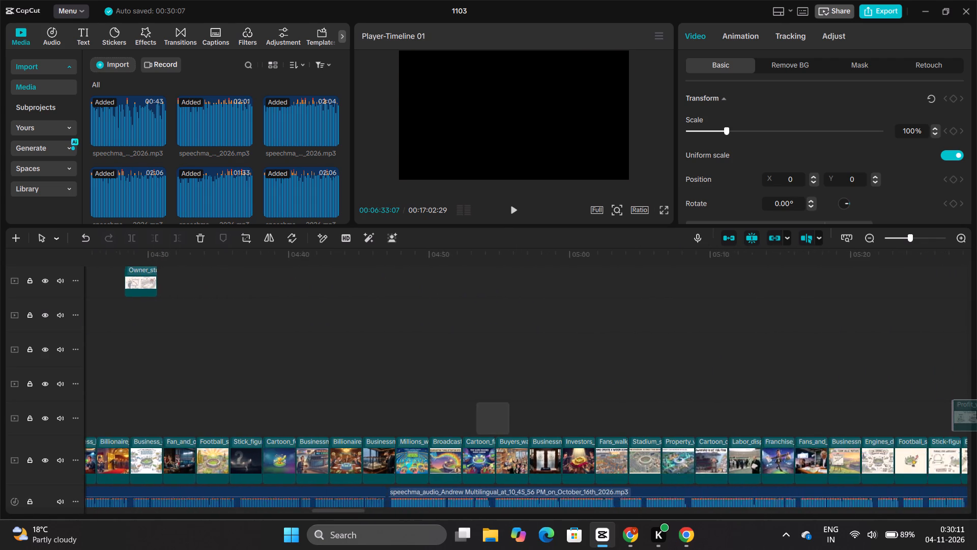
pyautogui.moveTo(976, 410); pyautogui.dragTo(693, 451)
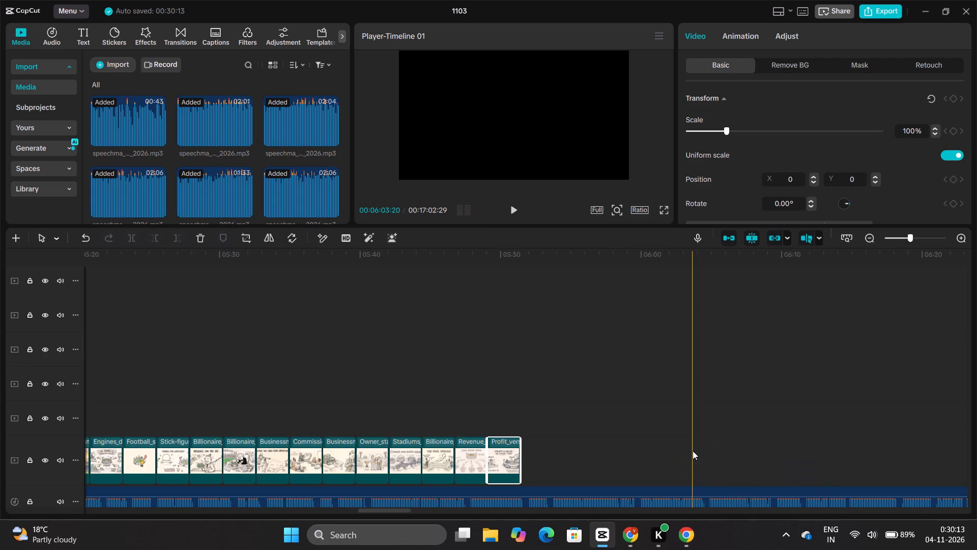
# Return the last two stacked clips near 4:30, Owner_st and Television, to the main track's end in that order, after Profit_ven.
pyautogui.hscroll(7, 693, 451)
pyautogui.hscroll(-1, 783, 421)
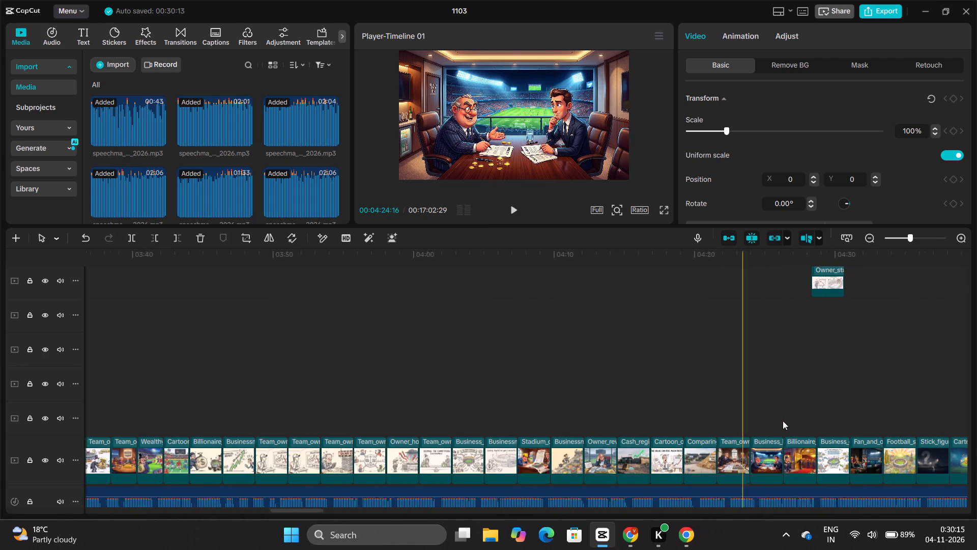
pyautogui.hscroll(-1, 783, 421)
pyautogui.scroll(1, 783, 421)
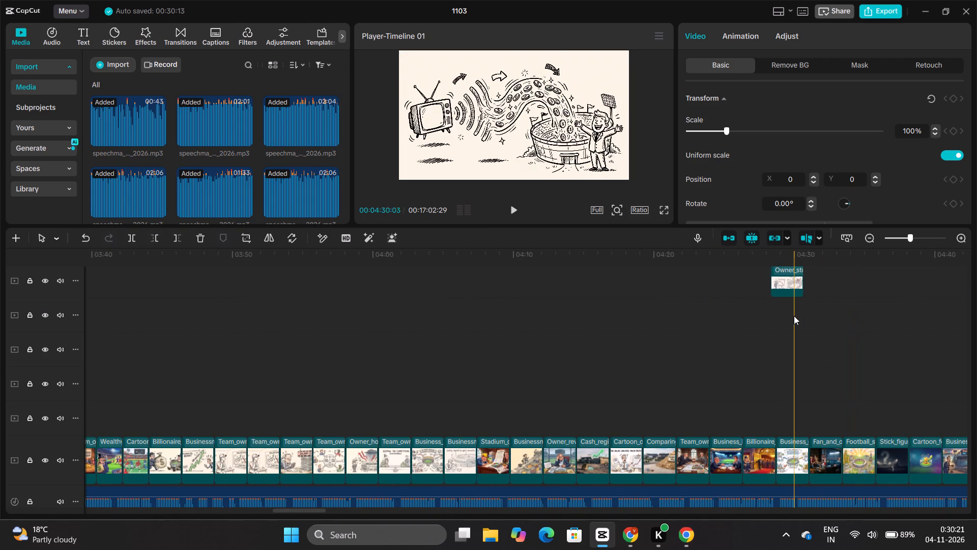
pyautogui.scroll(1, 794, 316)
pyautogui.moveTo(780, 333); pyautogui.dragTo(826, 336)
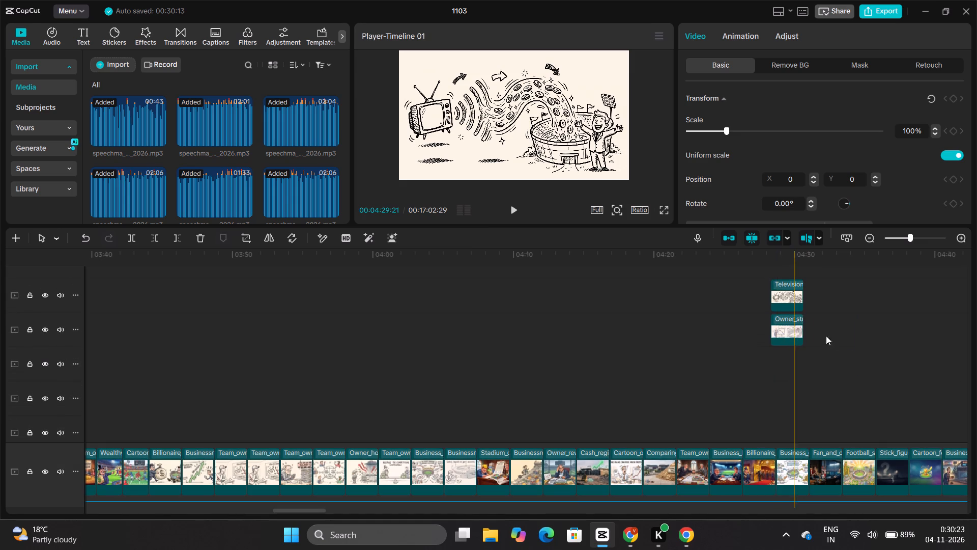
pyautogui.moveTo(826, 336); pyautogui.dragTo(943, 452)
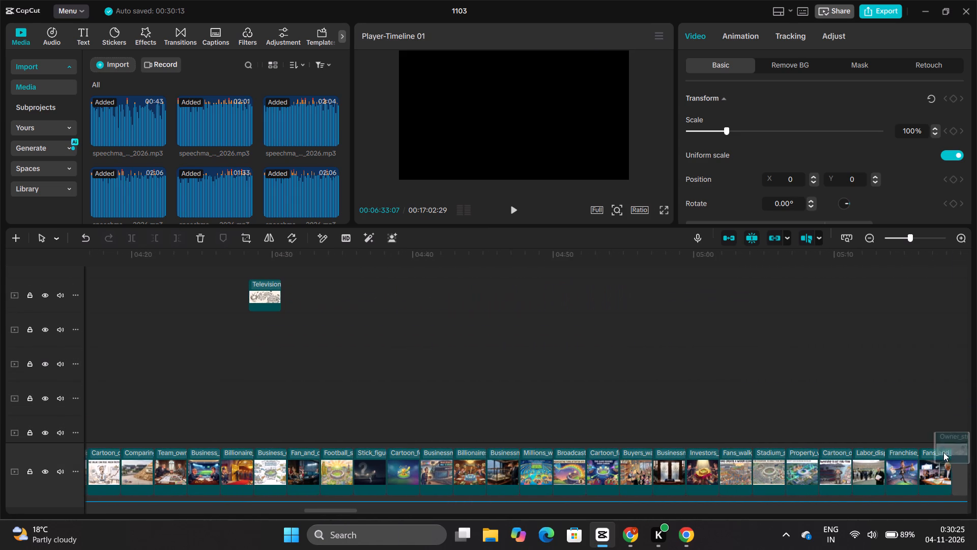
pyautogui.moveTo(943, 452); pyautogui.dragTo(976, 451)
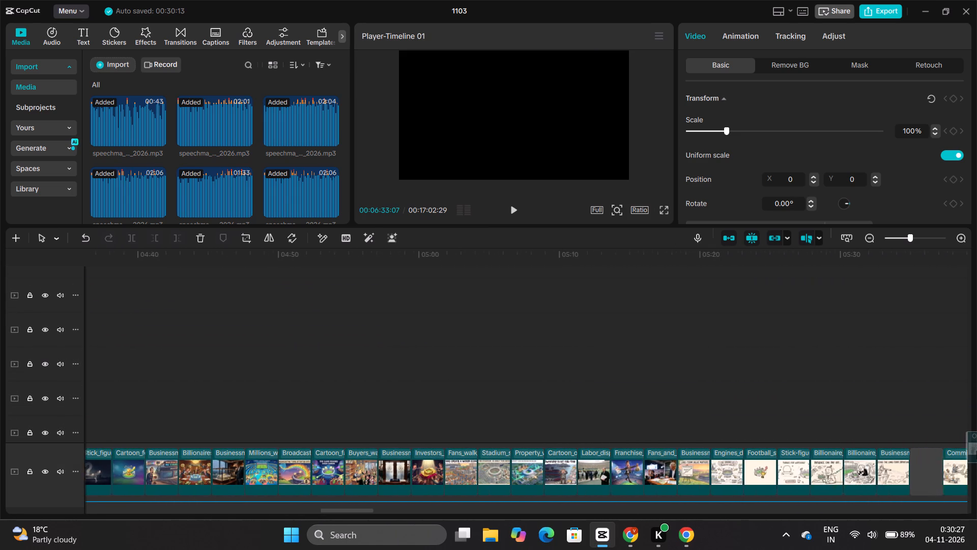
pyautogui.moveTo(976, 451); pyautogui.dragTo(685, 450)
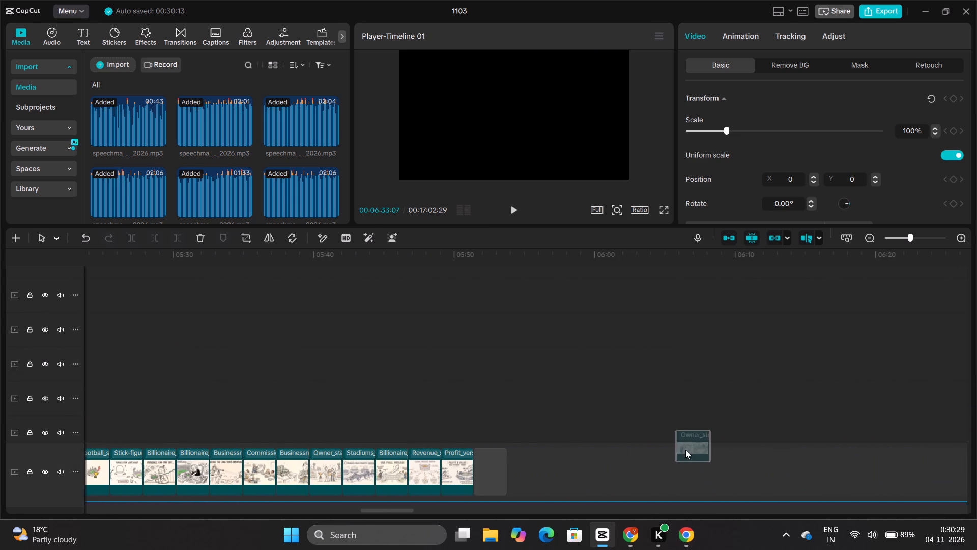
pyautogui.hscroll(3, 685, 450)
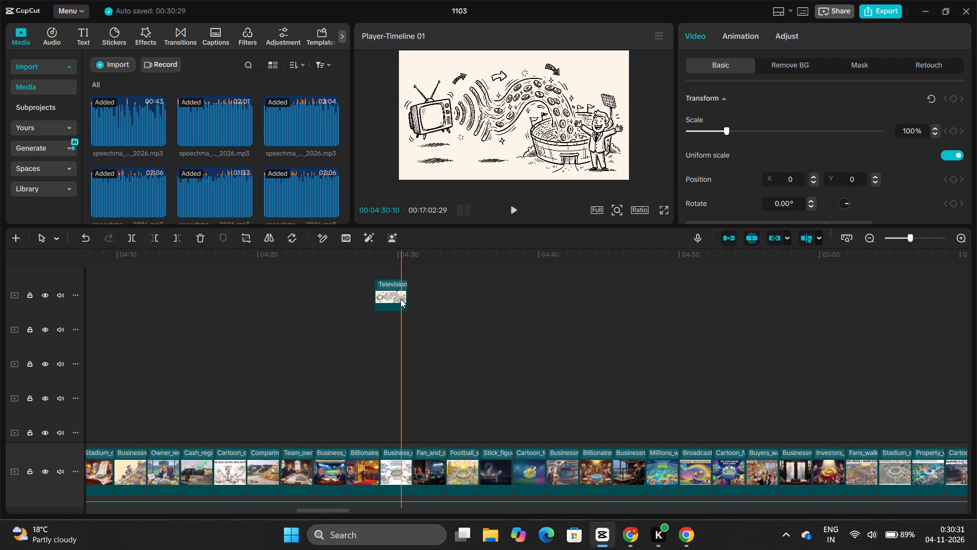
pyautogui.moveTo(398, 297); pyautogui.dragTo(976, 435)
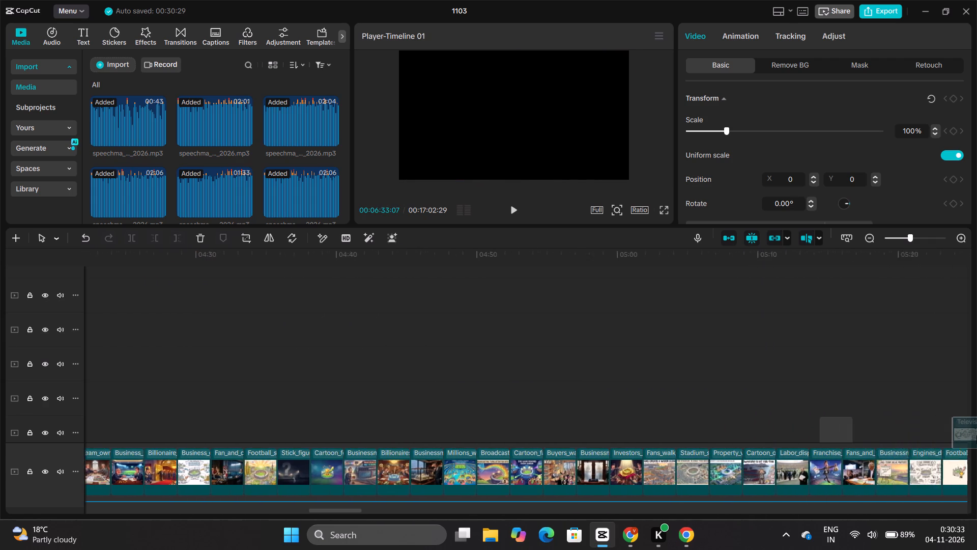
pyautogui.moveTo(976, 435); pyautogui.dragTo(657, 455)
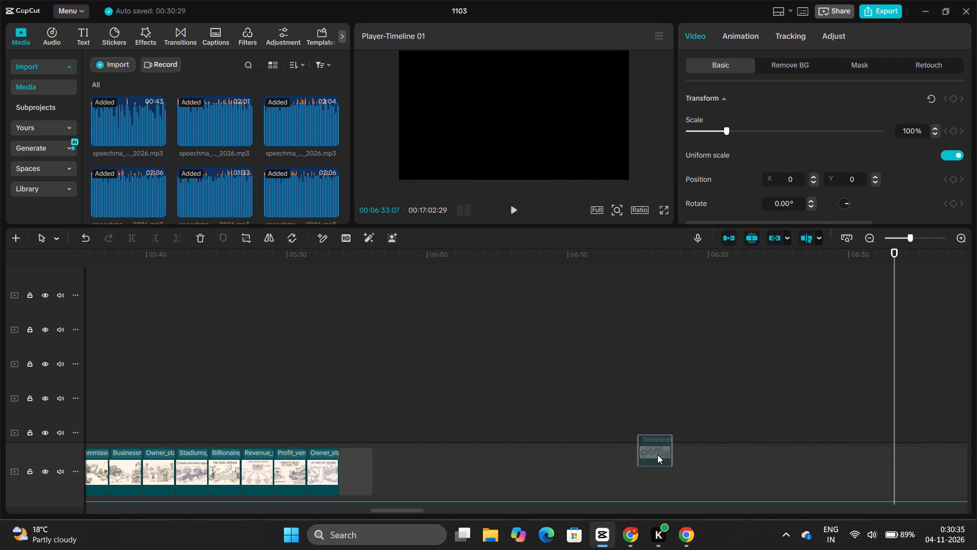
pyautogui.moveTo(657, 455); pyautogui.dragTo(649, 474)
# Move the Investor_e and Globe_sur clips from the upper tracks near 5:47 to the main track's end in that order, after Television.
pyautogui.hscroll(8, 308, 390)
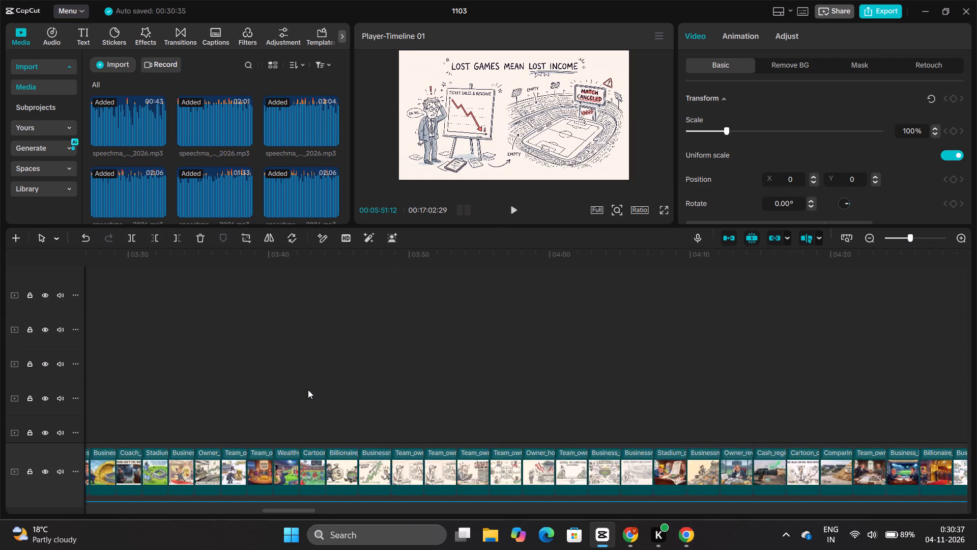
pyautogui.hscroll(1, 308, 390)
pyautogui.hscroll(-2, 308, 390)
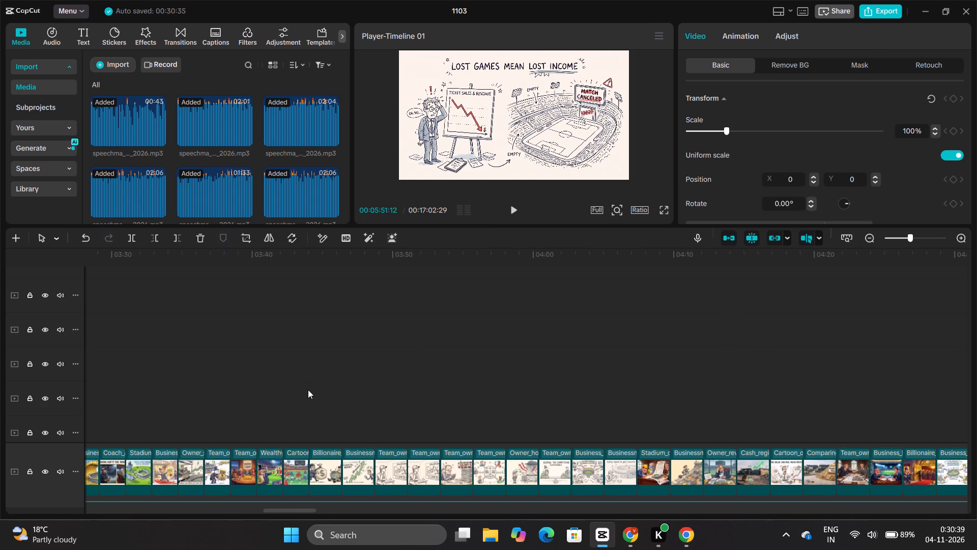
pyautogui.scroll(1, 335, 392)
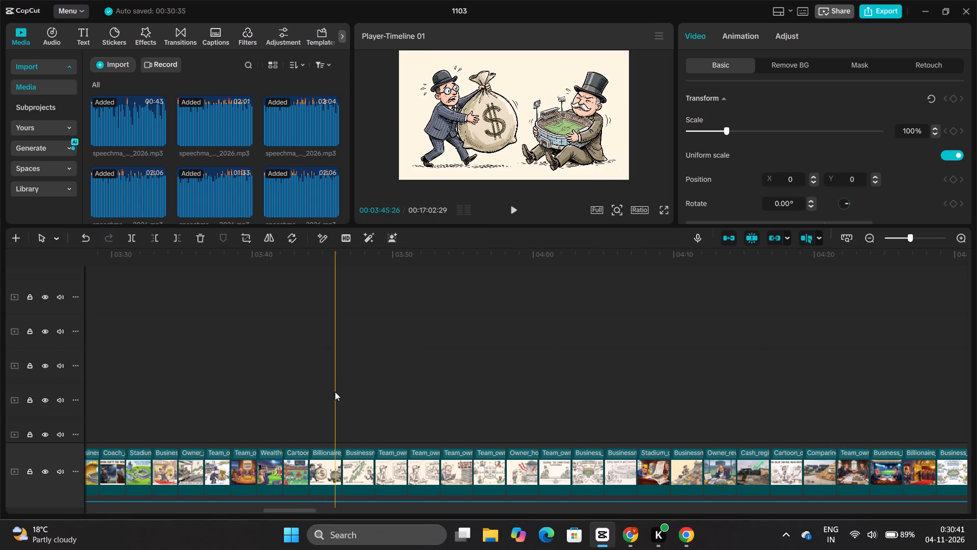
pyautogui.scroll(2, 335, 392)
pyautogui.scroll(-6, 335, 392)
pyautogui.hscroll(-4, 660, 369)
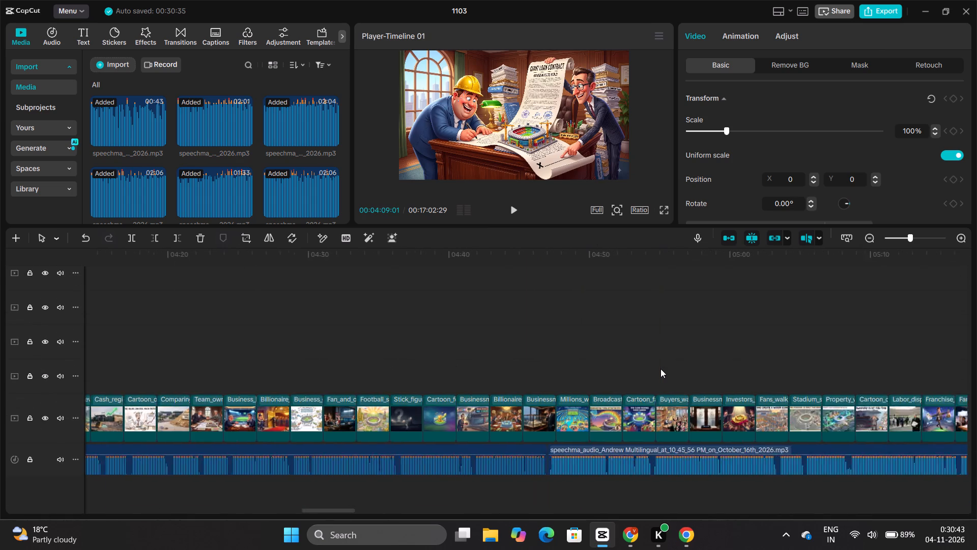
pyautogui.hscroll(-3, 660, 369)
pyautogui.scroll(5, 660, 369)
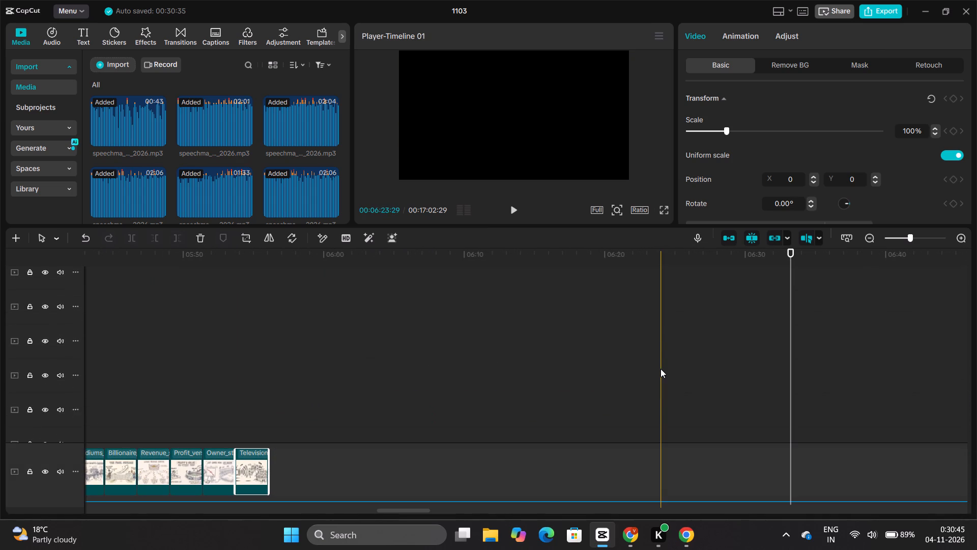
pyautogui.scroll(4, 660, 369)
pyautogui.scroll(-1, 559, 386)
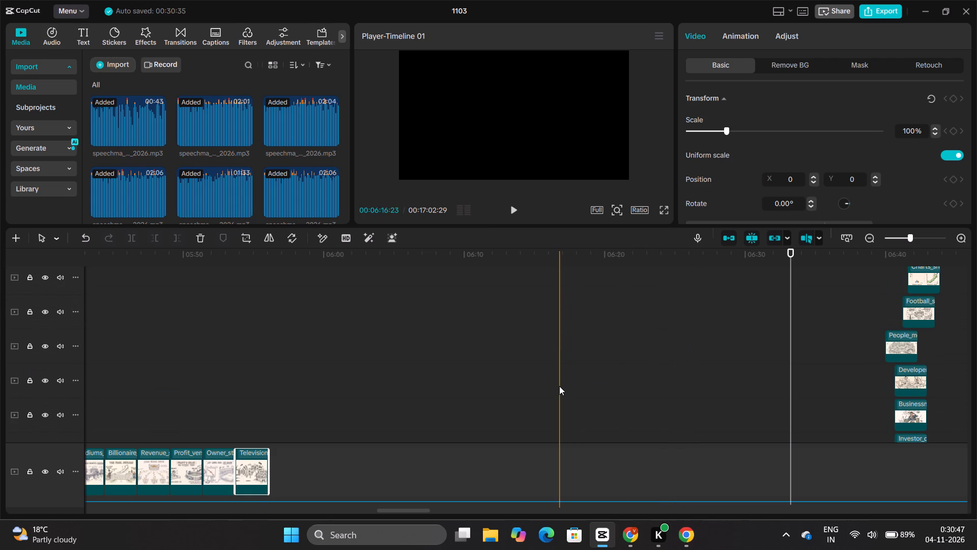
pyautogui.scroll(-5, 559, 386)
pyautogui.scroll(1, 185, 299)
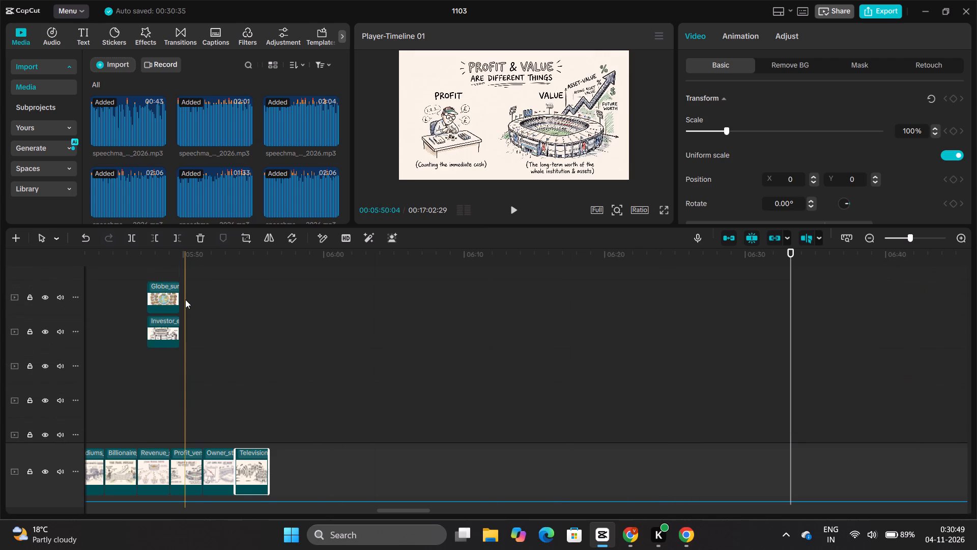
pyautogui.scroll(1, 185, 299)
pyautogui.moveTo(159, 338); pyautogui.dragTo(305, 465)
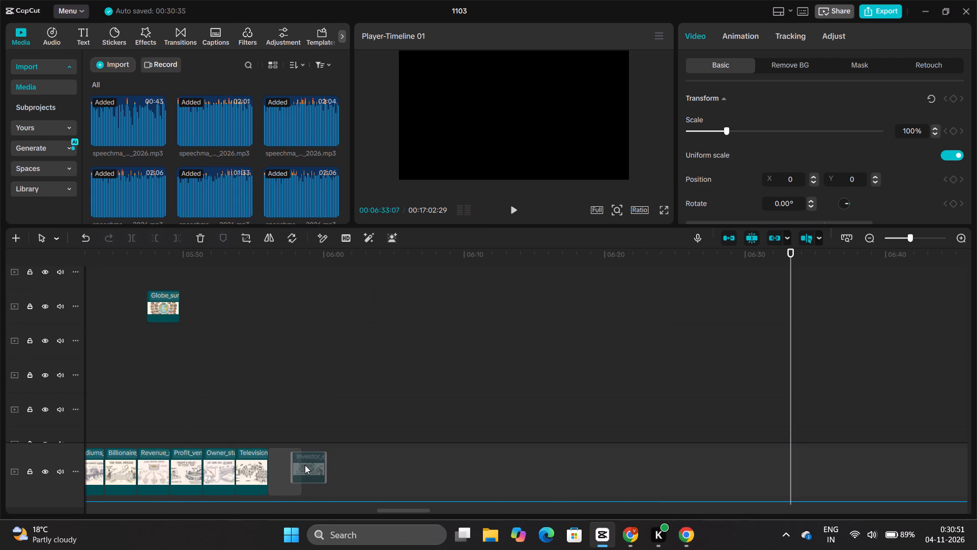
pyautogui.moveTo(167, 305); pyautogui.dragTo(360, 482)
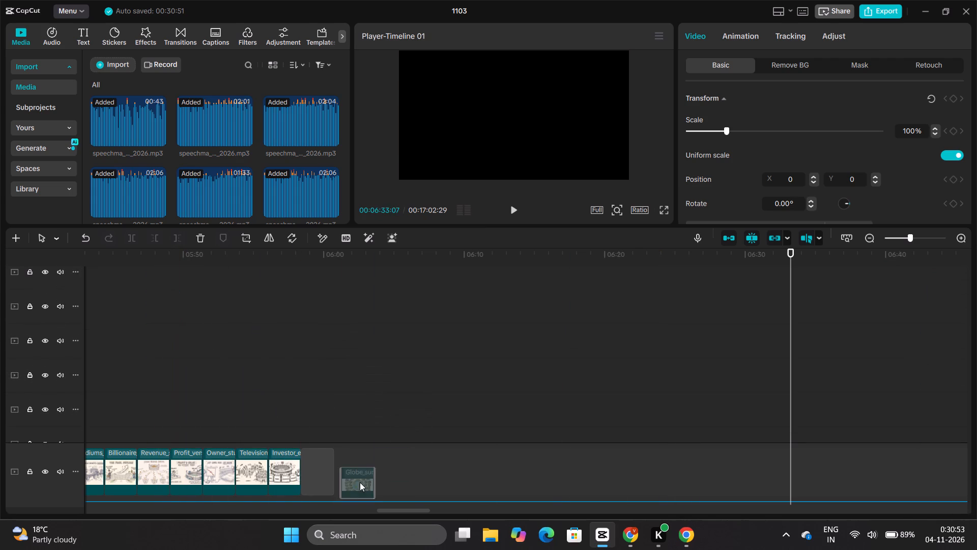
pyautogui.moveTo(360, 482); pyautogui.dragTo(359, 482)
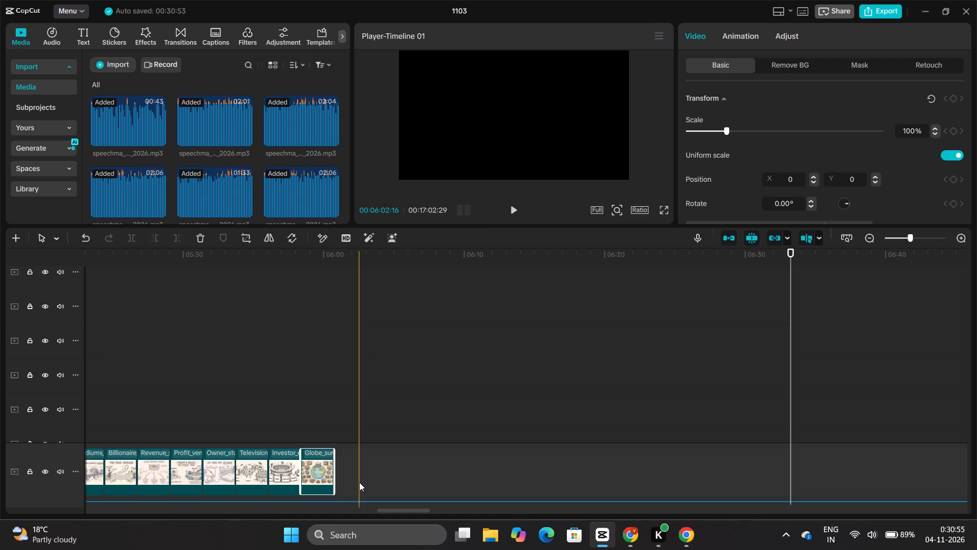
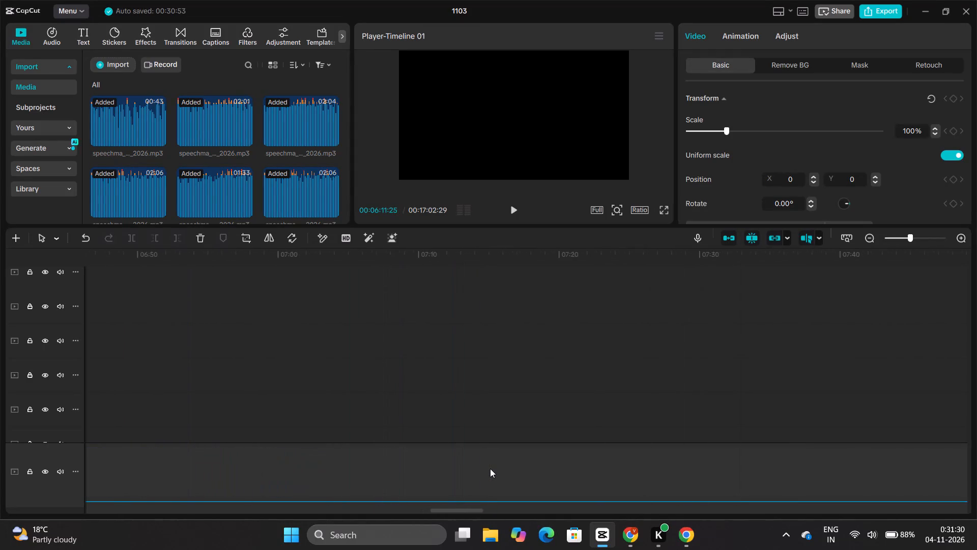
# Move the Executive and Investor_c clips from the bottom of the stack near 6:40 to the main track's end in that order, after Globe_sur.
pyautogui.hscroll(1, 490, 469)
pyautogui.hscroll(-2, 490, 469)
pyautogui.hscroll(1, 490, 469)
pyautogui.hscroll(-1, 490, 469)
pyautogui.hscroll(5, 490, 469)
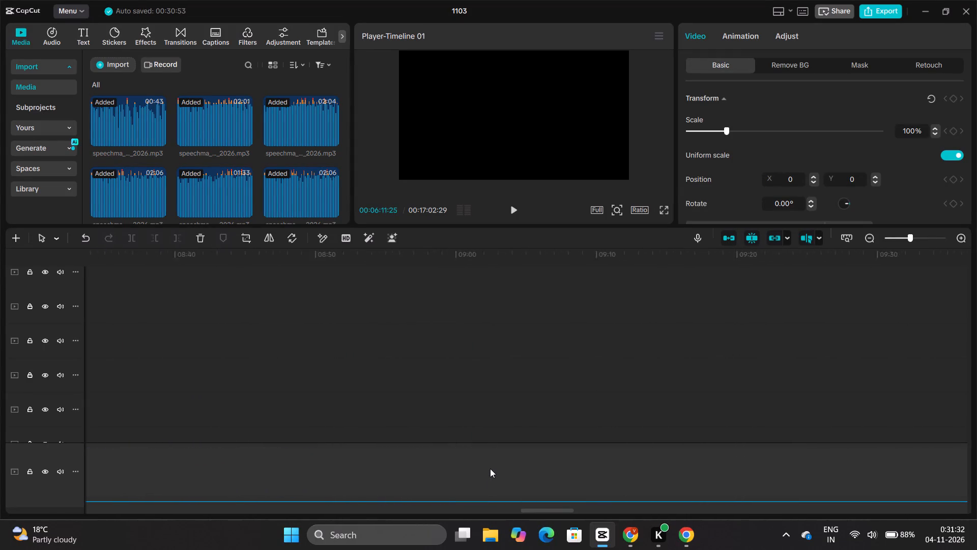
pyautogui.hscroll(2, 490, 469)
pyautogui.scroll(3, 538, 339)
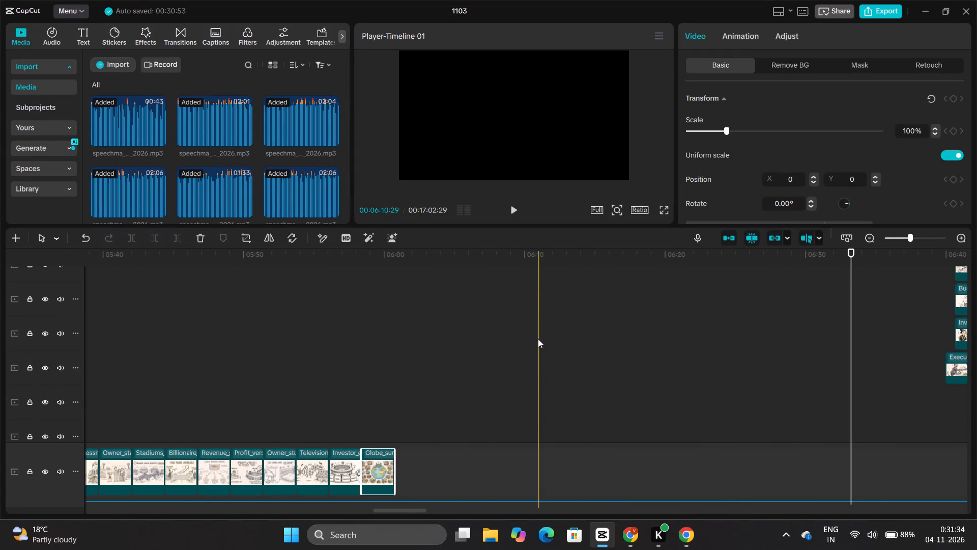
pyautogui.hscroll(-2, 538, 339)
pyautogui.moveTo(468, 363); pyautogui.dragTo(464, 382)
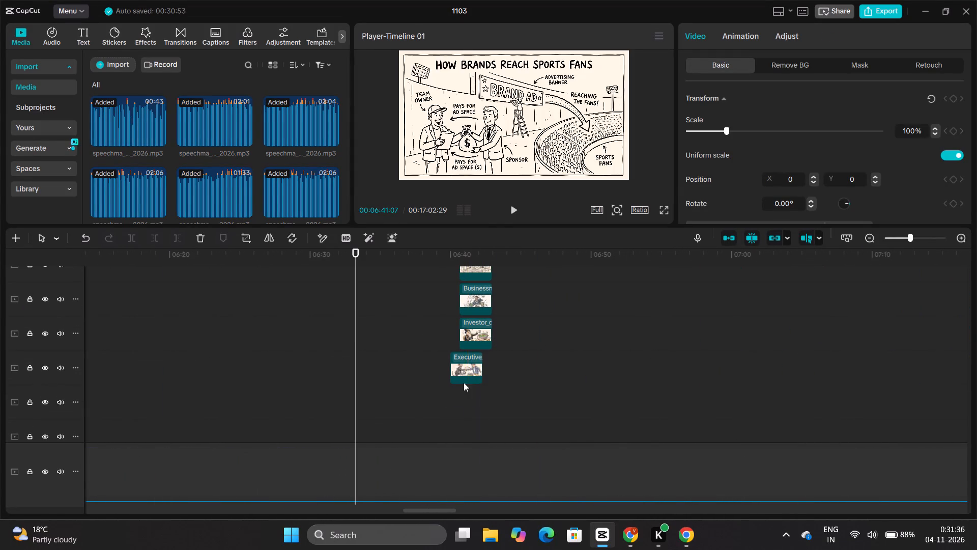
pyautogui.moveTo(464, 382); pyautogui.dragTo(470, 466)
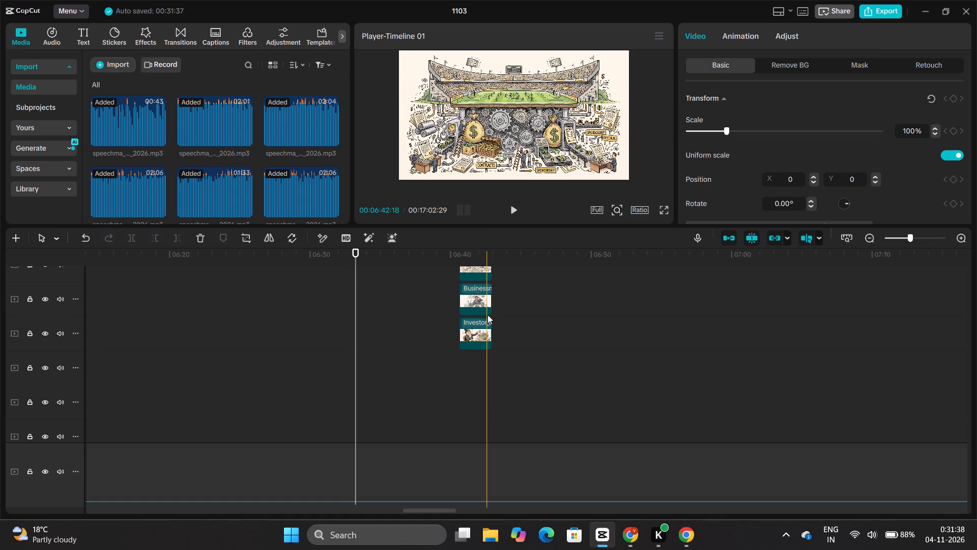
pyautogui.moveTo(476, 332); pyautogui.dragTo(472, 472)
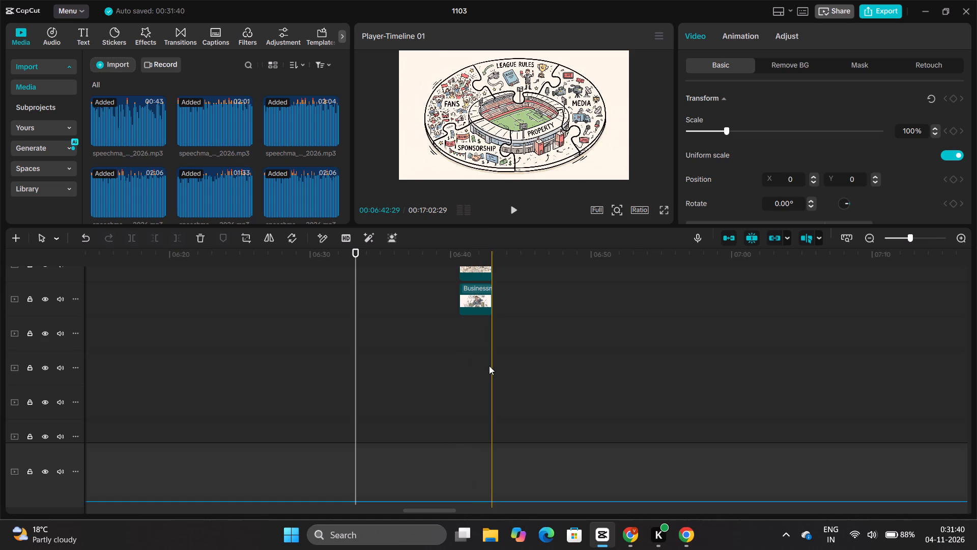
# Move the Businessm, Develope and People_m clips from the stack near 6:40 to the main track's end in that order, after Investor_c.
pyautogui.scroll(2, 489, 361)
pyautogui.moveTo(481, 361); pyautogui.dragTo(472, 456)
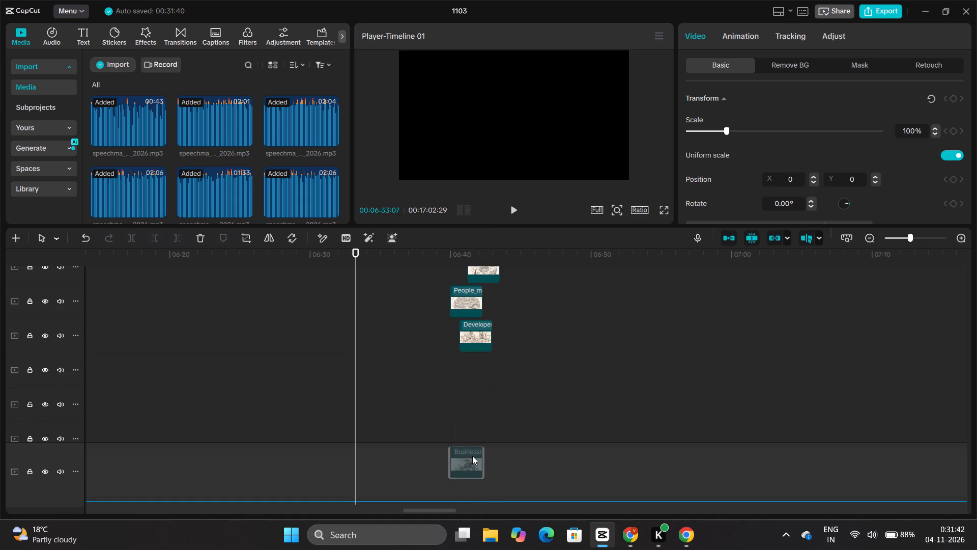
pyautogui.moveTo(472, 456); pyautogui.dragTo(472, 457)
pyautogui.moveTo(475, 342); pyautogui.dragTo(460, 466)
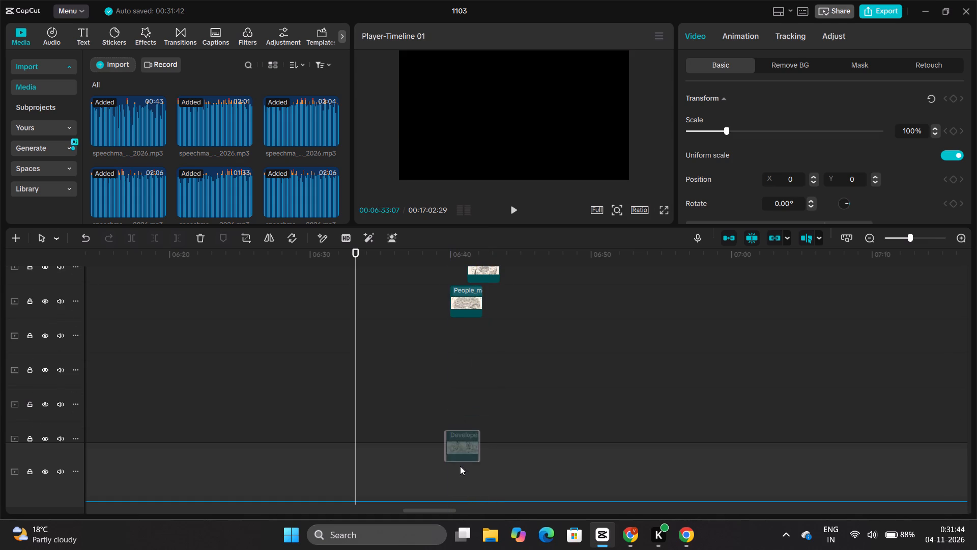
pyautogui.moveTo(460, 466); pyautogui.dragTo(460, 469)
pyautogui.moveTo(469, 299); pyautogui.dragTo(454, 427)
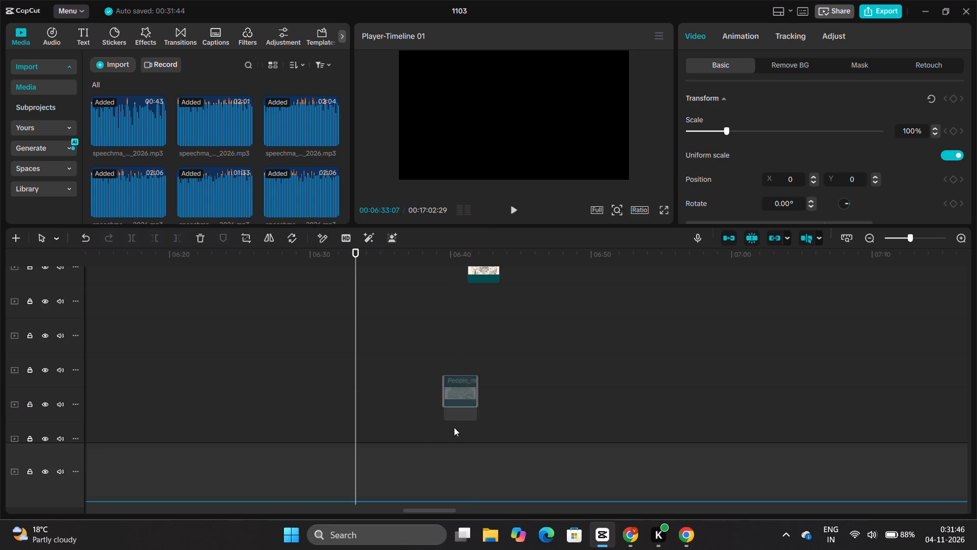
pyautogui.moveTo(454, 427); pyautogui.dragTo(443, 465)
pyautogui.click(443, 465)
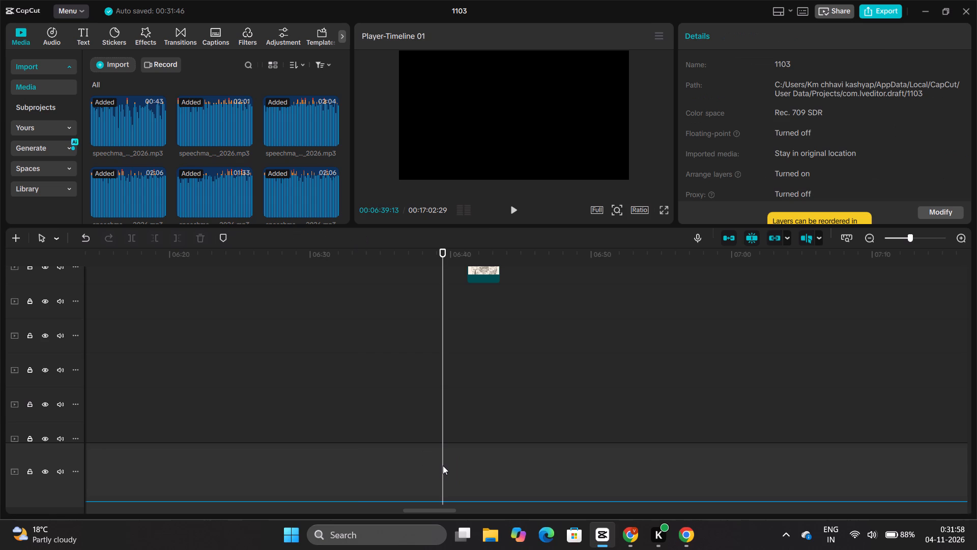
# Move the Football_s, Charts_sh, Investors and Fans_buyi clips from the stack near 6:40 to the main track's end in that order, after People_m.
pyautogui.scroll(2, 532, 339)
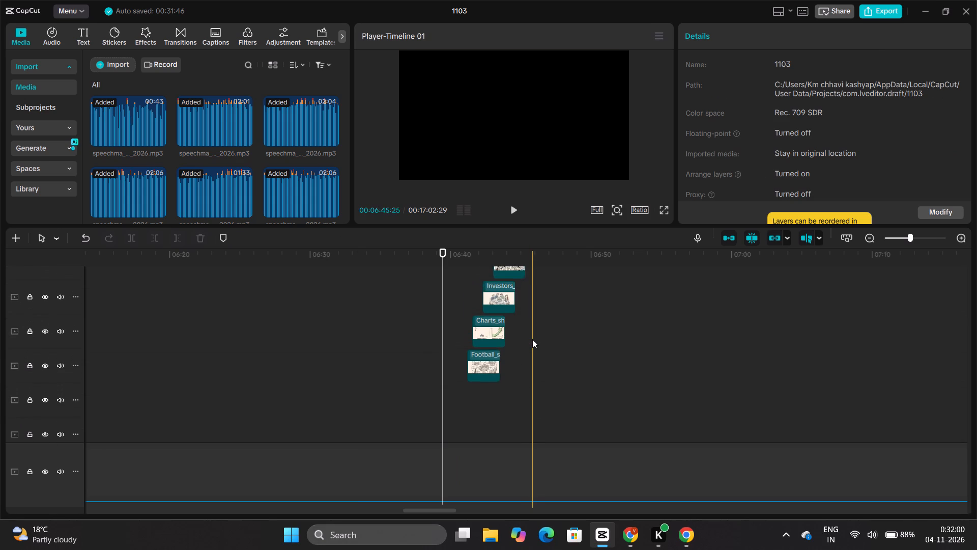
pyautogui.moveTo(489, 363); pyautogui.dragTo(484, 464)
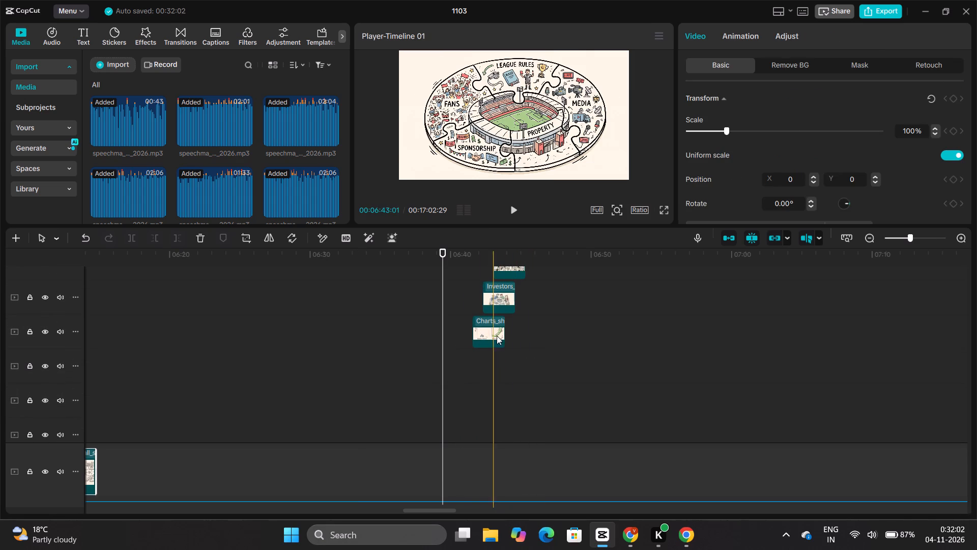
pyautogui.moveTo(497, 331); pyautogui.dragTo(479, 466)
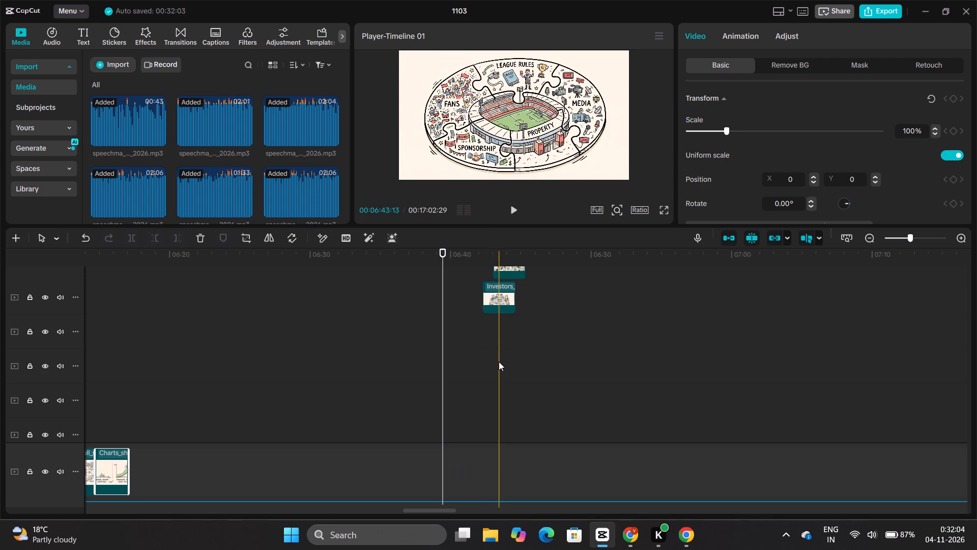
pyautogui.scroll(1, 499, 362)
pyautogui.moveTo(500, 337); pyautogui.dragTo(492, 471)
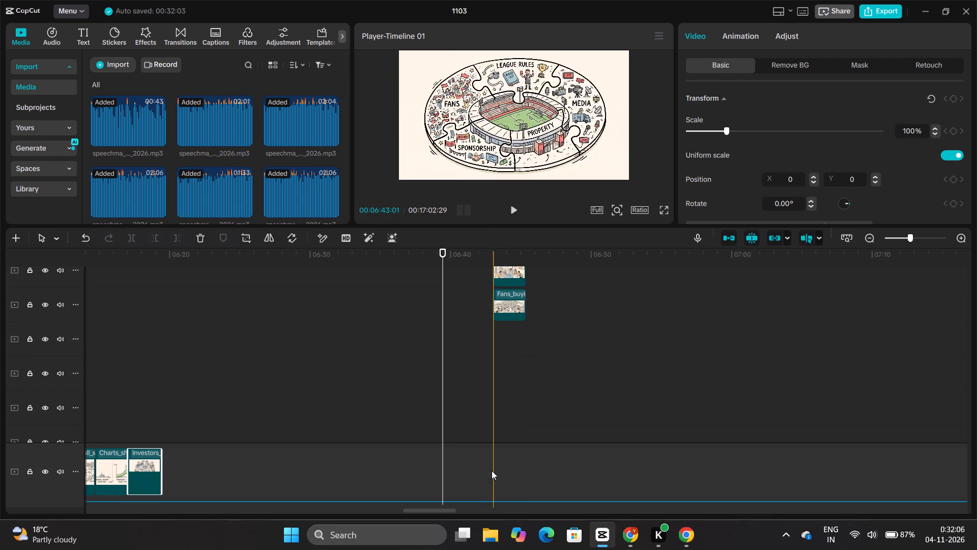
pyautogui.moveTo(507, 294); pyautogui.dragTo(485, 465)
# Move the Council_m, Taxpayer, Owner_ov and Stadium clips from the stack near 6:40 to the main track's end in that order, after Fans_buyi.
pyautogui.scroll(2, 505, 316)
pyautogui.moveTo(514, 376); pyautogui.dragTo(508, 473)
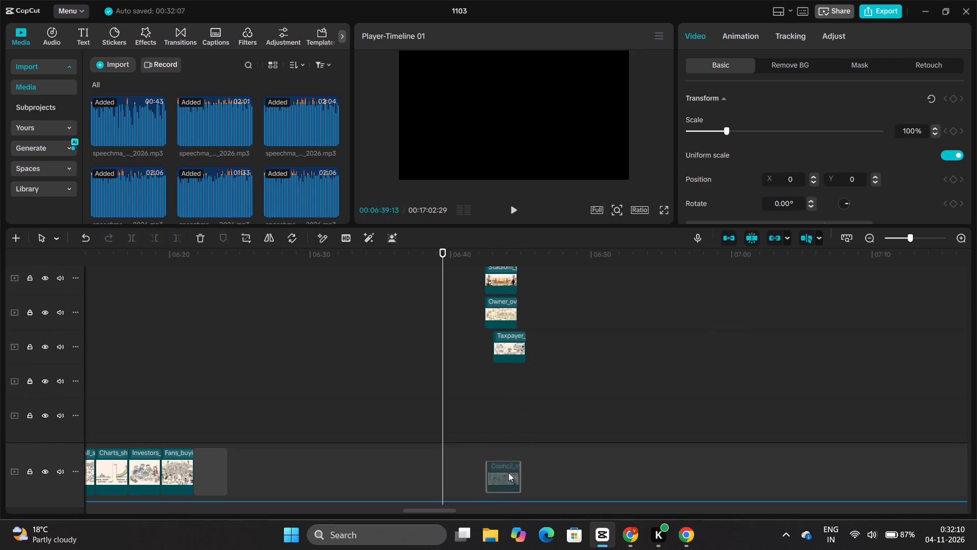
pyautogui.moveTo(509, 353); pyautogui.dragTo(495, 483)
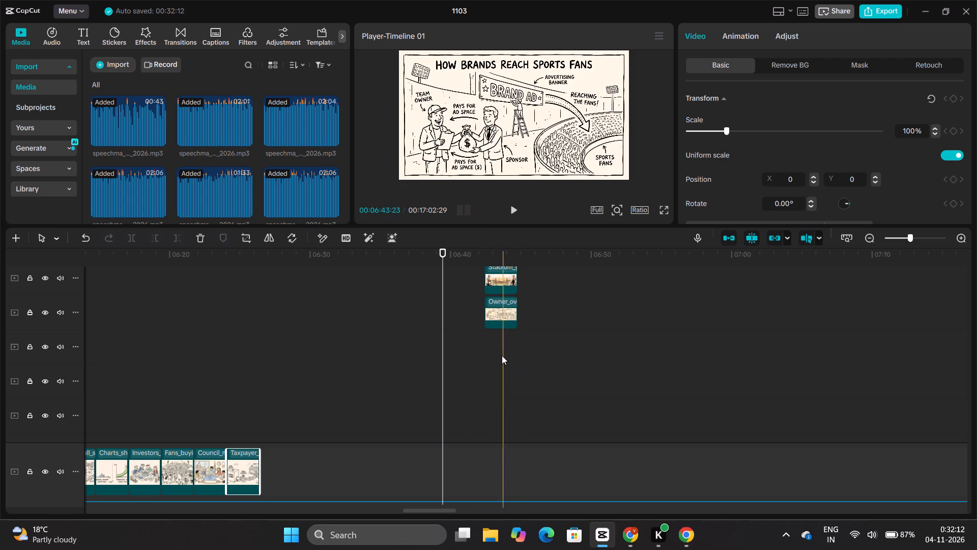
pyautogui.moveTo(502, 314); pyautogui.dragTo(497, 484)
pyautogui.scroll(2, 501, 339)
pyautogui.moveTo(503, 404); pyautogui.dragTo(509, 465)
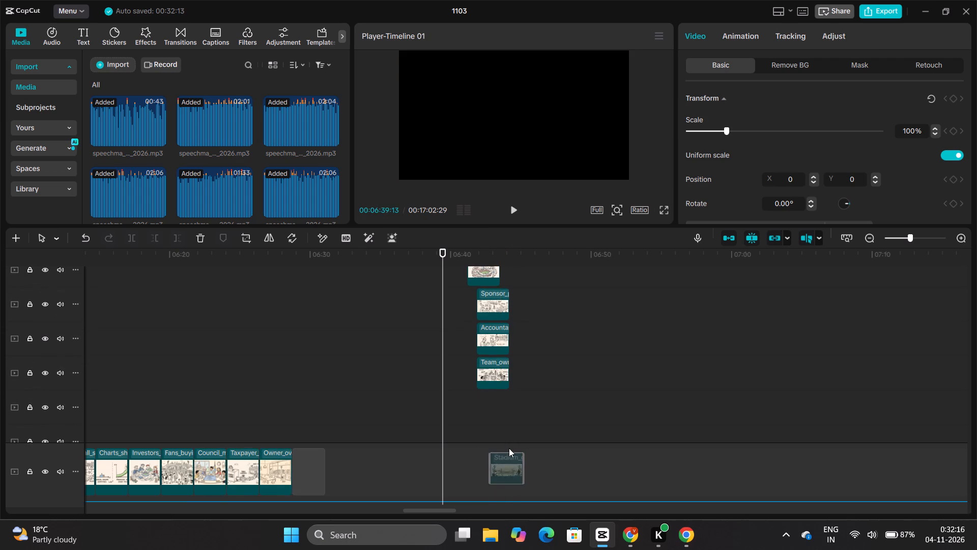
# Move the Team_own, Accounta, Sponsor, Assembli and Owner_co clips from the stack near 6:40 to the main track's end in that order, after Stadium.
pyautogui.moveTo(494, 368); pyautogui.dragTo(508, 488)
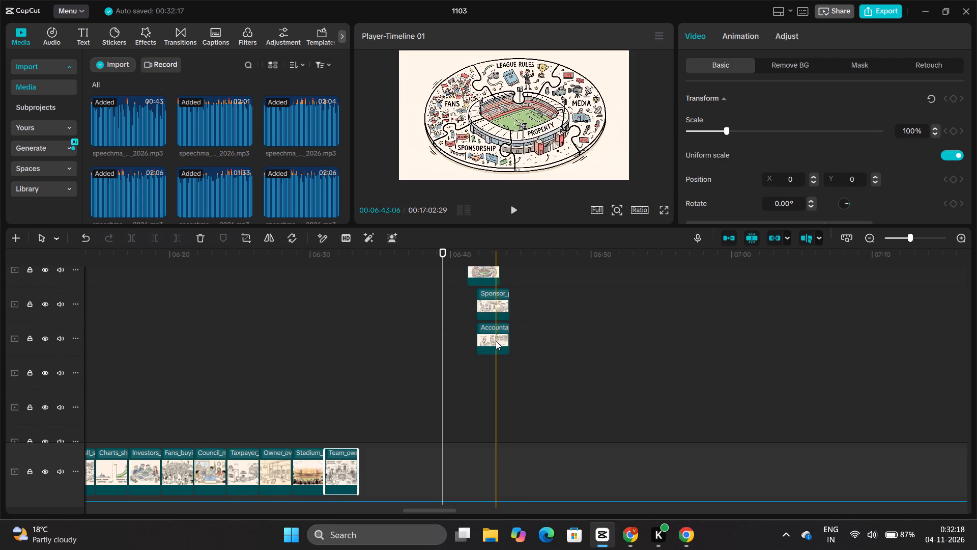
pyautogui.moveTo(496, 341); pyautogui.dragTo(501, 469)
pyautogui.scroll(1, 497, 359)
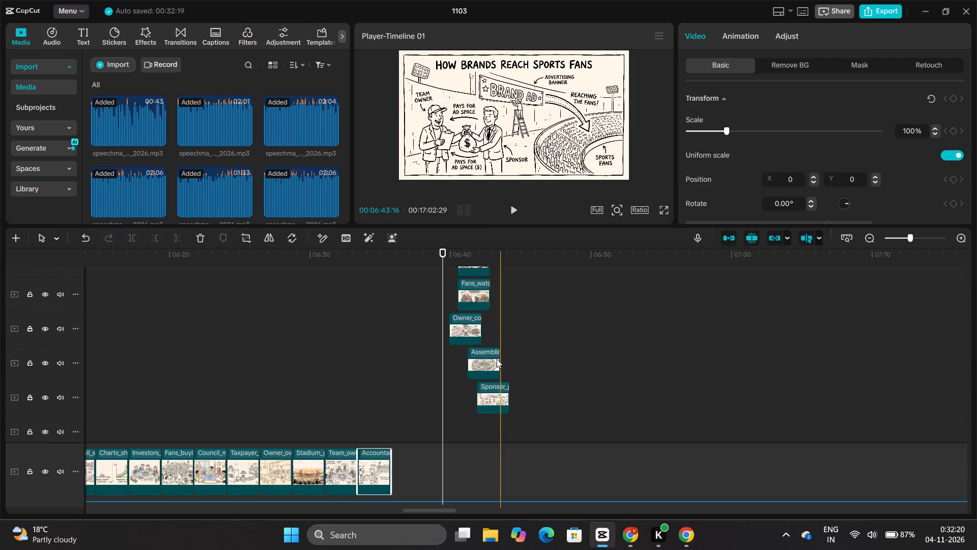
pyautogui.moveTo(496, 392); pyautogui.dragTo(501, 456)
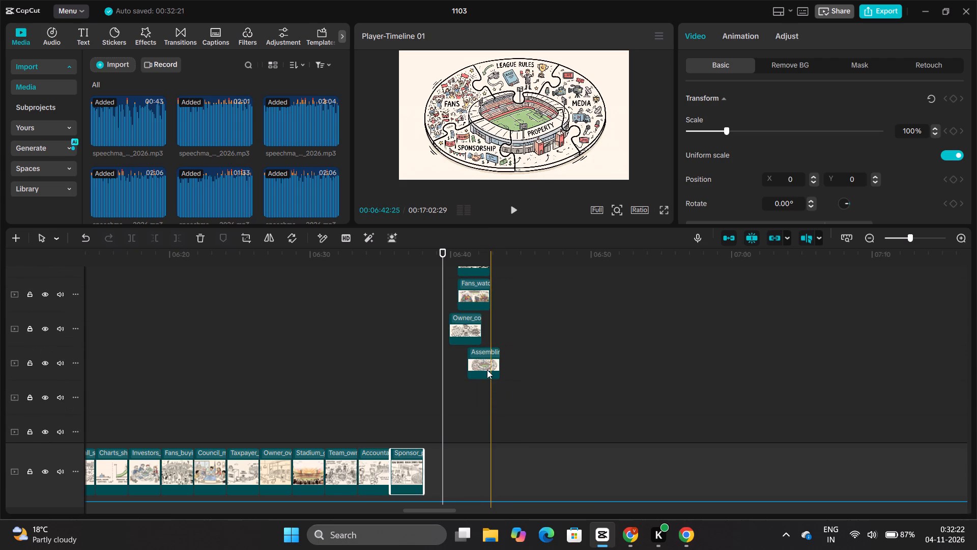
pyautogui.moveTo(486, 367); pyautogui.dragTo(486, 460)
pyautogui.moveTo(467, 331); pyautogui.dragTo(470, 352)
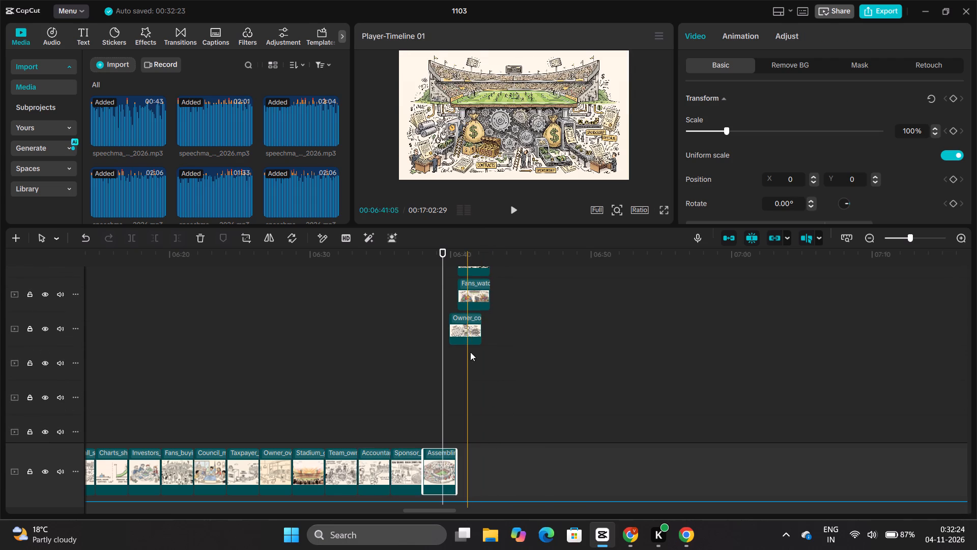
pyautogui.moveTo(470, 352); pyautogui.dragTo(494, 466)
# Move the last stacked clips near 6:40, Fans_watc, Fans_and, Auctionee and Money_hi, to the main track's end in that order, after Owner_co.
pyautogui.scroll(1, 472, 354)
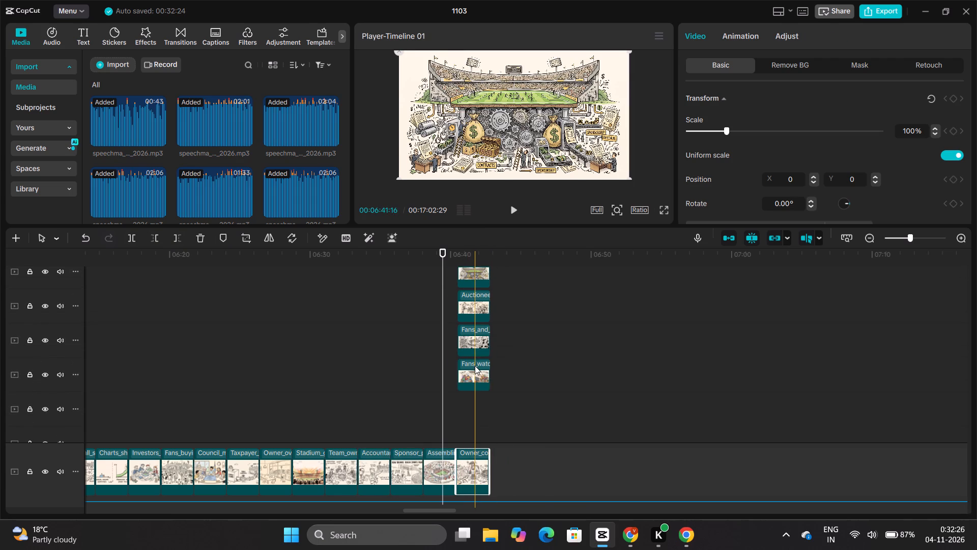
pyautogui.moveTo(475, 366); pyautogui.dragTo(512, 438)
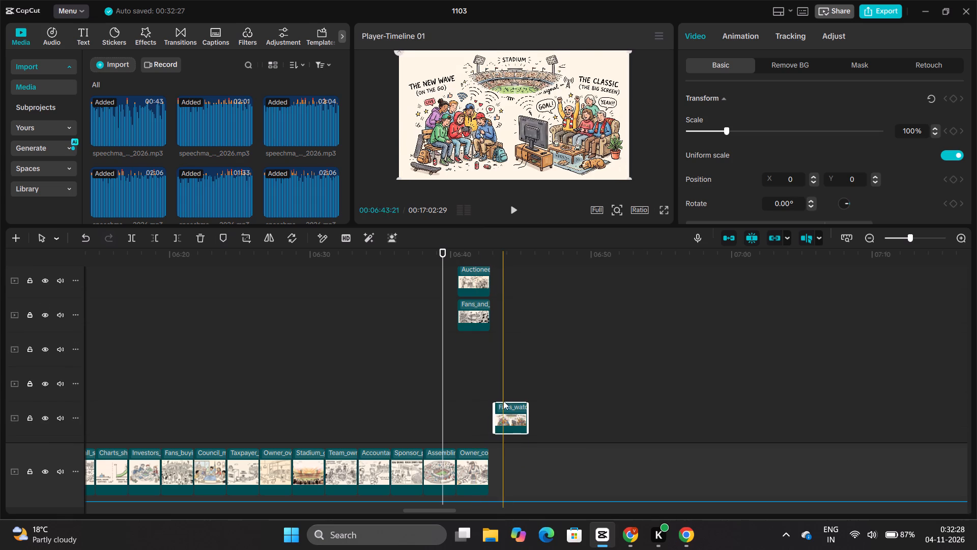
pyautogui.moveTo(507, 416); pyautogui.dragTo(520, 467)
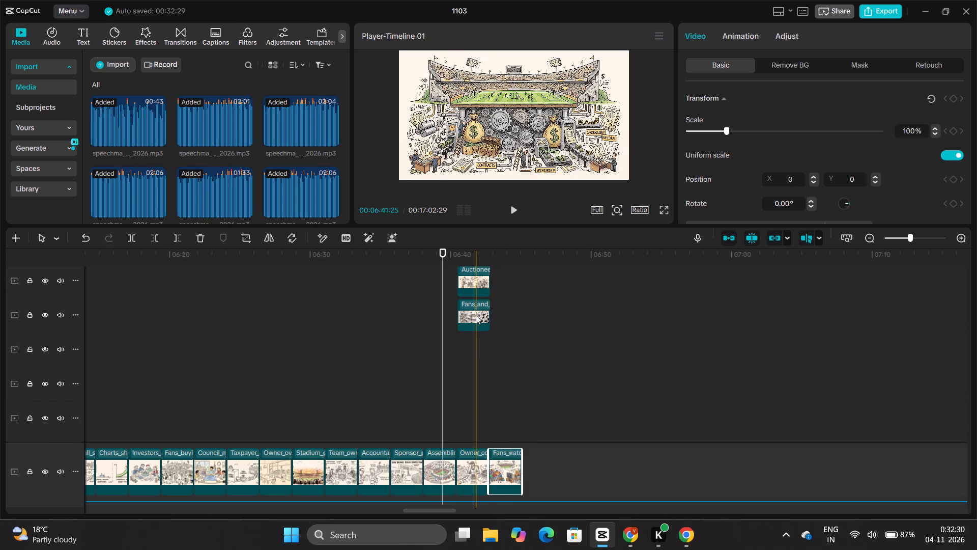
pyautogui.moveTo(475, 313); pyautogui.dragTo(544, 458)
pyautogui.scroll(1, 494, 332)
pyautogui.moveTo(477, 370); pyautogui.dragTo(597, 459)
pyautogui.moveTo(467, 337); pyautogui.dragTo(599, 457)
# Select all the stacked clips near 16:50 across the upper tracks and trim their ends together to about 2.5 seconds each.
pyautogui.hscroll(-1, 651, 420)
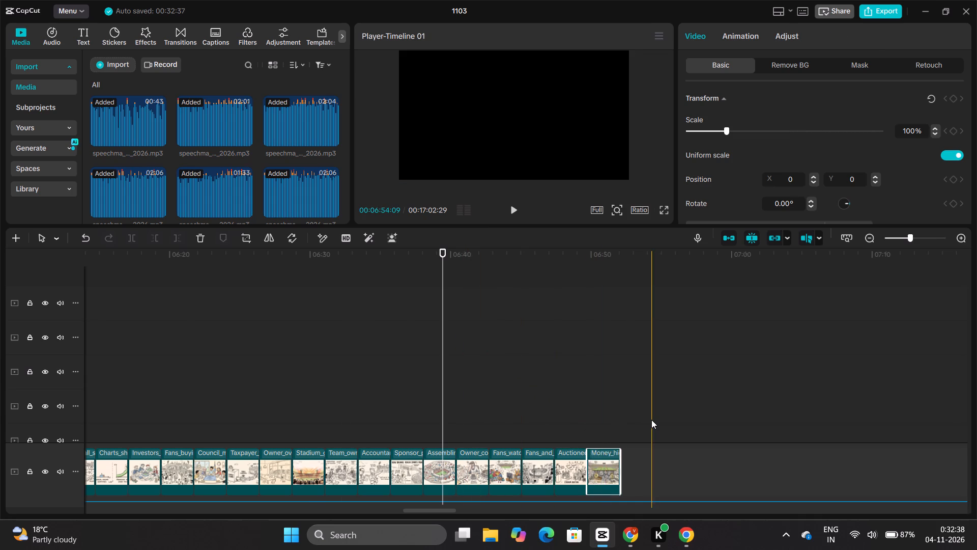
pyautogui.hscroll(-17, 651, 420)
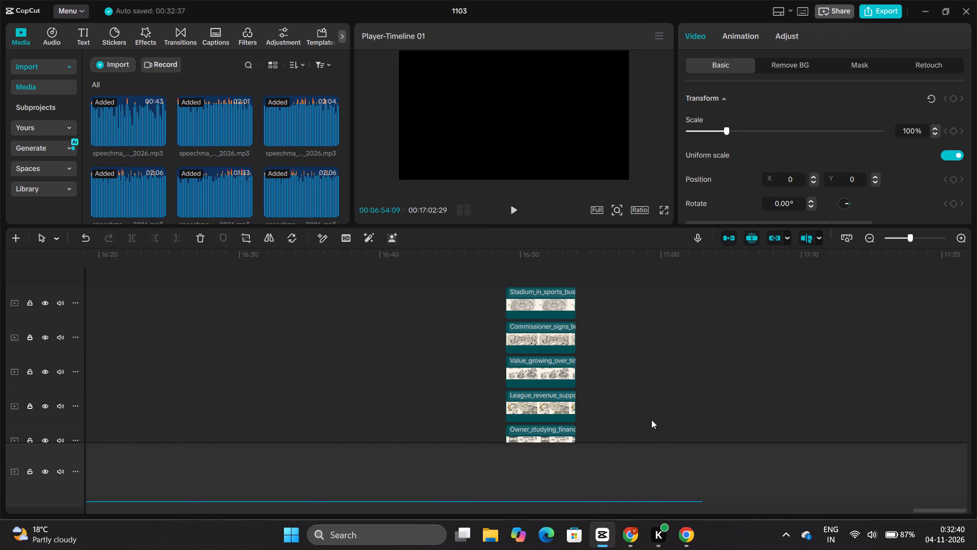
pyautogui.scroll(-20, 651, 420)
pyautogui.scroll(-20, 651, 420)
pyautogui.scroll(-20, 651, 420)
pyautogui.moveTo(576, 376); pyautogui.dragTo(474, 0)
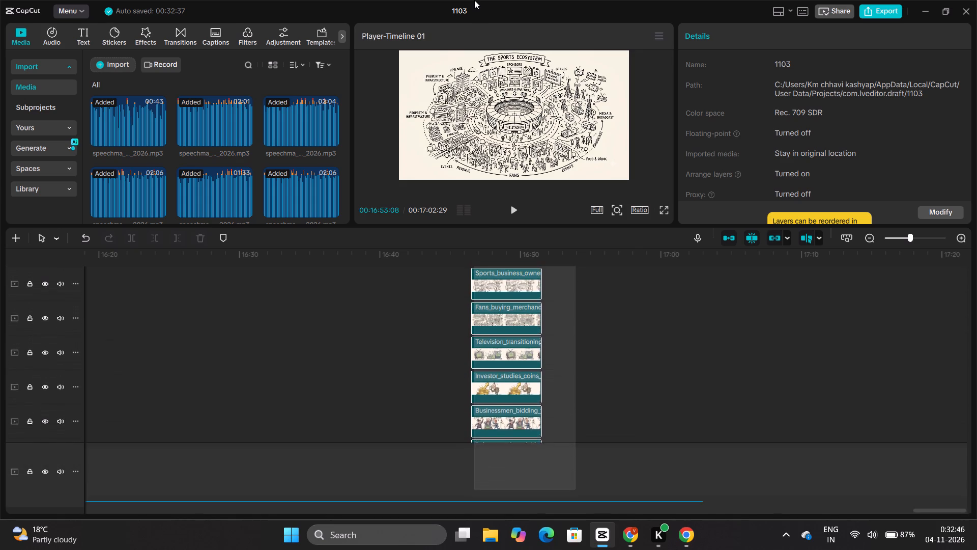
pyautogui.moveTo(474, 0); pyautogui.dragTo(475, 0)
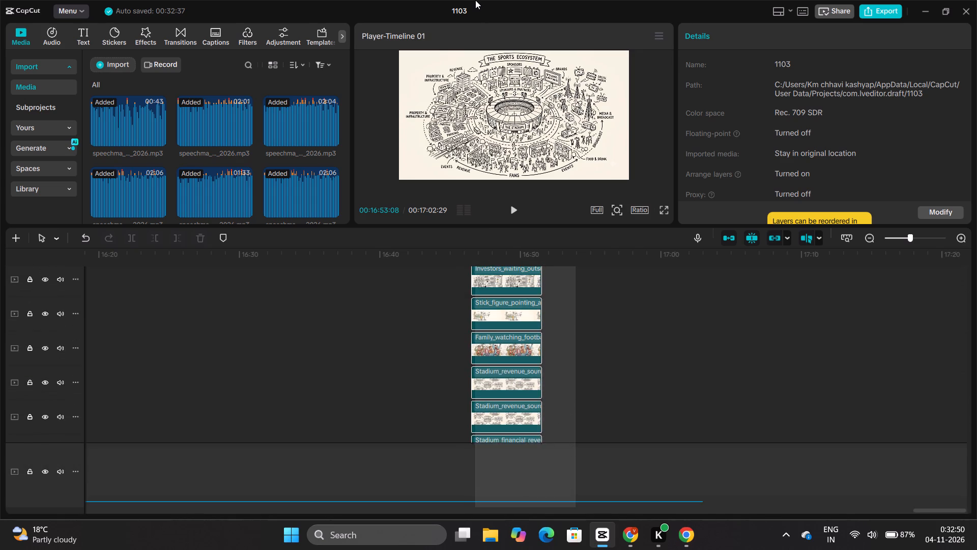
pyautogui.moveTo(475, 0); pyautogui.dragTo(456, 0)
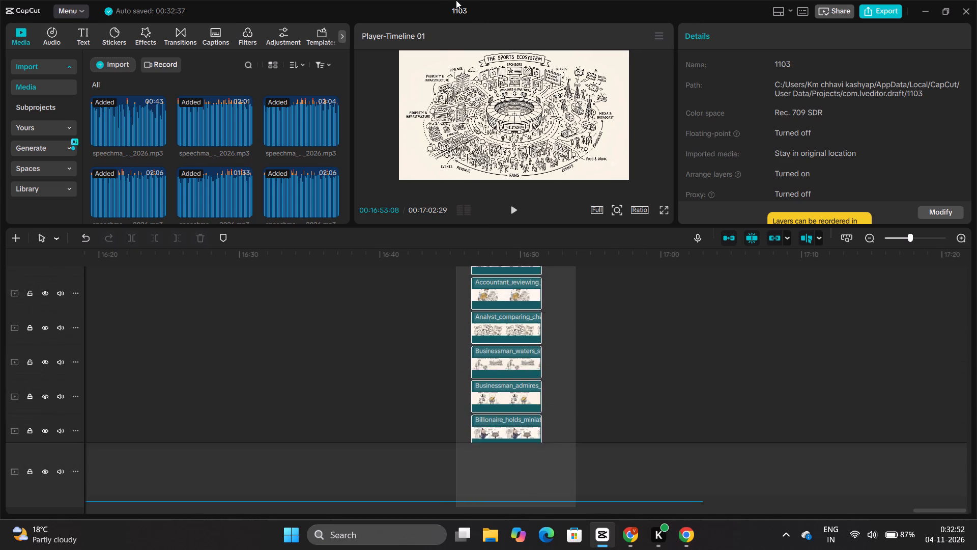
pyautogui.moveTo(456, 0); pyautogui.dragTo(457, 0)
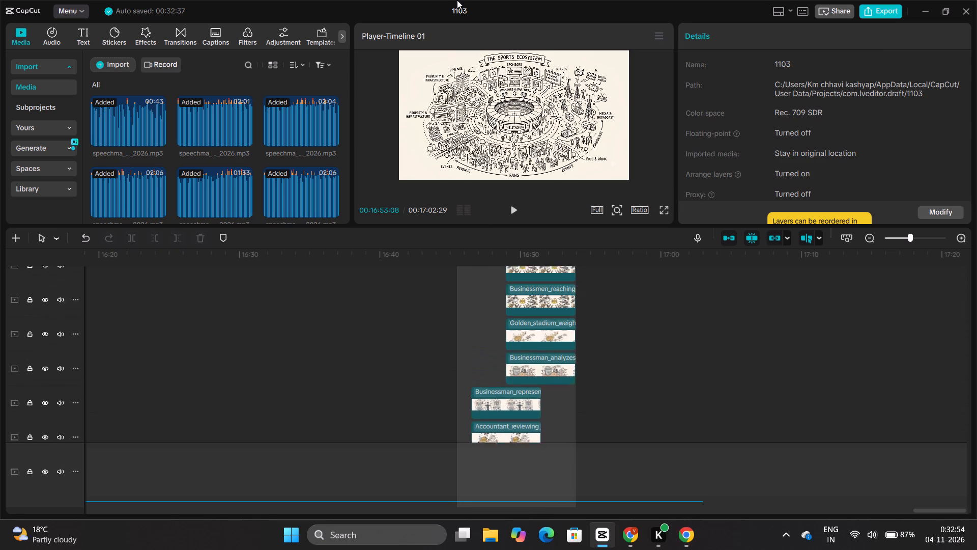
pyautogui.moveTo(457, 0); pyautogui.dragTo(466, 0)
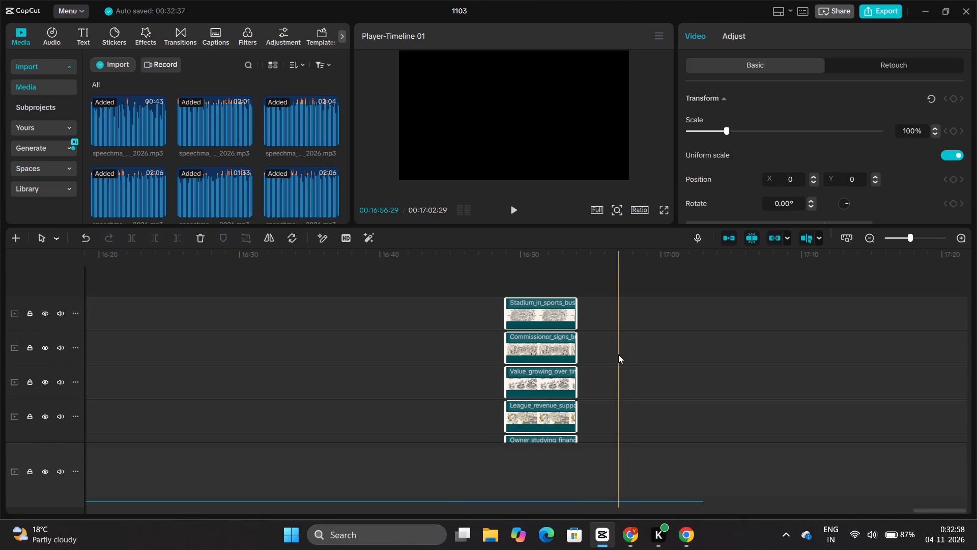
pyautogui.scroll(-5, 618, 354)
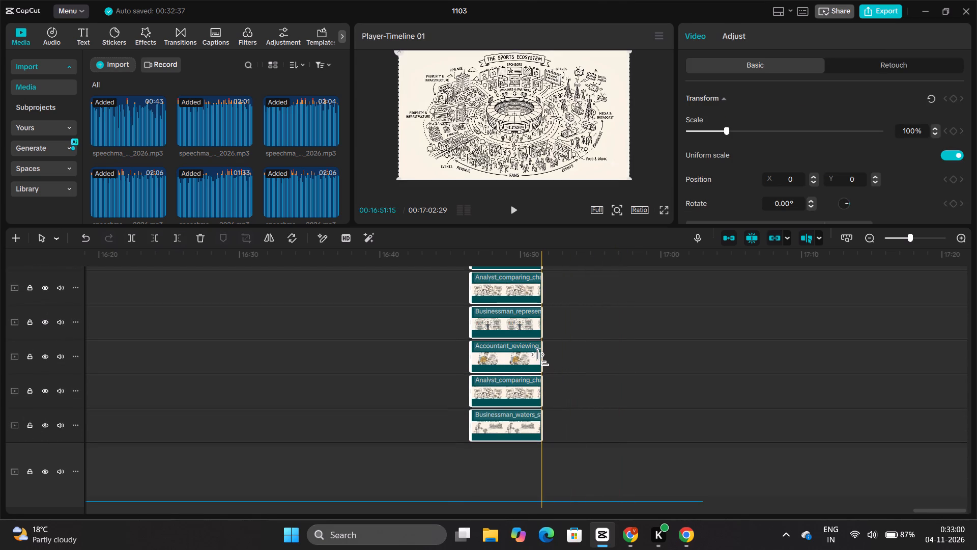
pyautogui.moveTo(542, 359); pyautogui.dragTo(519, 361)
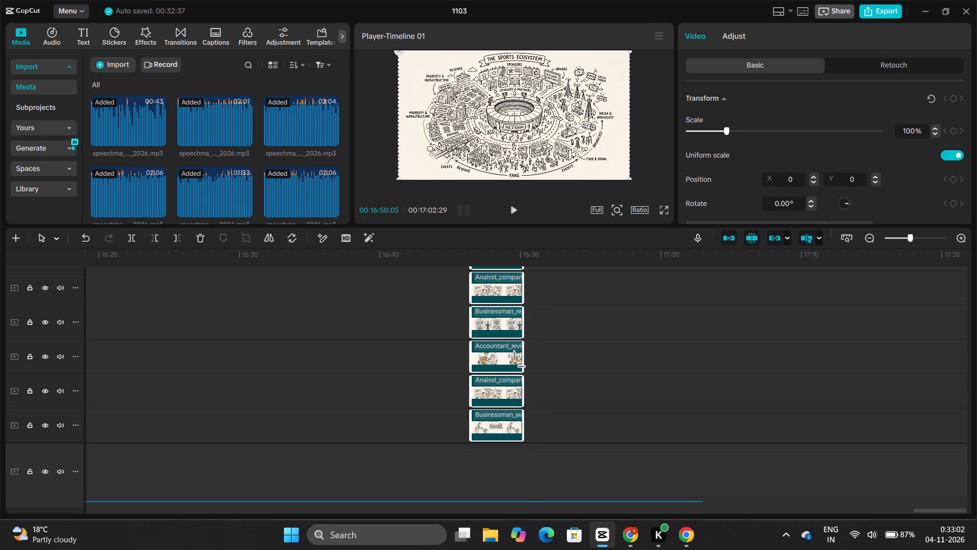
pyautogui.moveTo(519, 361); pyautogui.dragTo(500, 365)
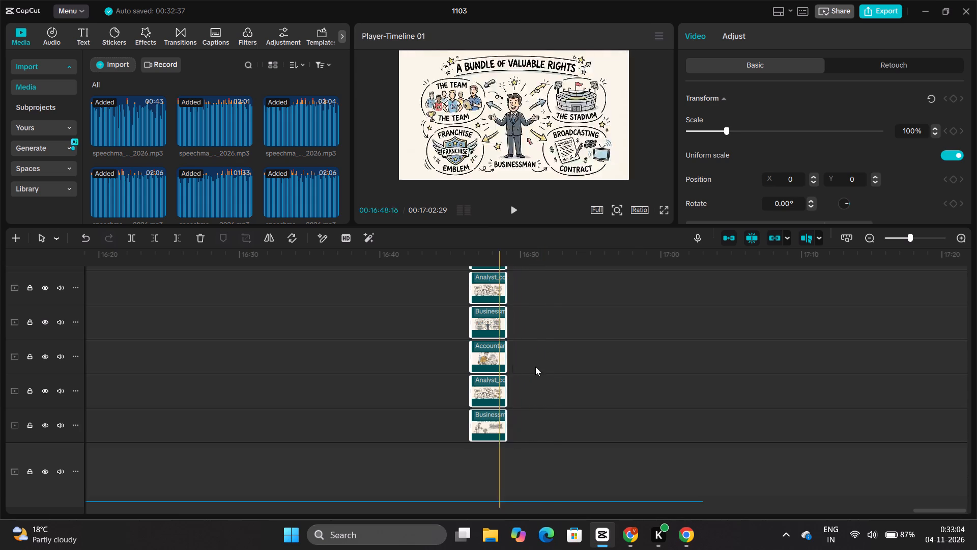
pyautogui.scroll(5, 553, 367)
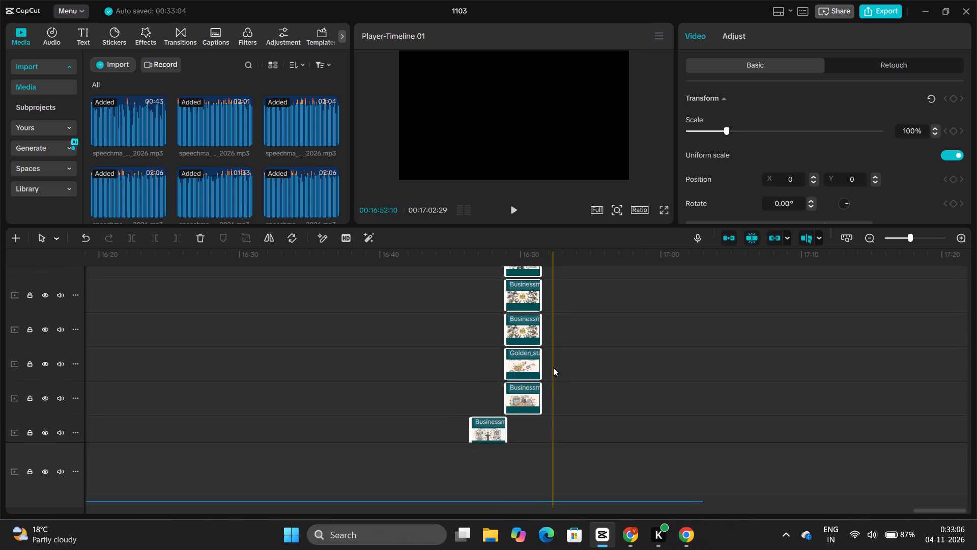
pyautogui.scroll(1, 553, 367)
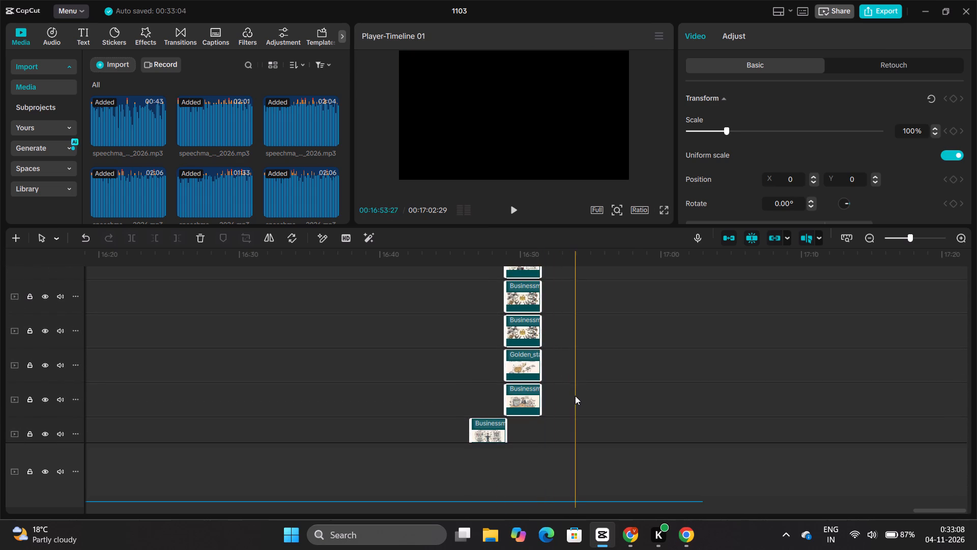
# Move the Fans_chee, Balance_sc, Businessm, Investor_sh, Television and Fans_buyi clips from the stack near 16:50 to the main track's end in that order.
pyautogui.scroll(-17, 575, 396)
pyautogui.click(563, 381)
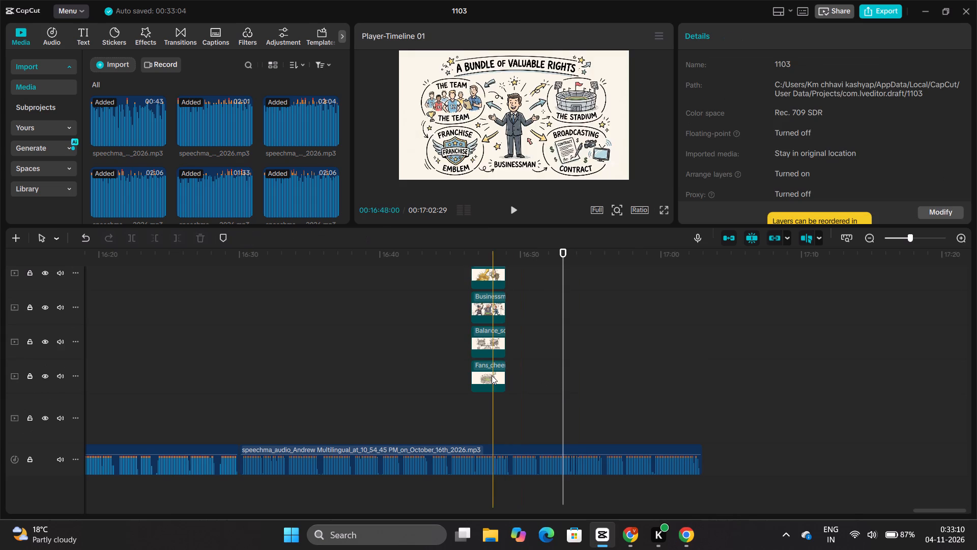
pyautogui.moveTo(492, 375); pyautogui.dragTo(490, 435)
pyautogui.moveTo(490, 376); pyautogui.dragTo(489, 418)
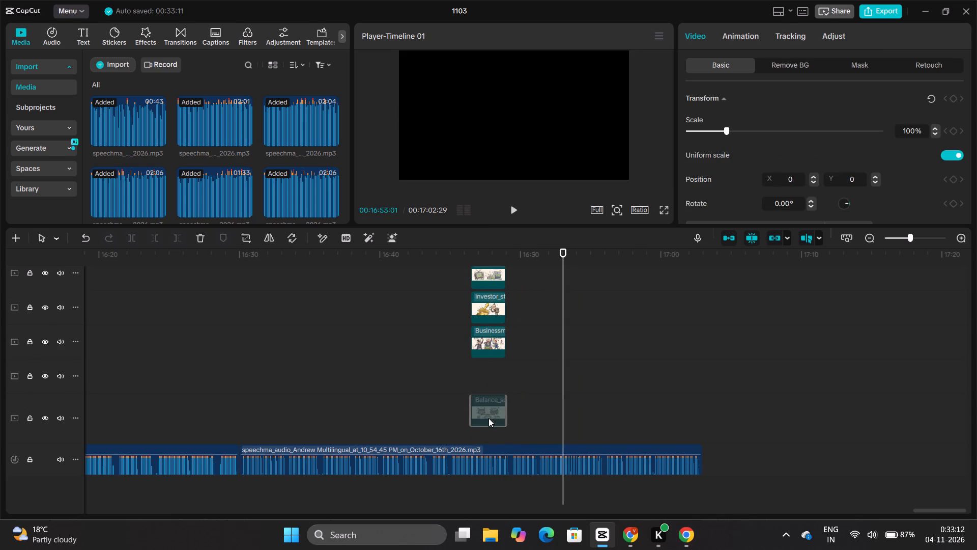
pyautogui.moveTo(489, 418); pyautogui.dragTo(489, 419)
pyautogui.moveTo(489, 377); pyautogui.dragTo(486, 429)
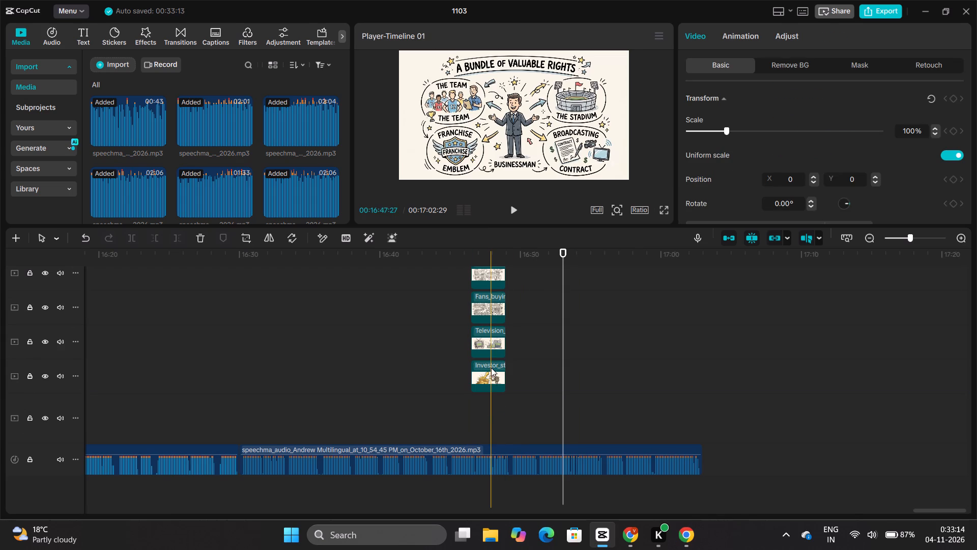
pyautogui.moveTo(491, 368); pyautogui.dragTo(487, 420)
pyautogui.moveTo(491, 373); pyautogui.dragTo(492, 419)
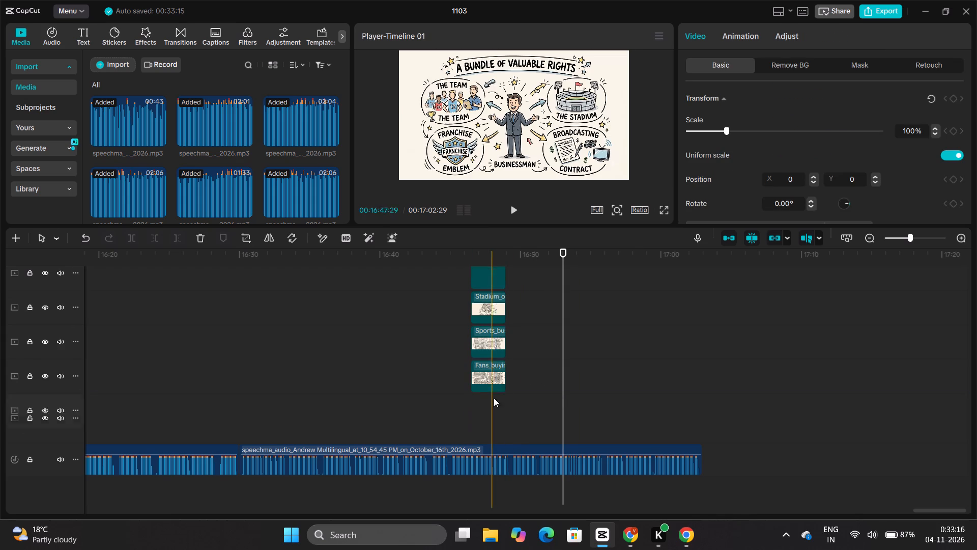
pyautogui.moveTo(492, 370); pyautogui.dragTo(492, 415)
# Move the Sports_bus, Stadium_o, Stick_figur, Fans_holdi, Stadium_o and Stick_figur clips from the stack near 16:50 to the main track's end, after Fans_buyi.
pyautogui.moveTo(490, 363); pyautogui.dragTo(492, 412)
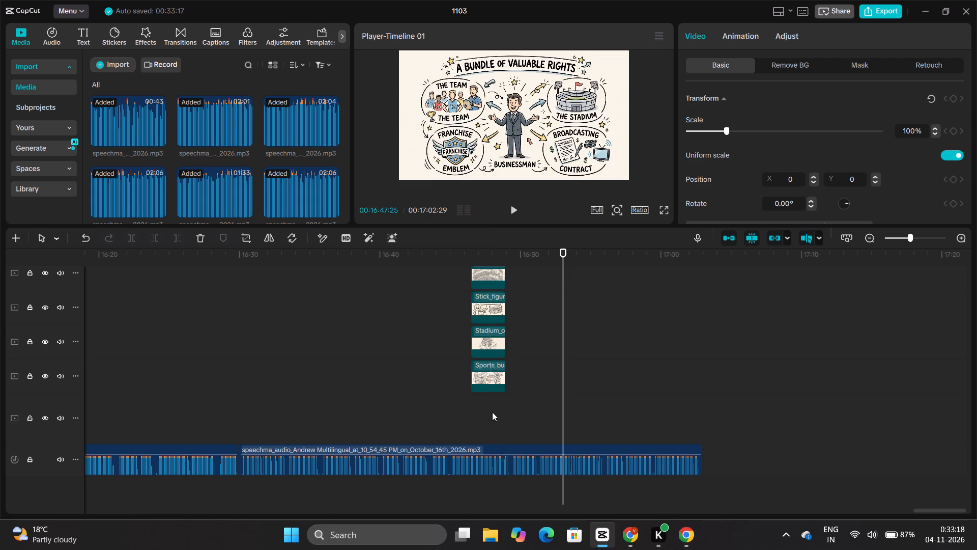
pyautogui.moveTo(492, 412); pyautogui.dragTo(492, 413)
pyautogui.moveTo(494, 376); pyautogui.dragTo(494, 414)
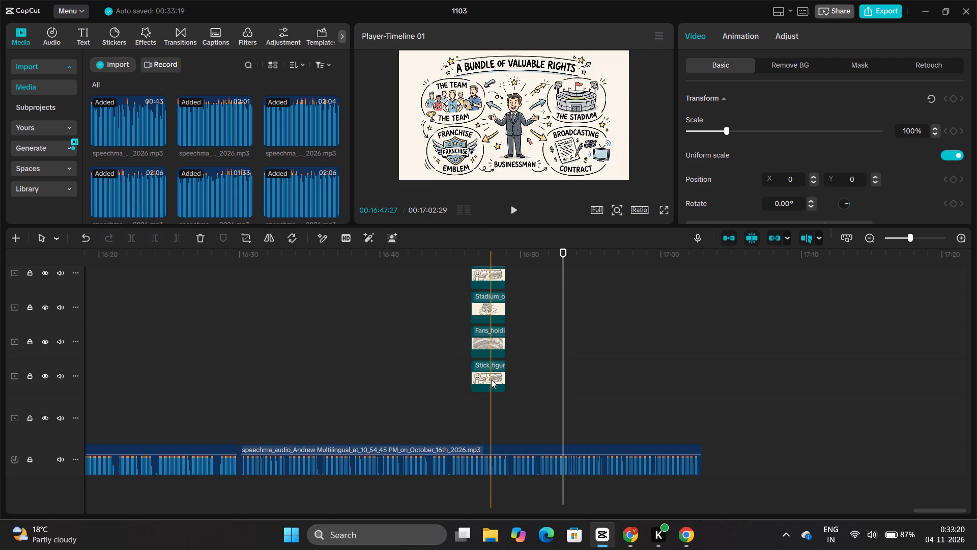
pyautogui.moveTo(491, 379); pyautogui.dragTo(493, 417)
pyautogui.moveTo(493, 365); pyautogui.dragTo(494, 421)
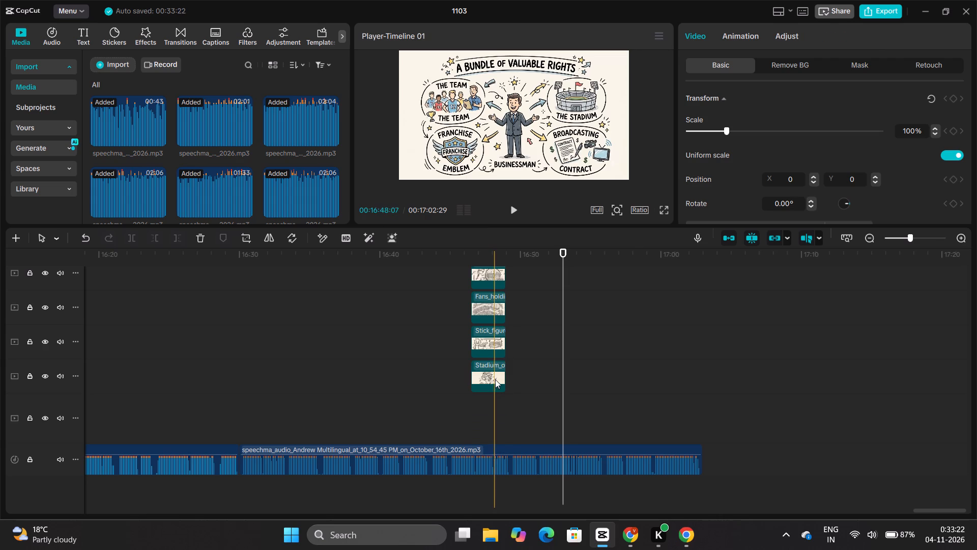
pyautogui.moveTo(492, 361); pyautogui.dragTo(495, 406)
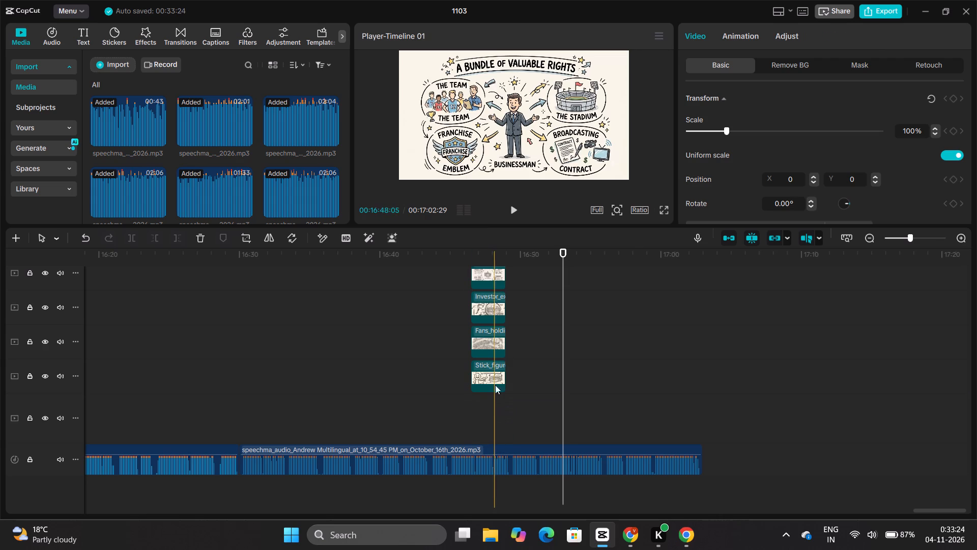
pyautogui.moveTo(493, 370); pyautogui.dragTo(492, 413)
# Move the Fans_holdi, Investor_ex, Stadium_fi and two Stadium_re clips from the stack near 16:50 to the main track's end, after Stick_figur.
pyautogui.moveTo(484, 369); pyautogui.dragTo(490, 394)
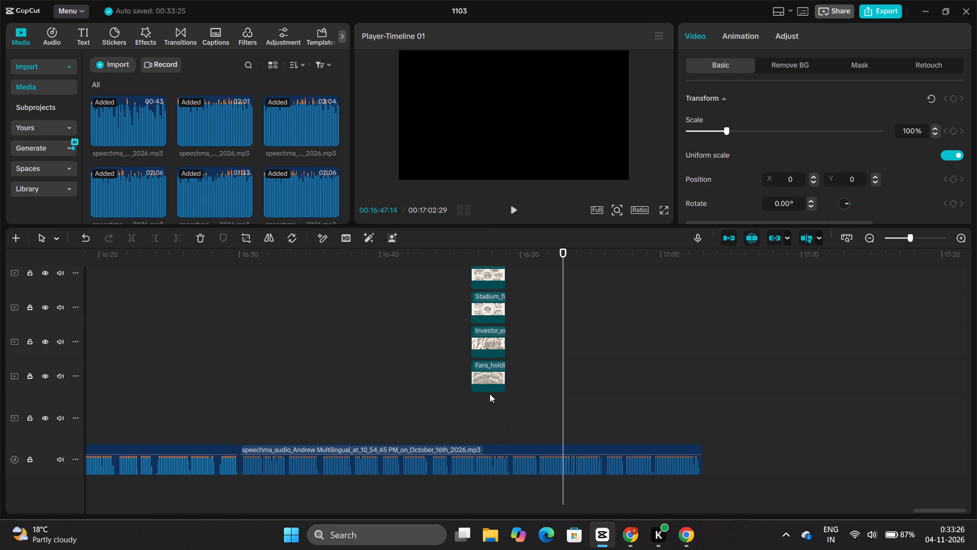
pyautogui.moveTo(490, 394); pyautogui.dragTo(492, 417)
pyautogui.moveTo(492, 384); pyautogui.dragTo(492, 407)
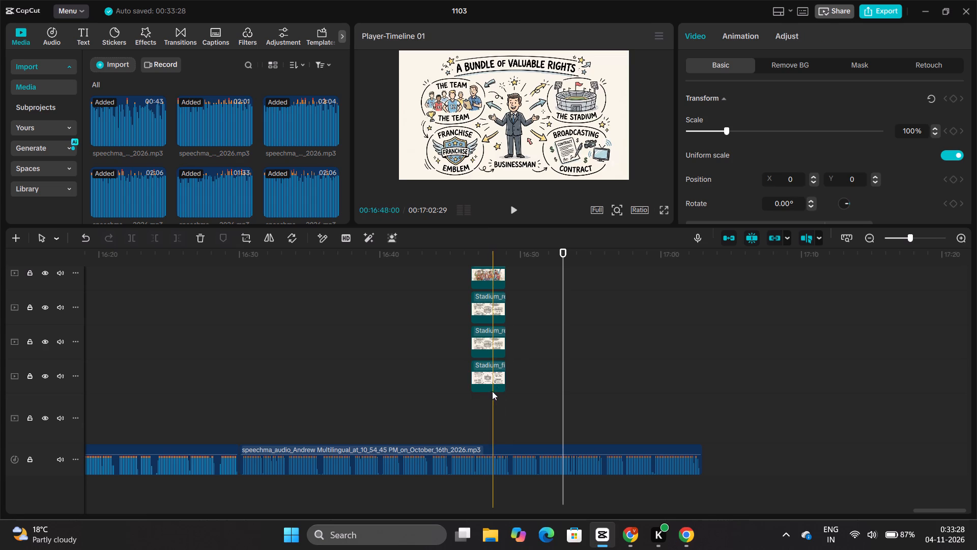
pyautogui.moveTo(491, 377); pyautogui.dragTo(494, 418)
pyautogui.moveTo(492, 379); pyautogui.dragTo(492, 417)
pyautogui.moveTo(493, 392); pyautogui.dragTo(494, 420)
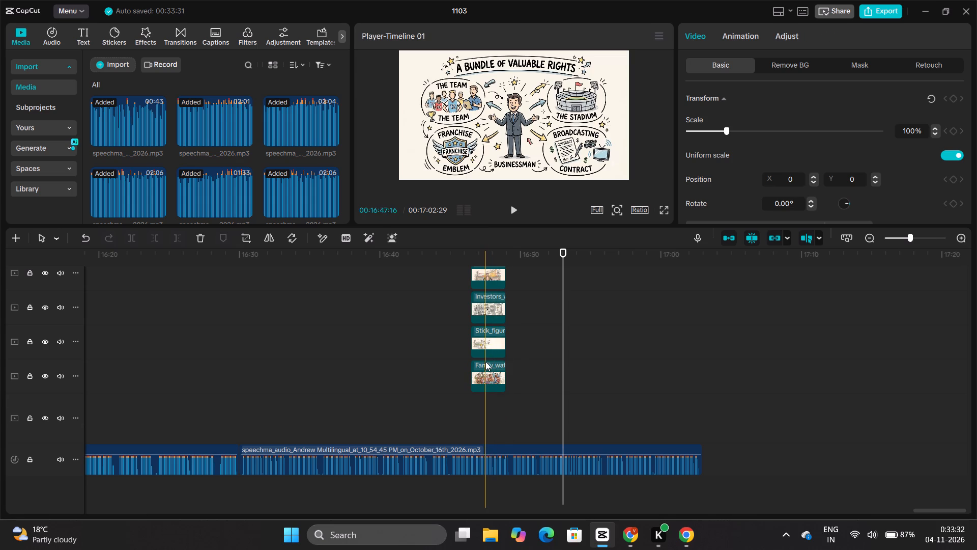
# Move the Family_wal, Stick_figur, Investors, Sports_ow, Forces_det and Billionaire clips from the stack near 16:50 to the main track's end, after Stadium_re.
pyautogui.moveTo(485, 360); pyautogui.dragTo(494, 414)
pyautogui.click(524, 387)
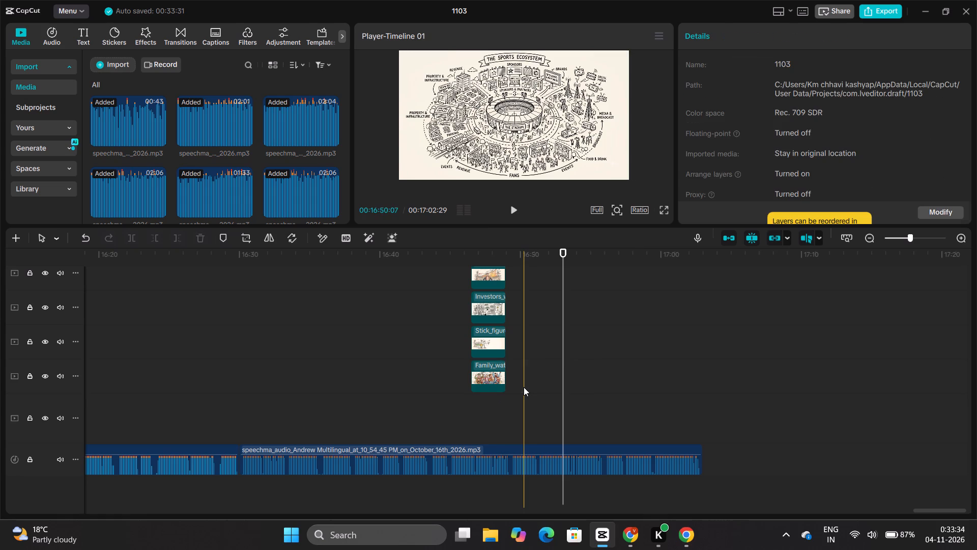
pyautogui.moveTo(498, 377); pyautogui.dragTo(497, 407)
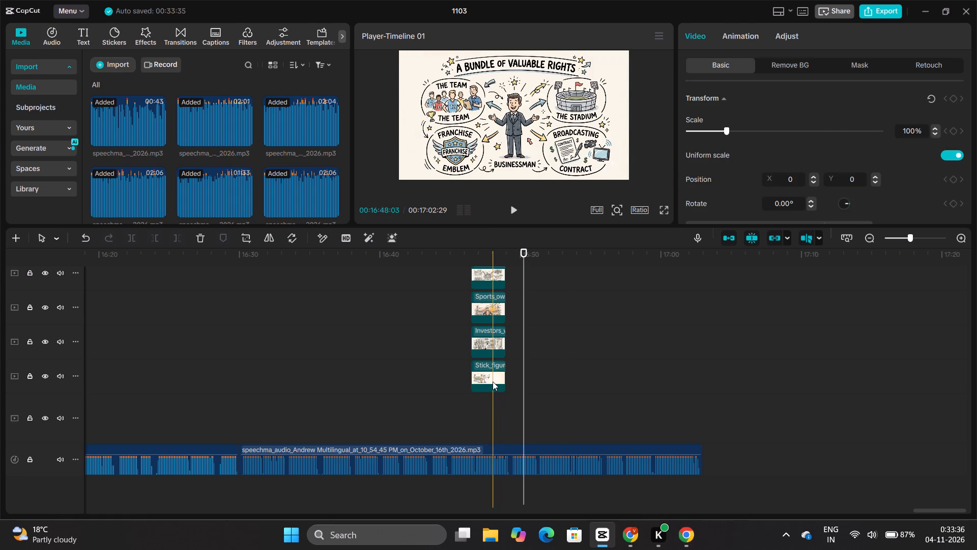
pyautogui.moveTo(493, 380); pyautogui.dragTo(493, 404)
pyautogui.moveTo(491, 370); pyautogui.dragTo(491, 396)
pyautogui.moveTo(489, 377); pyautogui.dragTo(489, 414)
pyautogui.moveTo(489, 375); pyautogui.dragTo(489, 419)
pyautogui.moveTo(492, 385); pyautogui.dragTo(490, 424)
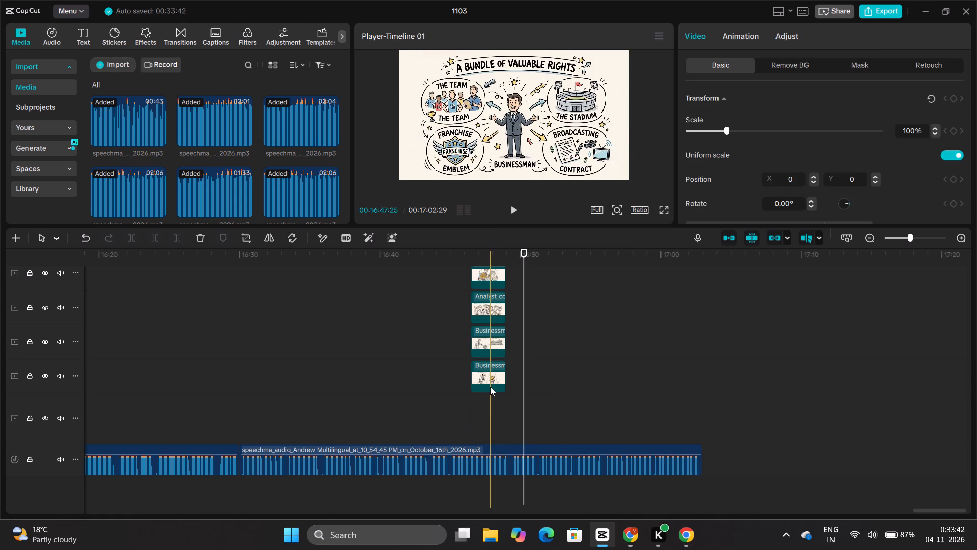
# Move two Businessm clips, Analyst_co, Accounta and another Businessm from the stack near 16:50 to the main track's end, after Billionaire.
pyautogui.moveTo(490, 386); pyautogui.dragTo(490, 409)
pyautogui.moveTo(490, 388); pyautogui.dragTo(489, 420)
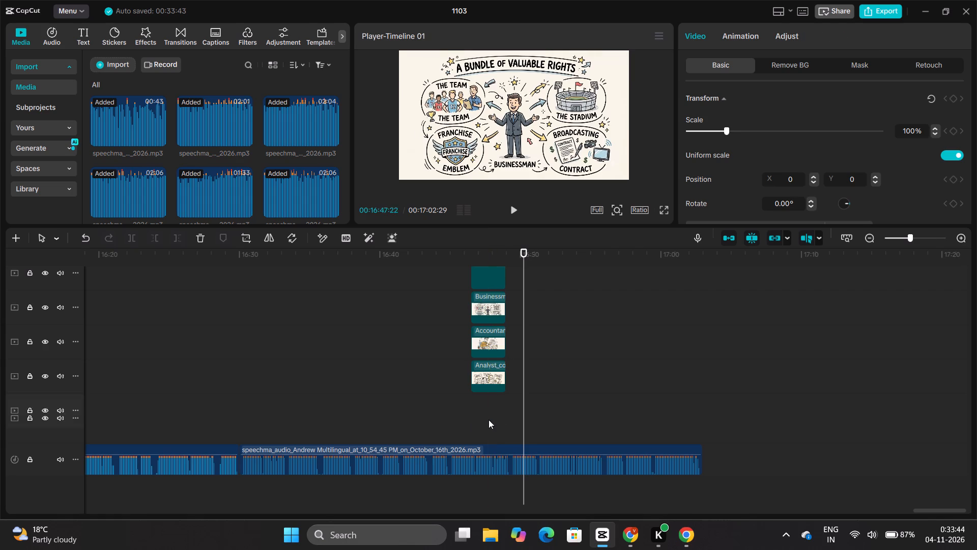
pyautogui.moveTo(492, 392); pyautogui.dragTo(492, 425)
pyautogui.moveTo(492, 386); pyautogui.dragTo(493, 424)
pyautogui.moveTo(493, 383); pyautogui.dragTo(492, 417)
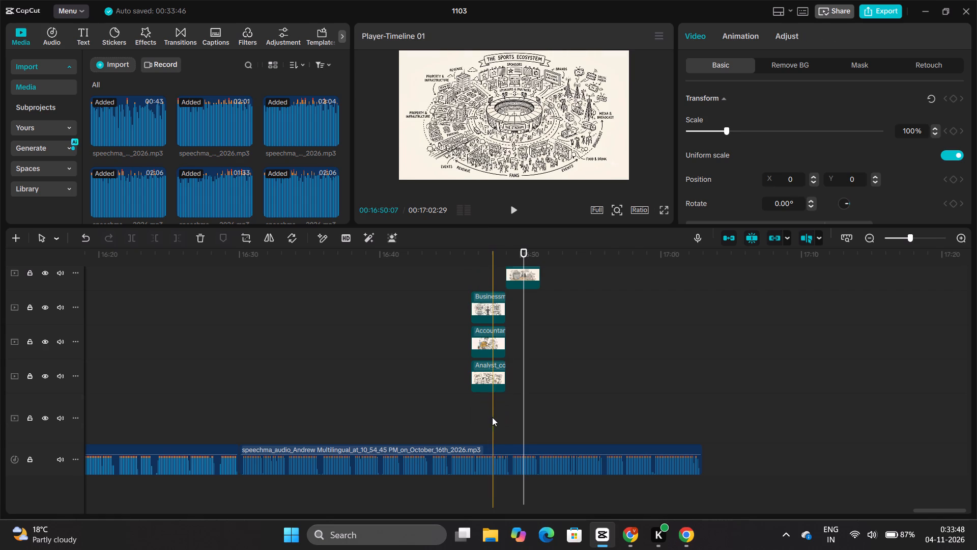
# Move Analyst_co, Accounta, two Businessm, Golden_sta and two more Businessm clips from the stack near 16:50 to the main track's end in that order.
pyautogui.moveTo(494, 378); pyautogui.dragTo(493, 417)
pyautogui.moveTo(493, 386); pyautogui.dragTo(493, 408)
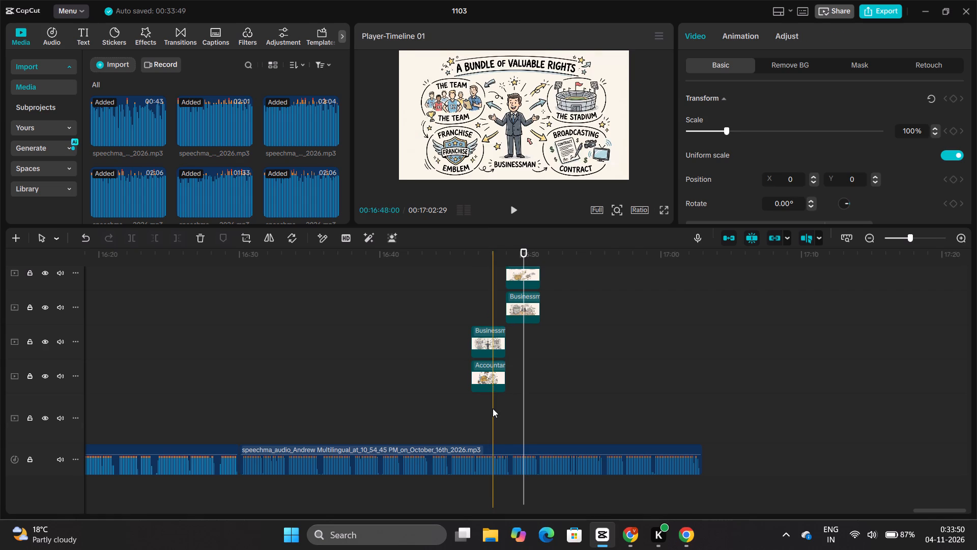
pyautogui.moveTo(493, 408); pyautogui.dragTo(493, 416)
pyautogui.moveTo(493, 382); pyautogui.dragTo(493, 425)
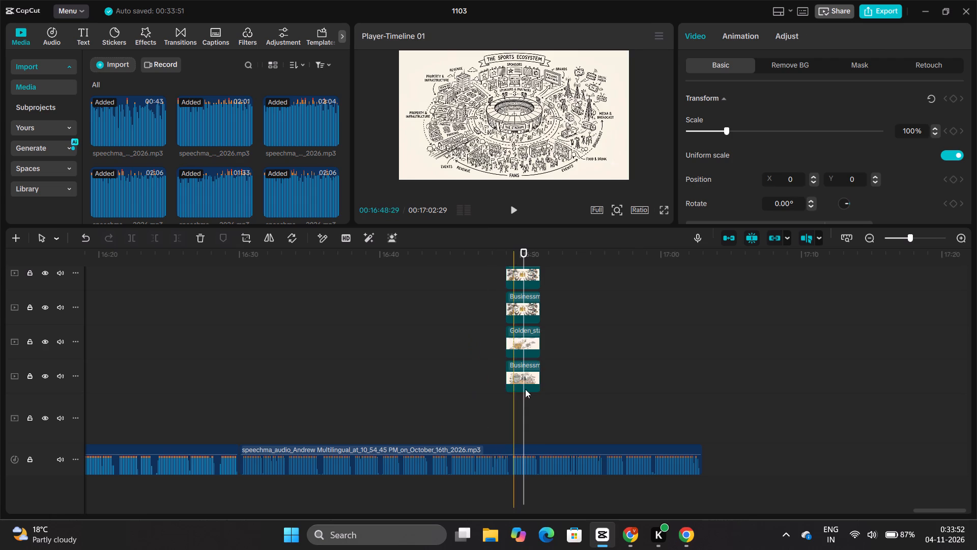
pyautogui.moveTo(532, 377); pyautogui.dragTo(531, 414)
pyautogui.moveTo(530, 389); pyautogui.dragTo(532, 423)
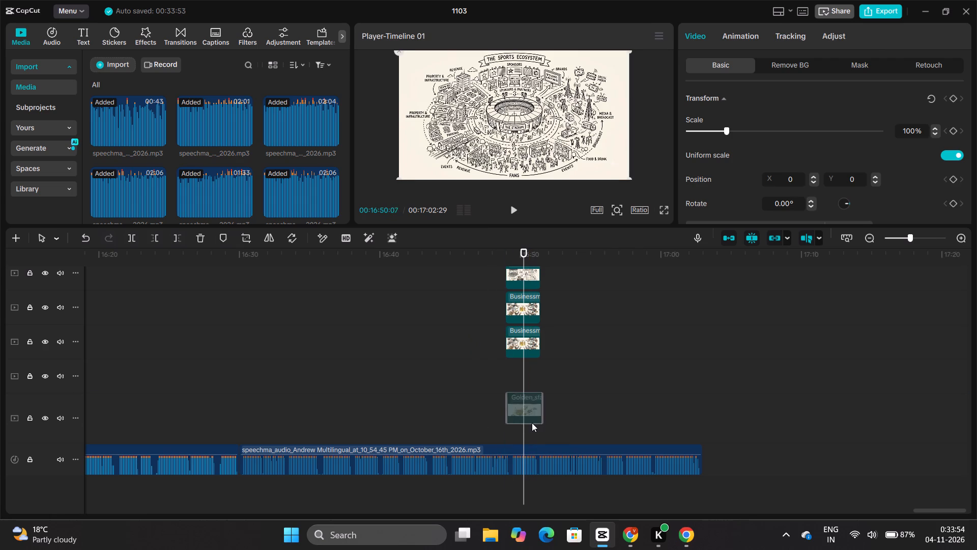
pyautogui.moveTo(530, 379); pyautogui.dragTo(531, 434)
pyautogui.moveTo(531, 389); pyautogui.dragTo(537, 438)
# Move the last stacked clips near 16:50, Owner_stu, League_re, Value_grow, Commissi and Stadium_in, to the main track's end in that order.
pyautogui.moveTo(529, 369); pyautogui.dragTo(532, 433)
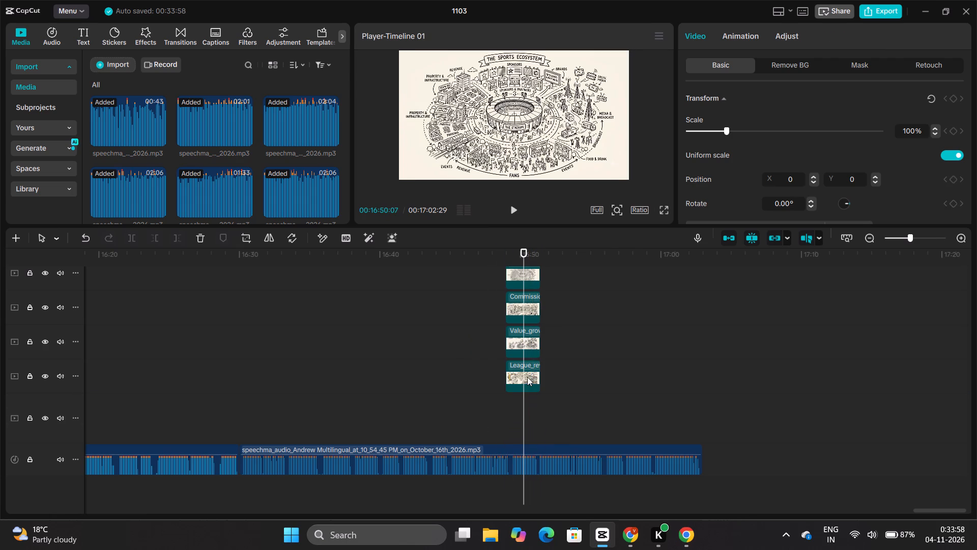
pyautogui.moveTo(527, 377); pyautogui.dragTo(528, 409)
pyautogui.moveTo(529, 367); pyautogui.dragTo(529, 414)
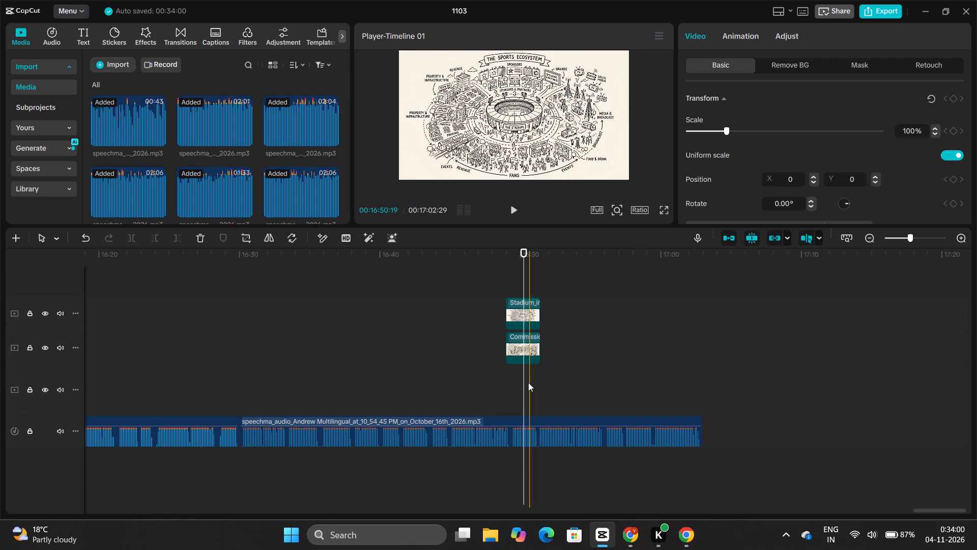
pyautogui.moveTo(526, 341); pyautogui.dragTo(526, 369)
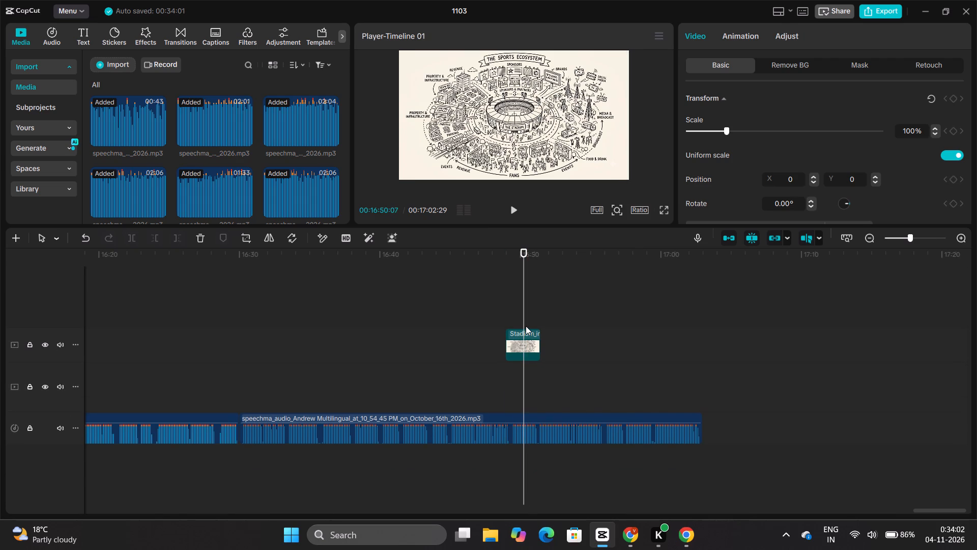
pyautogui.moveTo(526, 337); pyautogui.dragTo(530, 373)
# Restore the editor to a smaller window so it sits beside Chrome's Download history.
pyautogui.hscroll(3, 473, 346)
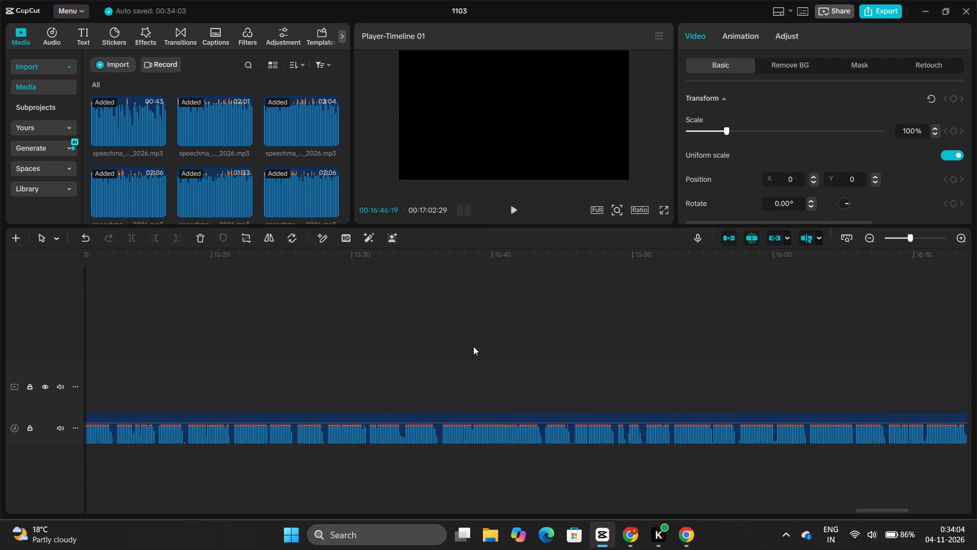
pyautogui.hscroll(20, 473, 346)
pyautogui.hscroll(1, 473, 346)
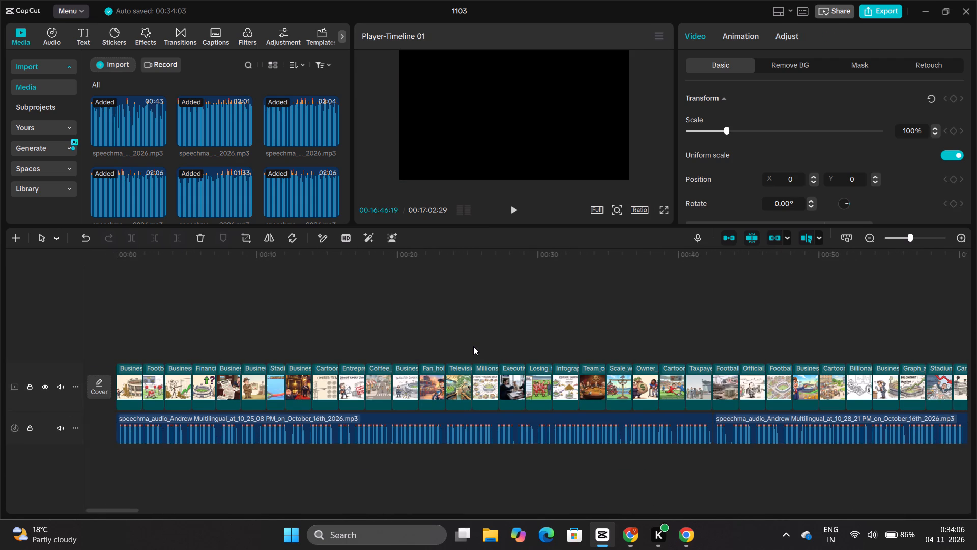
pyautogui.hscroll(2, 473, 346)
pyautogui.hscroll(-19, 473, 346)
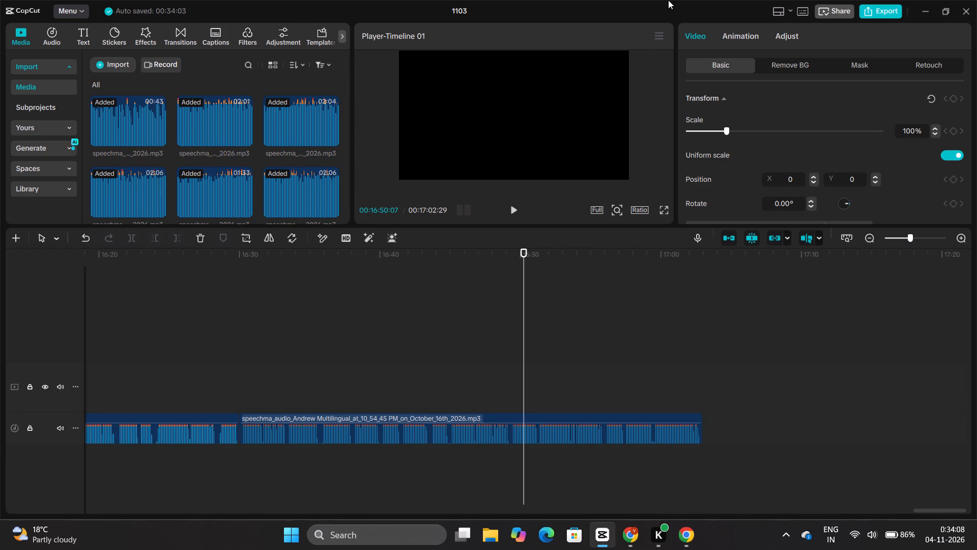
pyautogui.tripleClick(668, 0)
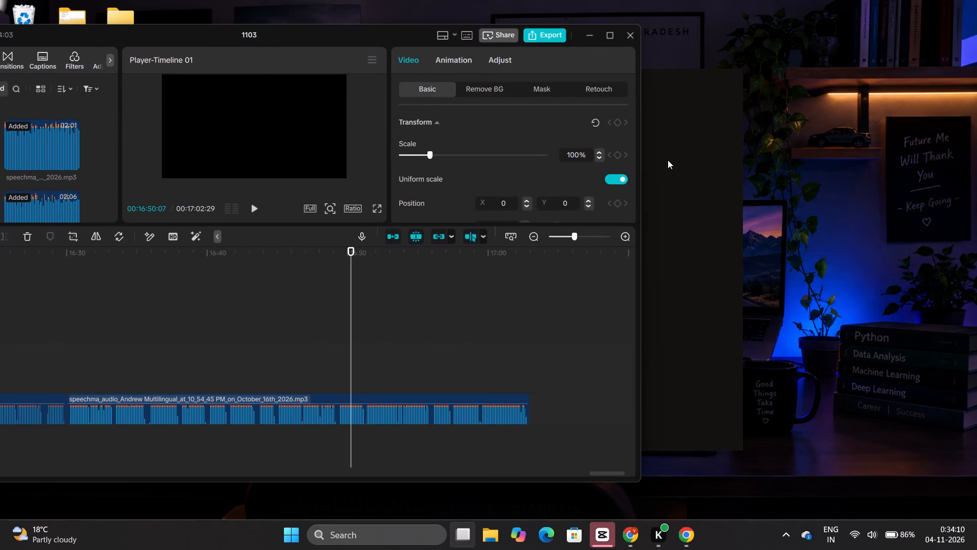
pyautogui.click(333, 302)
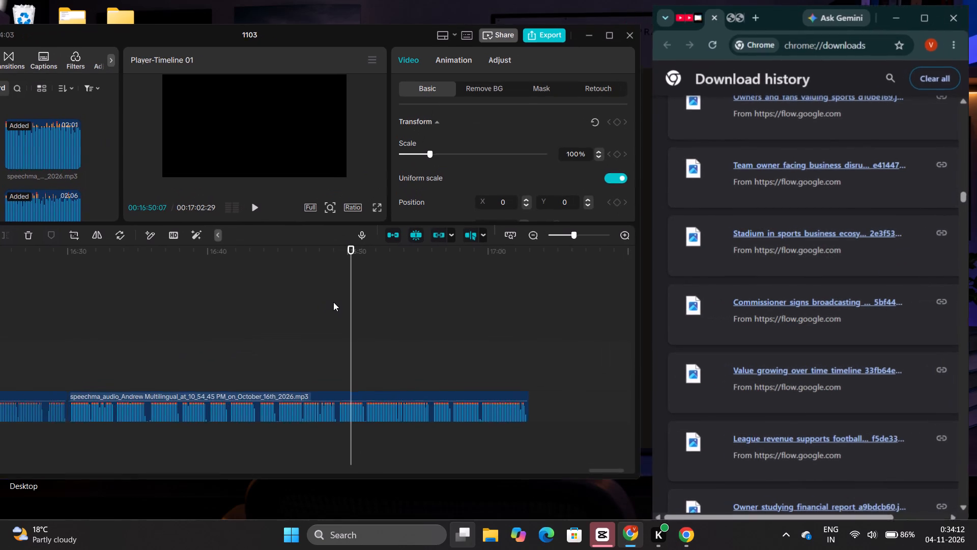
# Examine the main track to find where its illustration clips end and which clip is last.
pyautogui.hscroll(6, 338, 391)
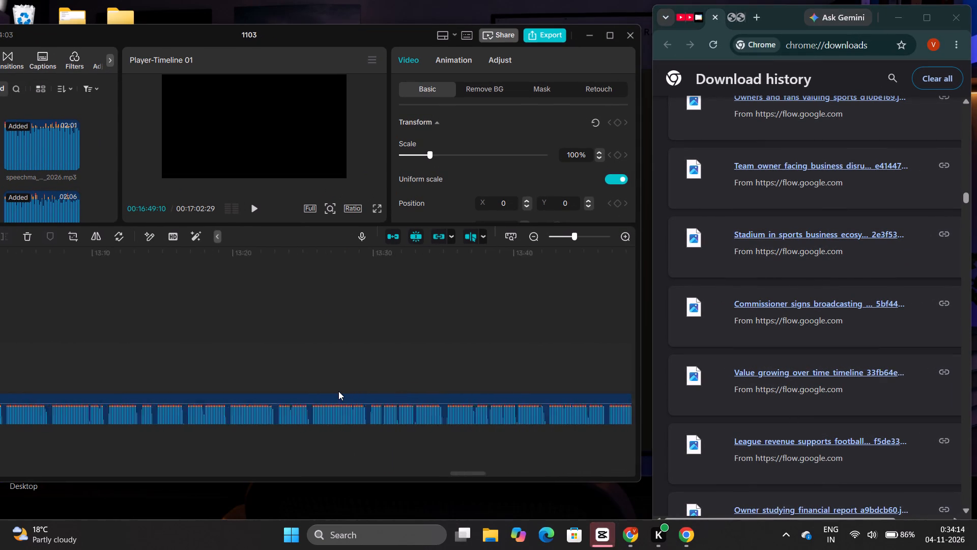
pyautogui.hscroll(3, 338, 391)
pyautogui.hscroll(-2, 338, 391)
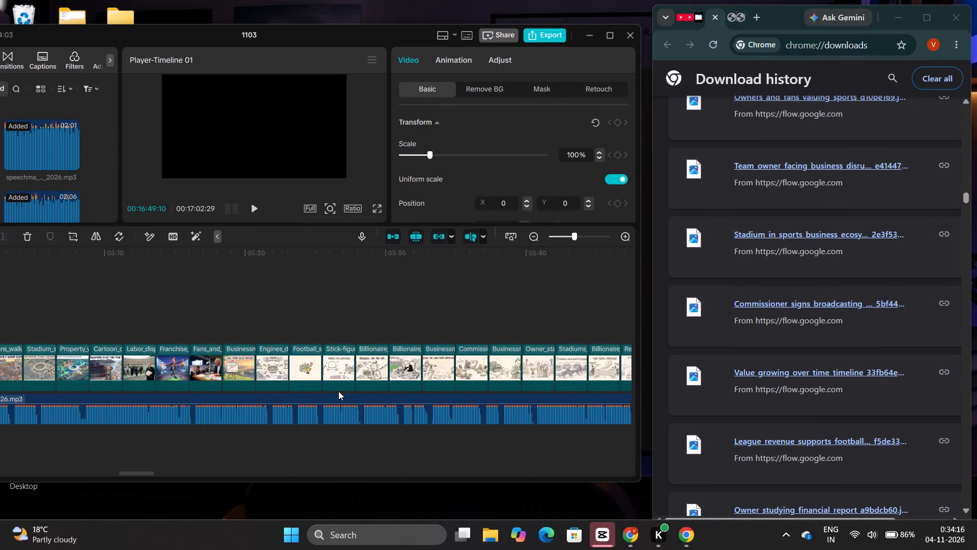
pyautogui.hscroll(-9, 338, 391)
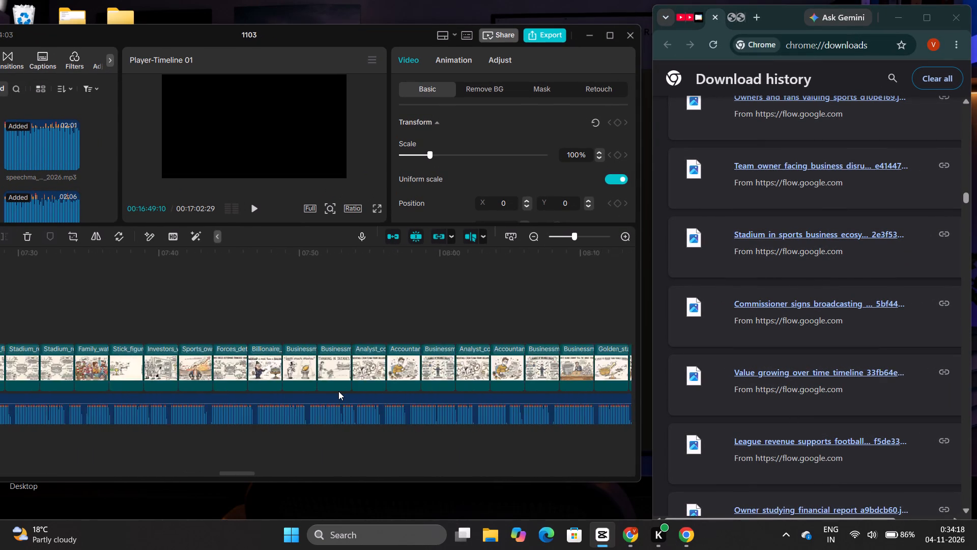
pyautogui.hscroll(1, 338, 391)
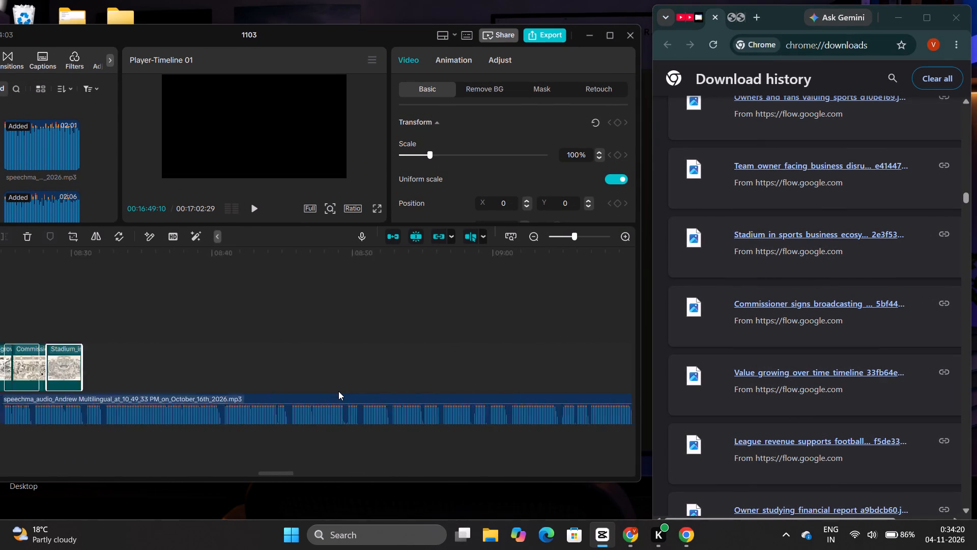
pyautogui.hscroll(1, 338, 391)
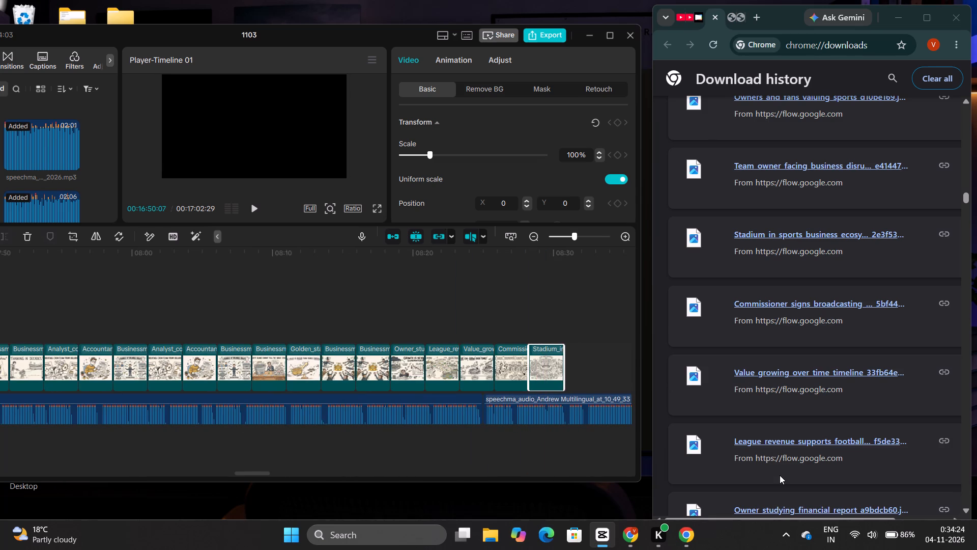
# Add the "Team owner facing business disru..." image from Chrome's Download history to an upper timeline track near 16:50.
pyautogui.click(763, 234)
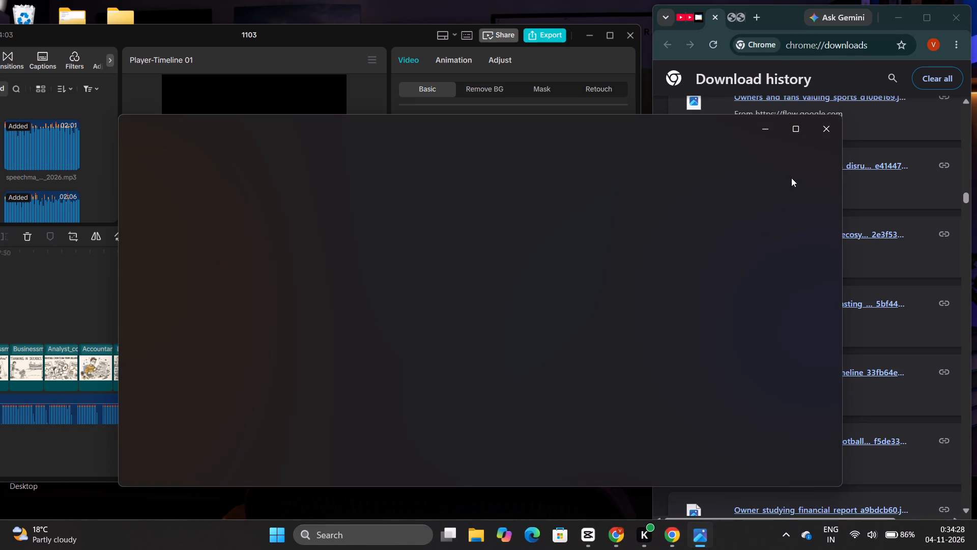
pyautogui.click(823, 127)
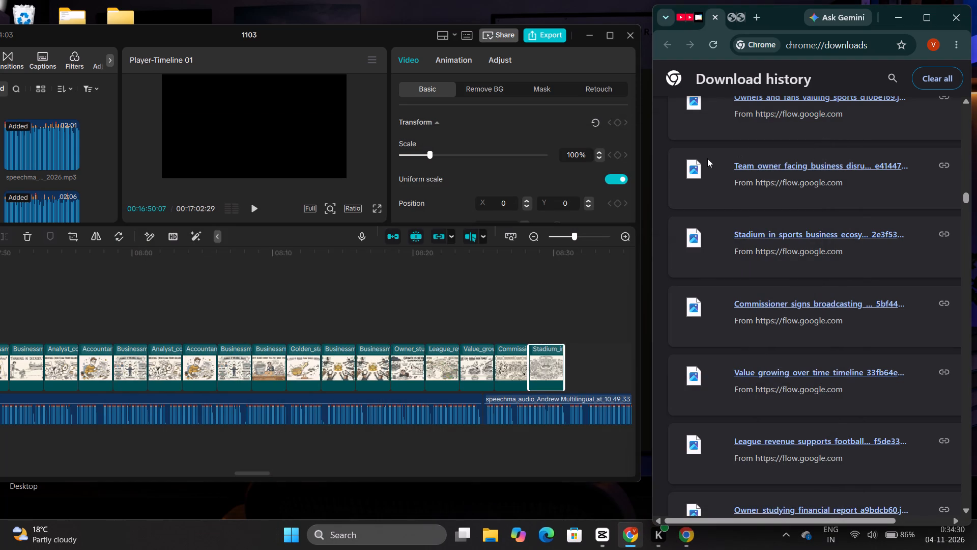
pyautogui.moveTo(694, 169); pyautogui.dragTo(559, 290)
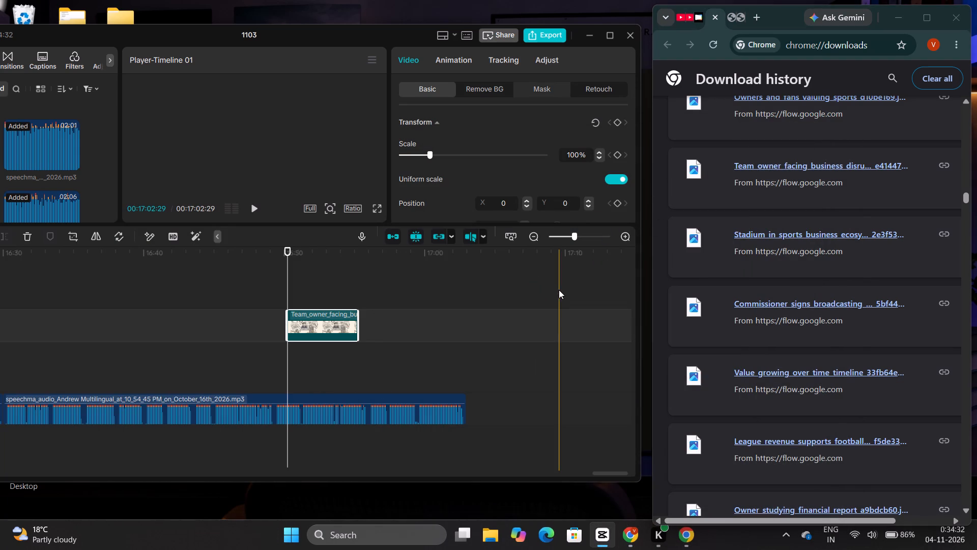
# Add the "Owners and fans valuing sports" and "Team owner signs player contract" images from Download history to stacked upper tracks near 16:50.
pyautogui.scroll(1, 703, 178)
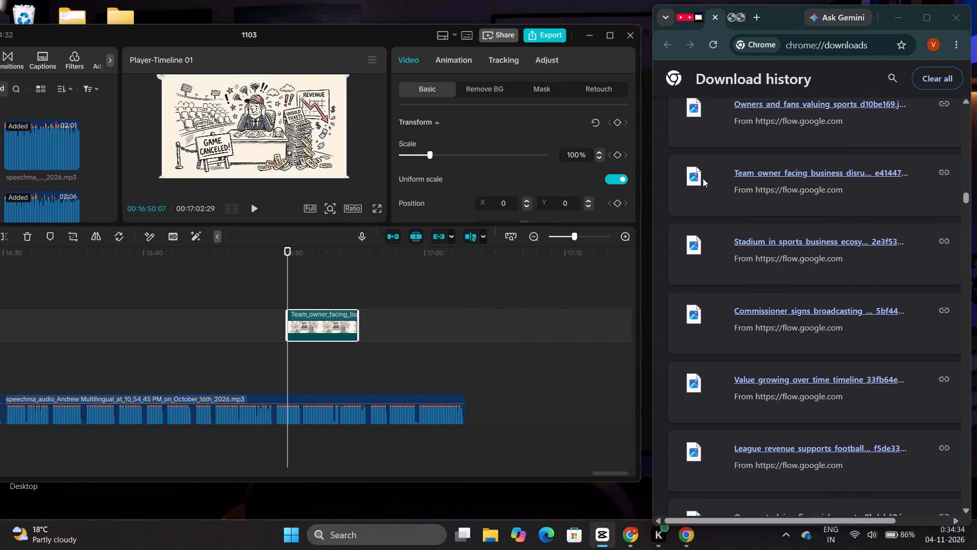
pyautogui.scroll(2, 703, 178)
pyautogui.moveTo(695, 213); pyautogui.dragTo(552, 276)
pyautogui.moveTo(697, 151); pyautogui.dragTo(559, 316)
# Stack the Owners and fans valuing sports, Team owner signs, Cartoon businessman entering and Revenue flows into stadium images above the clips near 16:50.
pyautogui.scroll(4, 753, 201)
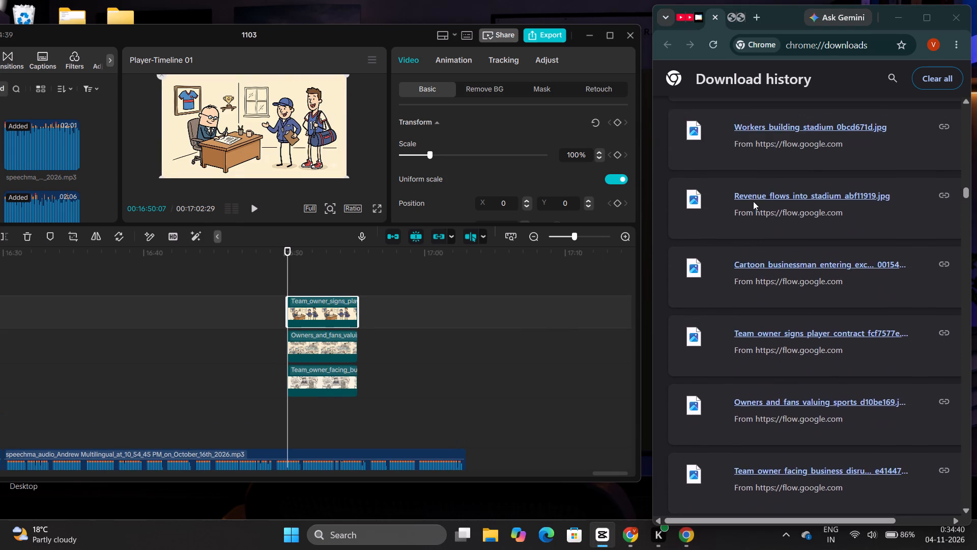
pyautogui.scroll(3, 753, 201)
pyautogui.moveTo(695, 482); pyautogui.dragTo(510, 351)
pyautogui.click(739, 502)
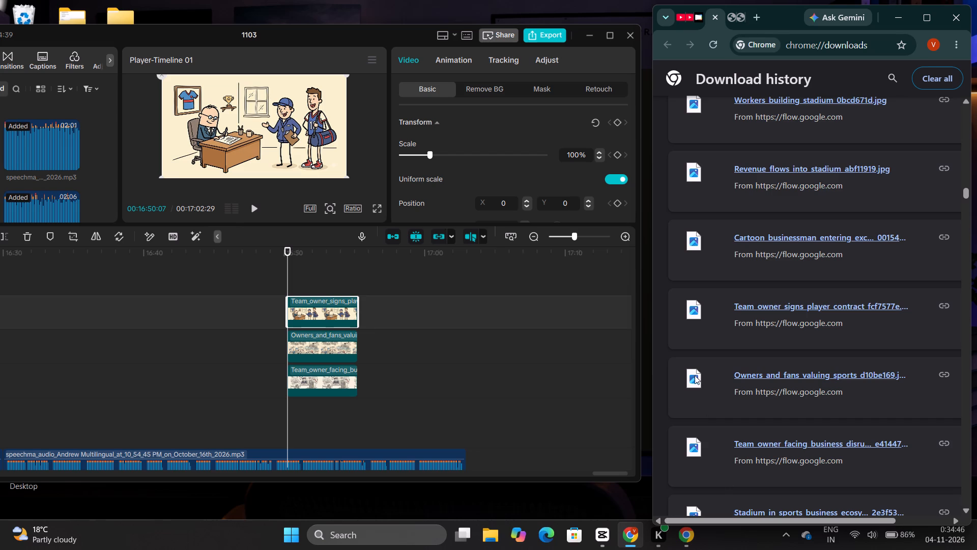
pyautogui.moveTo(694, 375); pyautogui.dragTo(539, 337)
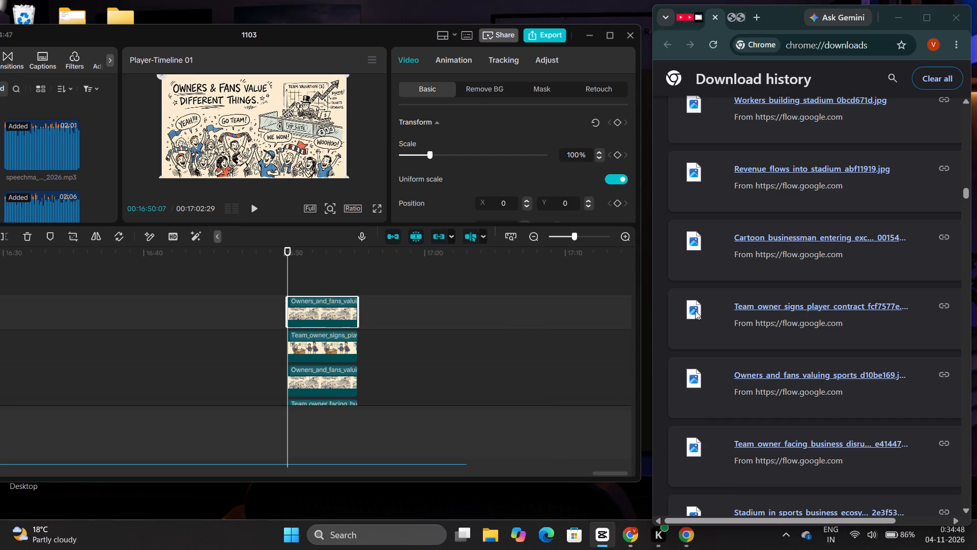
pyautogui.moveTo(695, 311); pyautogui.dragTo(581, 323)
pyautogui.moveTo(694, 243); pyautogui.dragTo(567, 320)
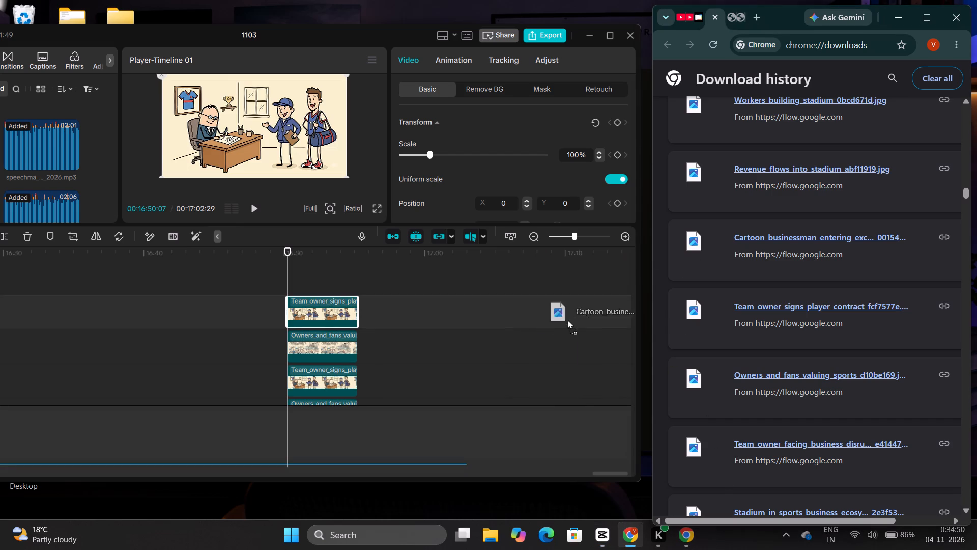
pyautogui.moveTo(567, 320); pyautogui.dragTo(566, 320)
pyautogui.moveTo(698, 169); pyautogui.dragTo(643, 206)
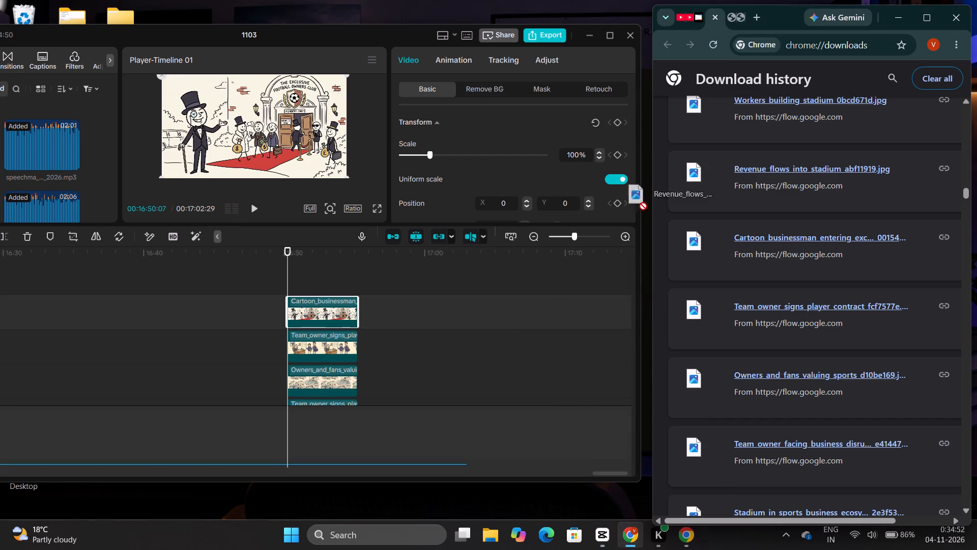
pyautogui.moveTo(643, 206); pyautogui.dragTo(569, 286)
# Stack the Team owner signs, Cartoon businessman, Revenue flows, Workers building stadium, Team owner managing and Billionaires sitting images near 16:50, in that order.
pyautogui.scroll(4, 693, 123)
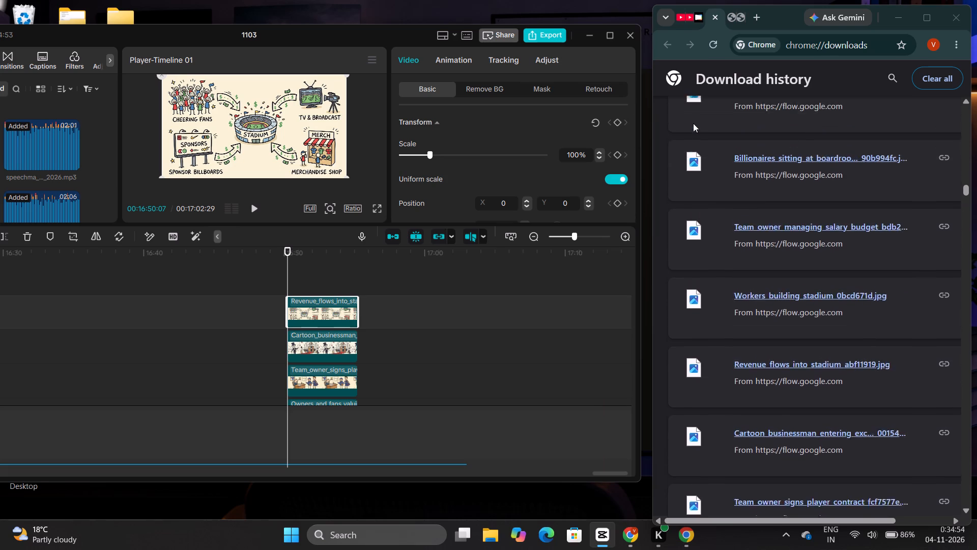
pyautogui.scroll(3, 693, 123)
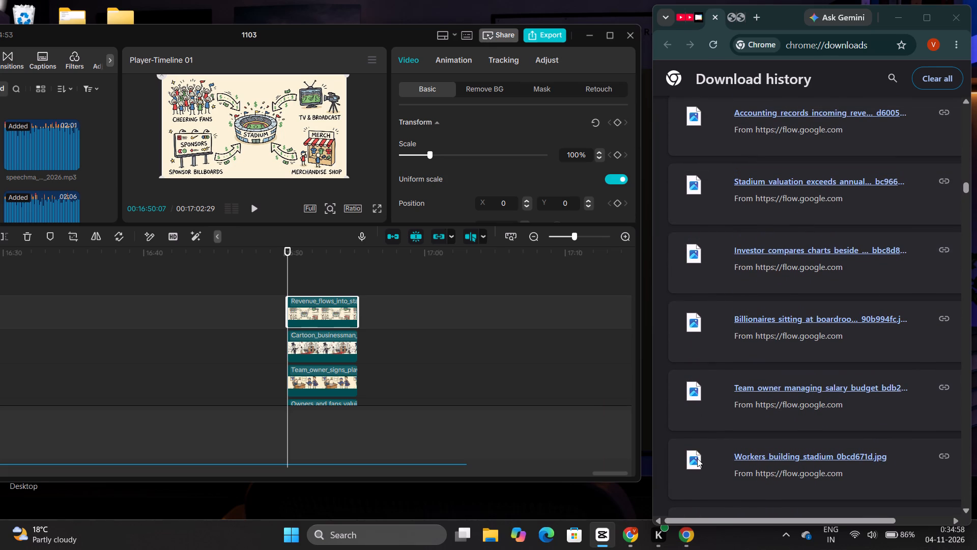
pyautogui.moveTo(688, 458); pyautogui.dragTo(634, 406)
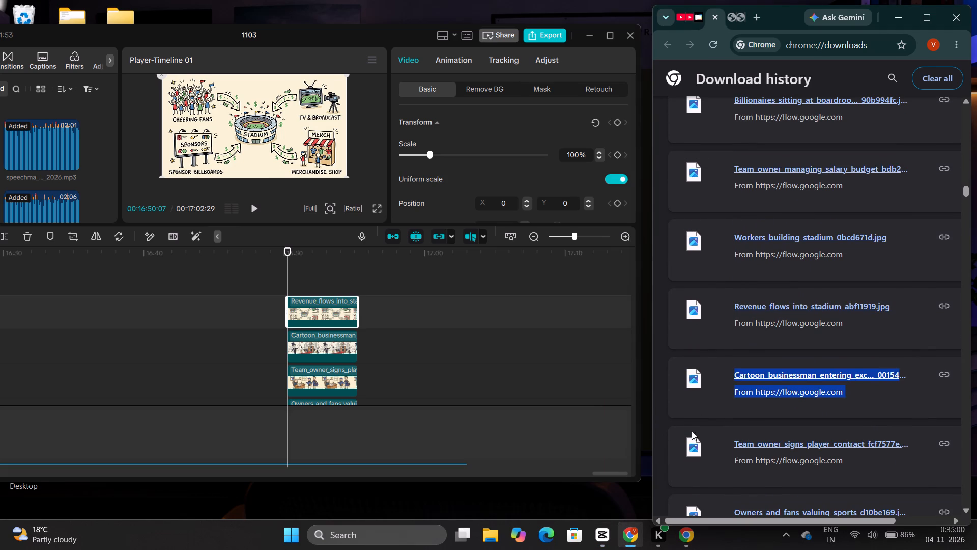
pyautogui.click(692, 431)
pyautogui.moveTo(691, 453); pyautogui.dragTo(560, 347)
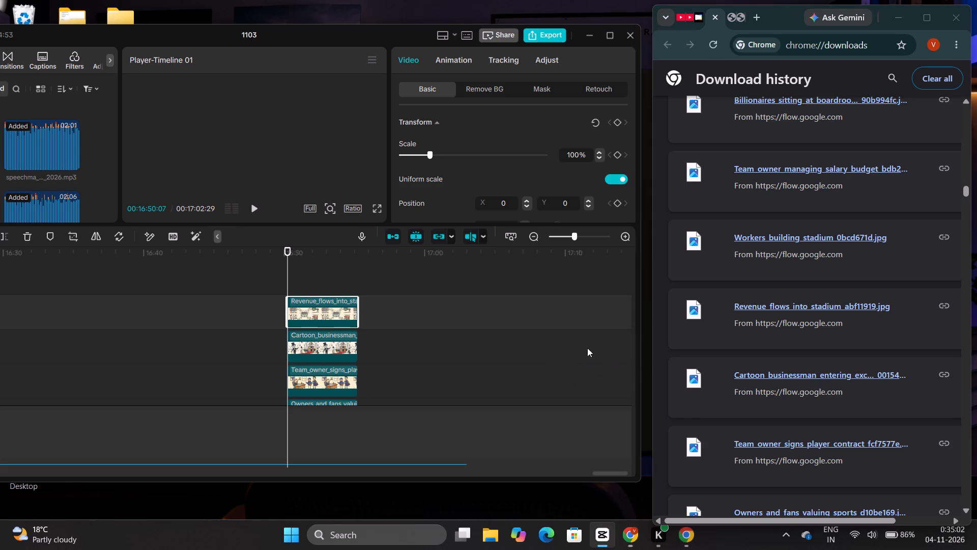
pyautogui.moveTo(694, 379); pyautogui.dragTo(573, 356)
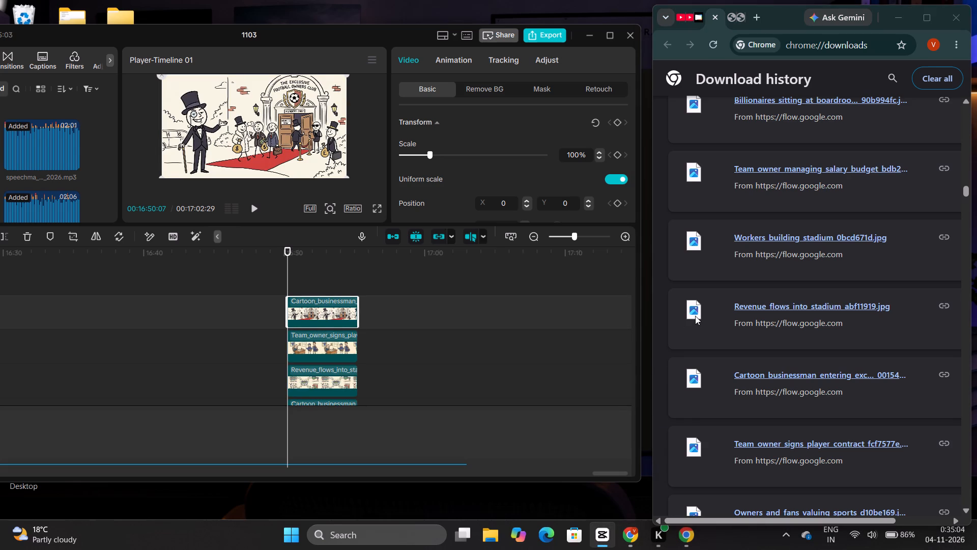
pyautogui.moveTo(695, 313); pyautogui.dragTo(579, 348)
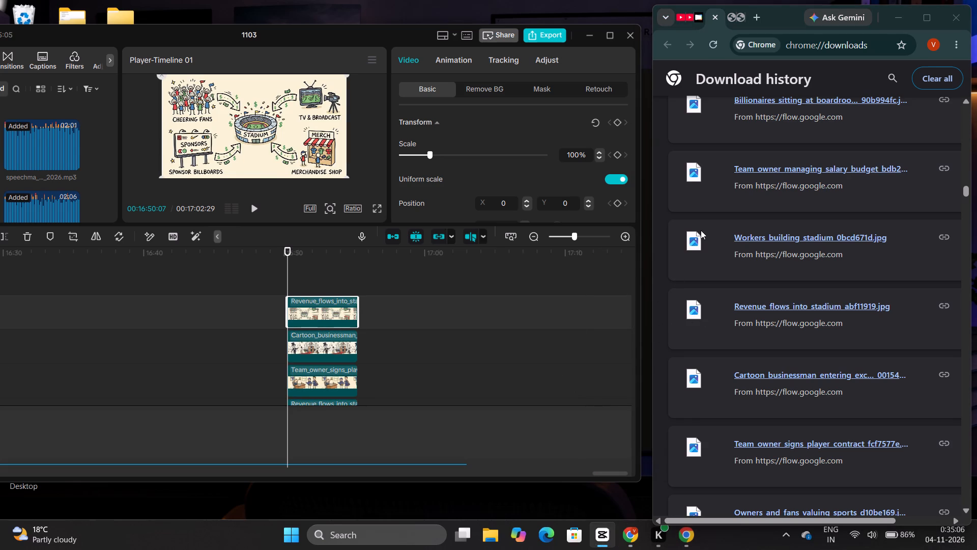
pyautogui.moveTo(693, 242); pyautogui.dragTo(569, 320)
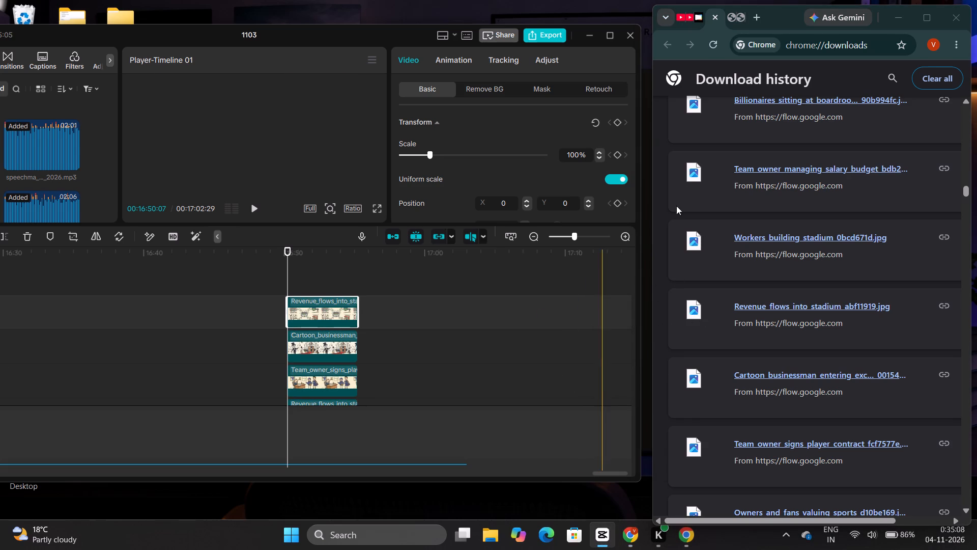
pyautogui.moveTo(693, 168); pyautogui.dragTo(604, 299)
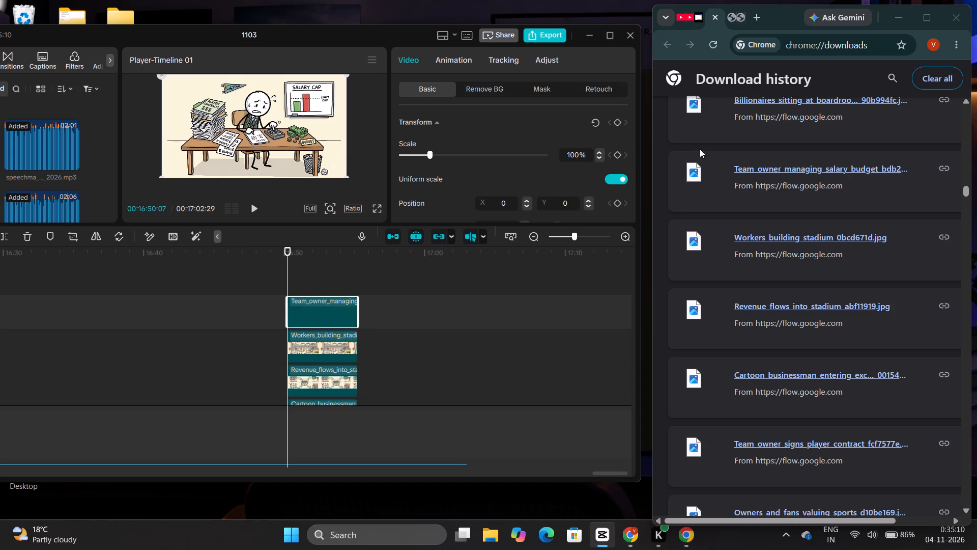
pyautogui.moveTo(694, 100); pyautogui.dragTo(586, 315)
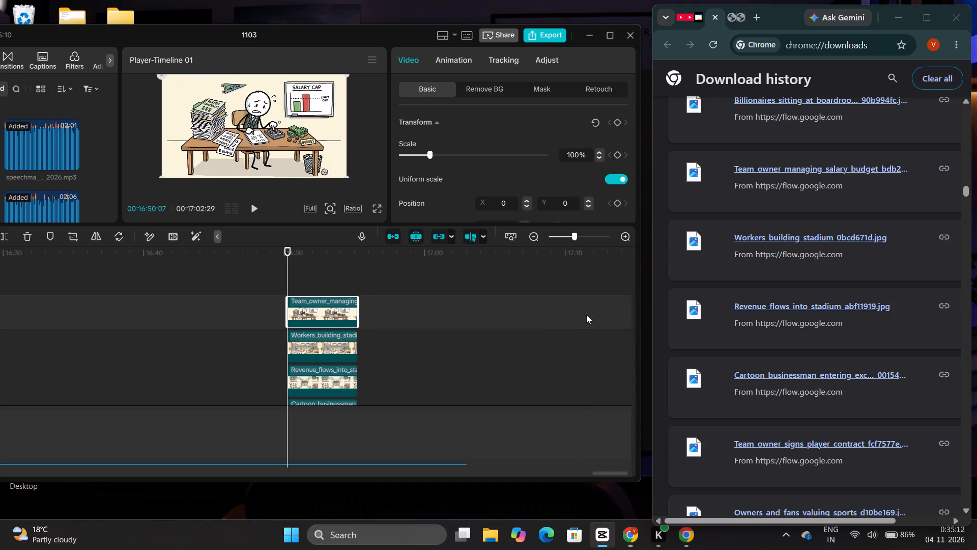
# Stack the Investor compares, Stadium valuation, Accounting records, Football stadium, Crowd cheering and Businessmen and fan images near 16:50, in that order.
pyautogui.scroll(5, 737, 159)
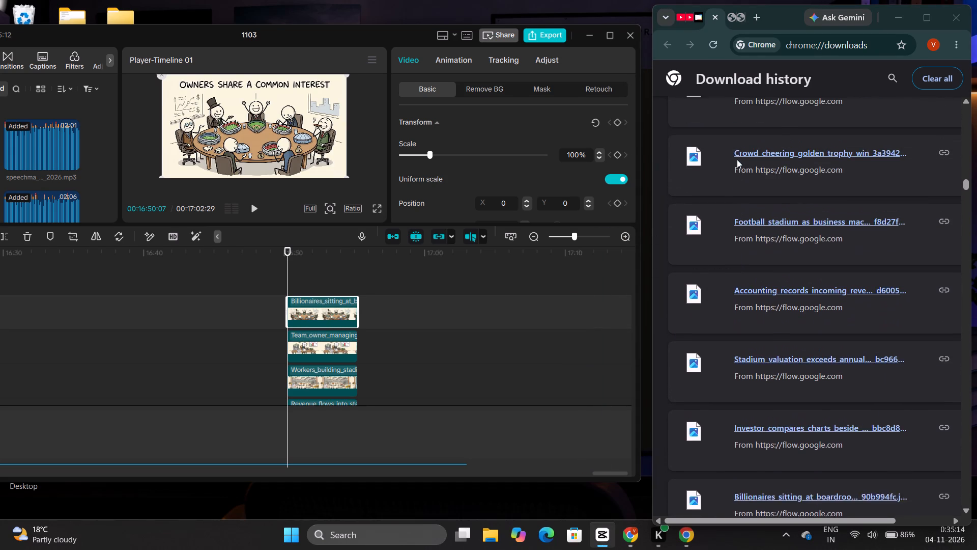
pyautogui.scroll(2, 737, 159)
pyautogui.moveTo(692, 453); pyautogui.dragTo(686, 449)
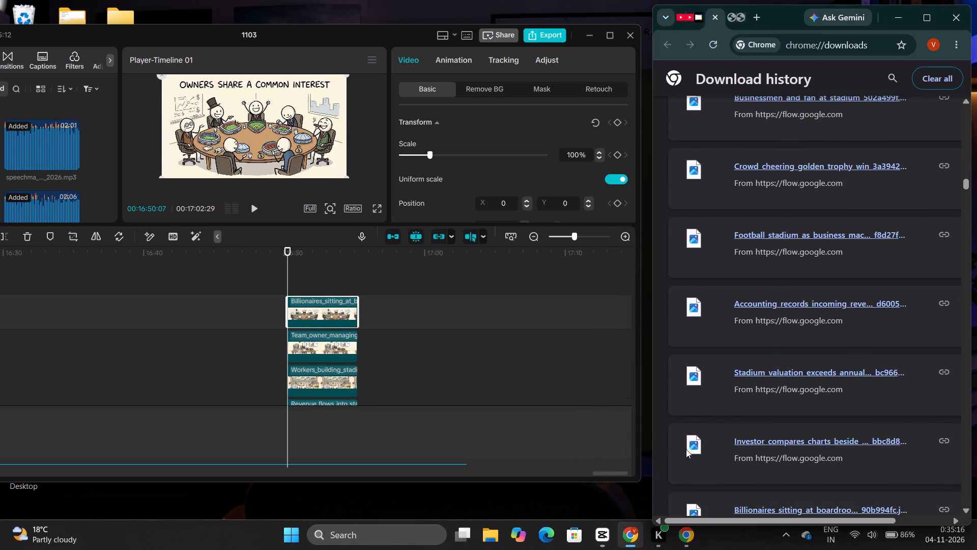
pyautogui.moveTo(686, 449); pyautogui.dragTo(563, 385)
pyautogui.moveTo(691, 380); pyautogui.dragTo(581, 364)
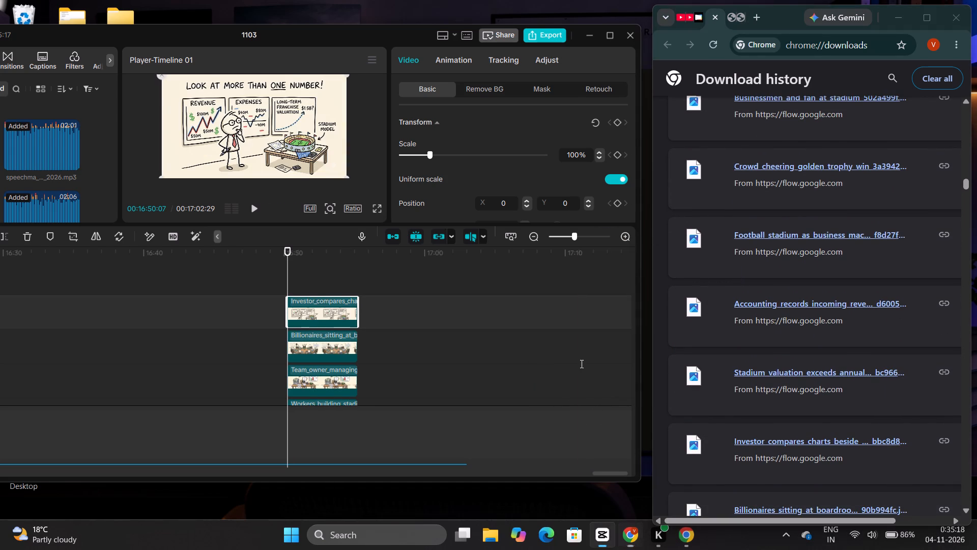
pyautogui.moveTo(692, 310); pyautogui.dragTo(578, 347)
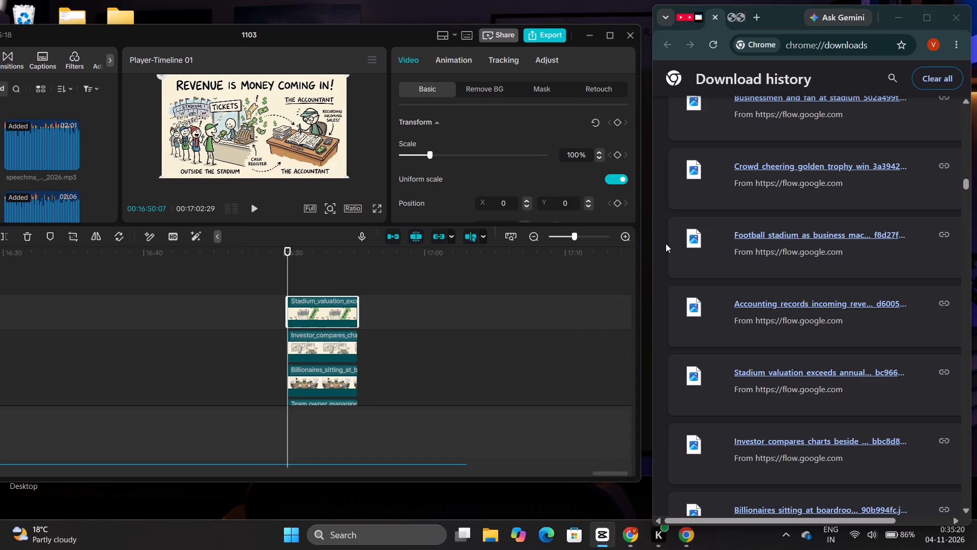
pyautogui.moveTo(694, 239); pyautogui.dragTo(585, 312)
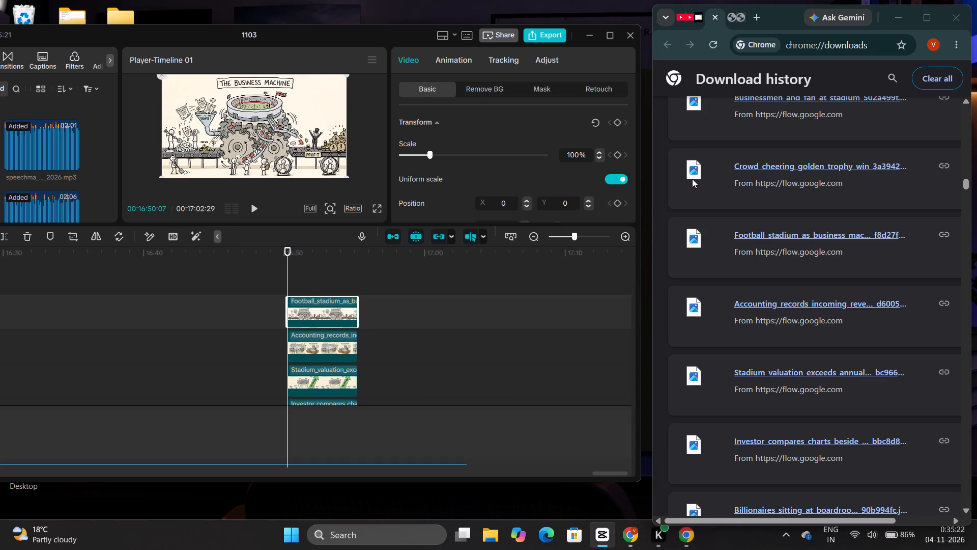
pyautogui.moveTo(692, 179); pyautogui.dragTo(563, 340)
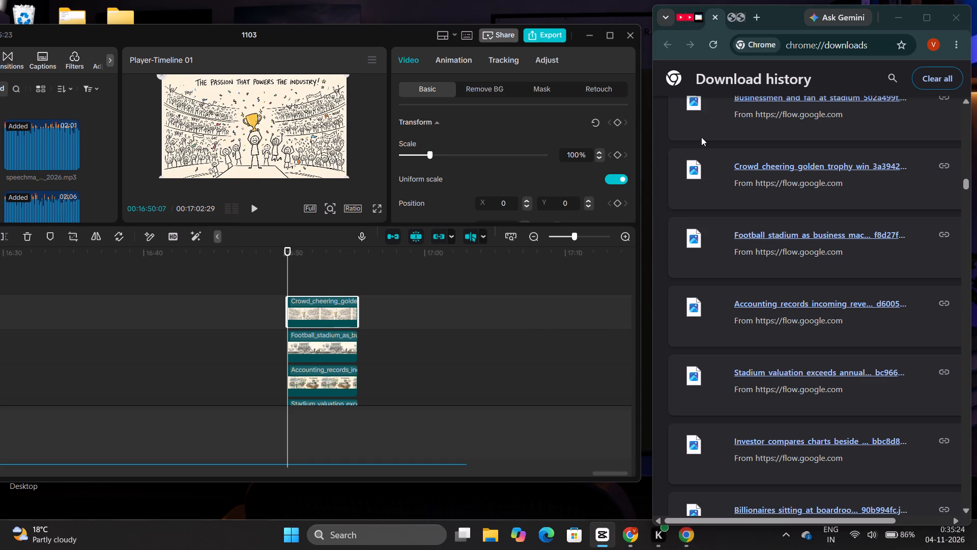
pyautogui.moveTo(694, 102); pyautogui.dragTo(589, 321)
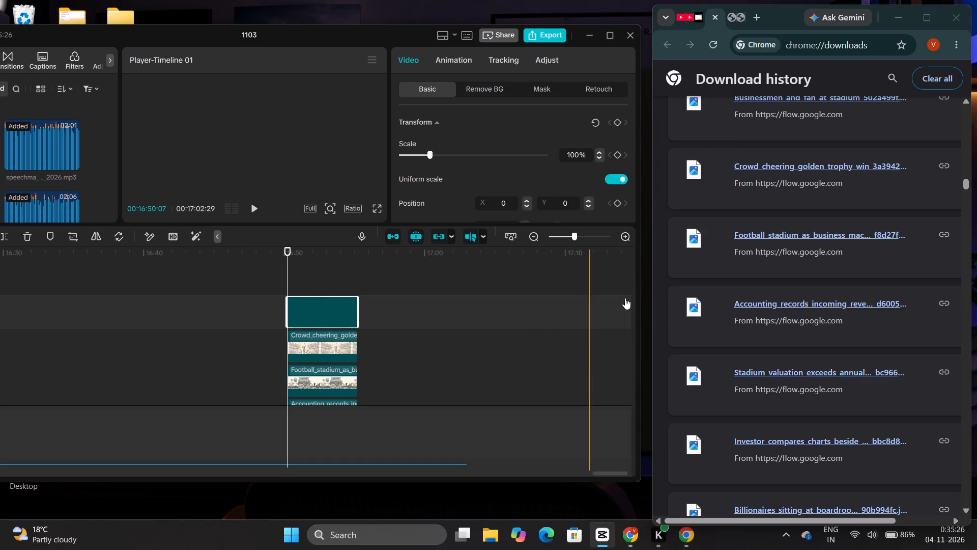
# Stack the Stick-figure pointing, Completed stadium, System built, Accountant calculating, Forces create and Businessman examines images near 16:50, in that order.
pyautogui.scroll(3, 756, 191)
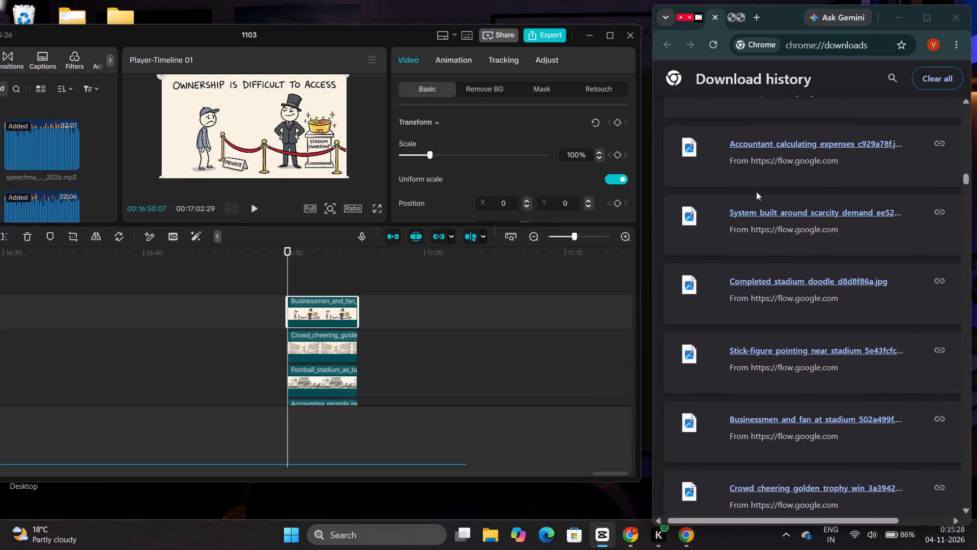
pyautogui.scroll(4, 756, 191)
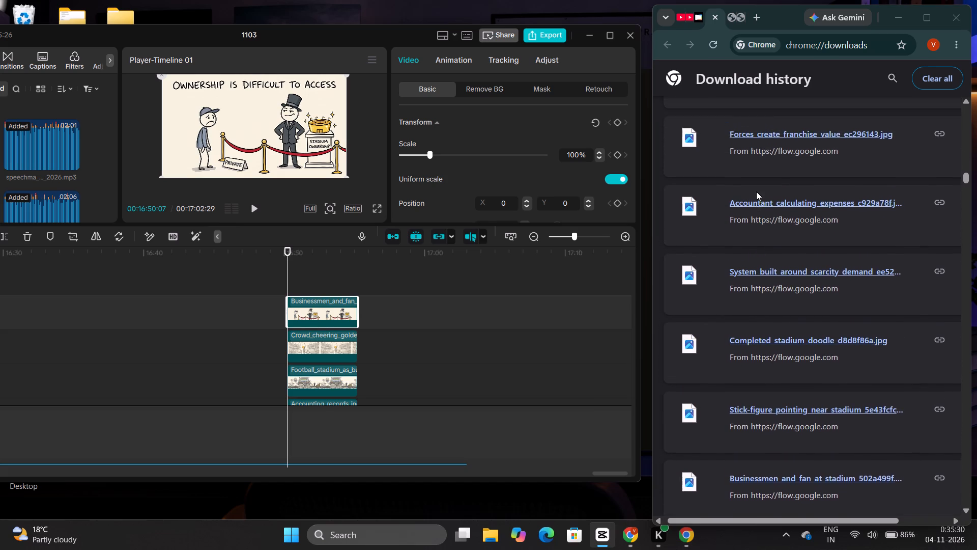
pyautogui.scroll(1, 756, 191)
pyautogui.moveTo(691, 452); pyautogui.dragTo(567, 352)
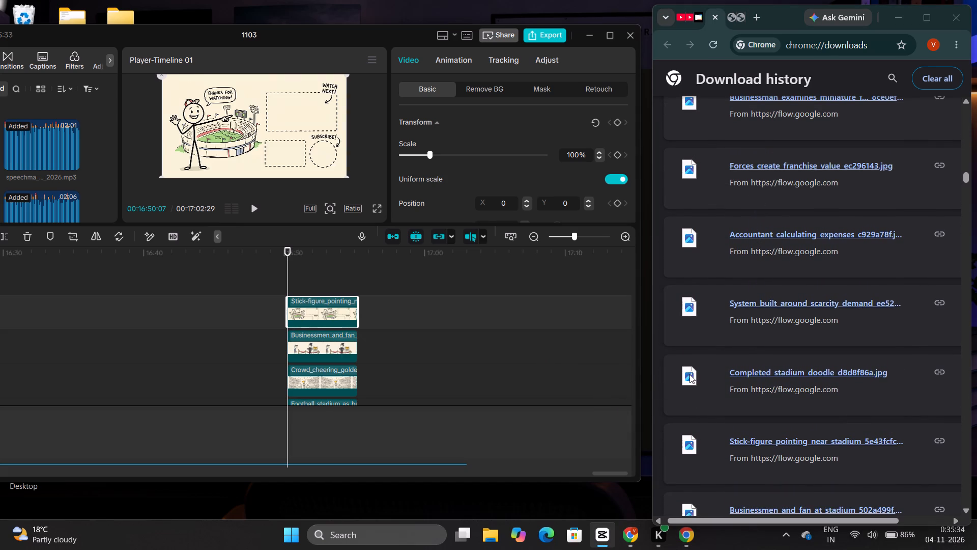
pyautogui.moveTo(689, 374); pyautogui.dragTo(564, 352)
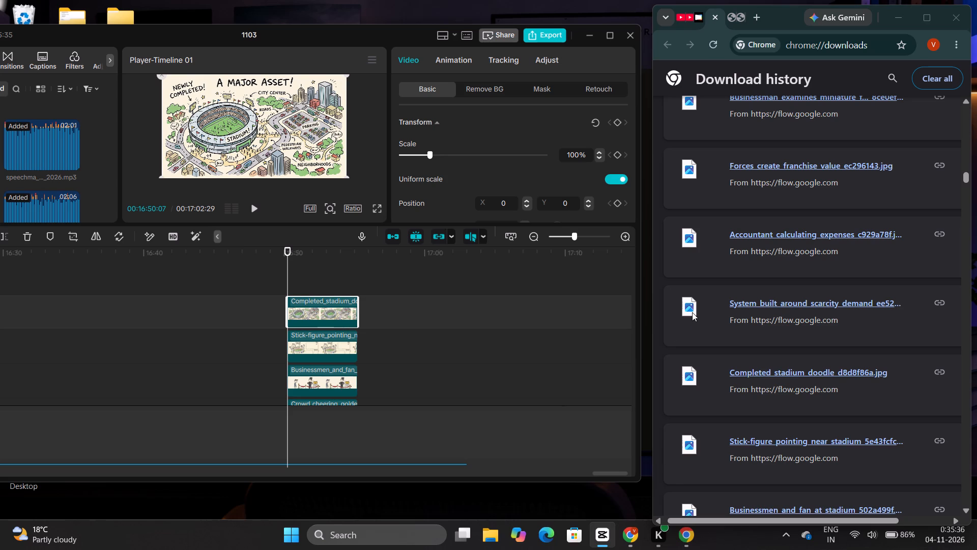
pyautogui.moveTo(691, 307); pyautogui.dragTo(600, 327)
pyautogui.moveTo(686, 235); pyautogui.dragTo(587, 318)
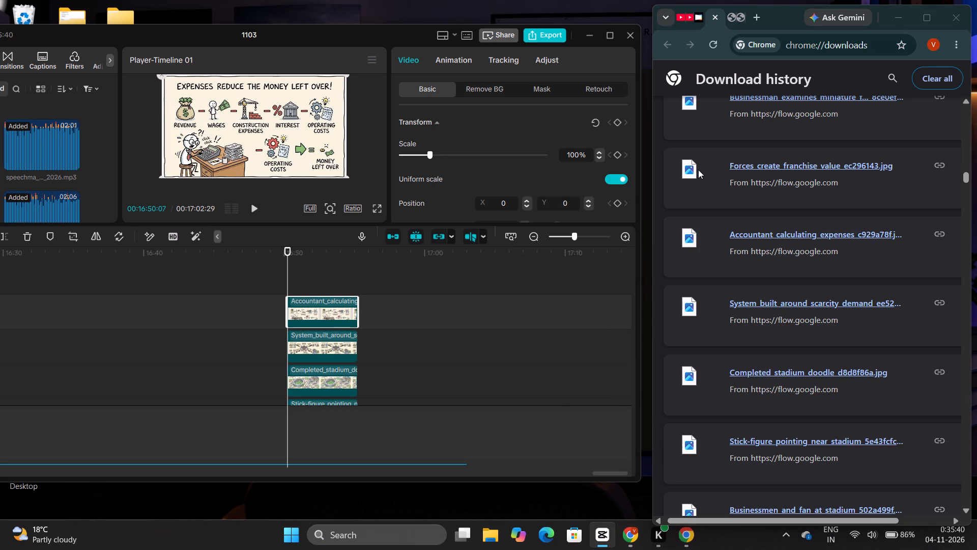
pyautogui.moveTo(693, 170); pyautogui.dragTo(591, 304)
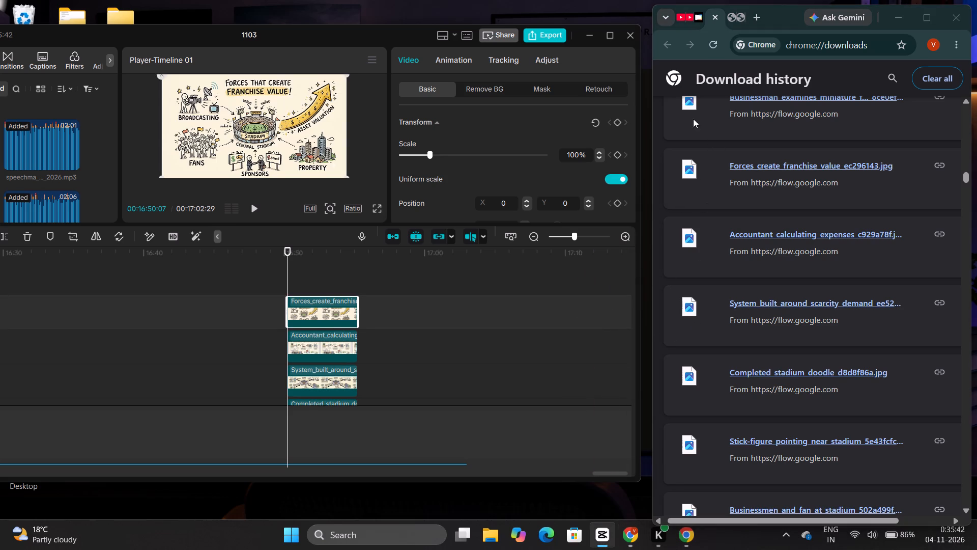
pyautogui.moveTo(691, 100); pyautogui.dragTo(599, 306)
# Add the "Accountant calculating expenses" image from Download history above the Businessman_examines clip near 16:50.
pyautogui.scroll(1, 738, 159)
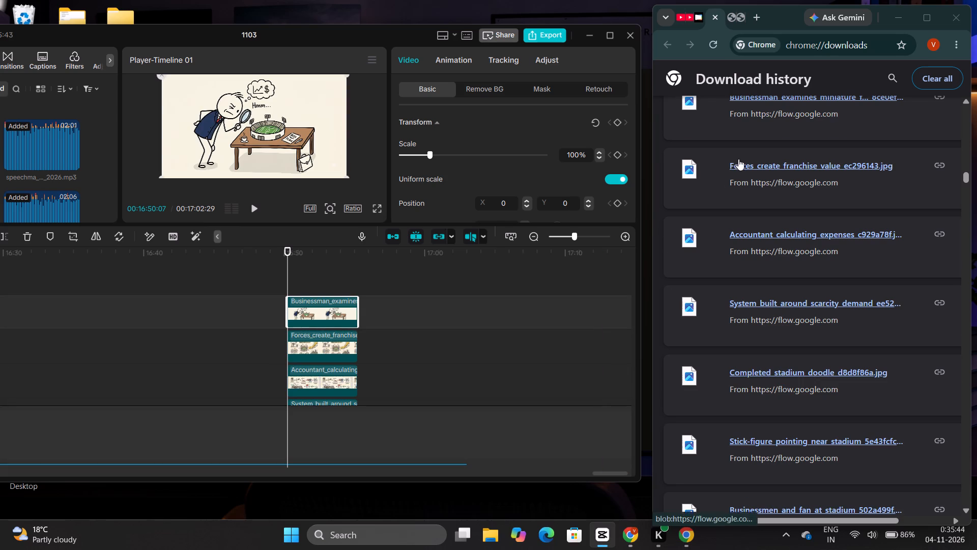
pyautogui.scroll(7, 738, 159)
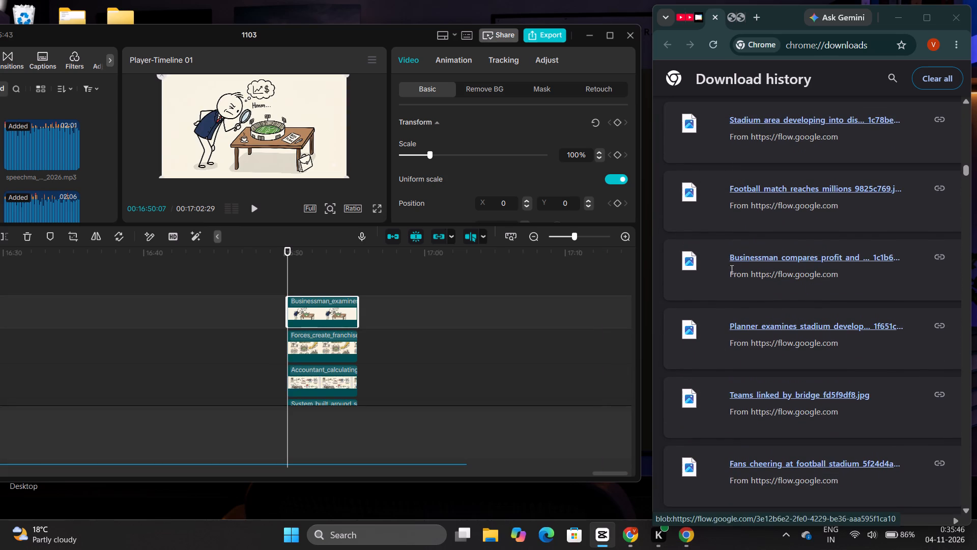
pyautogui.moveTo(687, 466); pyautogui.dragTo(658, 435)
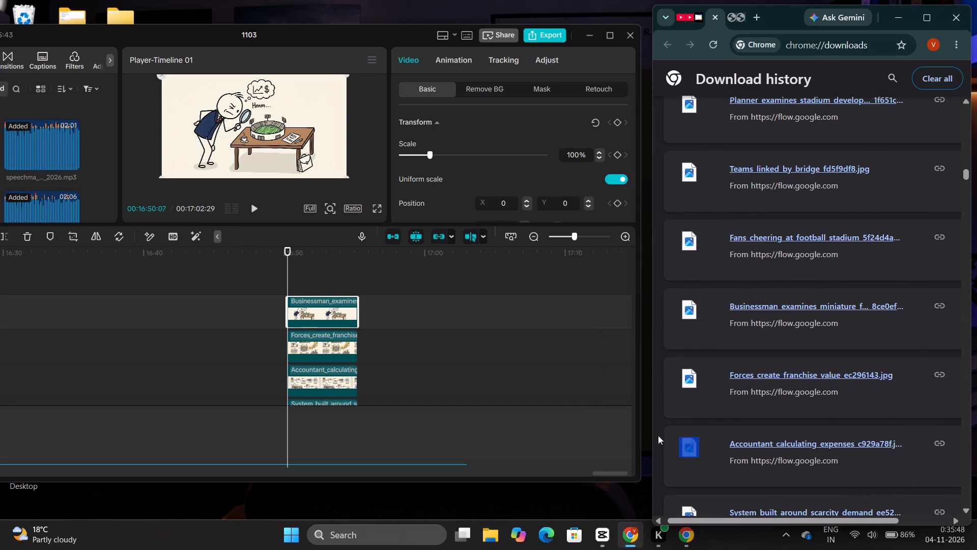
pyautogui.moveTo(658, 435); pyautogui.dragTo(597, 402)
pyautogui.click(693, 421)
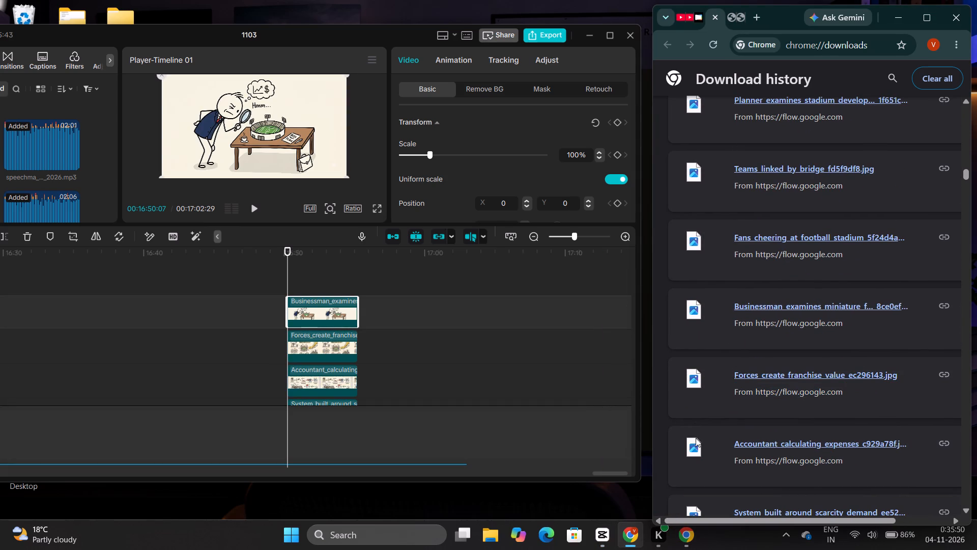
pyautogui.moveTo(696, 448); pyautogui.dragTo(657, 436)
pyautogui.moveTo(657, 436); pyautogui.dragTo(552, 396)
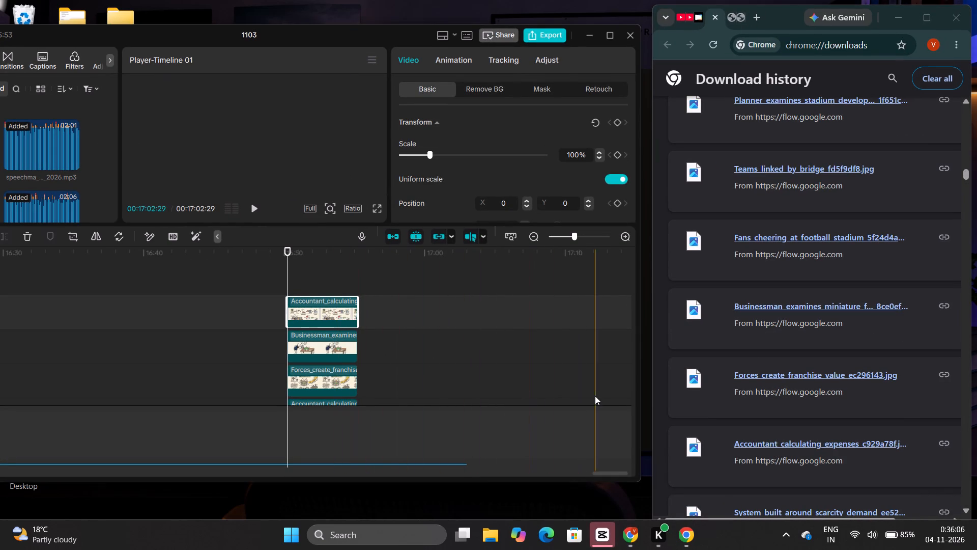
# Stack the Forces create franchise value, Businessman examines miniature, Fans cheering and Teams linked by bridge images near 16:50, in that order.
pyautogui.moveTo(694, 377); pyautogui.dragTo(525, 327)
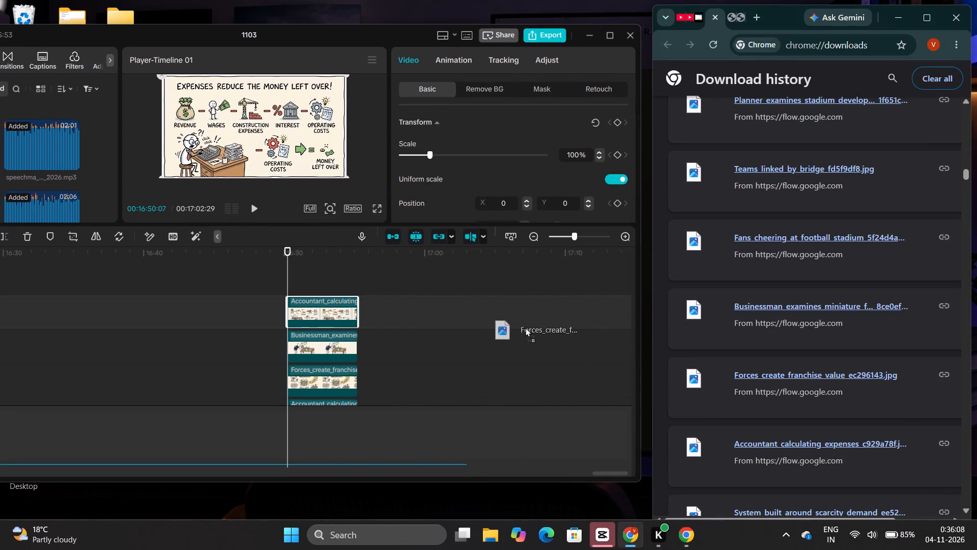
pyautogui.moveTo(525, 327); pyautogui.dragTo(524, 327)
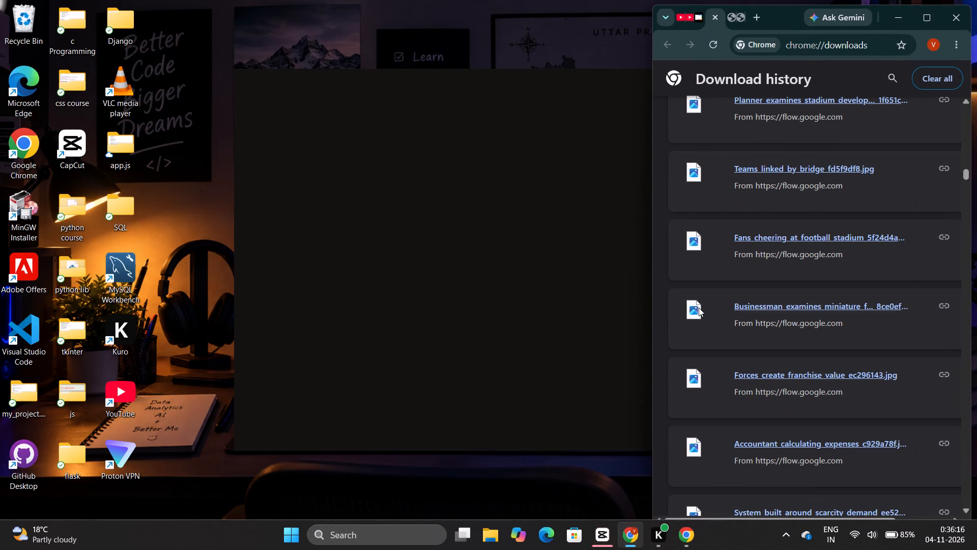
pyautogui.scroll(-7, 699, 308)
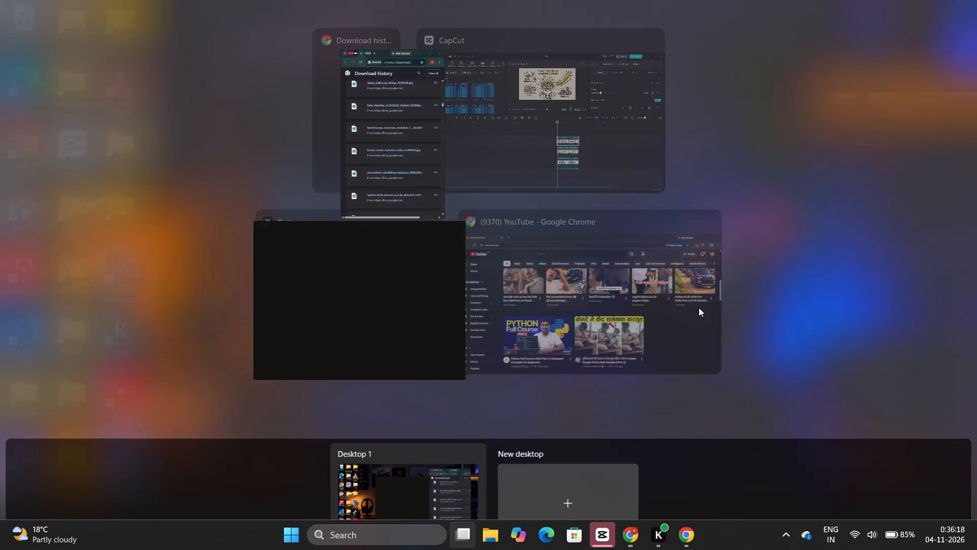
pyautogui.click(537, 112)
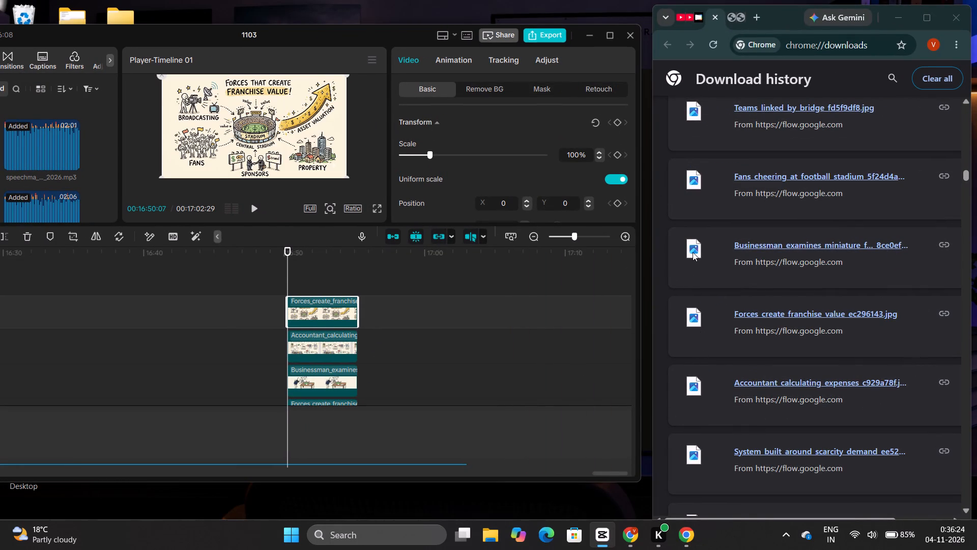
pyautogui.moveTo(693, 245); pyautogui.dragTo(611, 293)
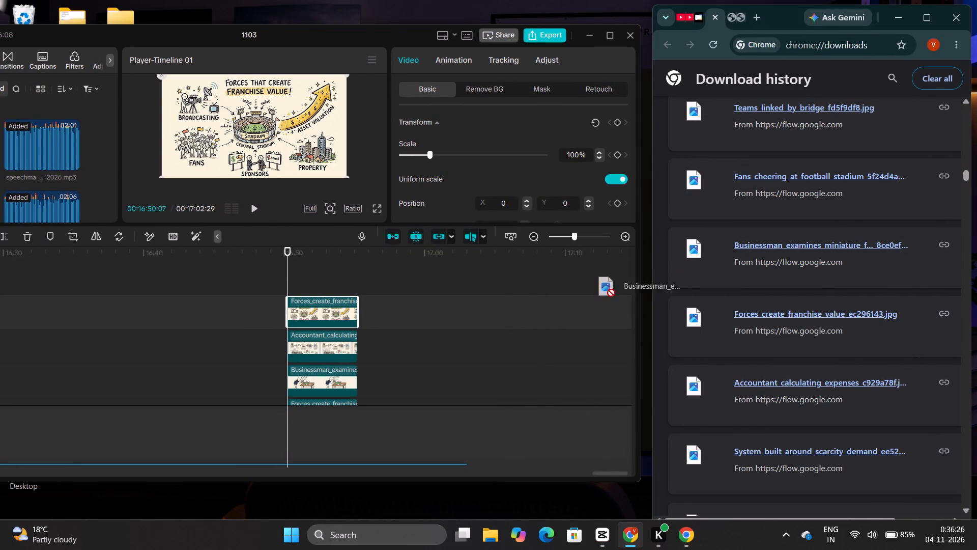
pyautogui.moveTo(611, 293); pyautogui.dragTo(543, 335)
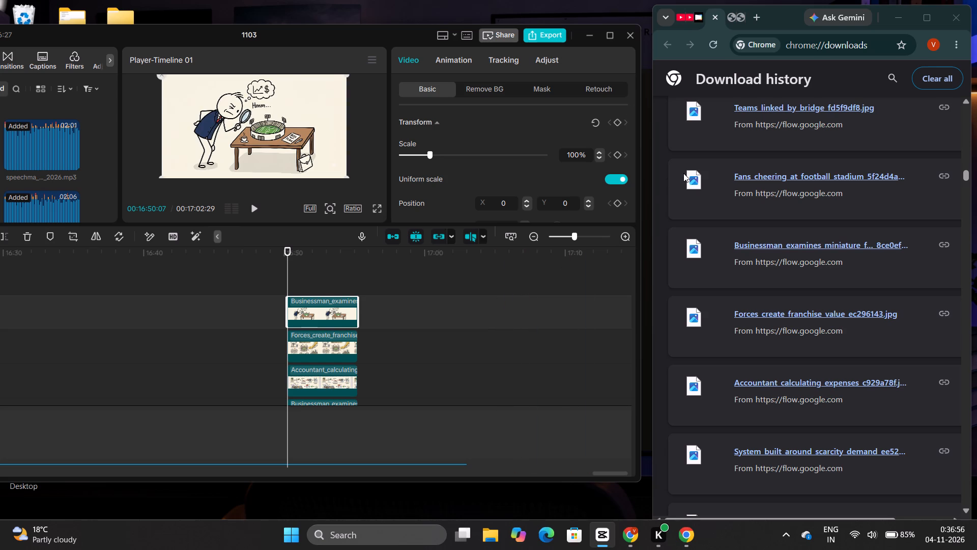
pyautogui.moveTo(693, 182); pyautogui.dragTo(504, 312)
pyautogui.moveTo(699, 109); pyautogui.dragTo(495, 316)
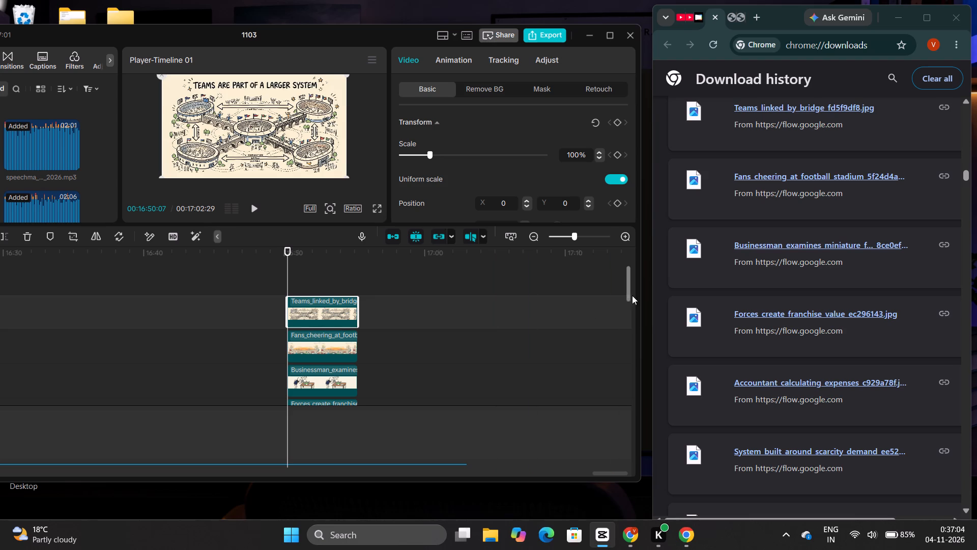
# Check the Planner and Teams images, and stack the Planner examines, Businessman compares profit and Football match reaches millions images near 16:50, in that order.
pyautogui.scroll(2, 737, 226)
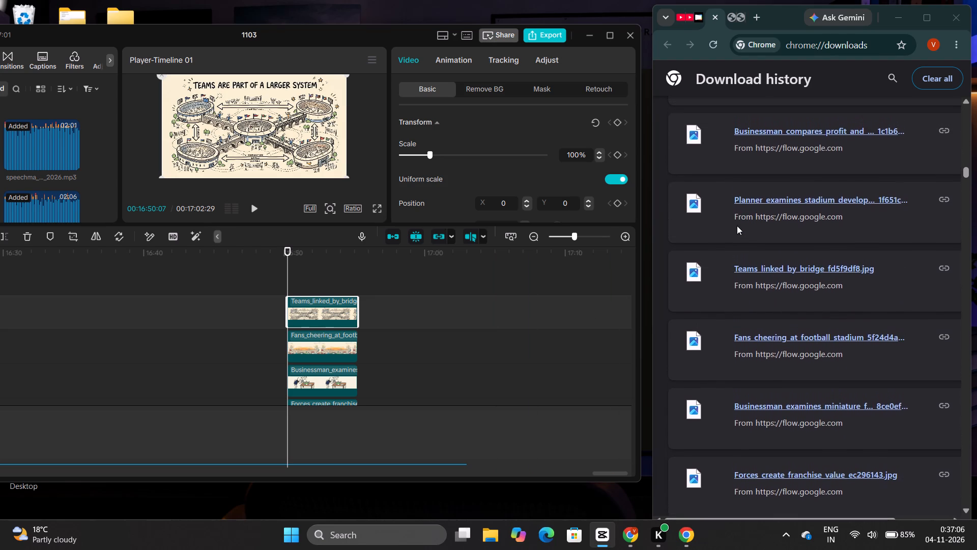
pyautogui.scroll(2, 737, 226)
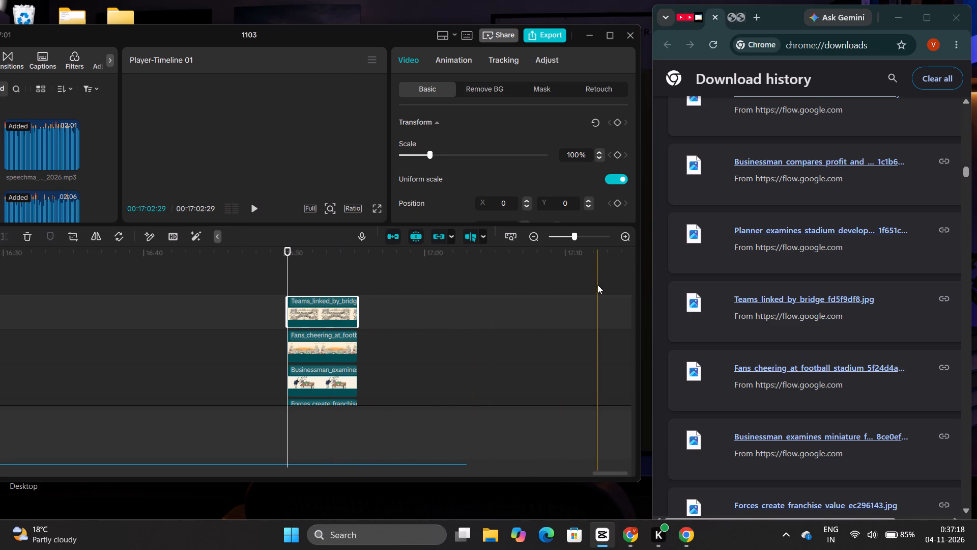
pyautogui.click(751, 230)
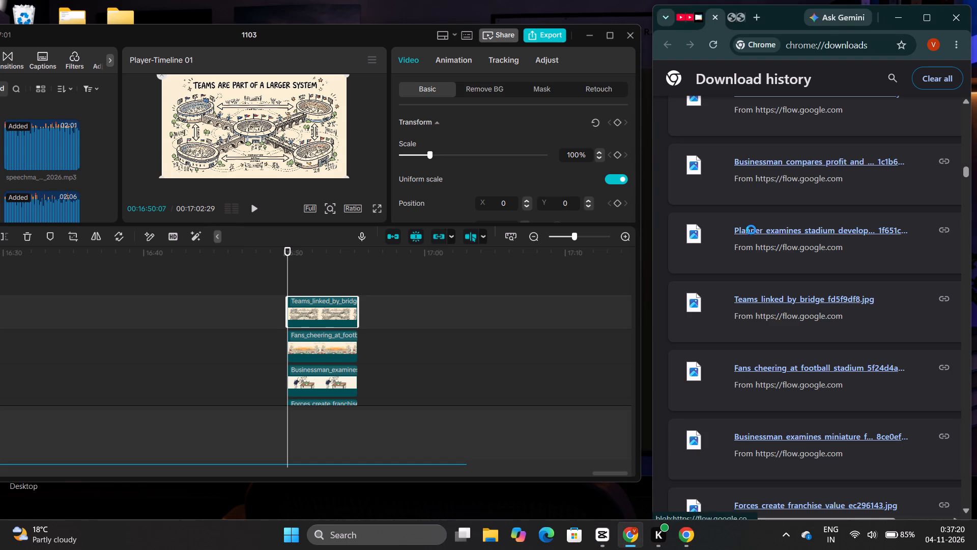
pyautogui.click(819, 133)
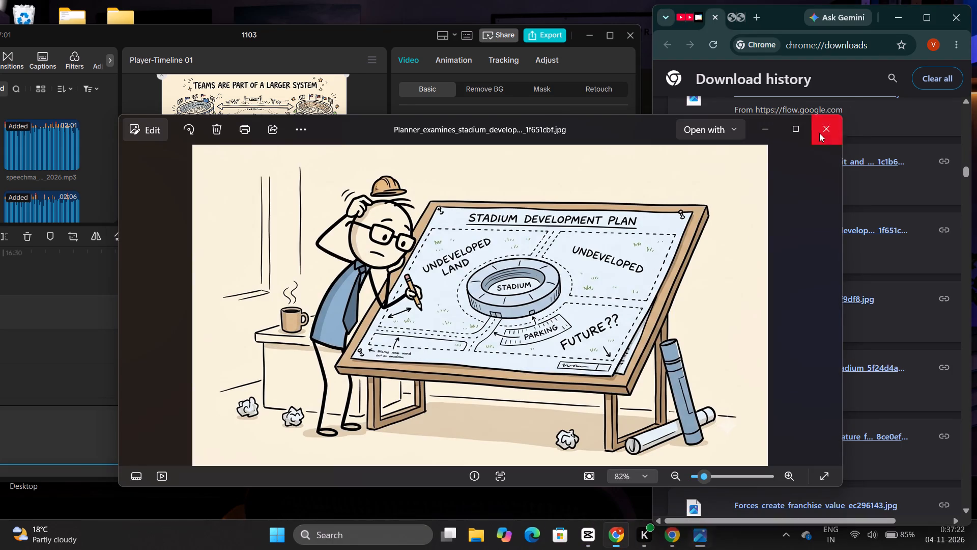
pyautogui.click(783, 298)
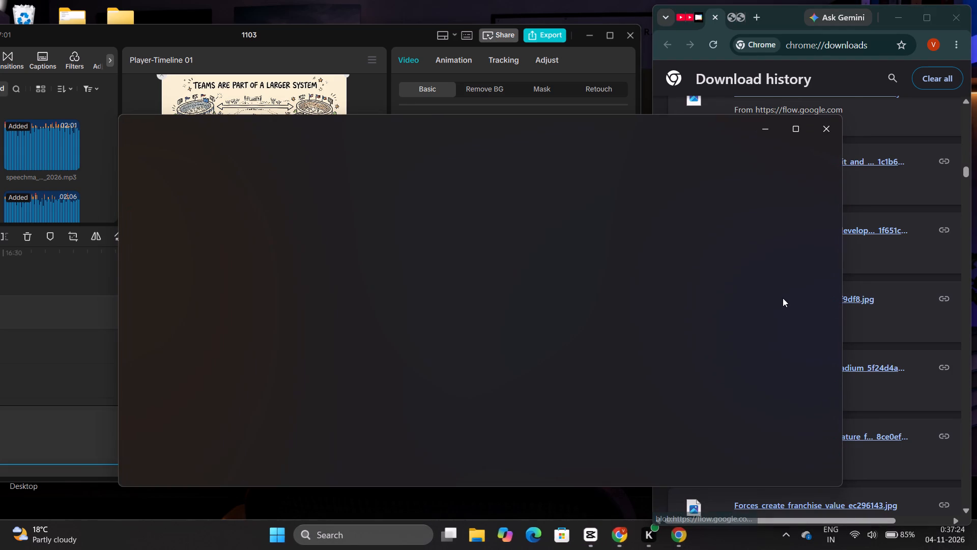
pyautogui.click(830, 137)
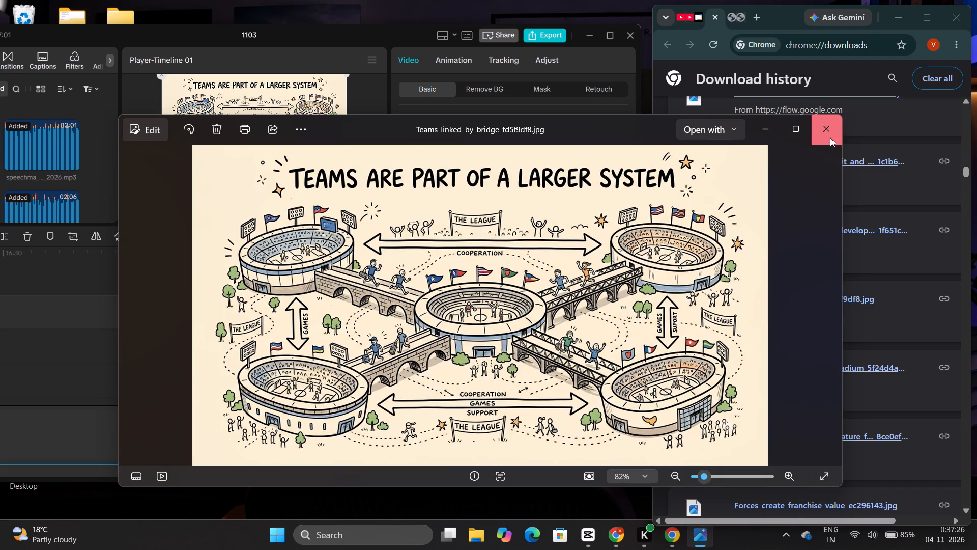
pyautogui.moveTo(697, 239); pyautogui.dragTo(586, 276)
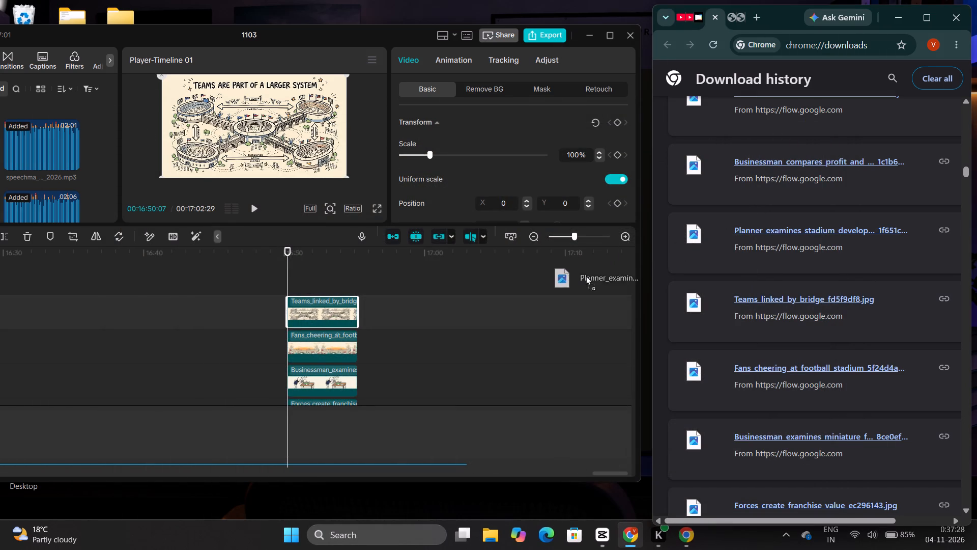
pyautogui.moveTo(586, 276); pyautogui.dragTo(586, 276)
pyautogui.moveTo(694, 168); pyautogui.dragTo(587, 297)
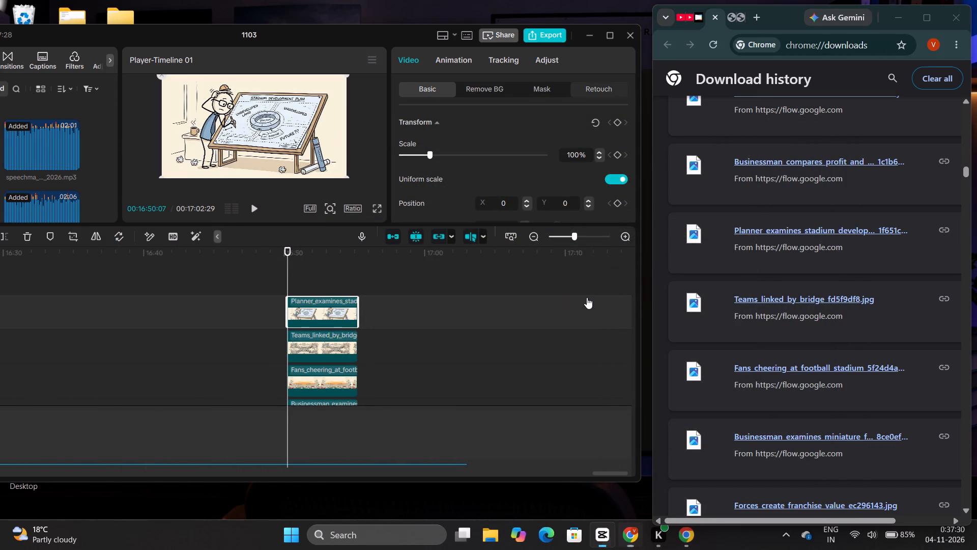
pyautogui.moveTo(696, 104); pyautogui.dragTo(654, 164)
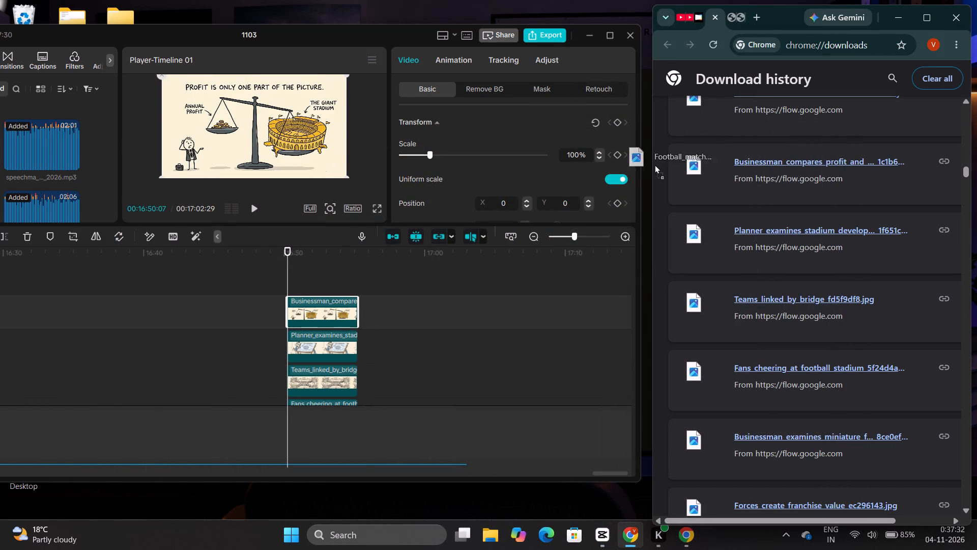
pyautogui.moveTo(654, 164); pyautogui.dragTo(580, 313)
# Stack the Stadium area, Team owner reviewing, Business owners meeting, Businessman holding, Commissioner presents and Filming football match images near 16:50, in that order.
pyautogui.scroll(1, 748, 142)
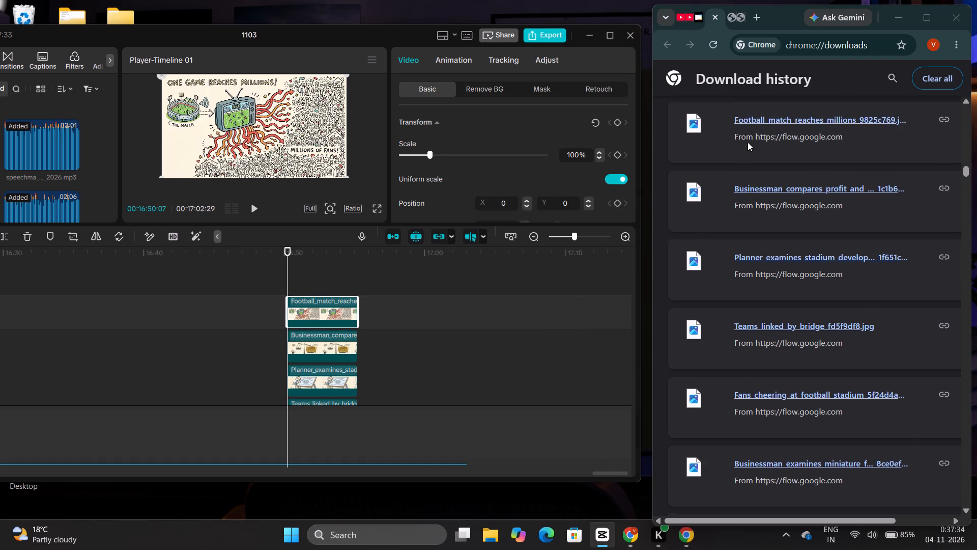
pyautogui.scroll(6, 748, 142)
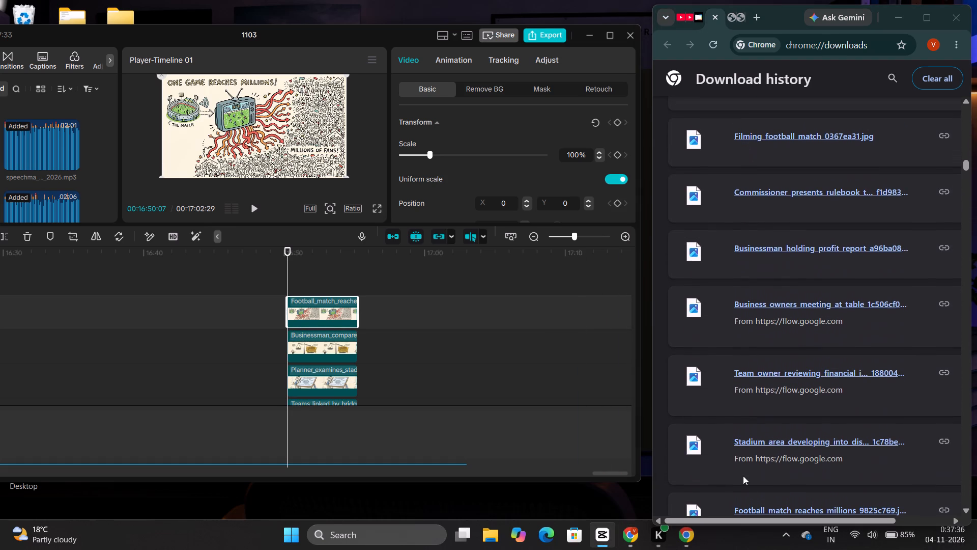
pyautogui.moveTo(692, 446); pyautogui.dragTo(651, 424)
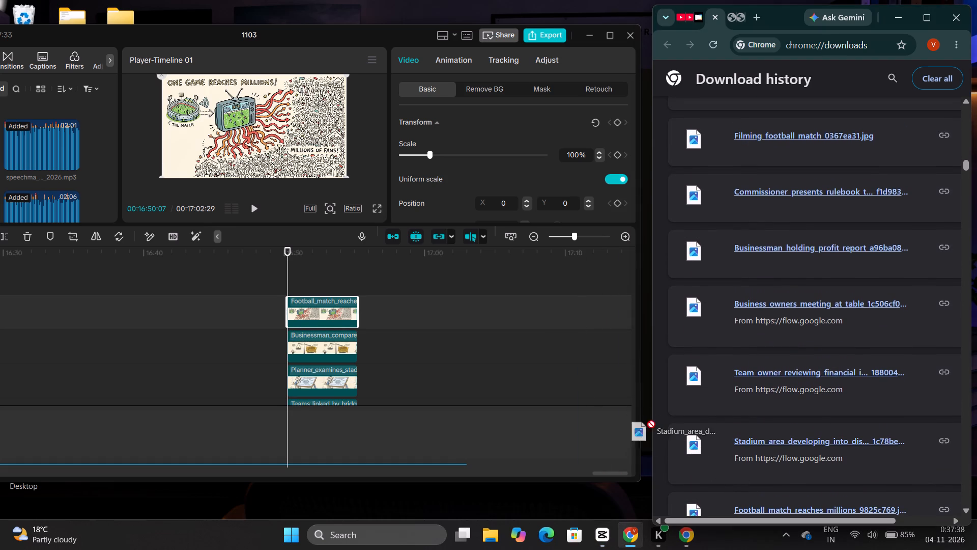
pyautogui.moveTo(651, 424); pyautogui.dragTo(584, 395)
pyautogui.moveTo(695, 373); pyautogui.dragTo(583, 379)
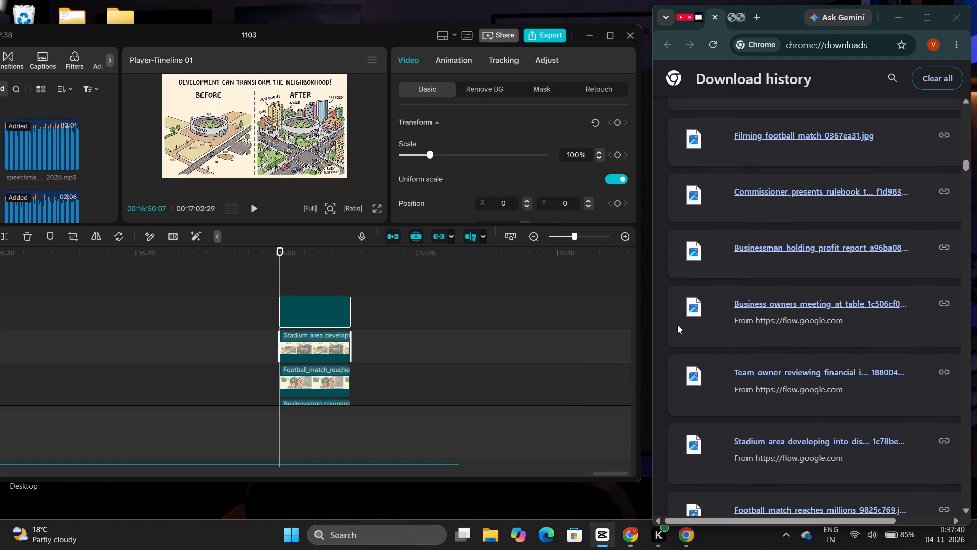
pyautogui.moveTo(693, 305); pyautogui.dragTo(575, 359)
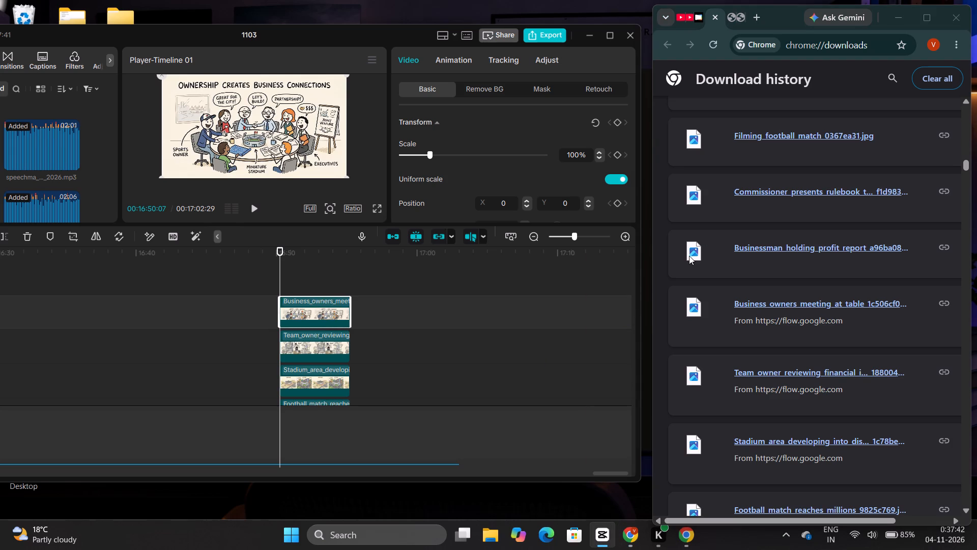
pyautogui.moveTo(689, 256); pyautogui.dragTo(592, 325)
pyautogui.moveTo(694, 189); pyautogui.dragTo(590, 320)
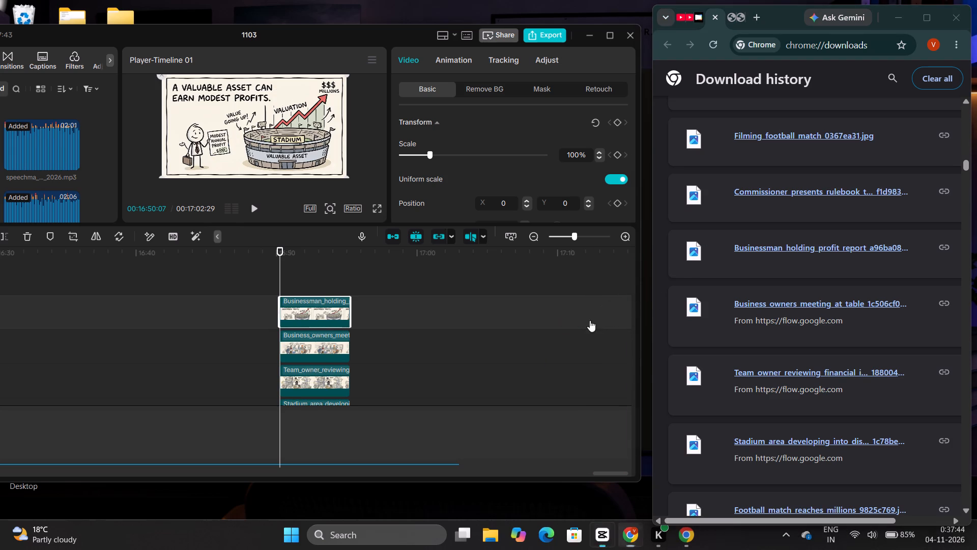
pyautogui.moveTo(701, 136); pyautogui.dragTo(581, 338)
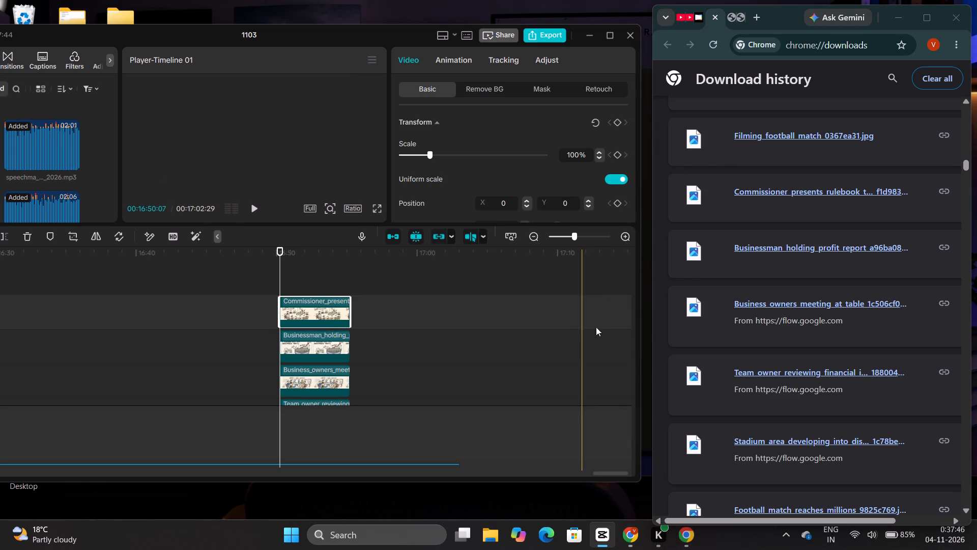
# Add the "Sponsor and team shaking hands" image from Download history above the Filming_football_match clip near 16:50.
pyautogui.scroll(7, 754, 176)
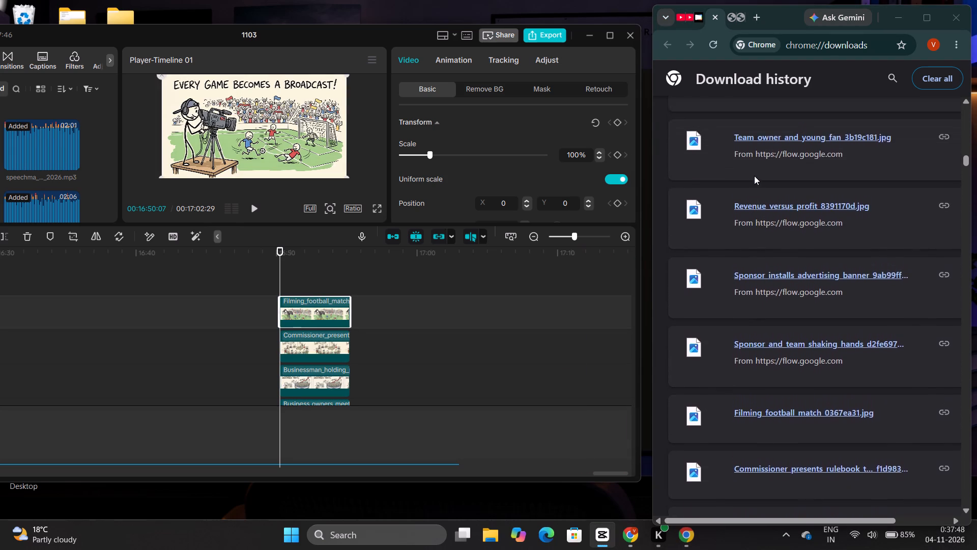
pyautogui.scroll(4, 754, 176)
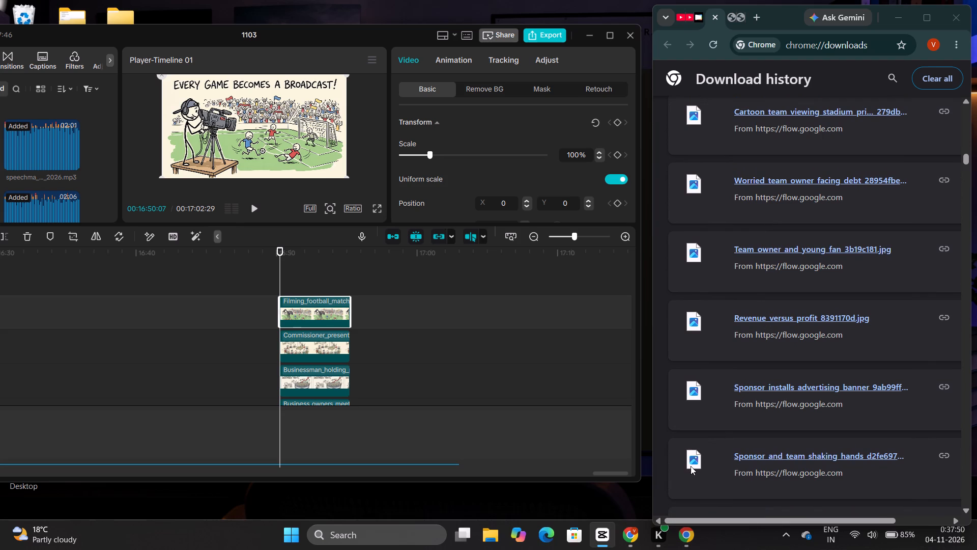
pyautogui.moveTo(690, 466); pyautogui.dragTo(681, 460)
pyautogui.scroll(-1, 710, 453)
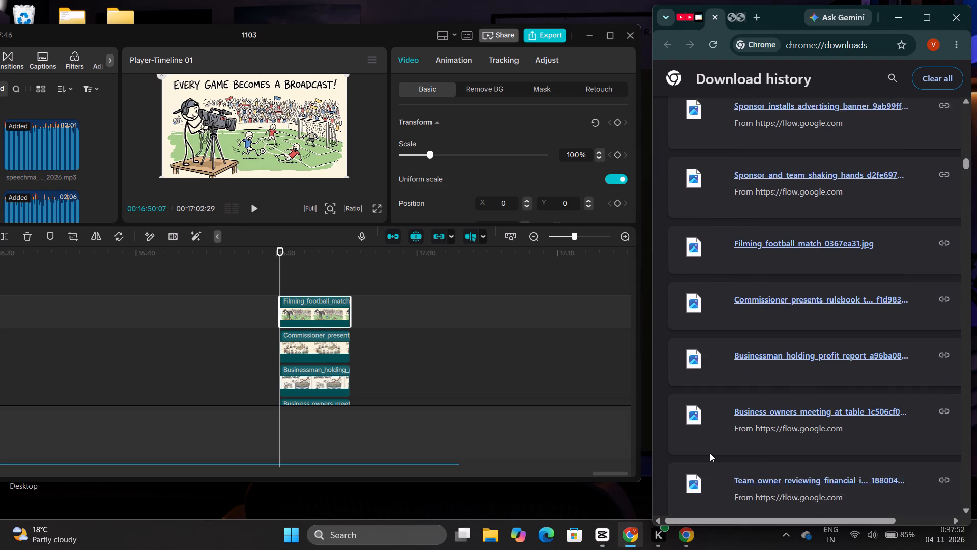
pyautogui.scroll(-1, 710, 453)
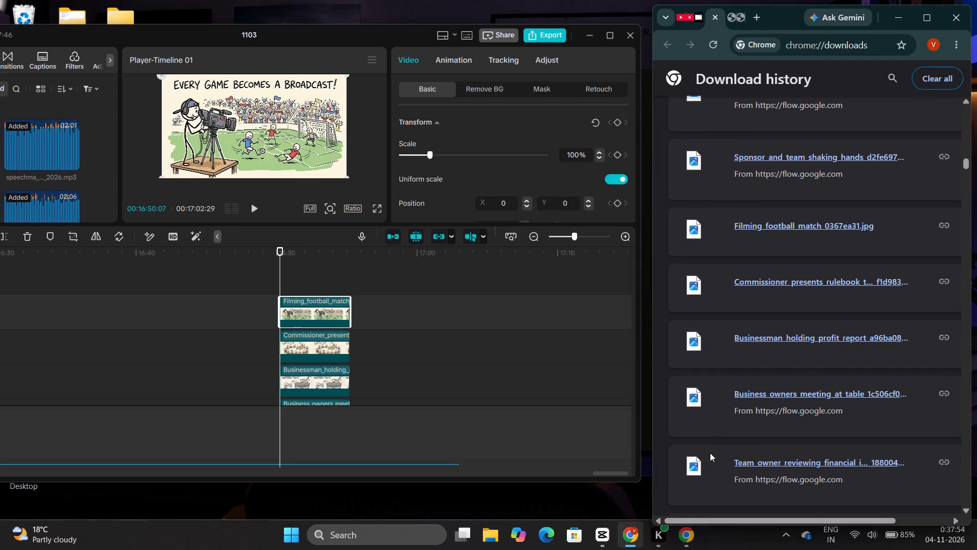
pyautogui.scroll(1, 719, 438)
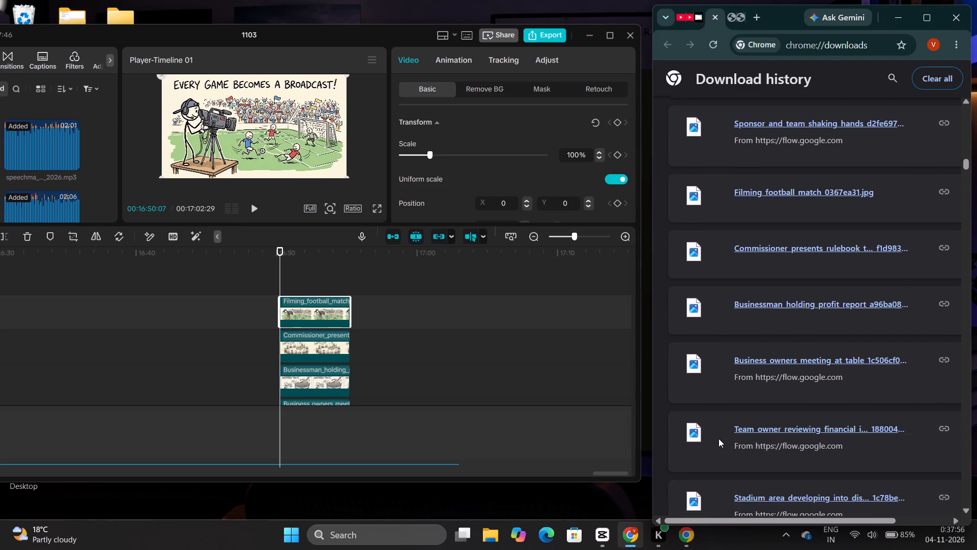
pyautogui.scroll(3, 719, 438)
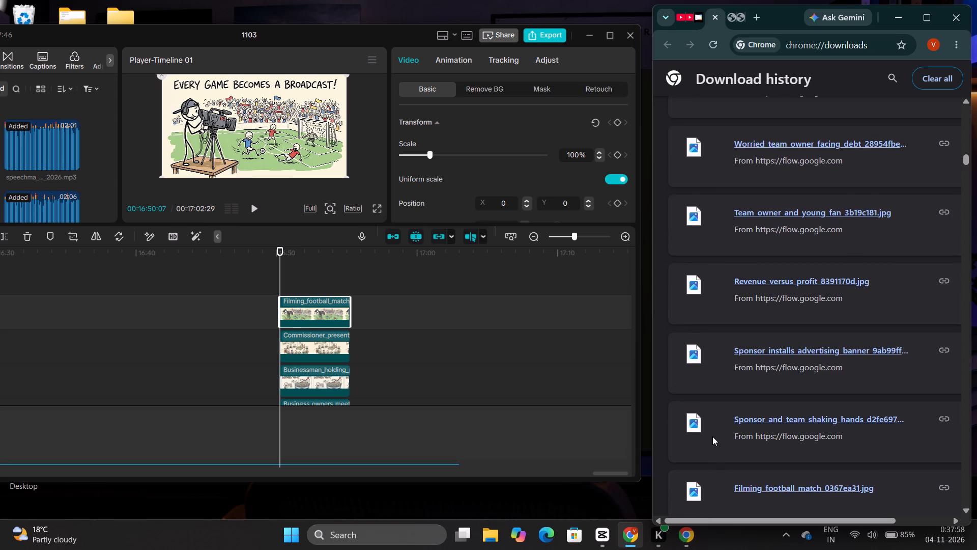
pyautogui.moveTo(696, 425); pyautogui.dragTo(557, 355)
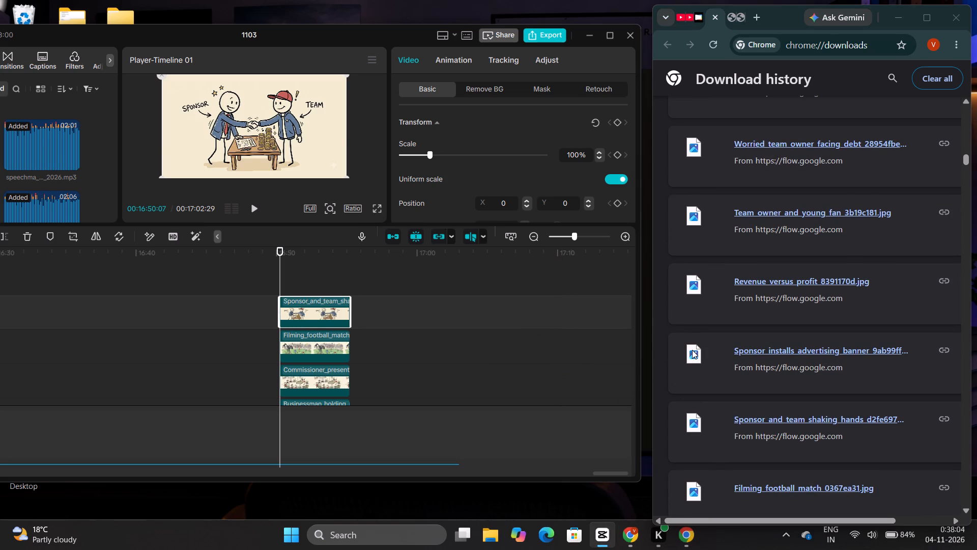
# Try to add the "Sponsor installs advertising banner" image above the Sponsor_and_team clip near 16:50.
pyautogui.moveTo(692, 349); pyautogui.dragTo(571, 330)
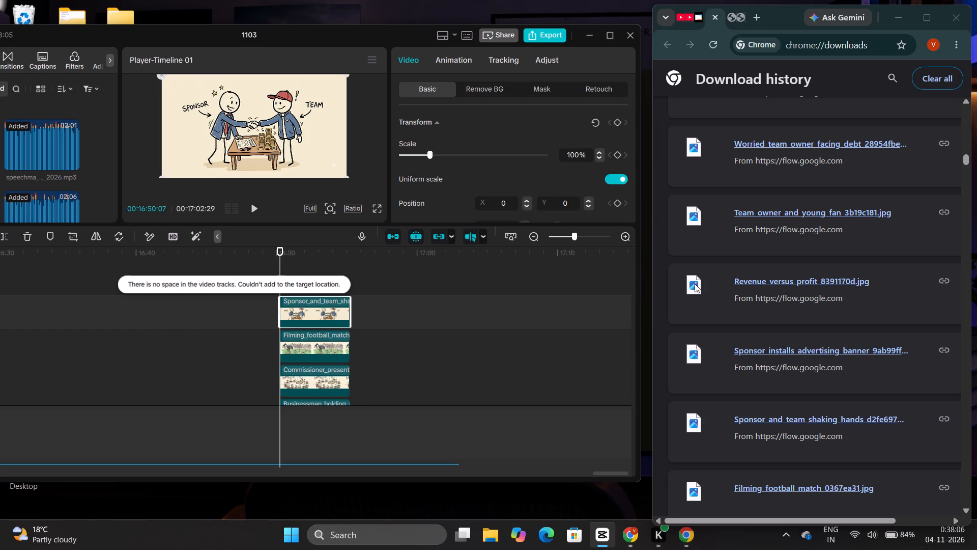
# Select the entire stack of images near 16:50 and shorten all of them together to about 2 seconds.
pyautogui.click(608, 34)
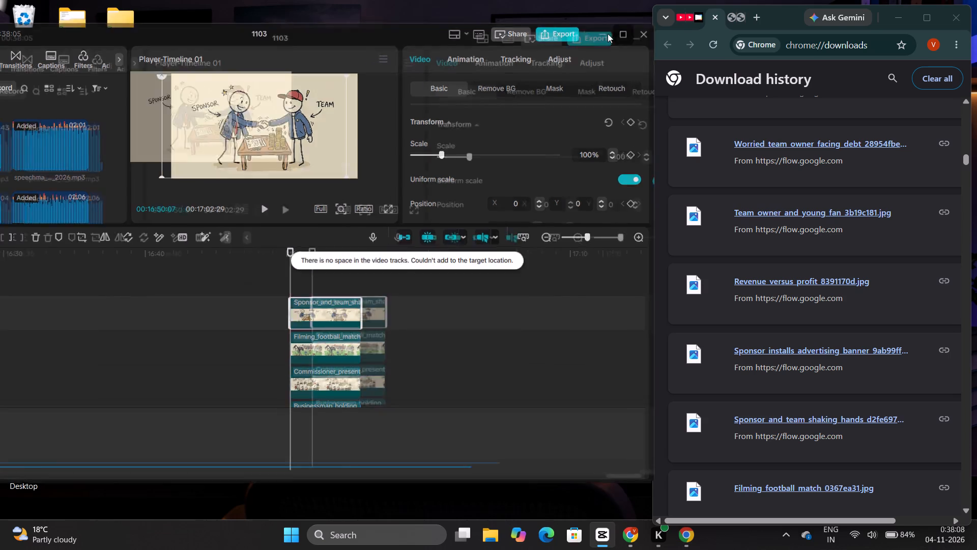
pyautogui.scroll(-12, 543, 300)
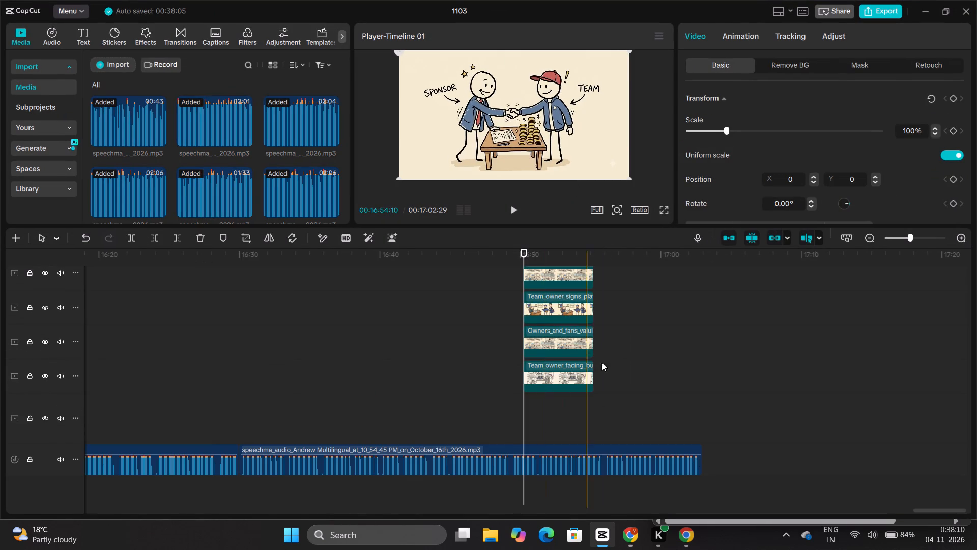
pyautogui.moveTo(622, 381); pyautogui.dragTo(516, 49)
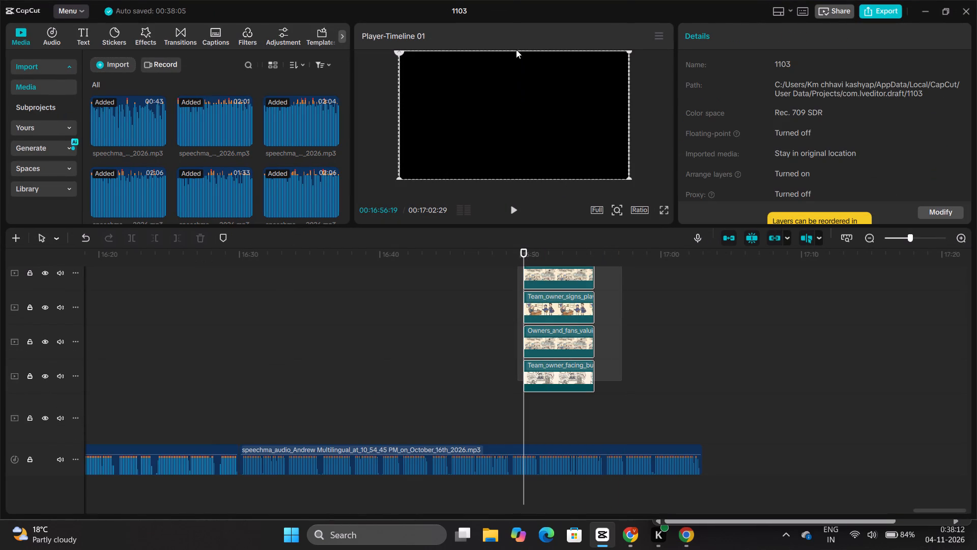
pyautogui.moveTo(516, 49); pyautogui.dragTo(509, 0)
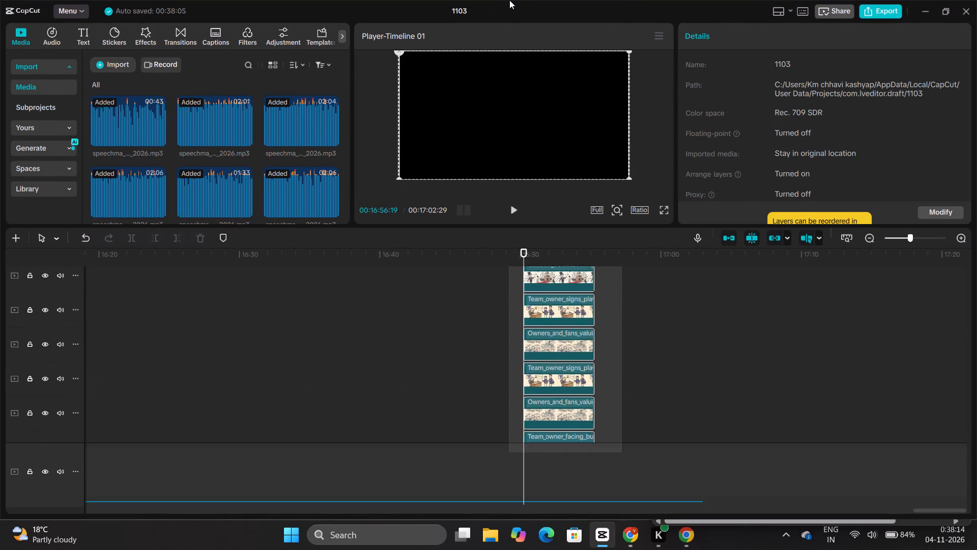
pyautogui.moveTo(509, 0); pyautogui.dragTo(512, 0)
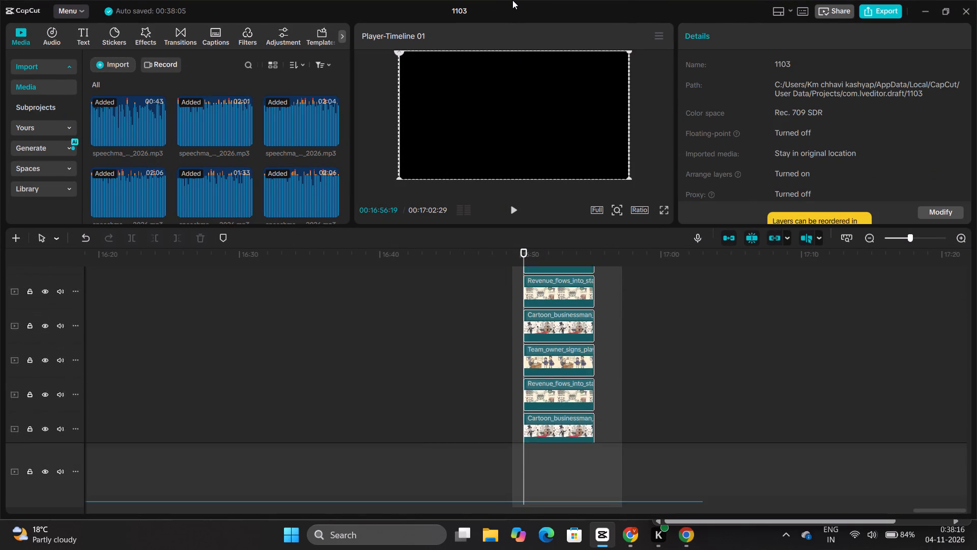
pyautogui.moveTo(512, 0); pyautogui.dragTo(513, 0)
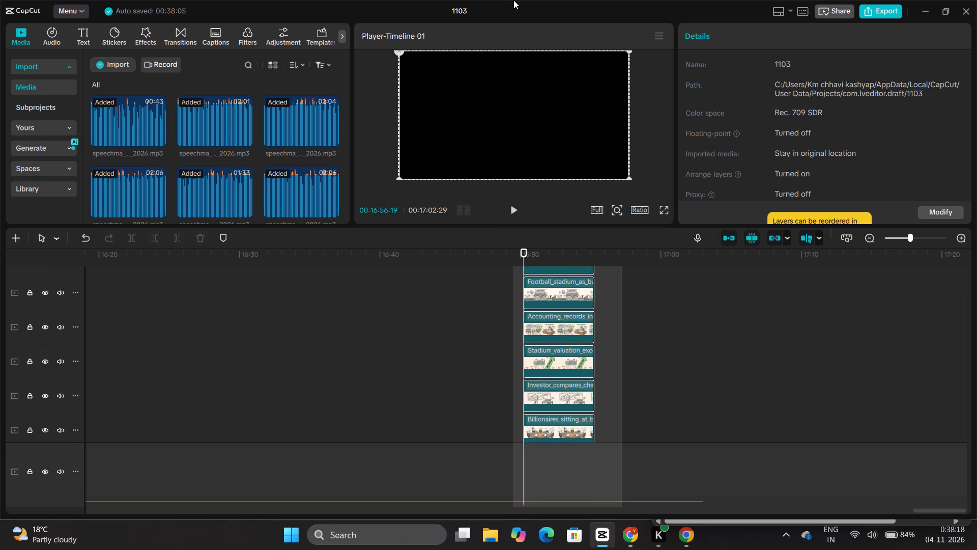
pyautogui.moveTo(513, 0); pyautogui.dragTo(514, 0)
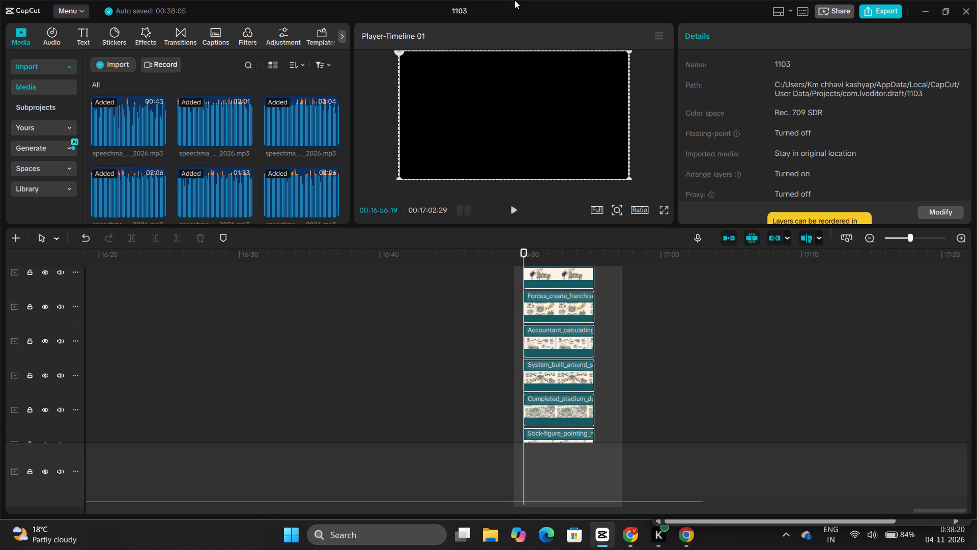
pyautogui.moveTo(514, 0); pyautogui.dragTo(516, 0)
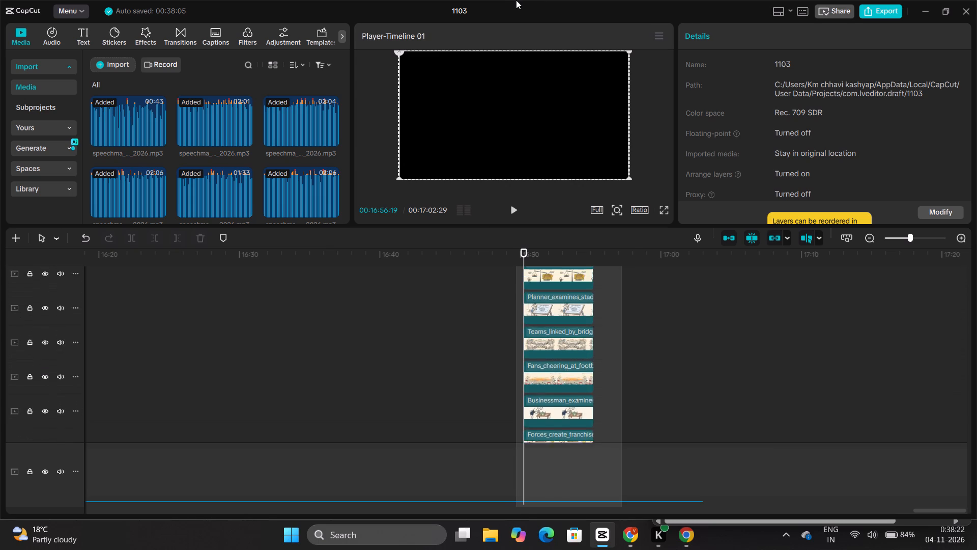
pyautogui.moveTo(516, 0); pyautogui.dragTo(517, 0)
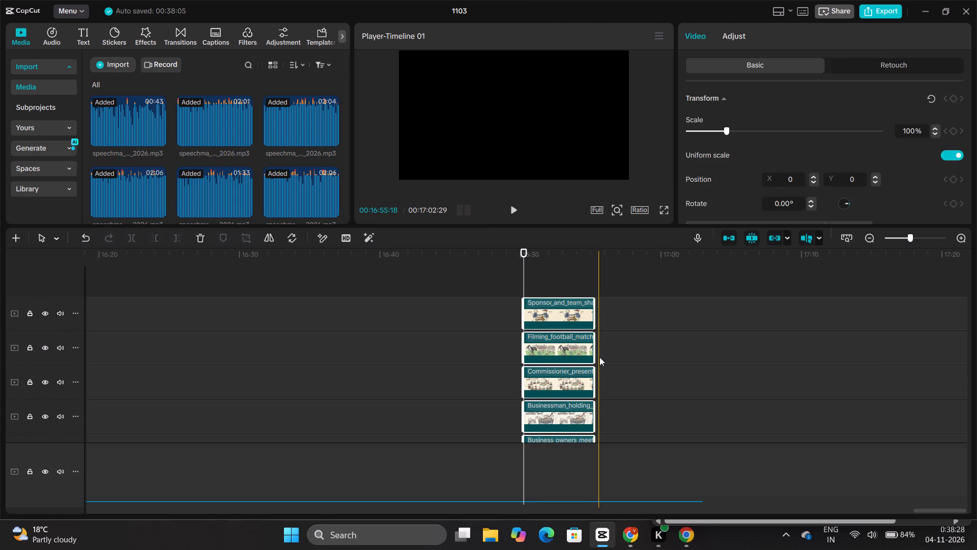
pyautogui.moveTo(593, 358); pyautogui.dragTo(566, 357)
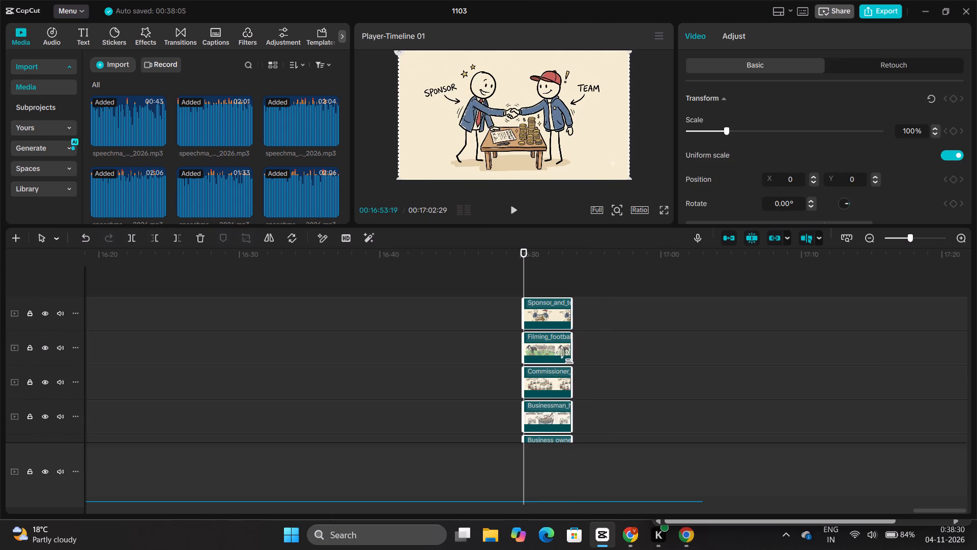
pyautogui.moveTo(566, 357); pyautogui.dragTo(550, 357)
# Move the bottom five stacked clips onto the main track one by one, from Team_owner_facing through the second Team_owner_signs clip.
pyautogui.scroll(-9, 578, 365)
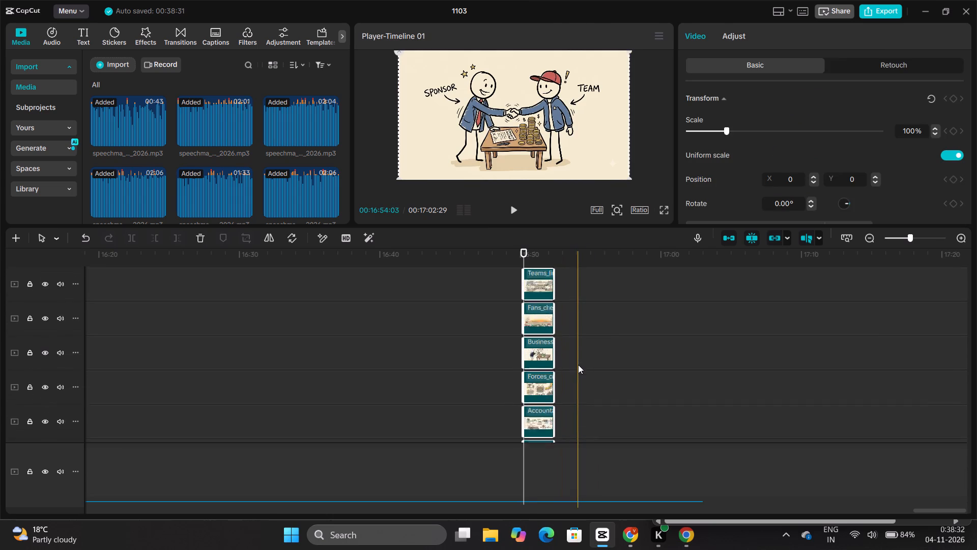
pyautogui.scroll(-14, 578, 365)
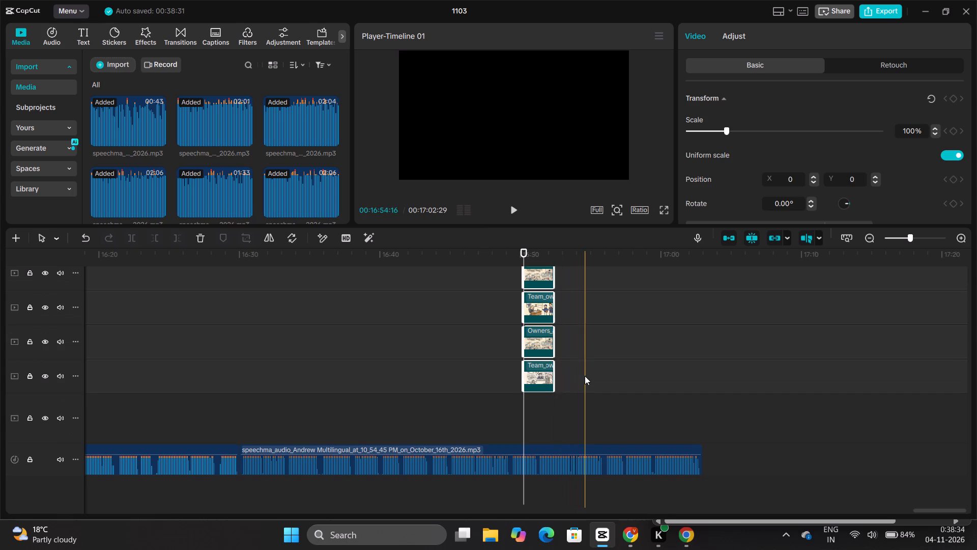
pyautogui.click(585, 376)
pyautogui.moveTo(543, 376); pyautogui.dragTo(536, 415)
pyautogui.moveTo(536, 378); pyautogui.dragTo(537, 431)
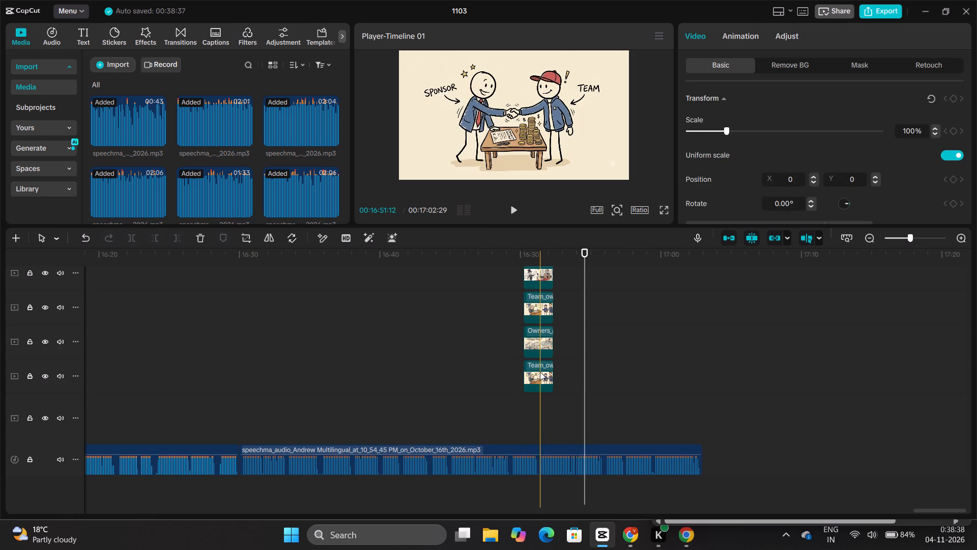
pyautogui.moveTo(540, 372); pyautogui.dragTo(537, 423)
pyautogui.moveTo(537, 381); pyautogui.dragTo(537, 424)
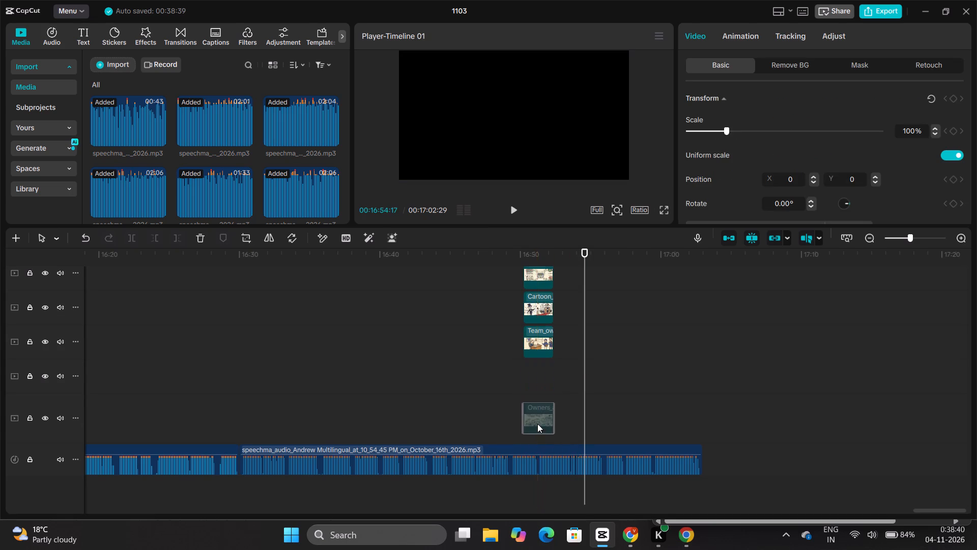
pyautogui.moveTo(541, 370); pyautogui.dragTo(541, 417)
# Move the Cartoon_businessman, Revenue_flows, Team_owner_signs, second Cartoon_businessman, second Revenue_flows and Workers clips from the stack onto the main track, in that order.
pyautogui.moveTo(541, 378); pyautogui.dragTo(542, 411)
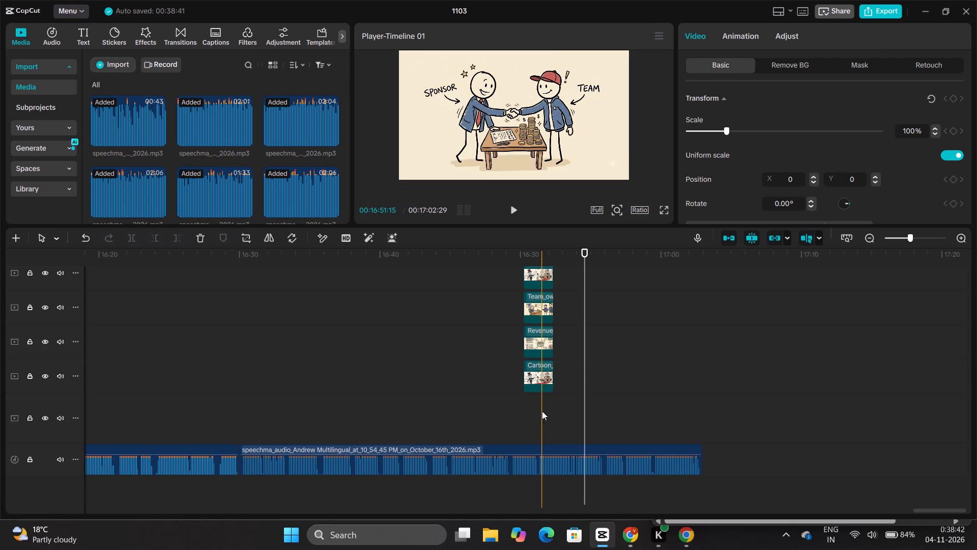
pyautogui.moveTo(542, 411); pyautogui.dragTo(542, 419)
pyautogui.moveTo(542, 373); pyautogui.dragTo(544, 415)
pyautogui.moveTo(542, 379); pyautogui.dragTo(542, 402)
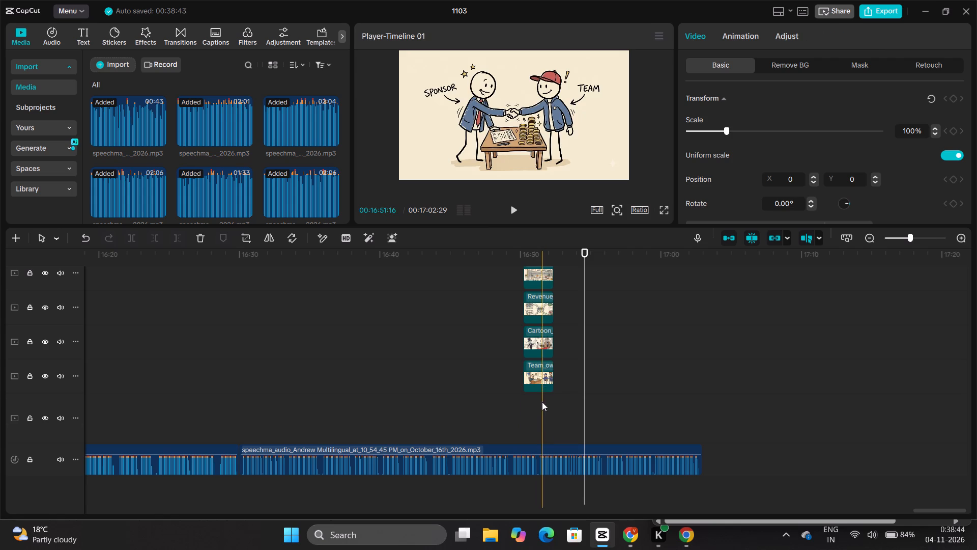
pyautogui.moveTo(542, 402); pyautogui.dragTo(542, 416)
pyautogui.moveTo(542, 384); pyautogui.dragTo(544, 438)
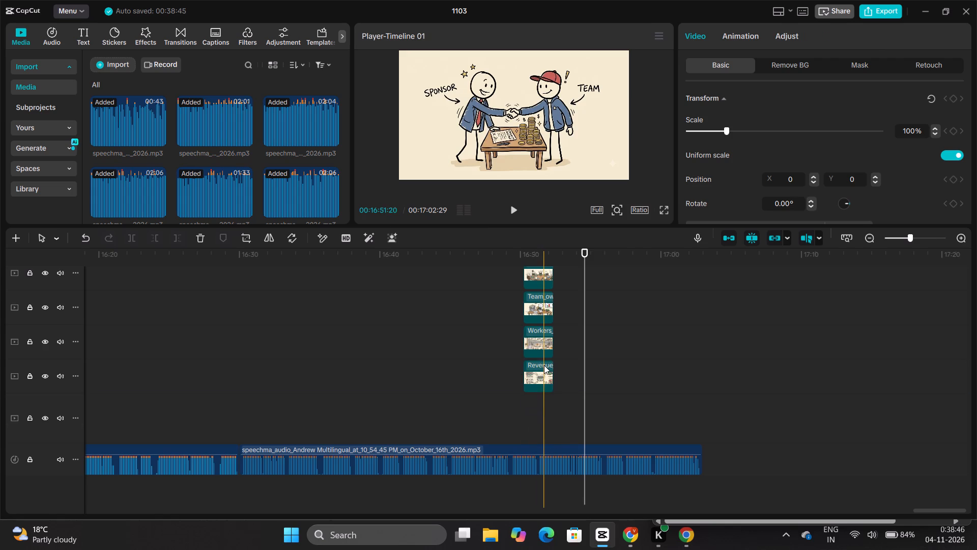
pyautogui.moveTo(544, 365); pyautogui.dragTo(543, 430)
pyautogui.moveTo(543, 371); pyautogui.dragTo(543, 411)
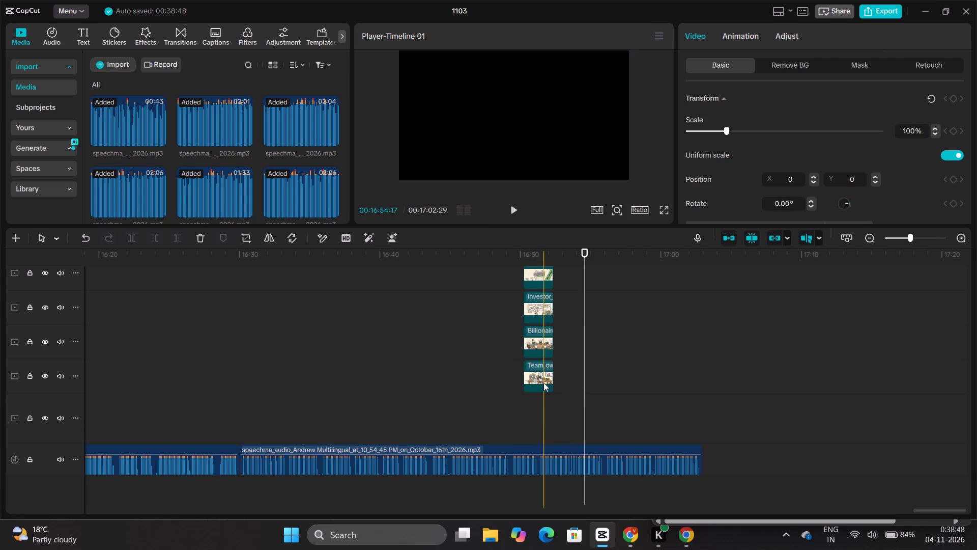
# Move the Team_owner, Billionaires, Investor_compares, Stadium_valuation, Accounting_records, Football_stadium and Crowd clips from the bottom of the stack onto the main track, in that order.
pyautogui.moveTo(543, 369); pyautogui.dragTo(547, 434)
pyautogui.moveTo(544, 377); pyautogui.dragTo(550, 439)
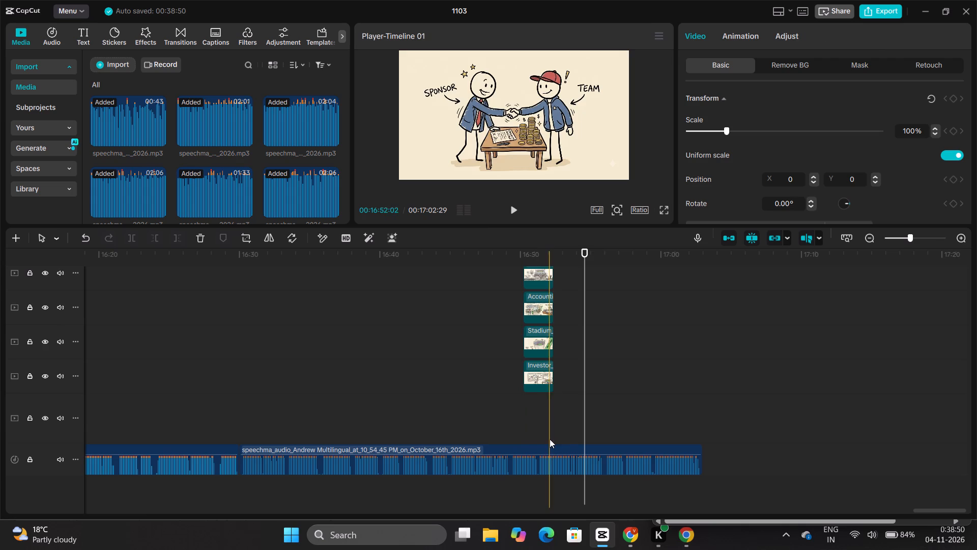
pyautogui.moveTo(544, 378); pyautogui.dragTo(544, 404)
pyautogui.moveTo(543, 371); pyautogui.dragTo(544, 406)
pyautogui.moveTo(542, 375); pyautogui.dragTo(543, 416)
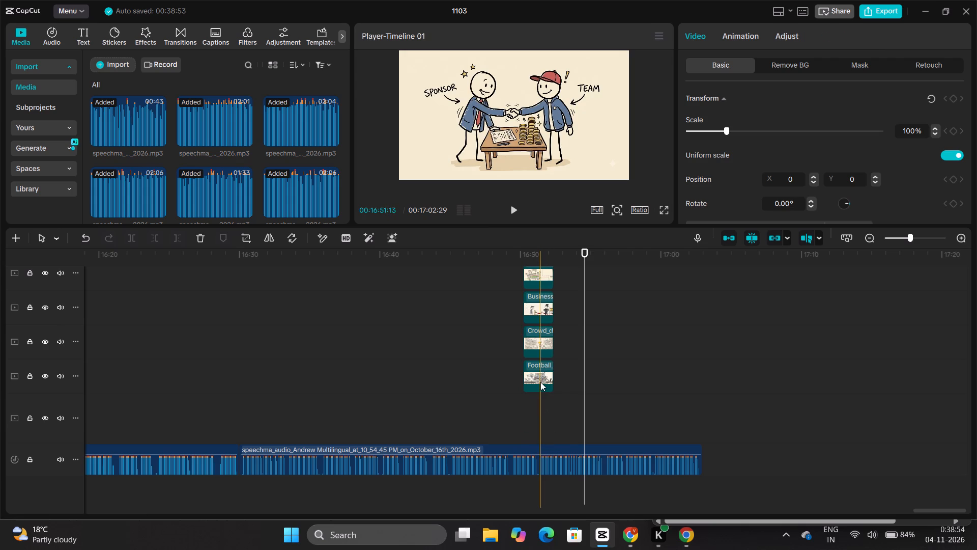
pyautogui.moveTo(540, 382); pyautogui.dragTo(542, 406)
pyautogui.moveTo(542, 377); pyautogui.dragTo(543, 407)
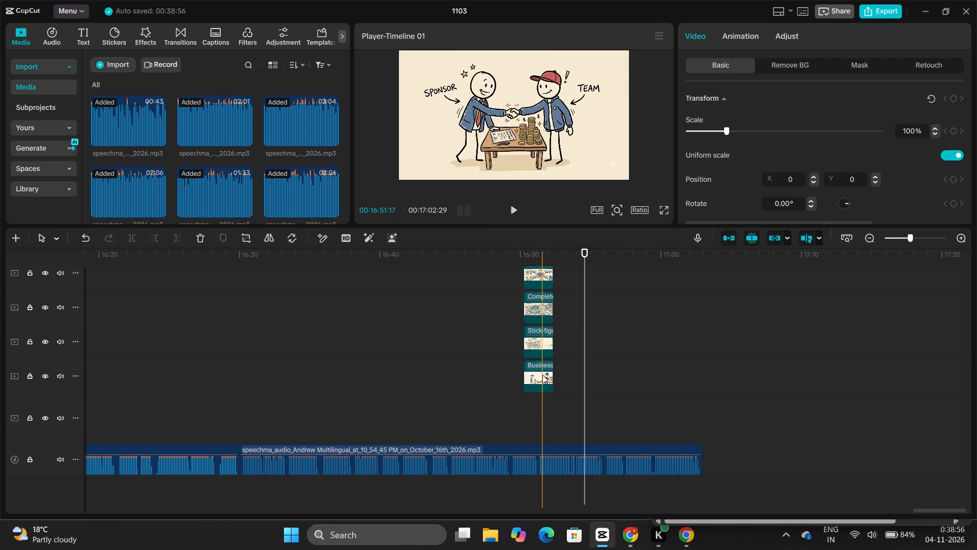
# Move the Business, Stick-figure_pointing, Completed_stadium and System_built clips from the bottom of the stack onto the main track, in that order.
pyautogui.moveTo(542, 374); pyautogui.dragTo(542, 410)
pyautogui.moveTo(540, 369); pyautogui.dragTo(542, 414)
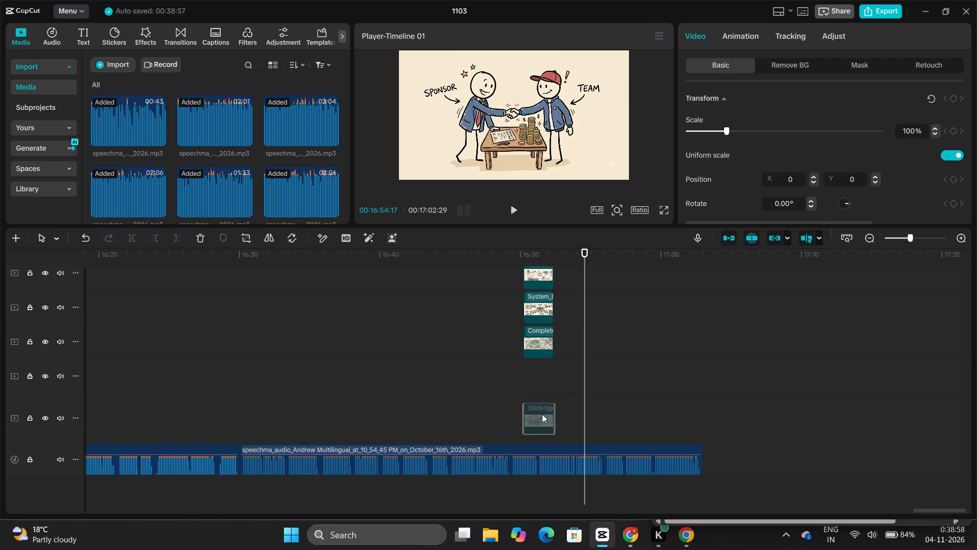
pyautogui.moveTo(542, 379); pyautogui.dragTo(544, 404)
pyautogui.moveTo(544, 358); pyautogui.dragTo(544, 361)
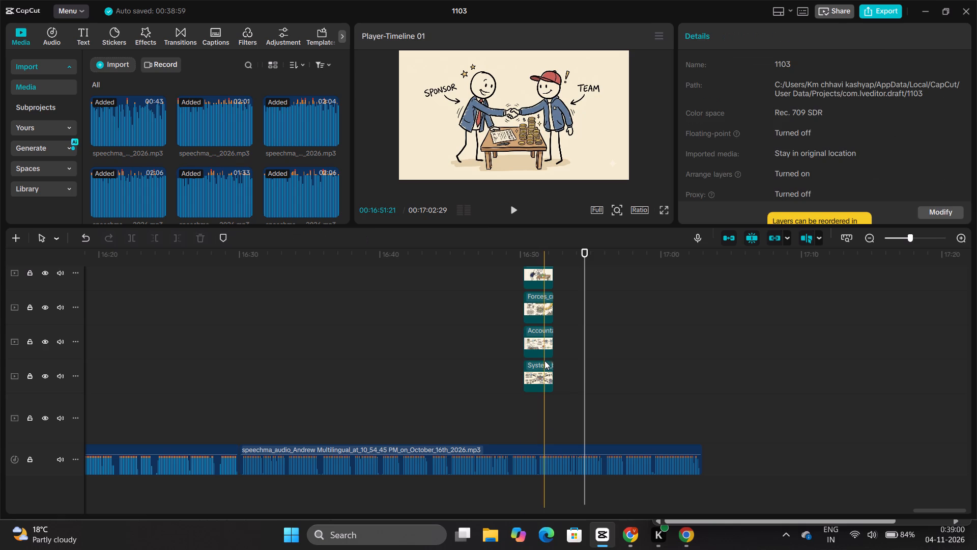
pyautogui.moveTo(544, 361); pyautogui.dragTo(544, 369)
pyautogui.moveTo(544, 369); pyautogui.dragTo(539, 425)
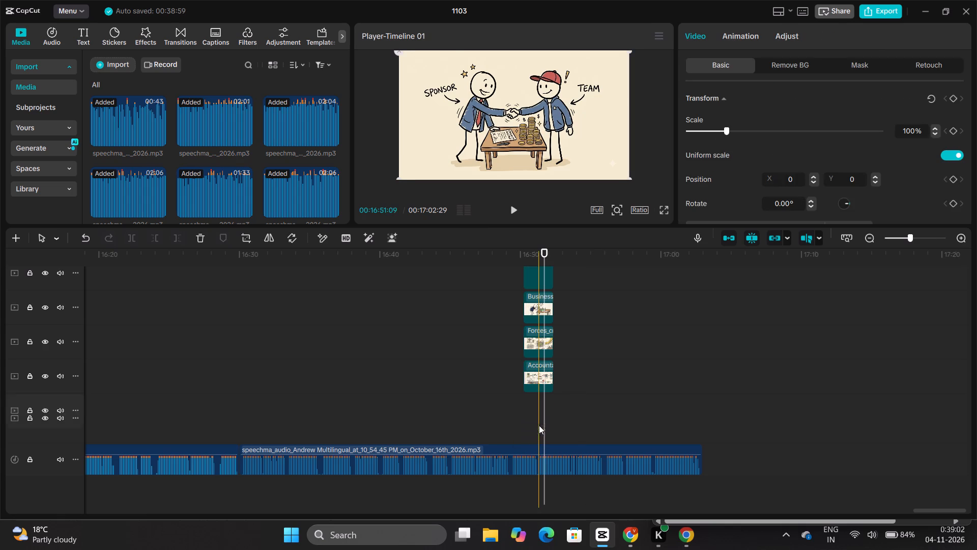
# Move the Accountant_calculating, Forces_create and Businessman_examines clips and their second copies from the stack onto the main track, in that repeating order.
pyautogui.moveTo(538, 376); pyautogui.dragTo(539, 410)
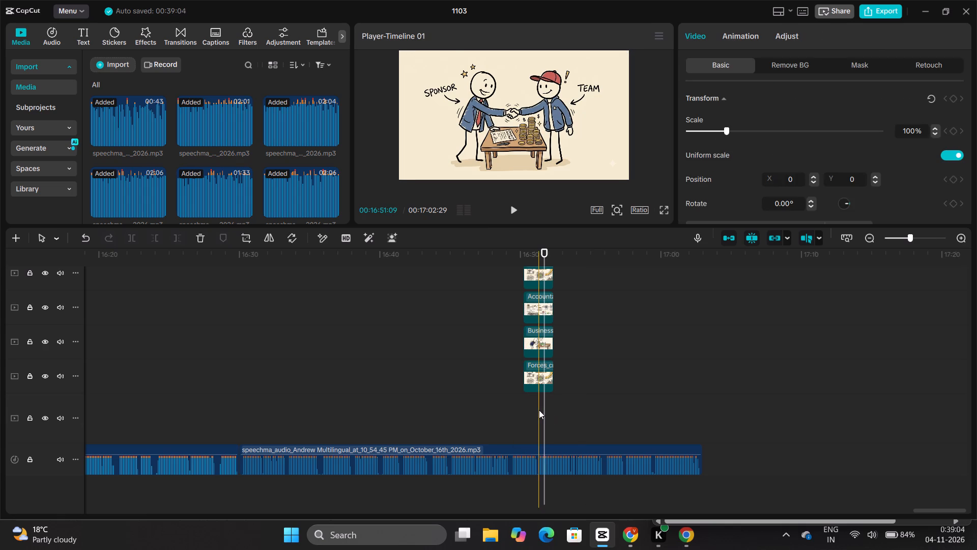
pyautogui.moveTo(541, 369); pyautogui.dragTo(541, 409)
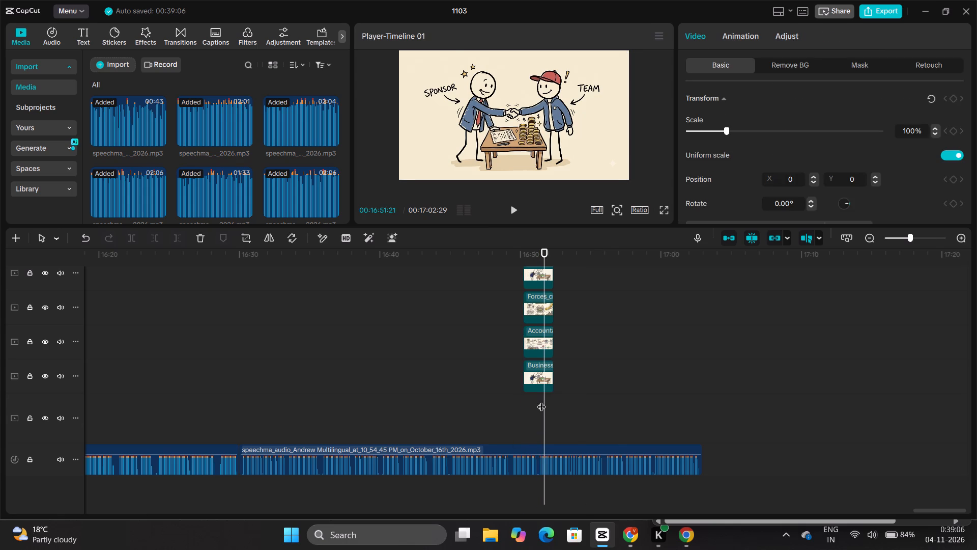
pyautogui.moveTo(542, 374); pyautogui.dragTo(542, 408)
pyautogui.moveTo(542, 380); pyautogui.dragTo(542, 402)
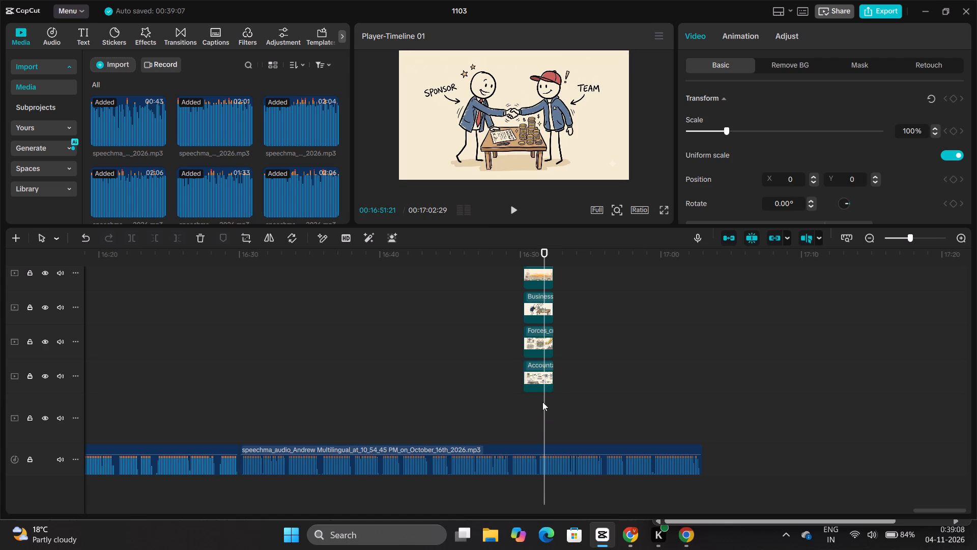
pyautogui.moveTo(542, 402); pyautogui.dragTo(544, 418)
pyautogui.moveTo(544, 378); pyautogui.dragTo(549, 410)
pyautogui.moveTo(545, 380); pyautogui.dragTo(552, 415)
# Move the Fans_cheering, Teams_linked, Planner_examines, Businessman compares profit, Football match and Stadium area clips from the stack onto the main track, in that order.
pyautogui.moveTo(545, 376); pyautogui.dragTo(548, 408)
pyautogui.moveTo(541, 371); pyautogui.dragTo(548, 412)
pyautogui.moveTo(546, 374); pyautogui.dragTo(546, 403)
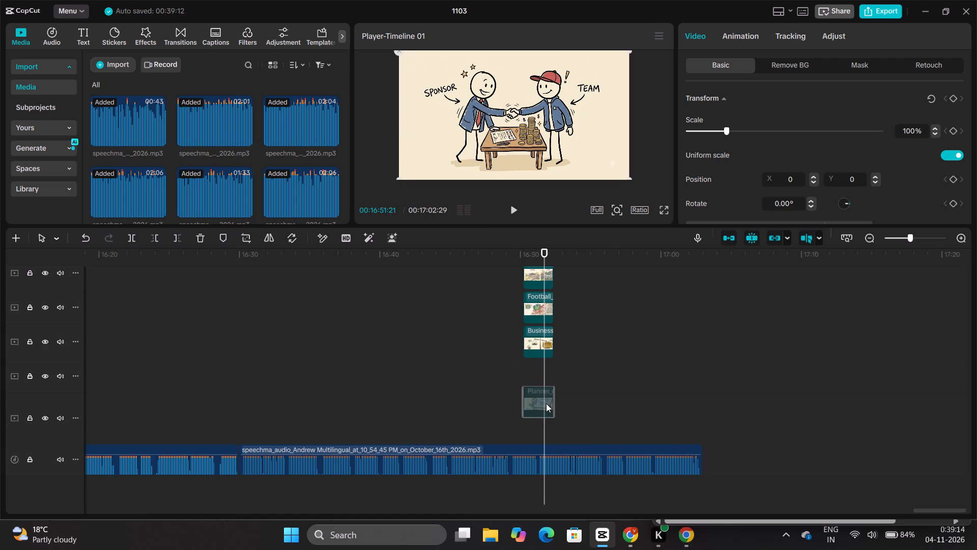
pyautogui.moveTo(546, 403); pyautogui.dragTo(546, 407)
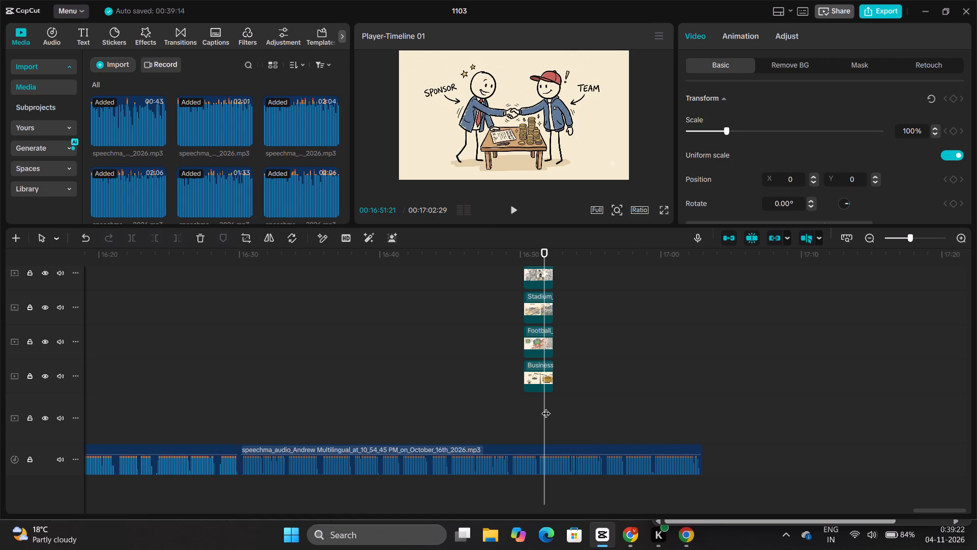
pyautogui.moveTo(540, 387); pyautogui.dragTo(529, 428)
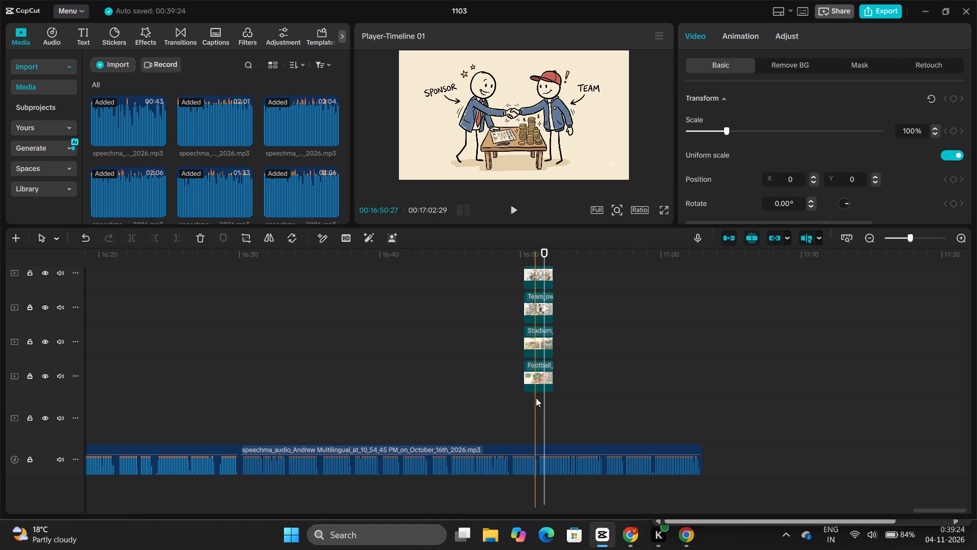
pyautogui.moveTo(547, 370); pyautogui.dragTo(532, 421)
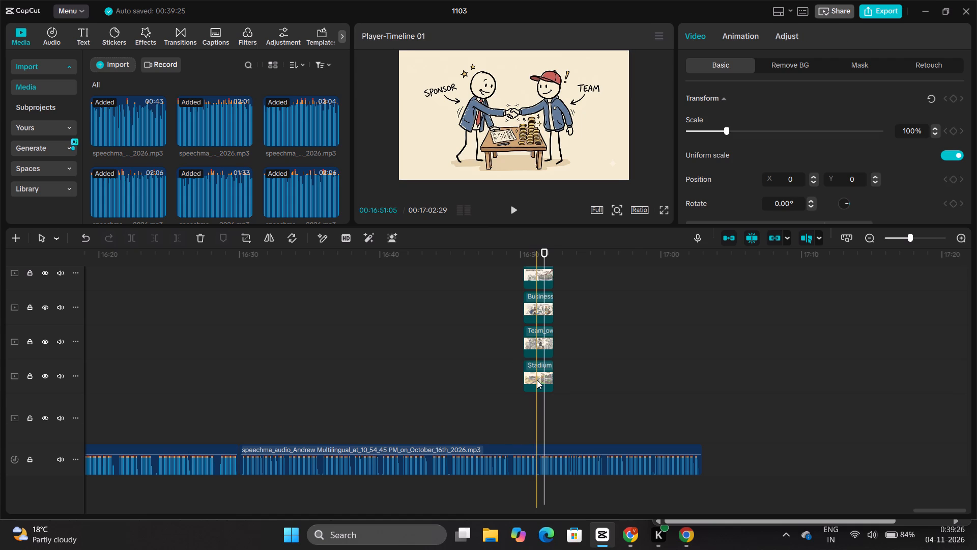
pyautogui.moveTo(537, 380); pyautogui.dragTo(532, 420)
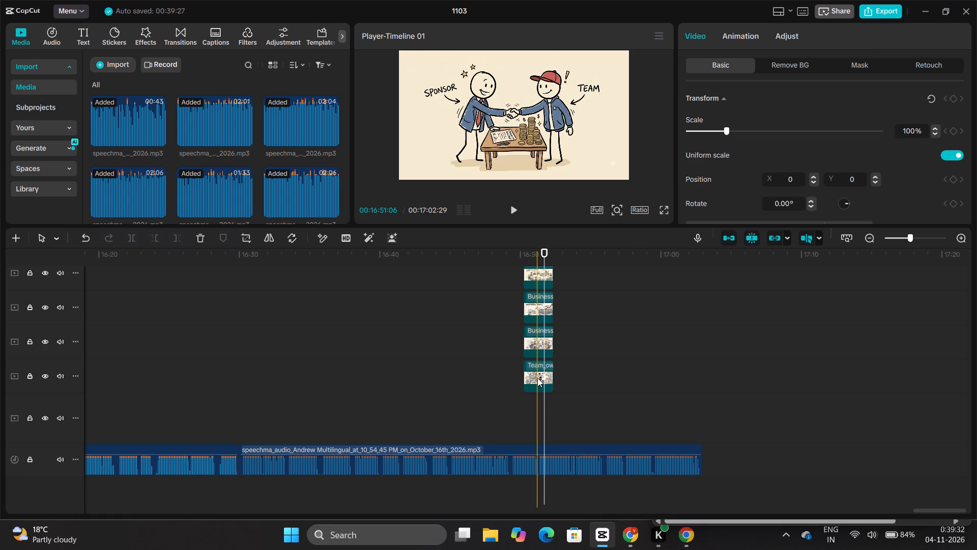
# Move the Team owner reviewing, Business owners meeting, Businessman holding and Commissioner presents clips from the stack onto the main track, in that order.
pyautogui.moveTo(537, 378); pyautogui.dragTo(538, 411)
pyautogui.moveTo(537, 376); pyautogui.dragTo(538, 411)
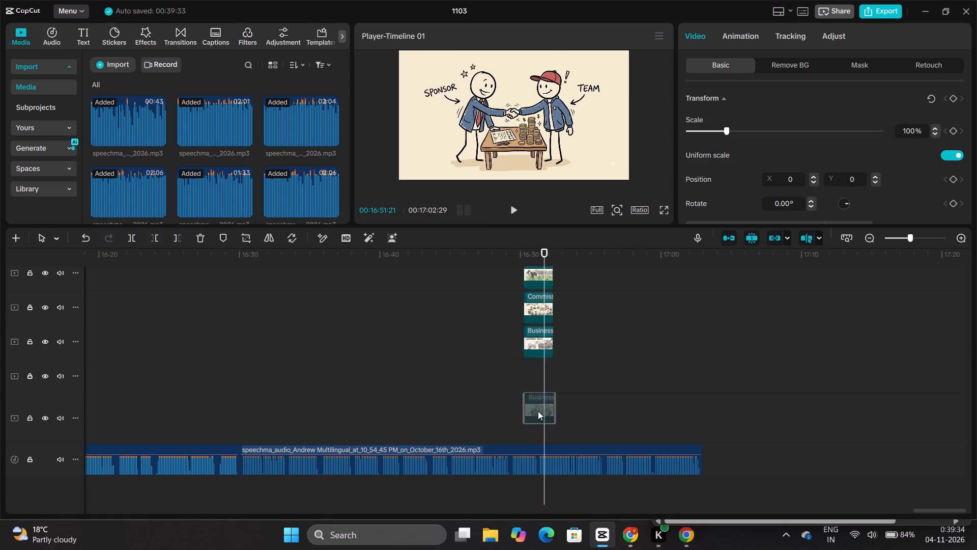
pyautogui.moveTo(538, 411); pyautogui.dragTo(538, 412)
pyautogui.moveTo(539, 387); pyautogui.dragTo(539, 419)
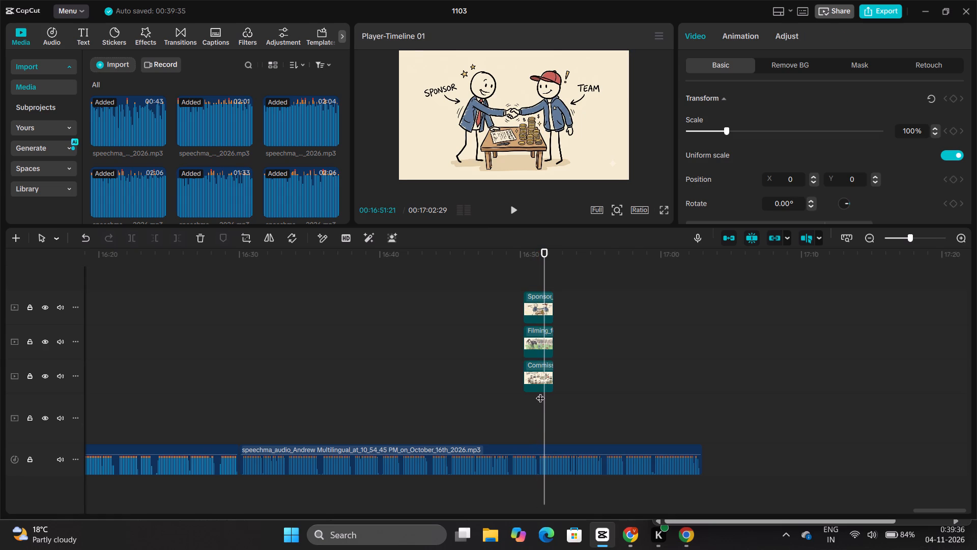
pyautogui.moveTo(540, 386); pyautogui.dragTo(542, 425)
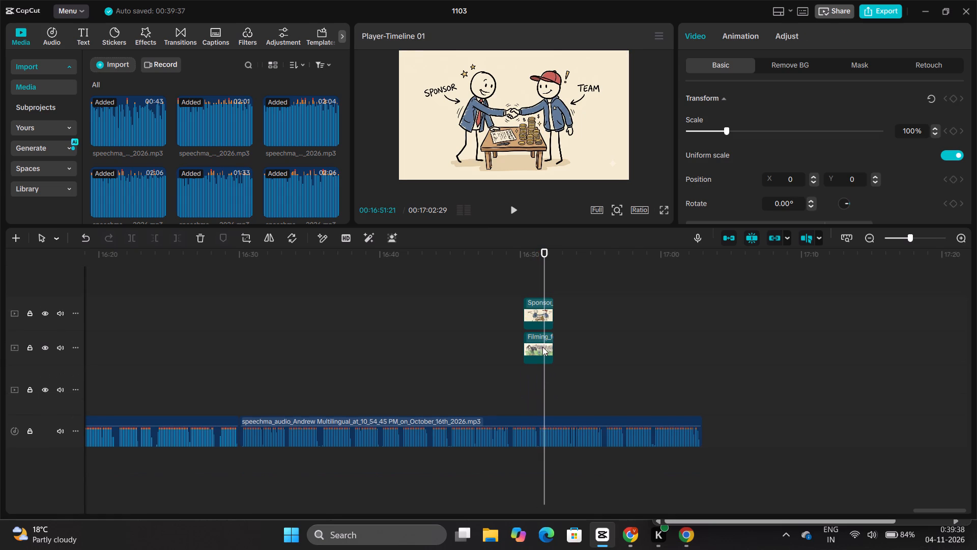
# Move the Filming_football and Sponsor clips from the stack onto the main track, in that order.
pyautogui.moveTo(542, 346); pyautogui.dragTo(540, 402)
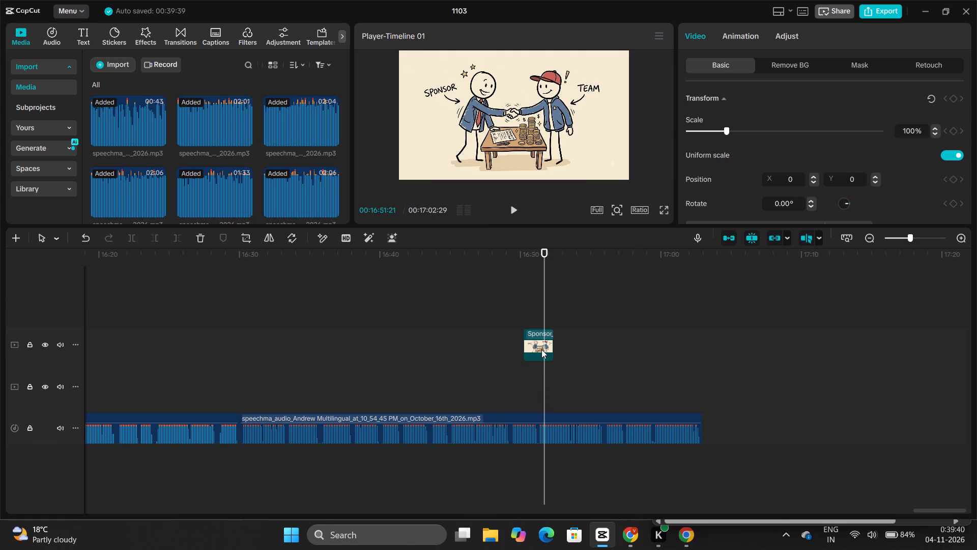
pyautogui.moveTo(541, 349); pyautogui.dragTo(541, 382)
# Restore the editor window beside the download history and examine where the filled part of the main track ends, around 09:55.
pyautogui.hscroll(6, 477, 372)
pyautogui.hscroll(-8, 477, 372)
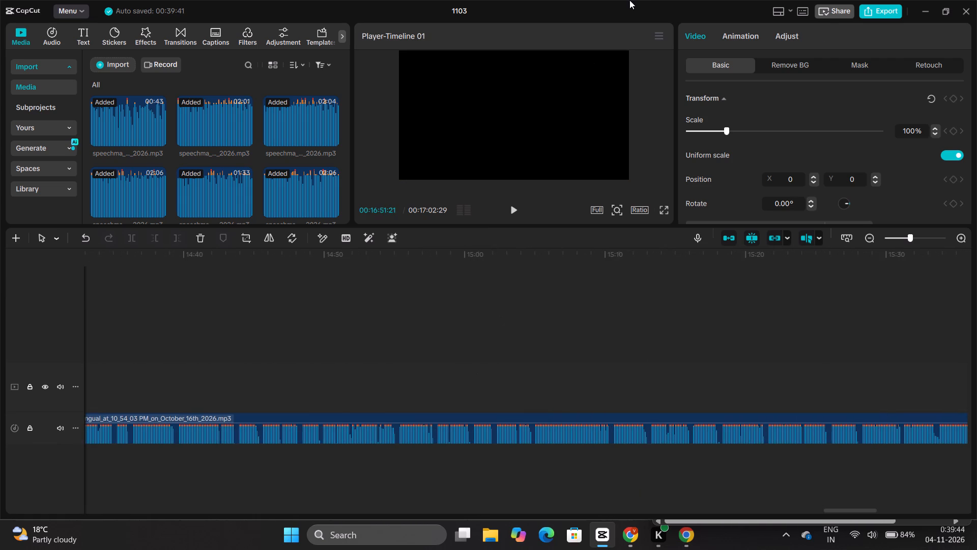
pyautogui.doubleClick(629, 0)
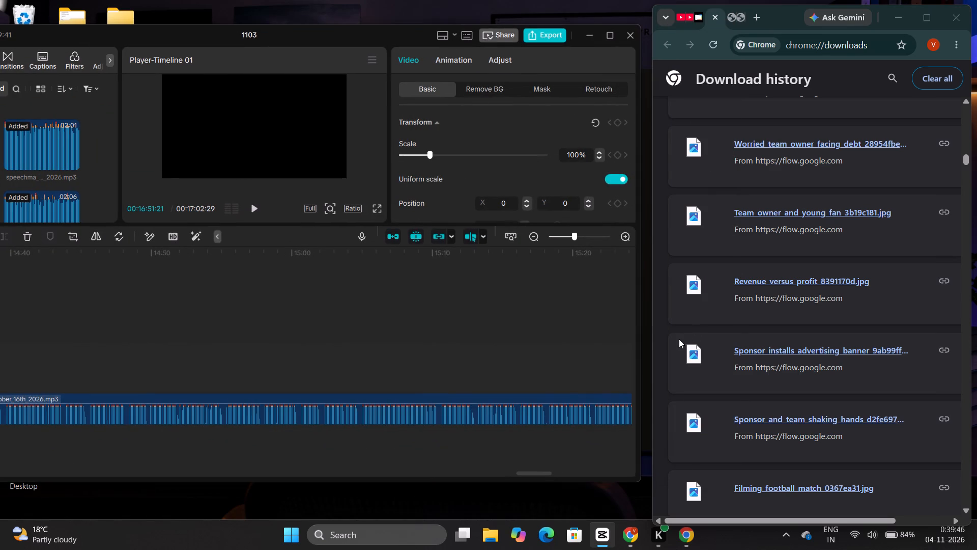
pyautogui.hscroll(9, 531, 358)
pyautogui.hscroll(-1, 531, 358)
pyautogui.hscroll(1, 531, 358)
pyautogui.hscroll(-3, 531, 358)
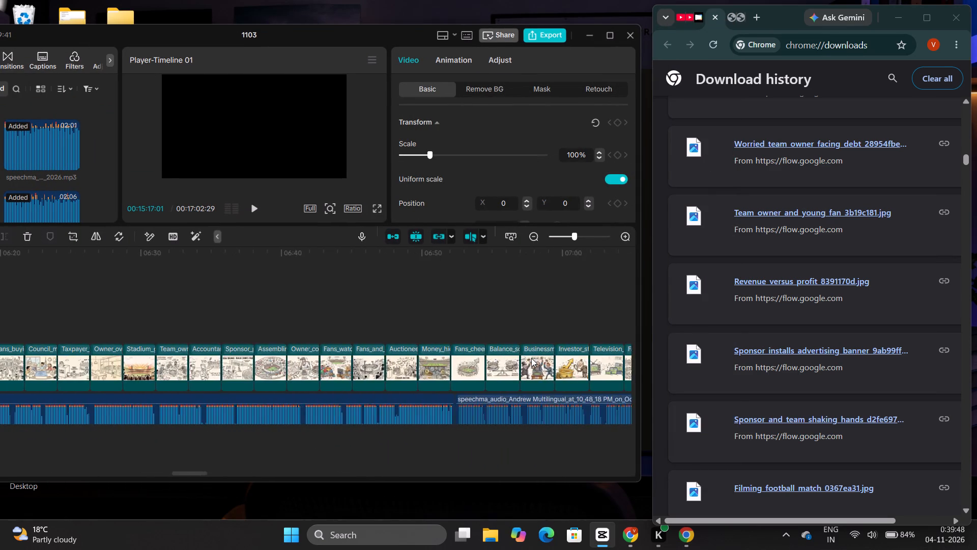
pyautogui.hscroll(-12, 531, 358)
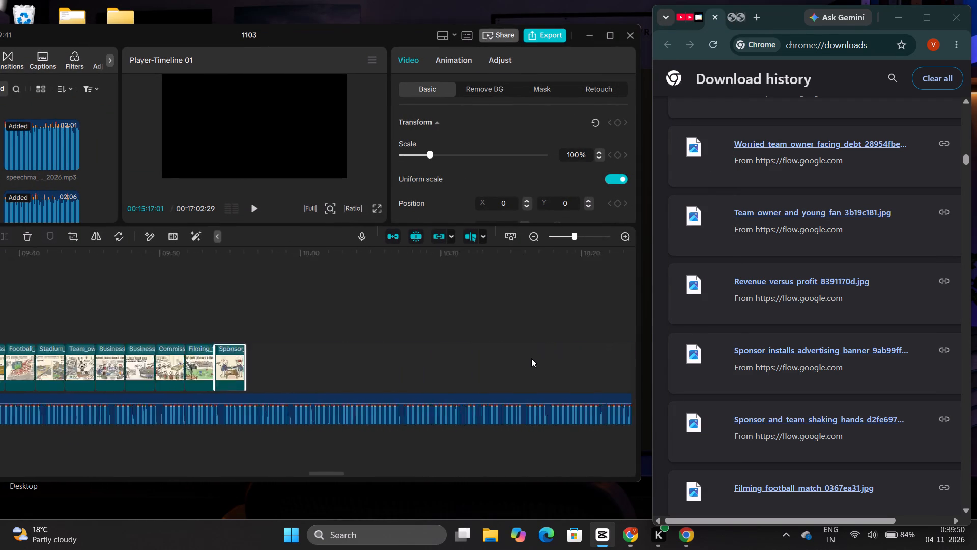
pyautogui.hscroll(-2, 531, 358)
pyautogui.hscroll(3, 577, 389)
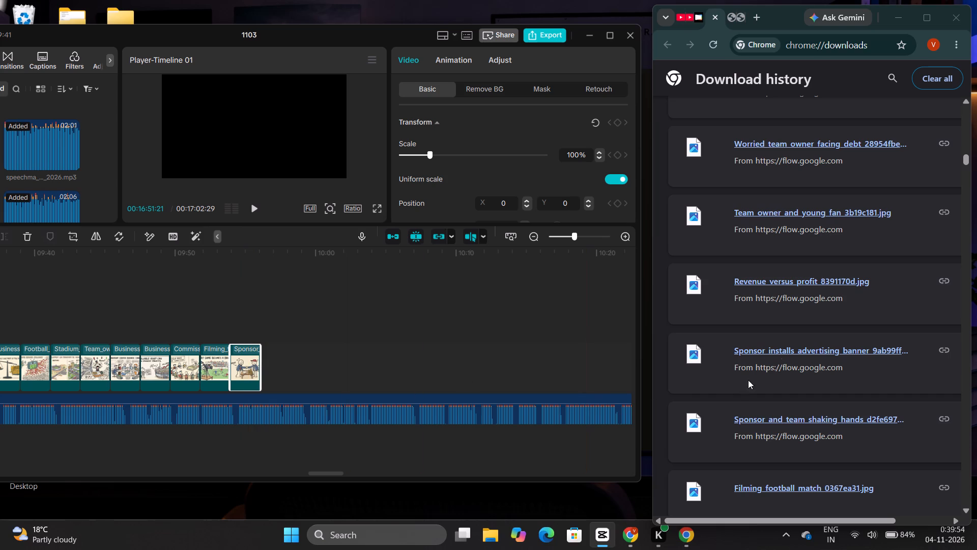
# Preview the downloaded Revenue versus profit, Team owner and young fan, Filming football match, Sponsor installs banner, and Sponsor and team shaking hands images.
pyautogui.click(789, 282)
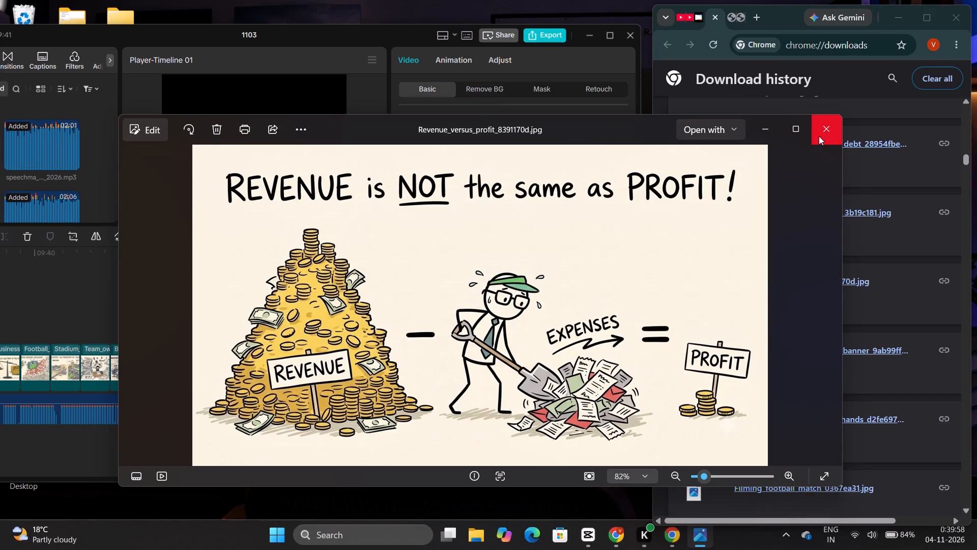
pyautogui.click(819, 136)
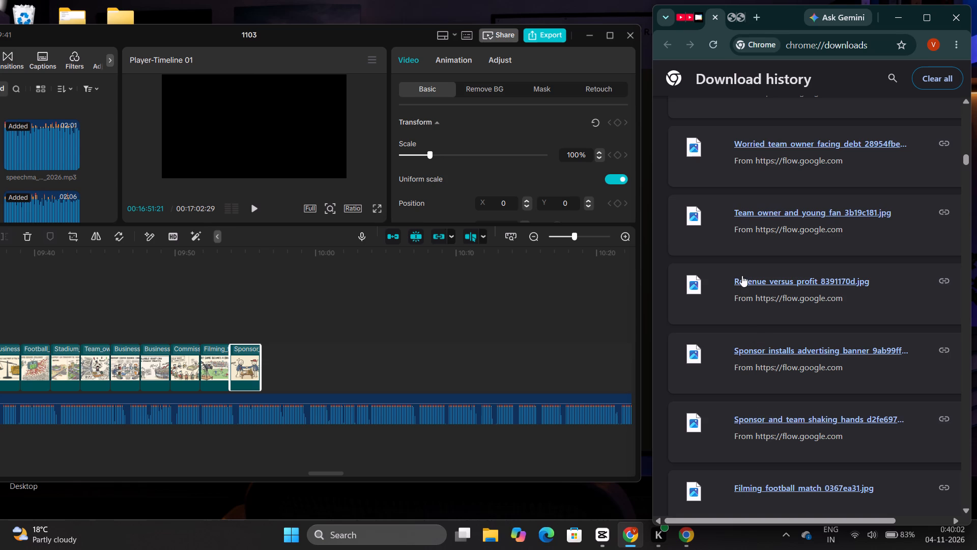
pyautogui.click(771, 208)
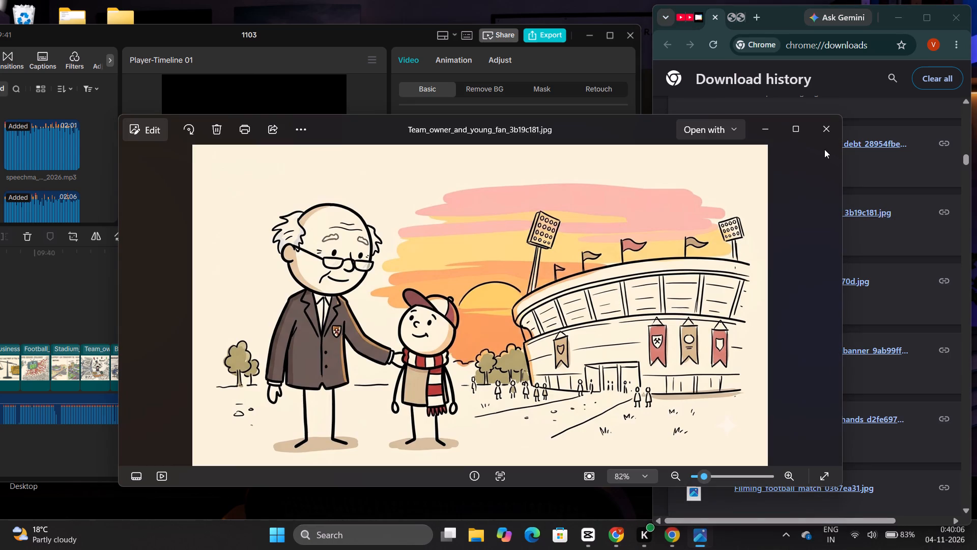
pyautogui.click(833, 118)
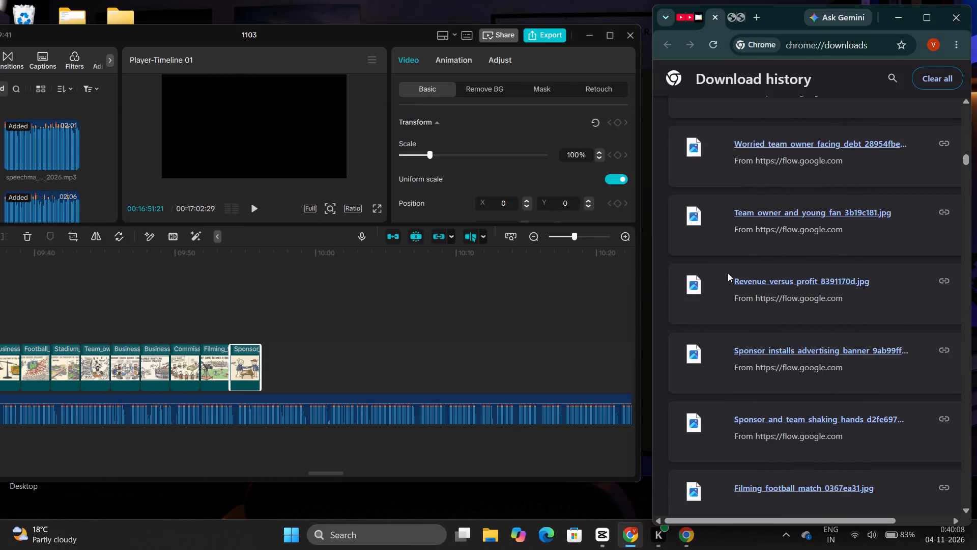
pyautogui.click(771, 484)
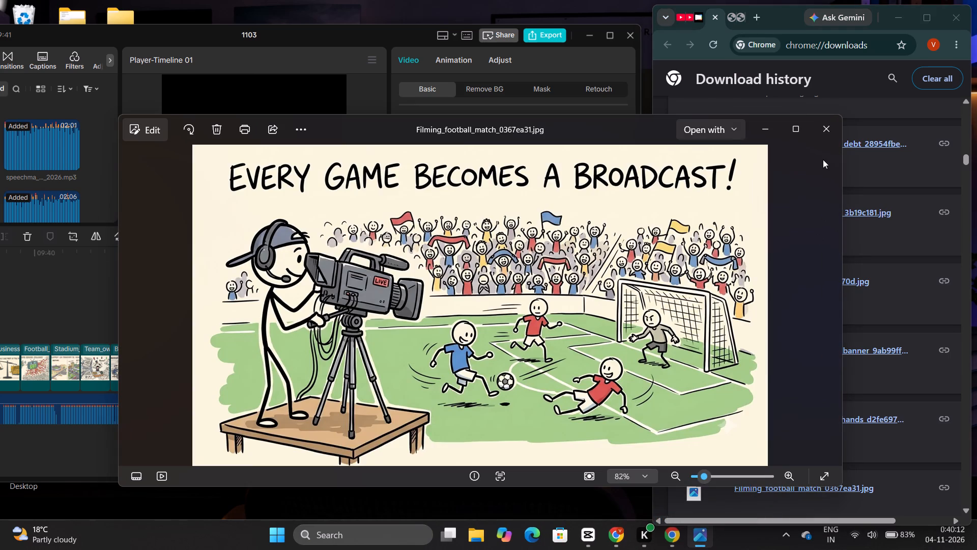
pyautogui.click(828, 134)
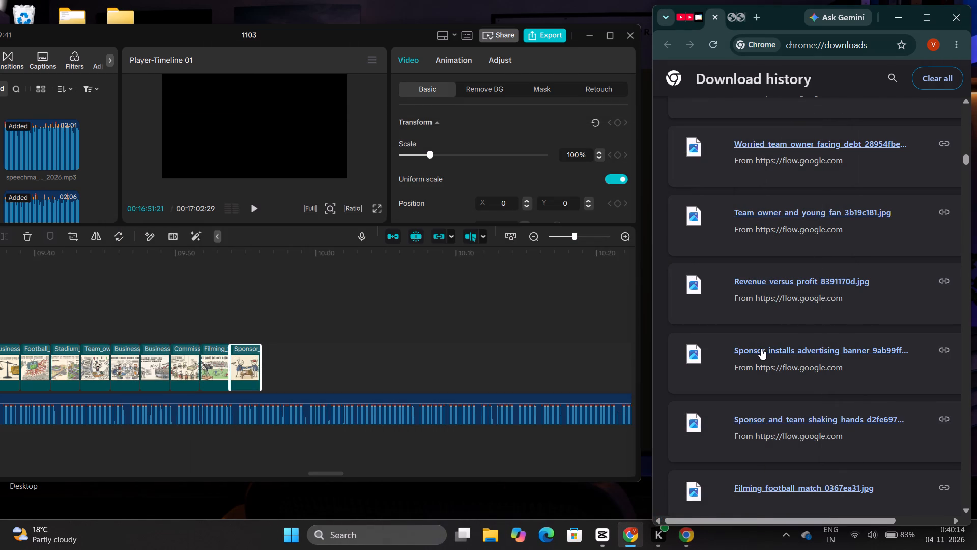
pyautogui.click(760, 348)
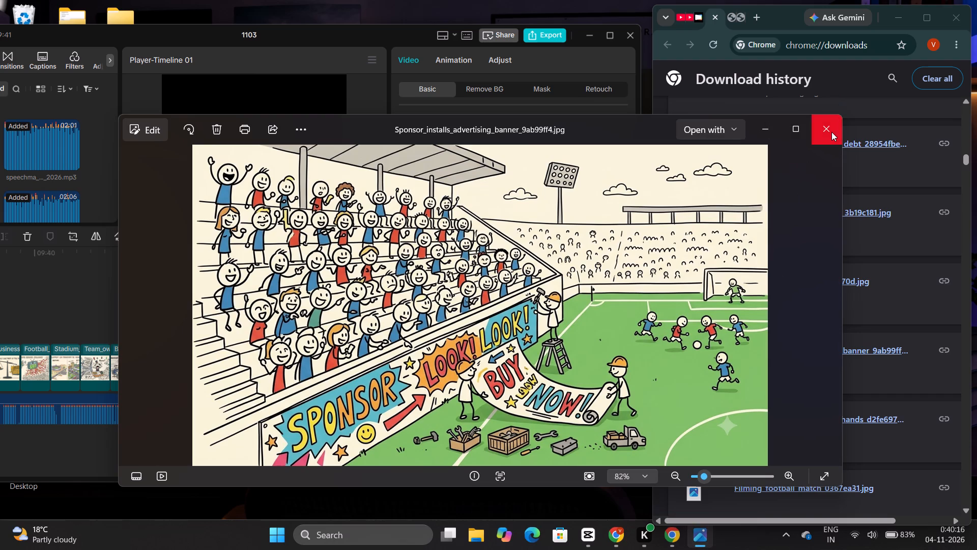
pyautogui.click(831, 132)
pyautogui.click(803, 414)
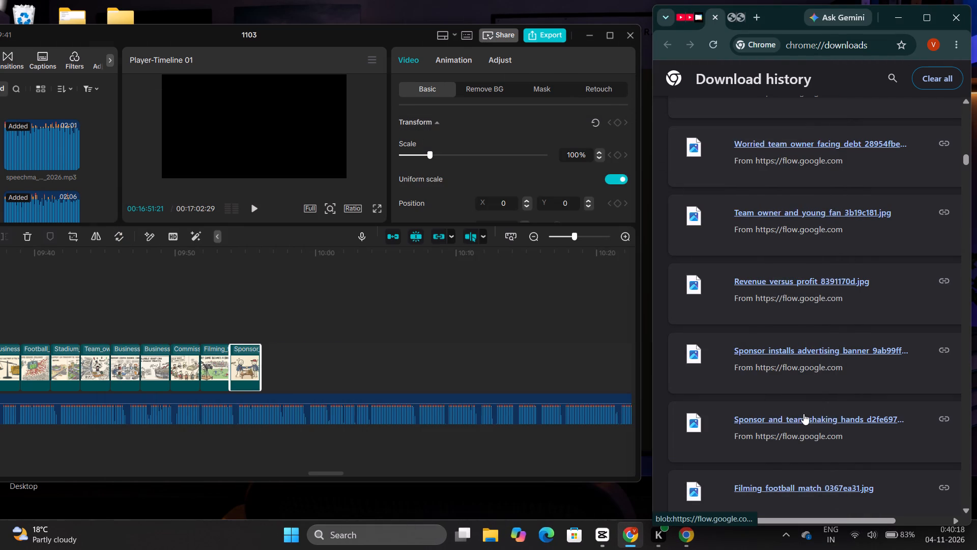
pyautogui.click(823, 119)
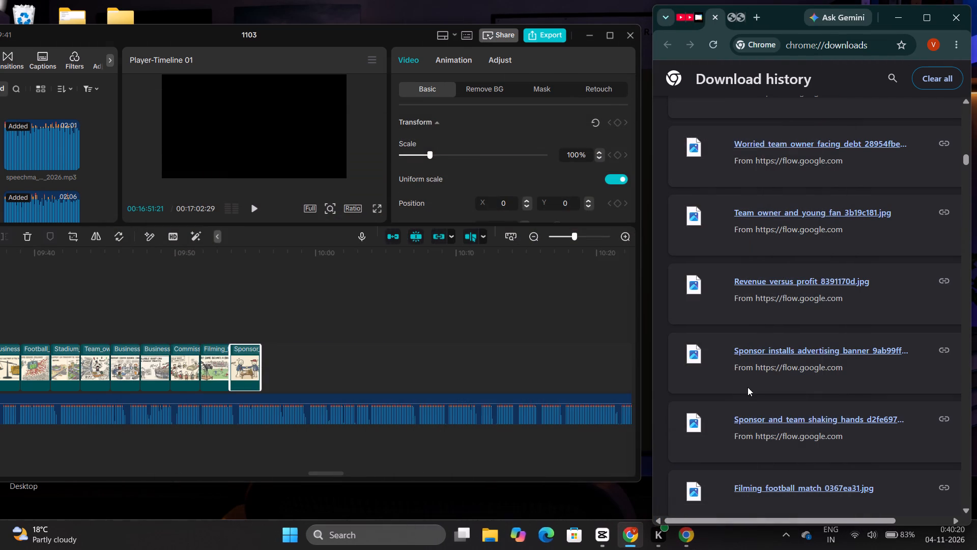
# Stack the Sponsor installs banner, Revenue versus profit, Team owner and young fan (twice) and Worried team owner images on the timeline at 16:51.
pyautogui.moveTo(694, 353); pyautogui.dragTo(589, 349)
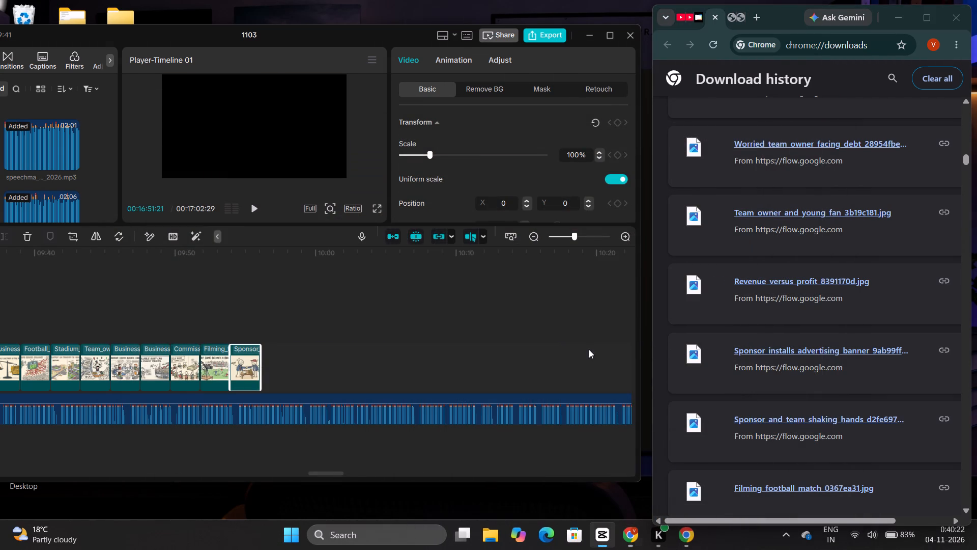
pyautogui.moveTo(694, 283); pyautogui.dragTo(531, 341)
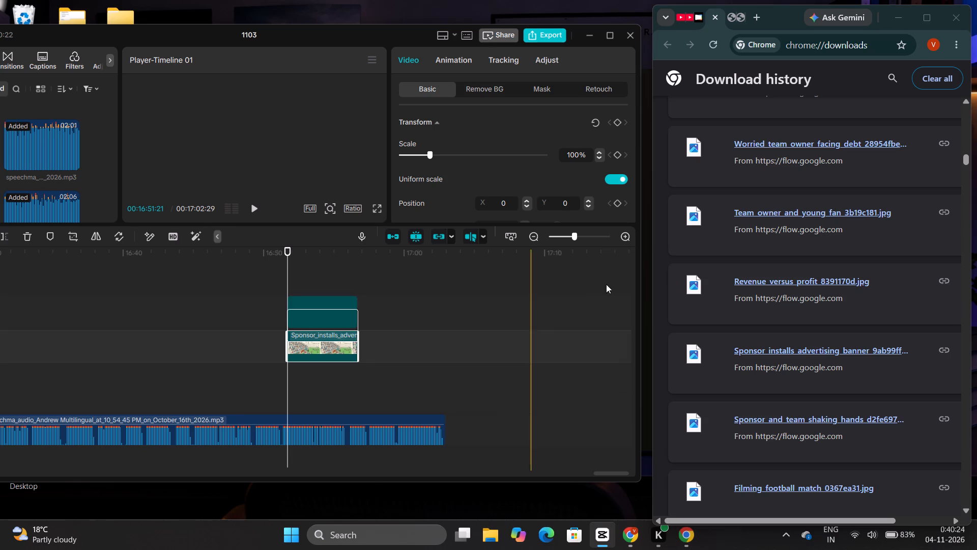
pyautogui.moveTo(694, 214); pyautogui.dragTo(553, 312)
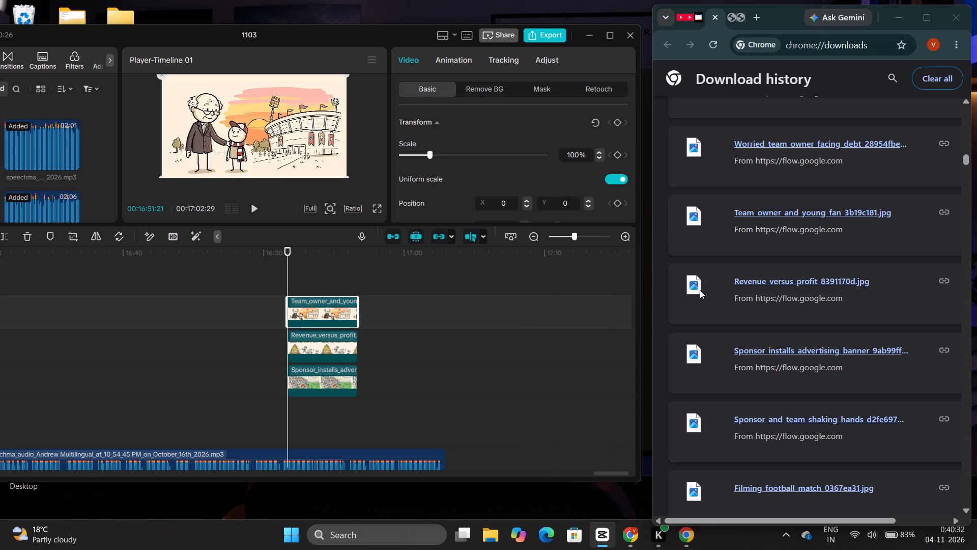
pyautogui.moveTo(697, 217); pyautogui.dragTo(566, 316)
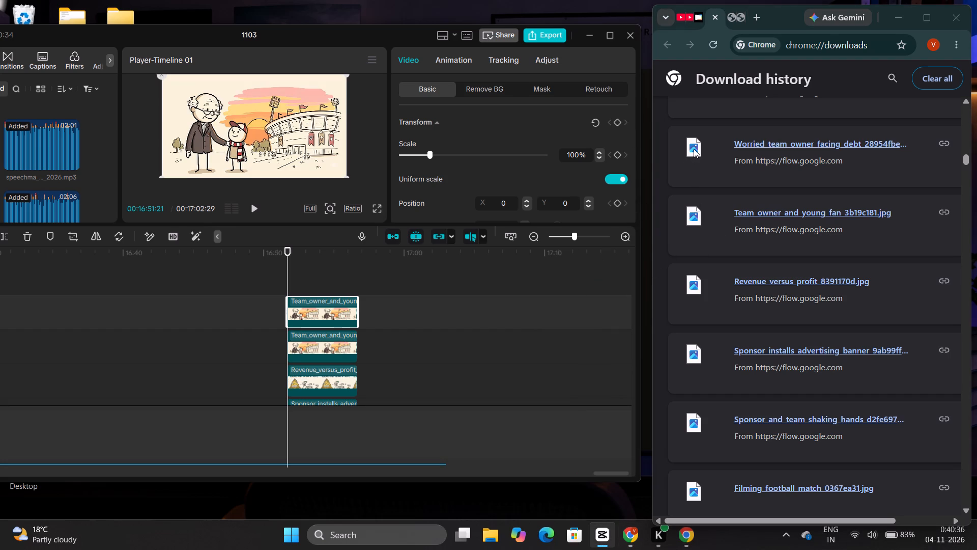
pyautogui.moveTo(694, 149); pyautogui.dragTo(579, 329)
# Stack the Cartoon team viewing, Executive presenting, Businesspeople sharing, Owner selling and Stadium illustrations images on the timeline at 16:51, in that order.
pyautogui.scroll(2, 735, 208)
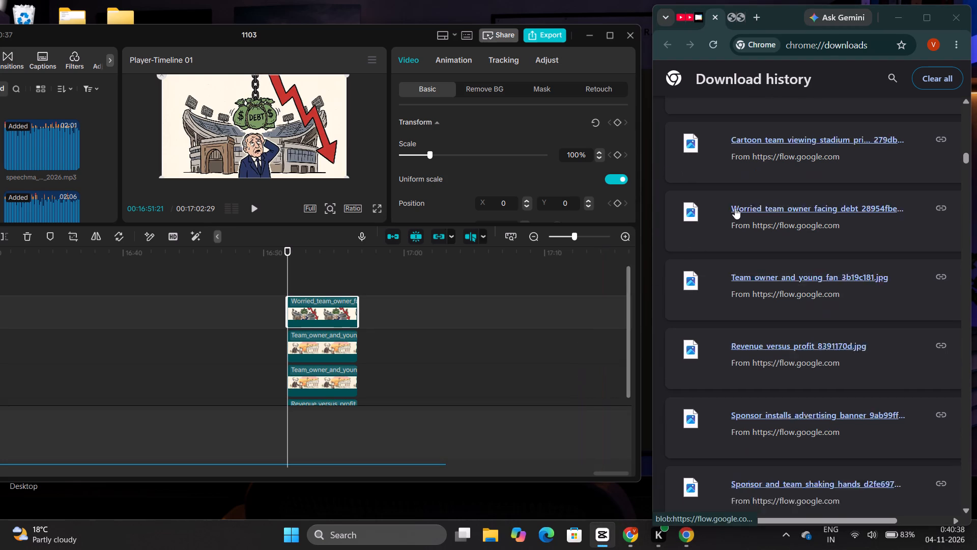
pyautogui.scroll(4, 735, 208)
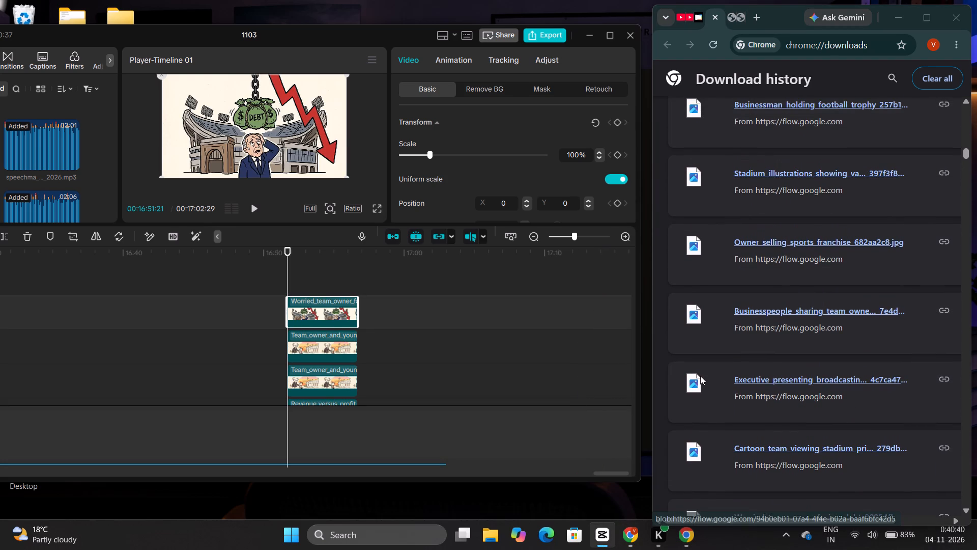
pyautogui.moveTo(693, 450); pyautogui.dragTo(610, 415)
pyautogui.moveTo(694, 375); pyautogui.dragTo(582, 369)
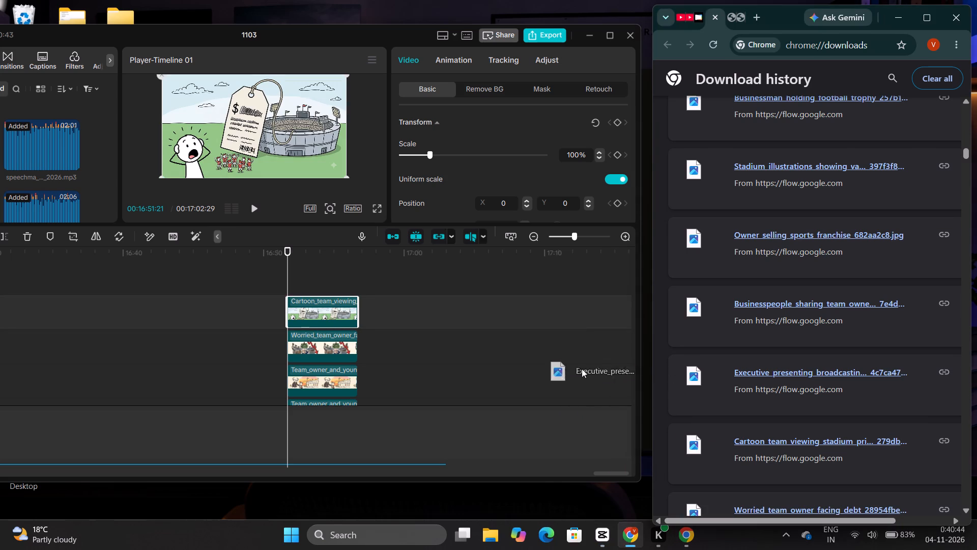
pyautogui.moveTo(692, 306); pyautogui.dragTo(551, 363)
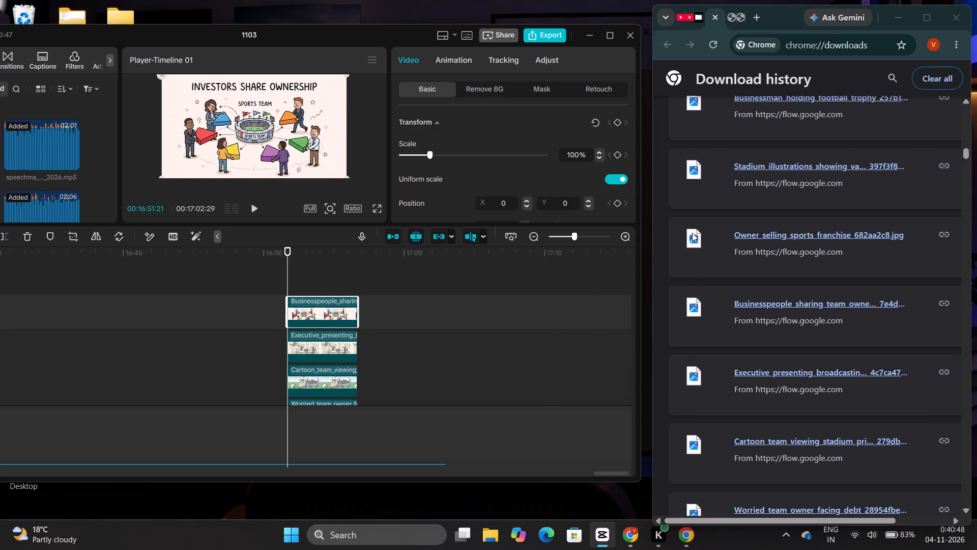
pyautogui.moveTo(692, 233); pyautogui.dragTo(586, 319)
pyautogui.moveTo(692, 171); pyautogui.dragTo(562, 335)
# Stack the Businessman holding trophy, Fan walking away, Investors examining, Billionaire holding stadium, Business recovers and Billionaire holds treasure images at 16:51, in that order.
pyautogui.scroll(5, 739, 157)
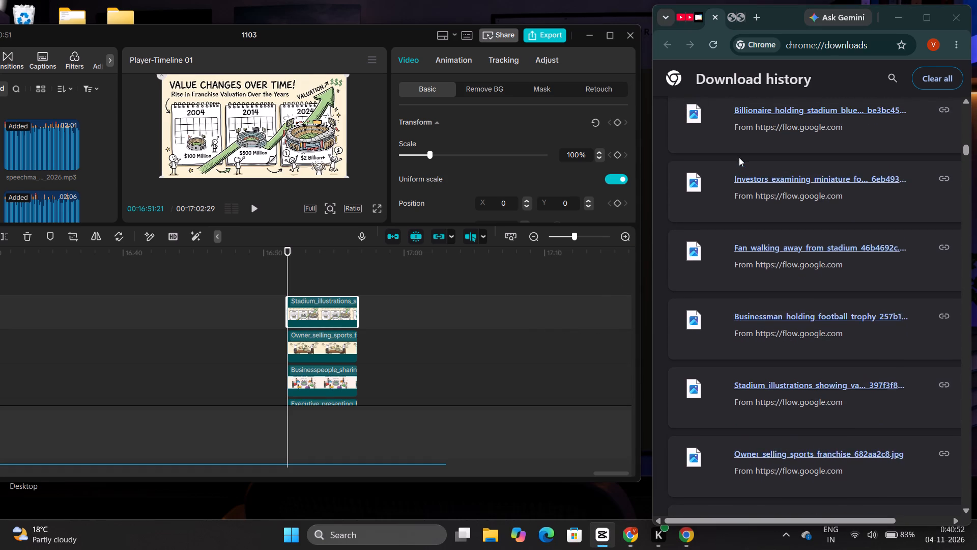
pyautogui.scroll(2, 739, 157)
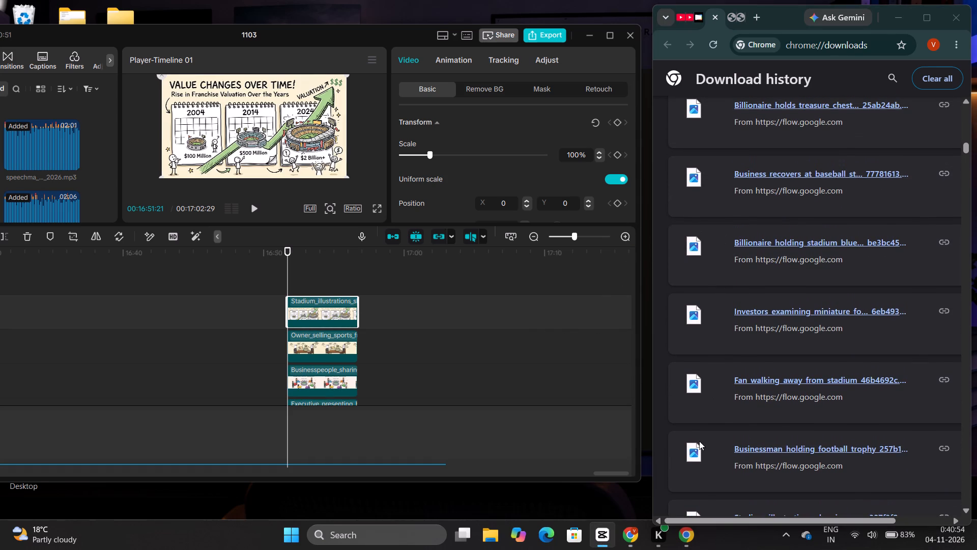
pyautogui.moveTo(692, 449); pyautogui.dragTo(565, 370)
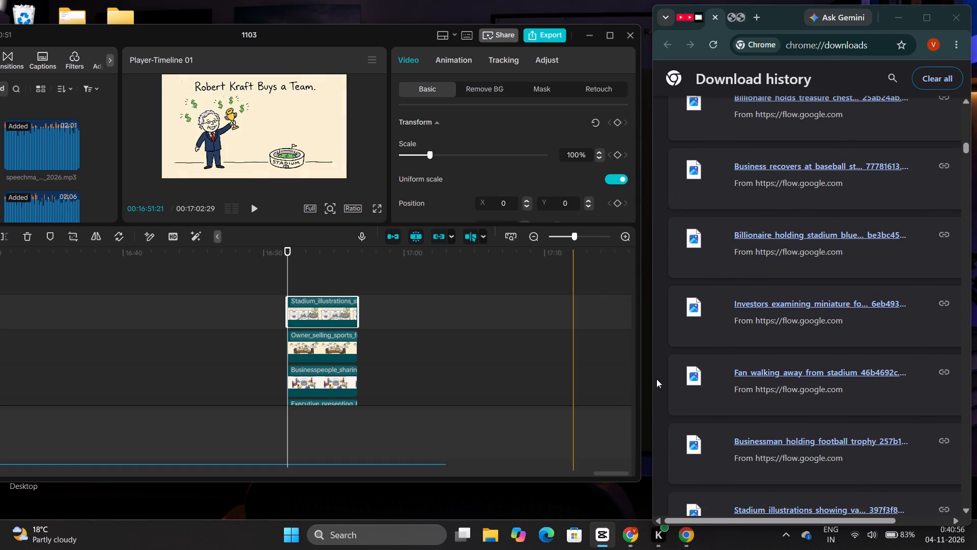
pyautogui.moveTo(695, 374); pyautogui.dragTo(576, 350)
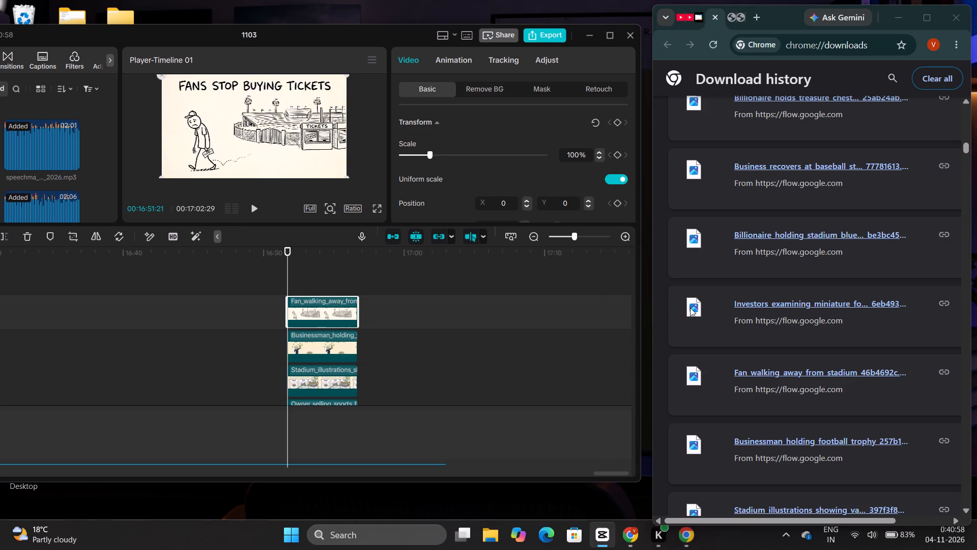
pyautogui.moveTo(690, 308); pyautogui.dragTo(594, 349)
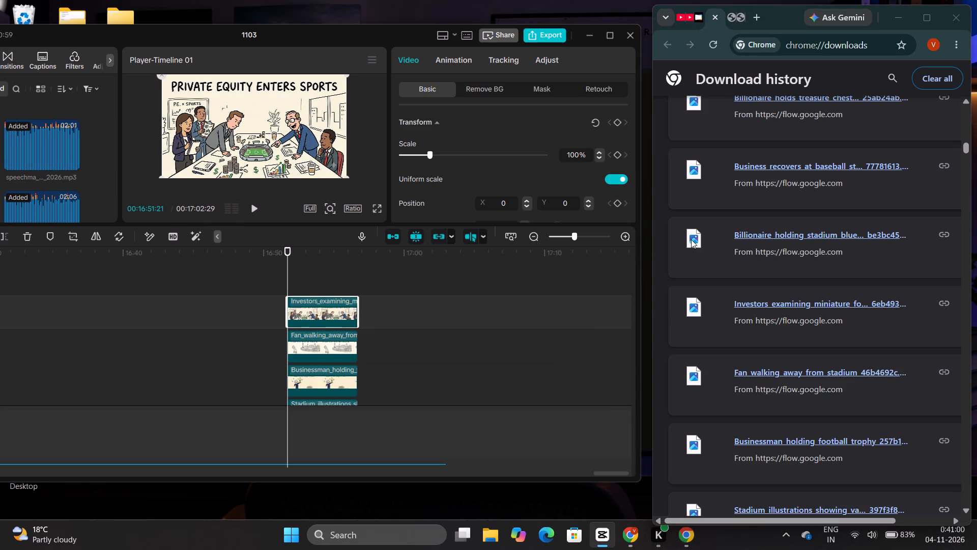
pyautogui.moveTo(692, 239); pyautogui.dragTo(590, 349)
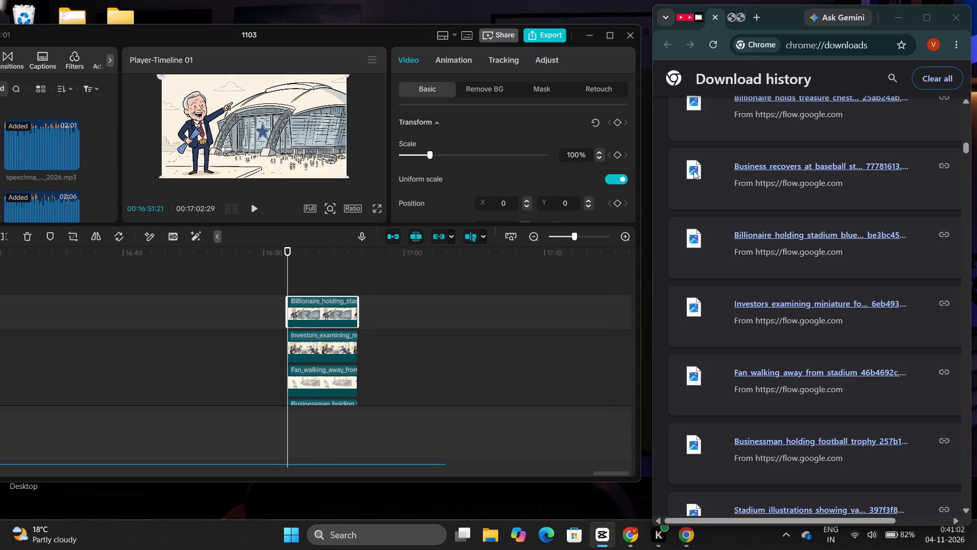
pyautogui.moveTo(694, 171); pyautogui.dragTo(568, 326)
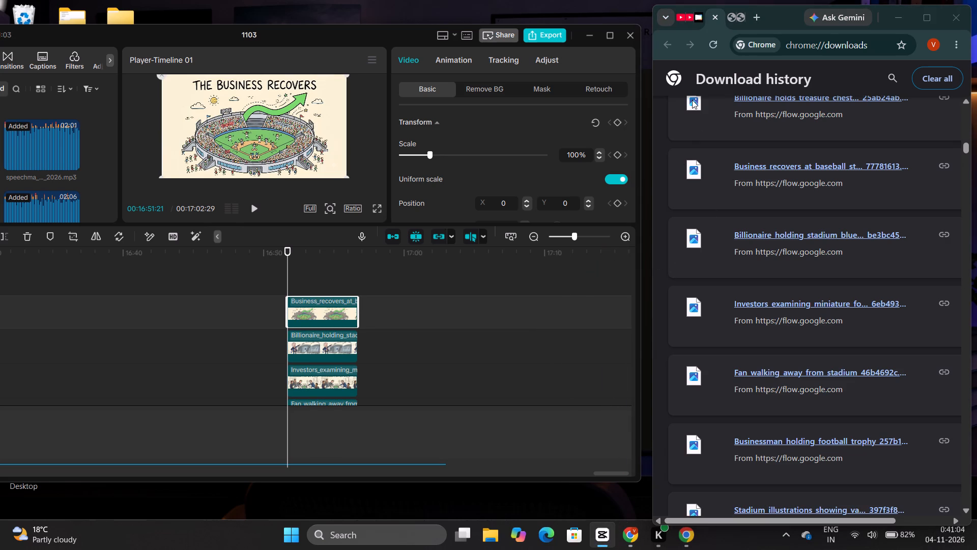
pyautogui.moveTo(692, 100); pyautogui.dragTo(569, 303)
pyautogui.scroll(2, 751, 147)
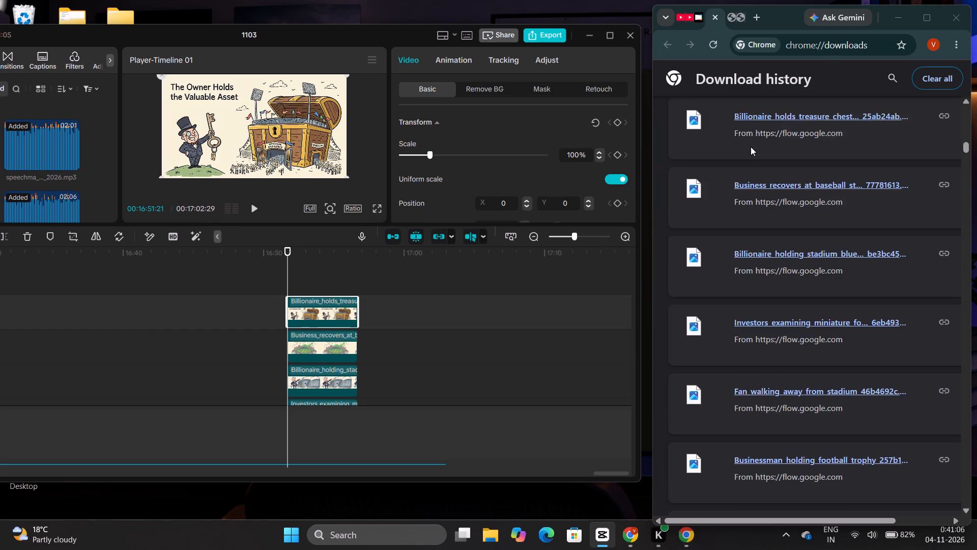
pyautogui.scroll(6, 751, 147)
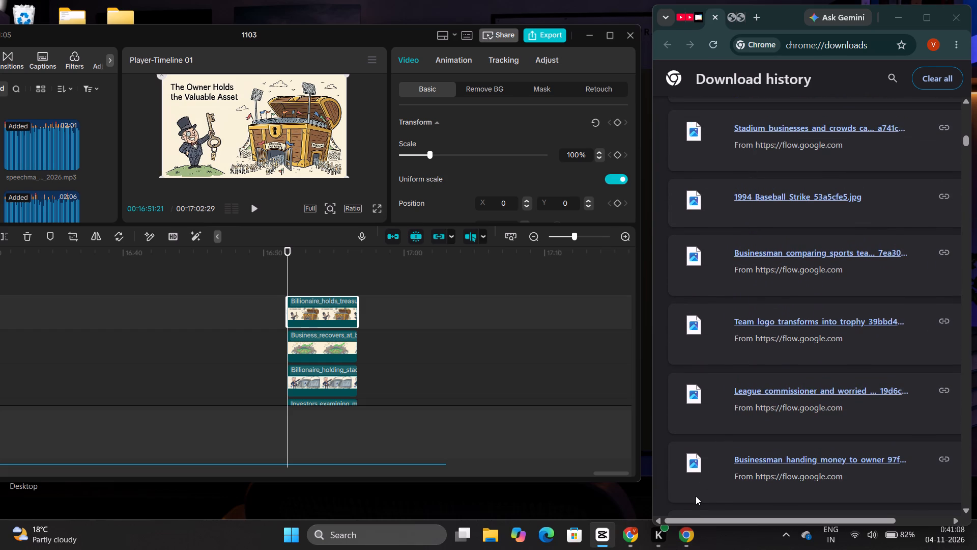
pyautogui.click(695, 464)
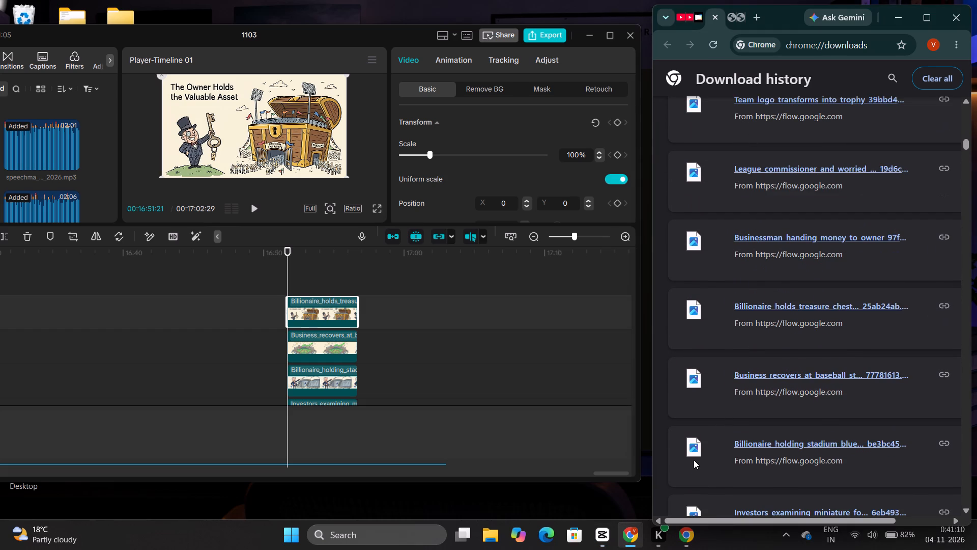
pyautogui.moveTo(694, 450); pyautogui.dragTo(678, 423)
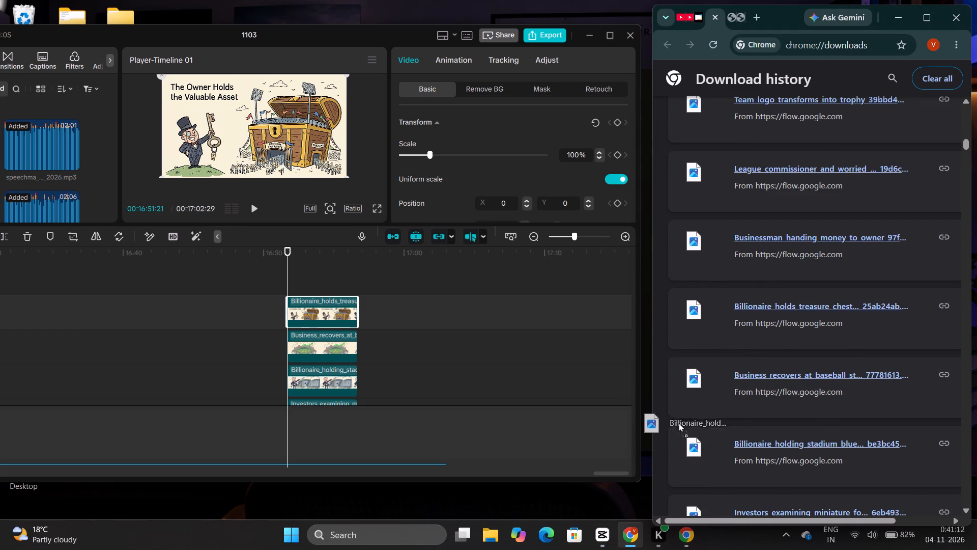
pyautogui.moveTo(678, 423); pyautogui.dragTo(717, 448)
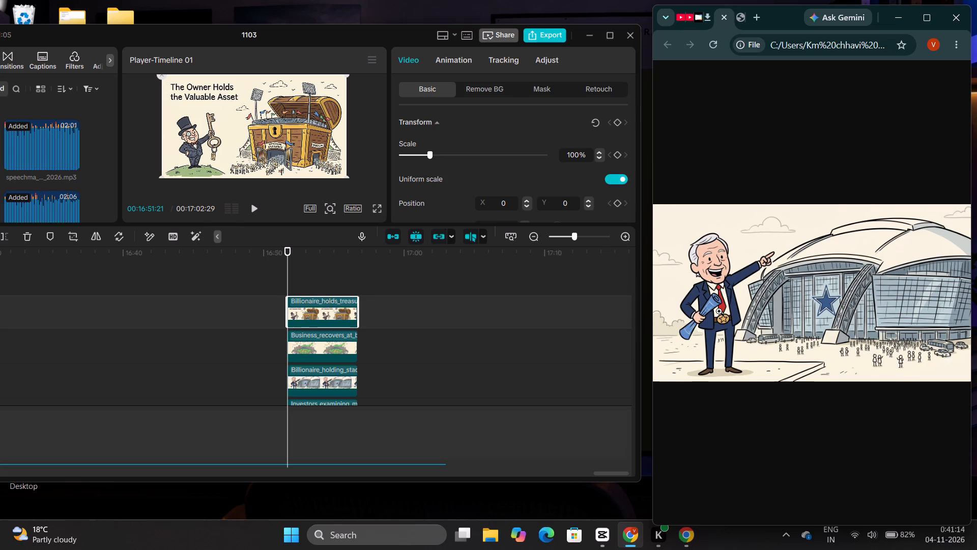
# Stack the Businessman handing money, League commissioner, Team logo transforms and Businessman comparing images from the download history at 16:51, in that order.
pyautogui.click(708, 15)
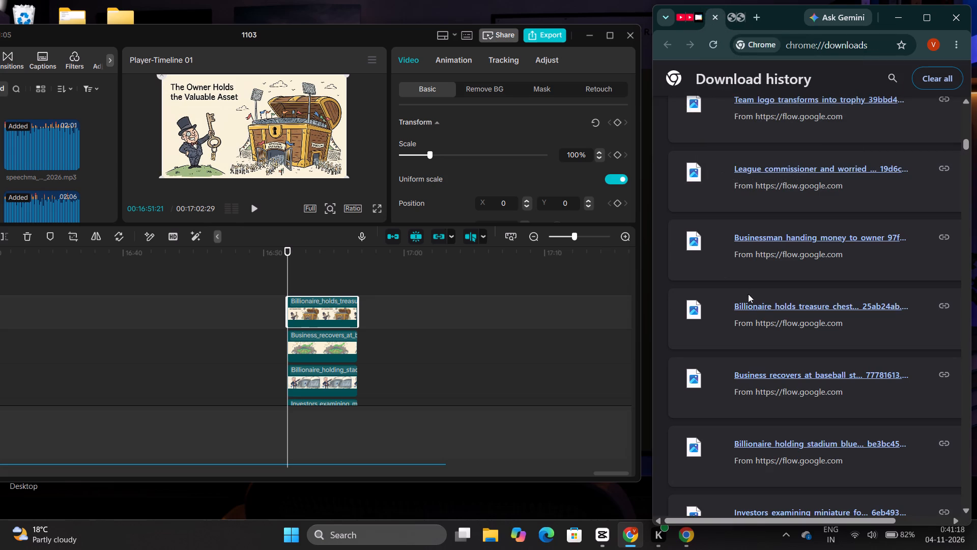
pyautogui.click(762, 303)
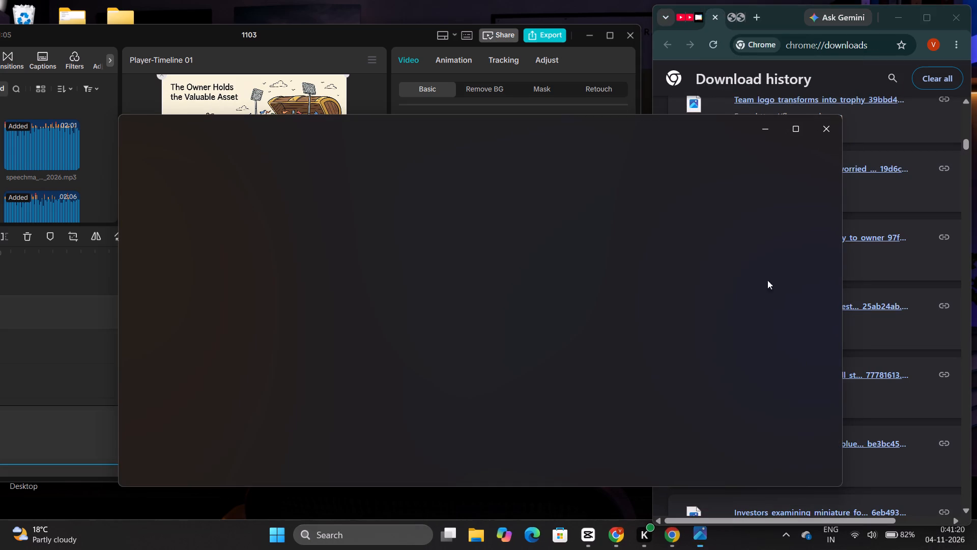
pyautogui.click(823, 128)
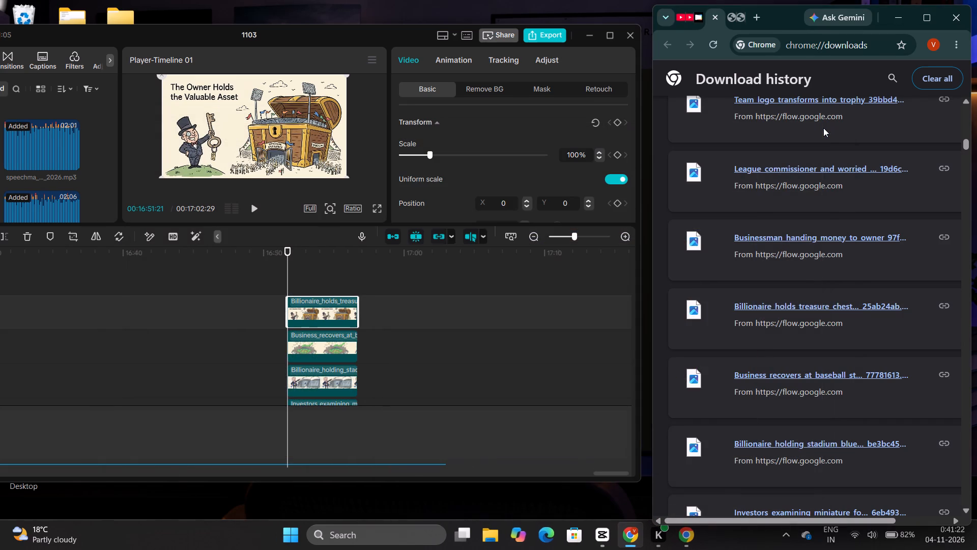
pyautogui.moveTo(694, 238); pyautogui.dragTo(578, 305)
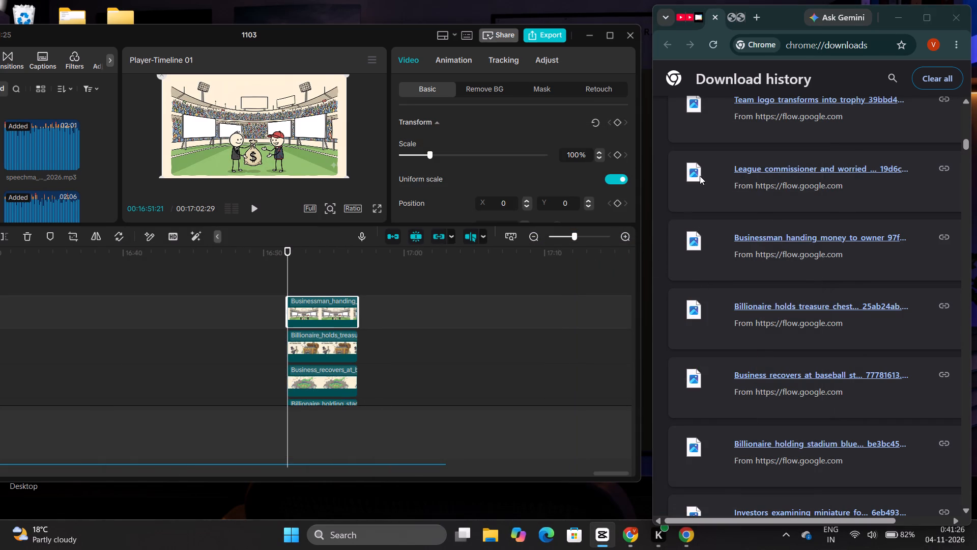
pyautogui.moveTo(695, 173); pyautogui.dragTo(574, 316)
pyautogui.scroll(1, 715, 202)
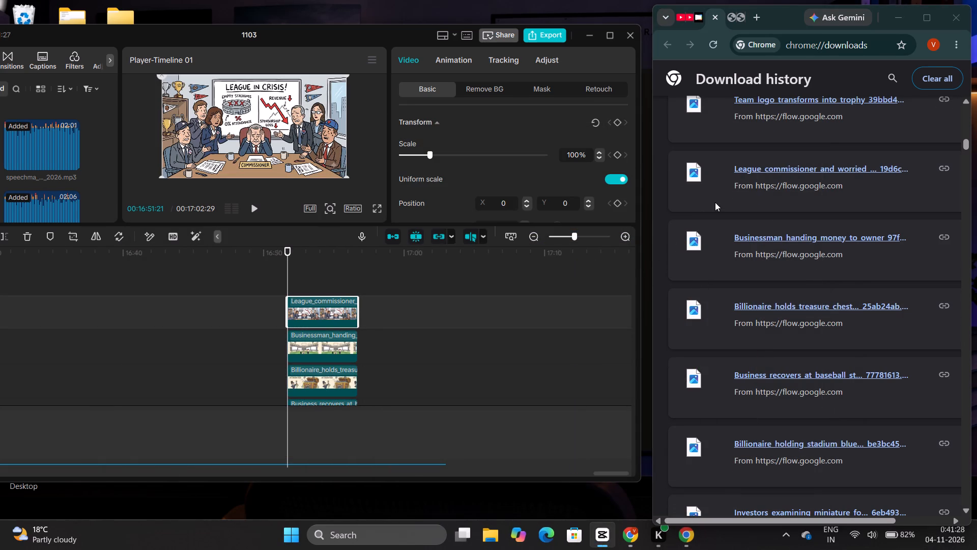
pyautogui.scroll(2, 715, 202)
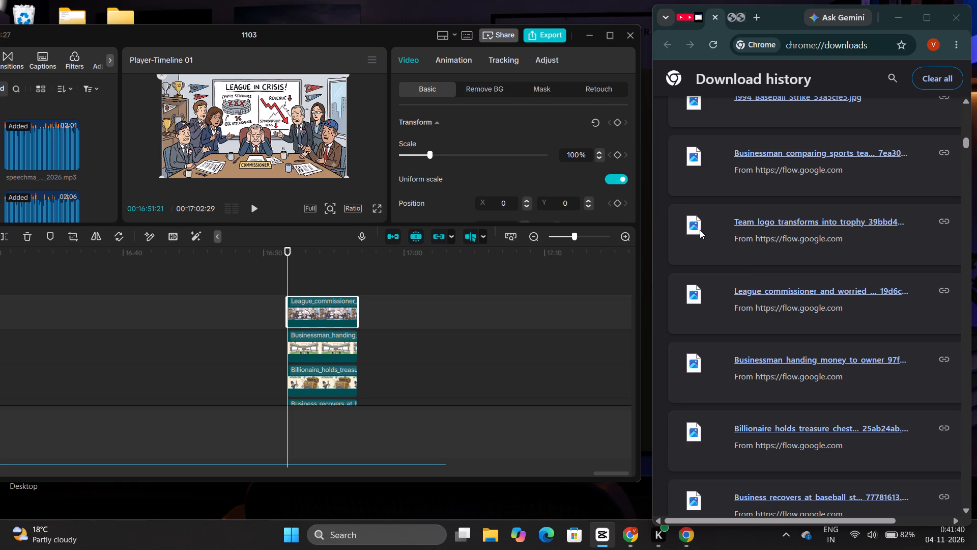
pyautogui.moveTo(697, 227); pyautogui.dragTo(584, 323)
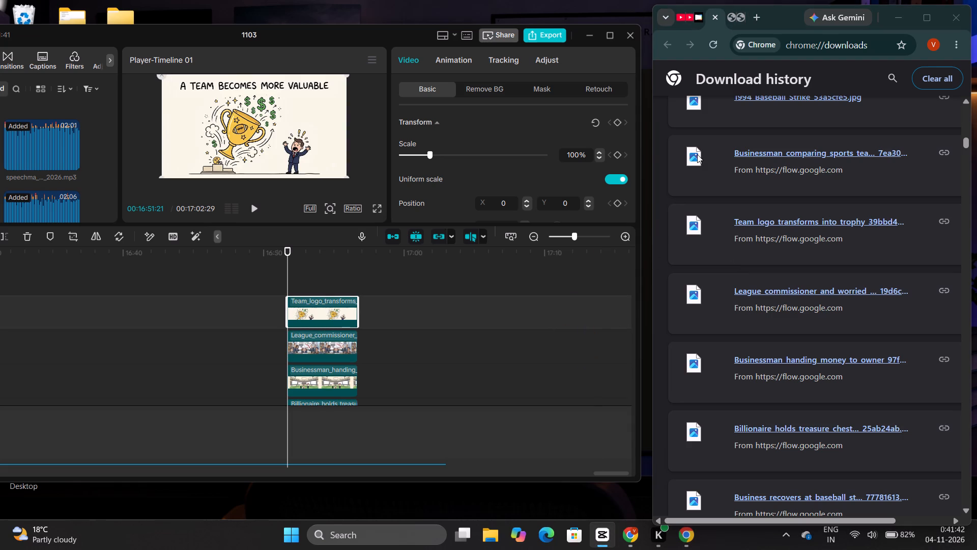
pyautogui.moveTo(699, 154); pyautogui.dragTo(589, 322)
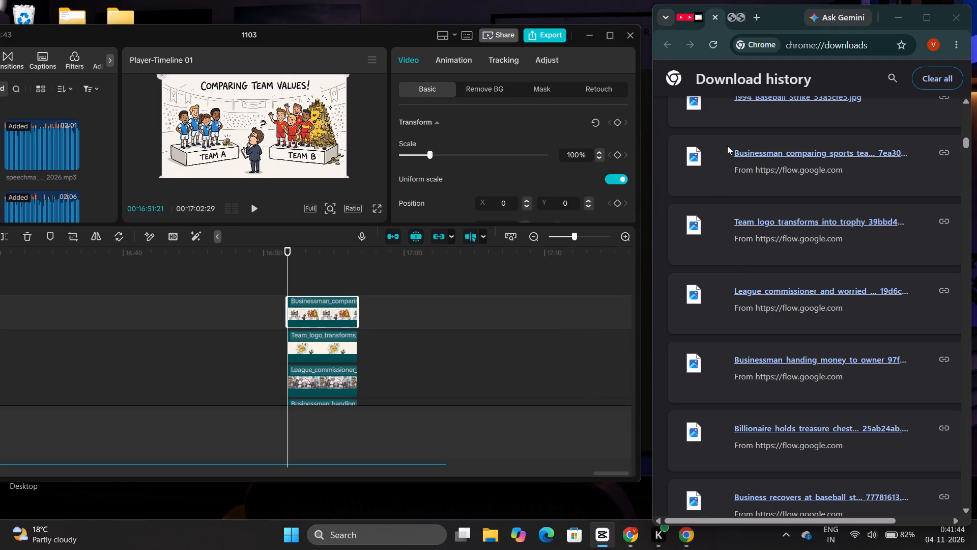
# Stack the 1994 Baseball Strike, Stadium businesses, Businessman signing, Public money, Businessman contemplating and Team owner holding trophy images at 16:51, in that order.
pyautogui.scroll(7, 727, 146)
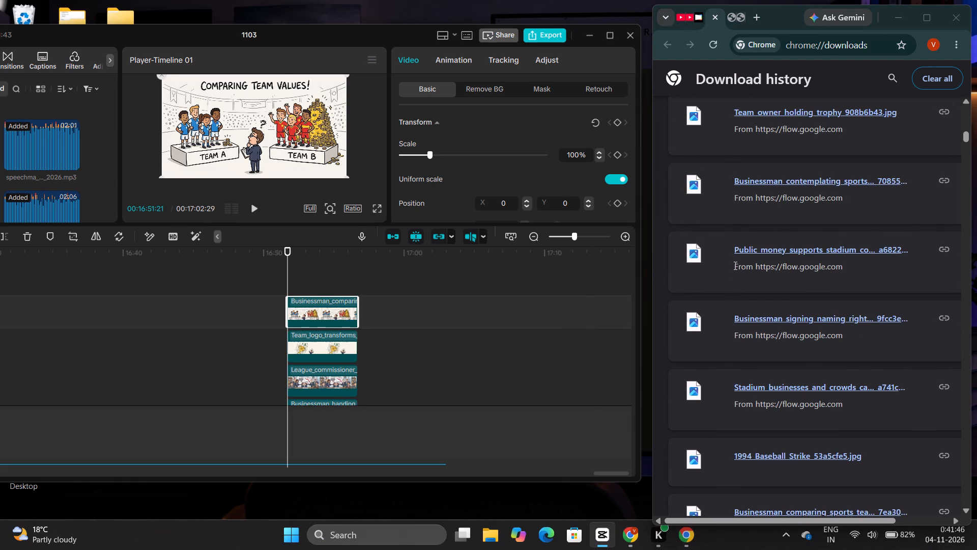
pyautogui.moveTo(693, 459); pyautogui.dragTo(647, 419)
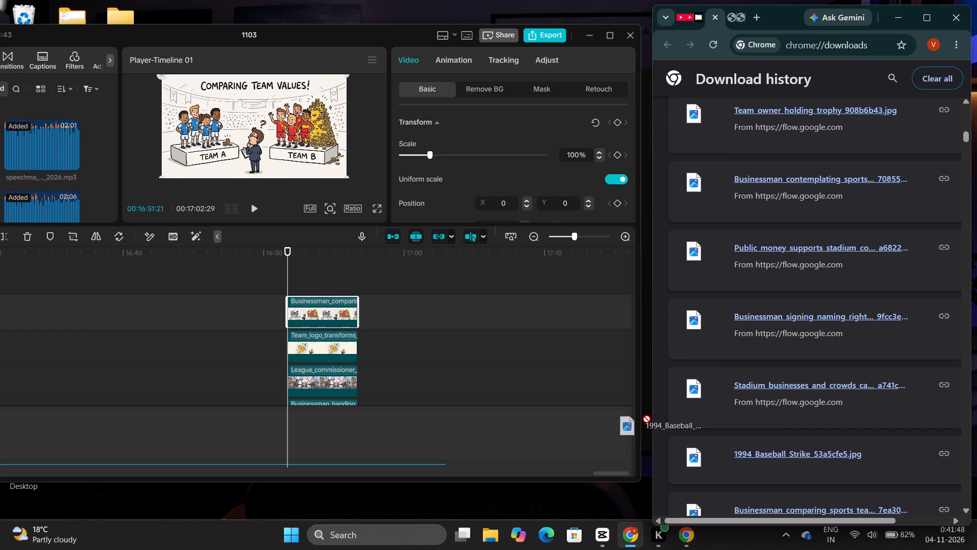
pyautogui.moveTo(647, 419); pyautogui.dragTo(577, 377)
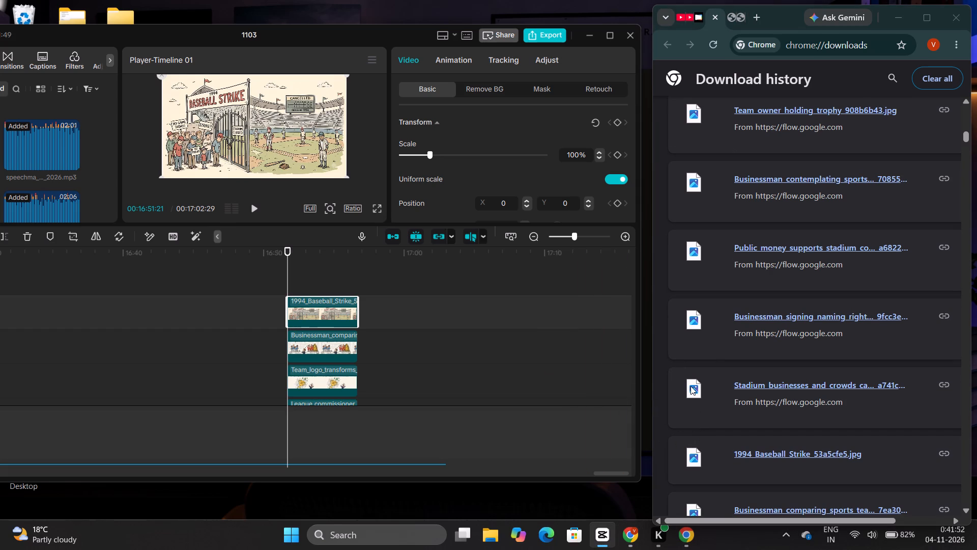
pyautogui.moveTo(691, 386); pyautogui.dragTo(543, 363)
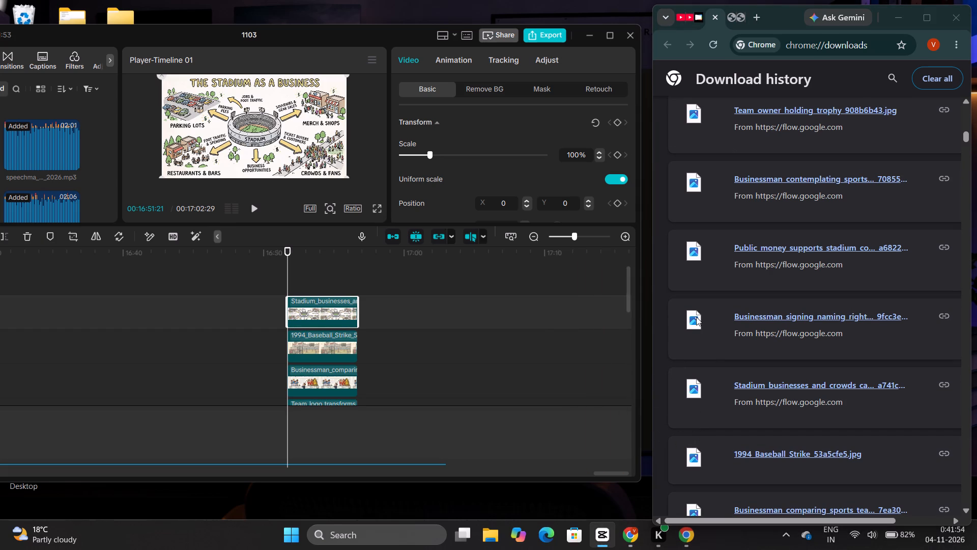
pyautogui.moveTo(696, 317); pyautogui.dragTo(596, 369)
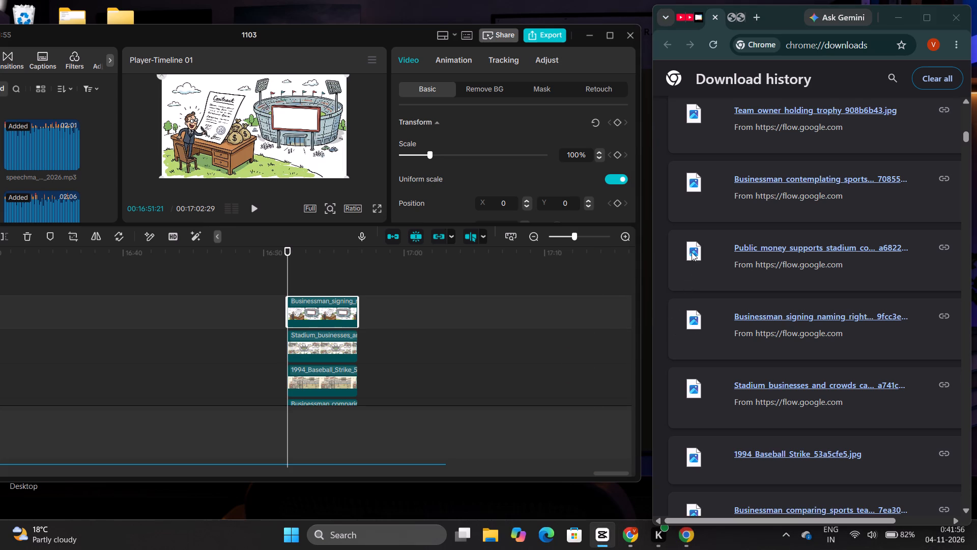
pyautogui.moveTo(692, 252); pyautogui.dragTo(562, 358)
pyautogui.moveTo(694, 182); pyautogui.dragTo(557, 367)
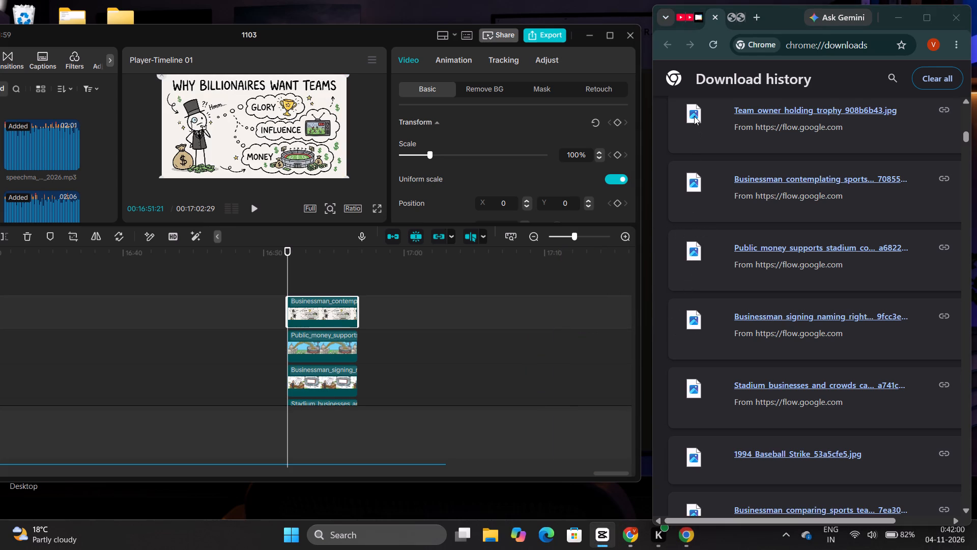
pyautogui.moveTo(694, 116); pyautogui.dragTo(590, 301)
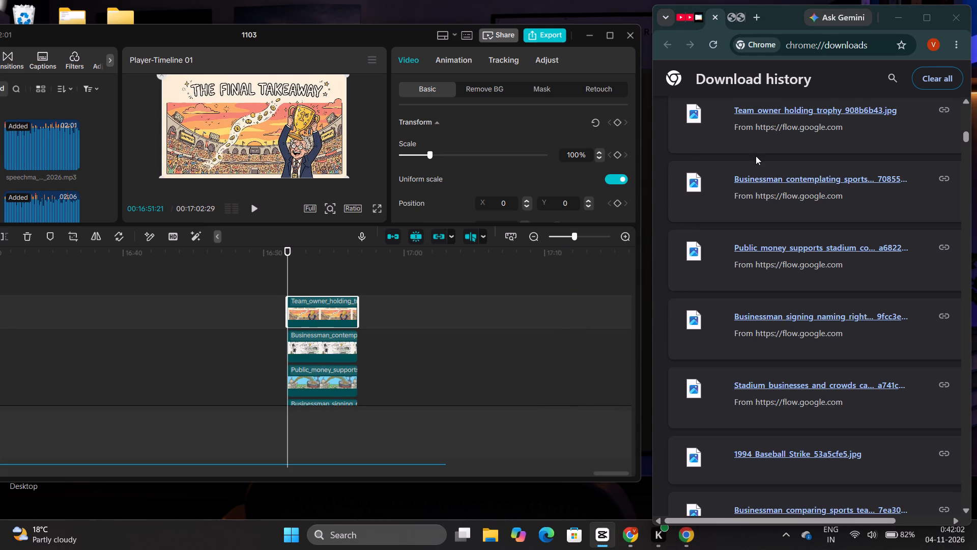
# Stack the Sports business, Manager evaluating, Team owner standing and Fans walking images on the timeline at 16:51, in that order.
pyautogui.scroll(6, 756, 156)
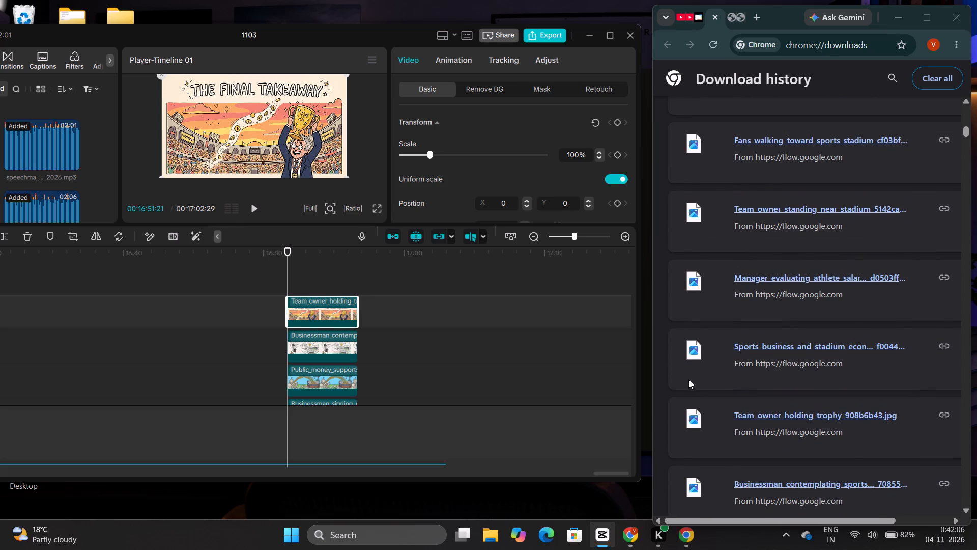
pyautogui.moveTo(692, 348); pyautogui.dragTo(600, 365)
pyautogui.moveTo(696, 278); pyautogui.dragTo(586, 335)
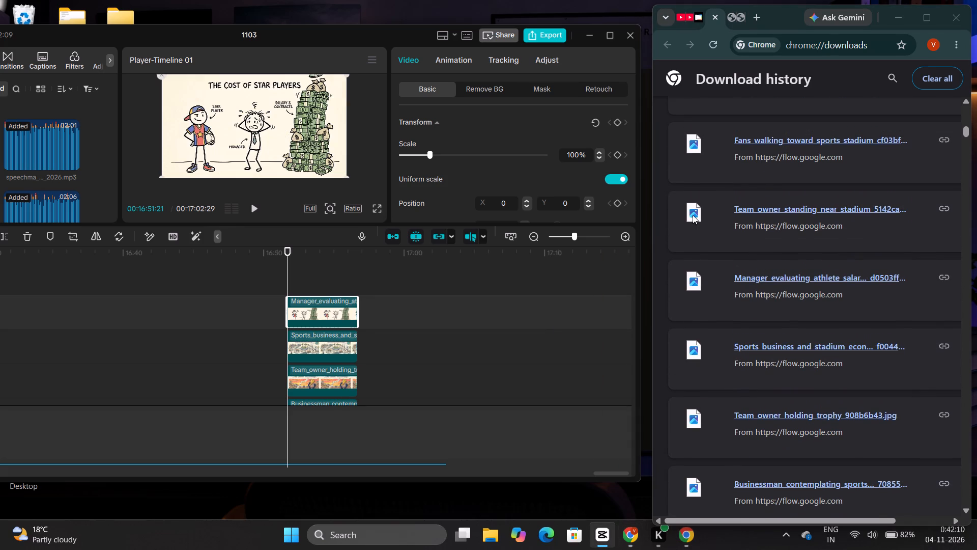
pyautogui.moveTo(695, 214); pyautogui.dragTo(541, 346)
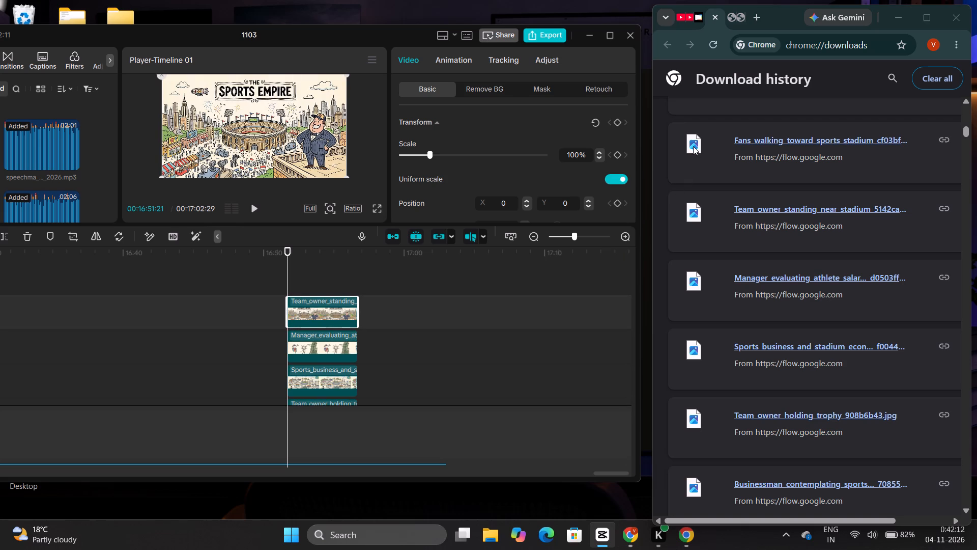
pyautogui.moveTo(693, 144); pyautogui.dragTo(534, 322)
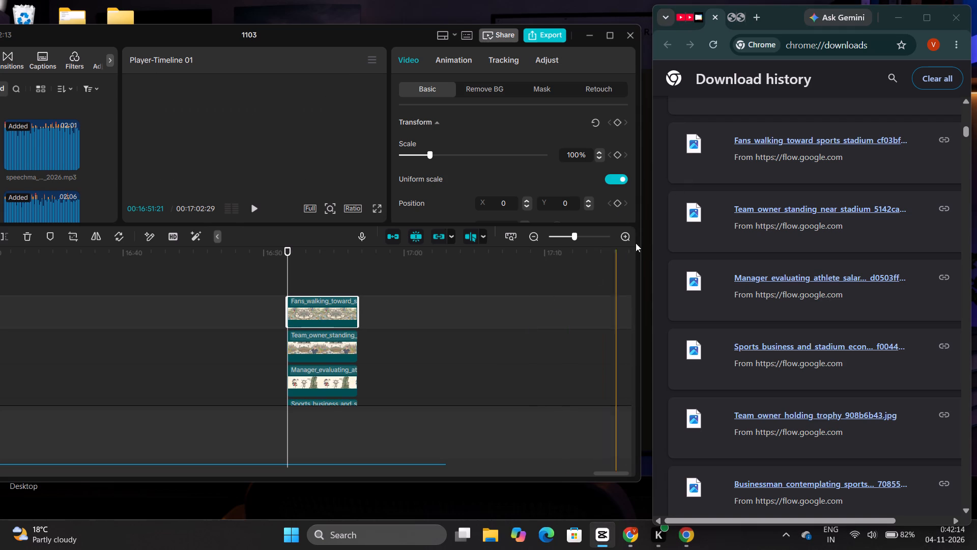
# Stack the Businessman observing scarcity, Value rising, Billionaire buying, Team owner watching, Stadium district growth and Television broadcasting images at 16:51, in that order.
pyautogui.scroll(7, 715, 176)
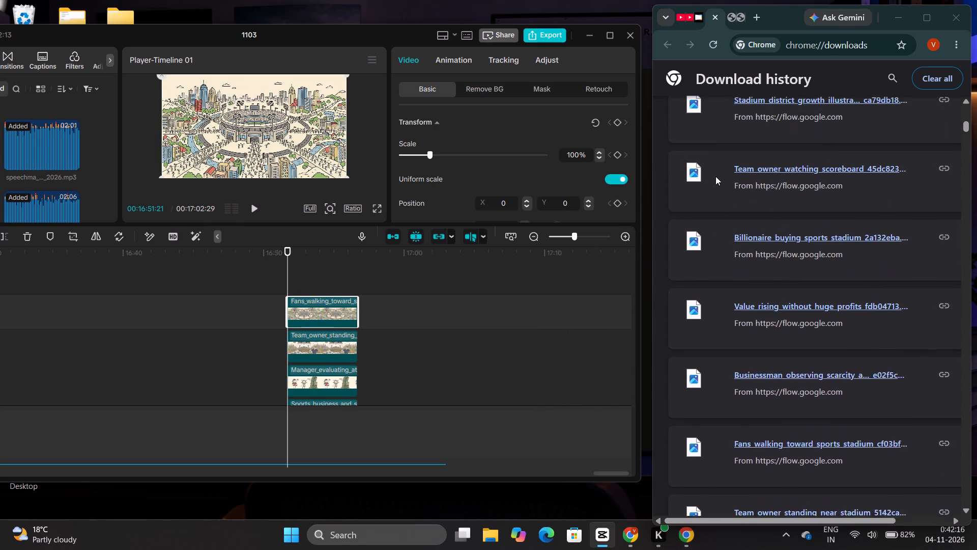
pyautogui.scroll(1, 715, 176)
pyautogui.moveTo(695, 441); pyautogui.dragTo(576, 341)
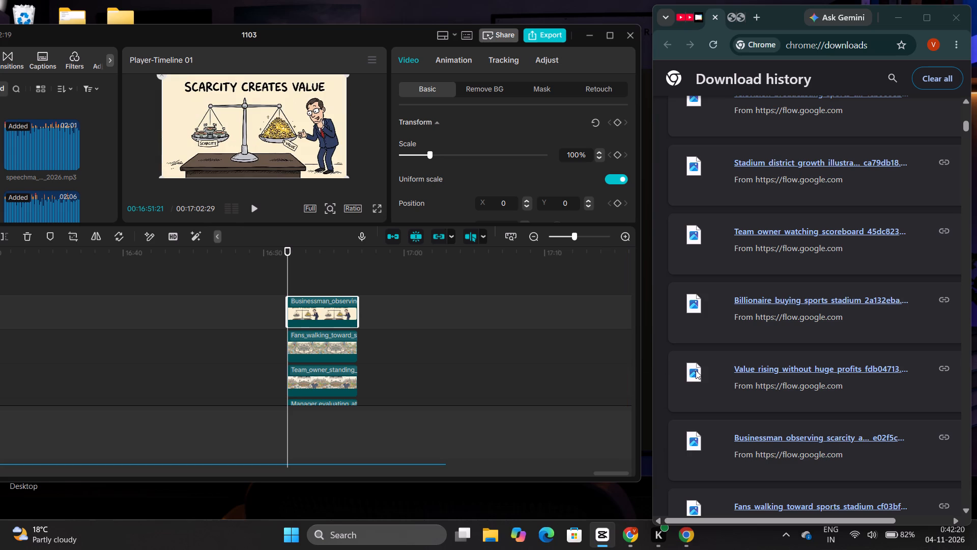
pyautogui.moveTo(696, 371); pyautogui.dragTo(586, 359)
pyautogui.moveTo(694, 304); pyautogui.dragTo(557, 366)
pyautogui.moveTo(695, 233); pyautogui.dragTo(565, 319)
pyautogui.moveTo(693, 162); pyautogui.dragTo(576, 315)
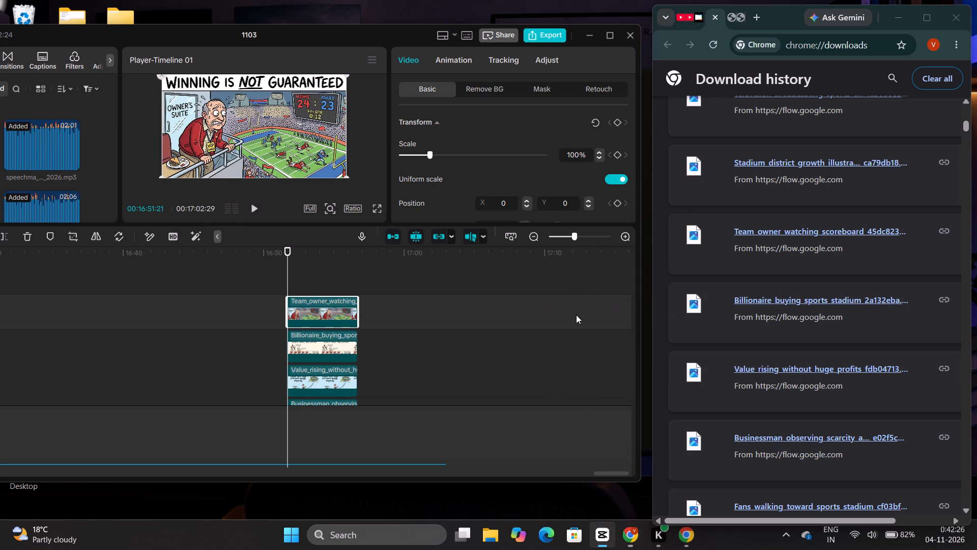
pyautogui.moveTo(697, 102); pyautogui.dragTo(553, 334)
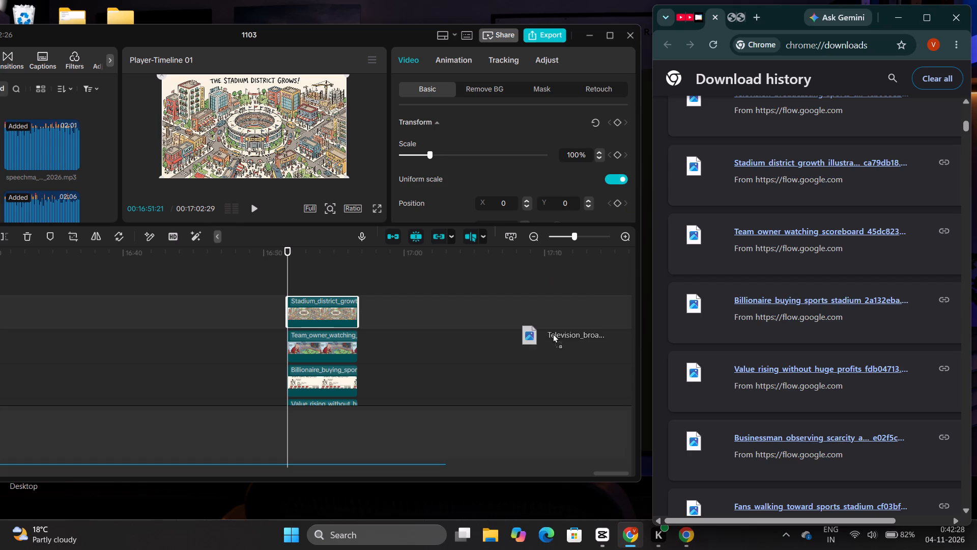
pyautogui.moveTo(553, 334); pyautogui.dragTo(553, 334)
# Stack the Spending limits, Businessman holding revenue, Businessman presents folder and Billionaire planting stadium seed images at 16:51, in that order.
pyautogui.scroll(4, 750, 207)
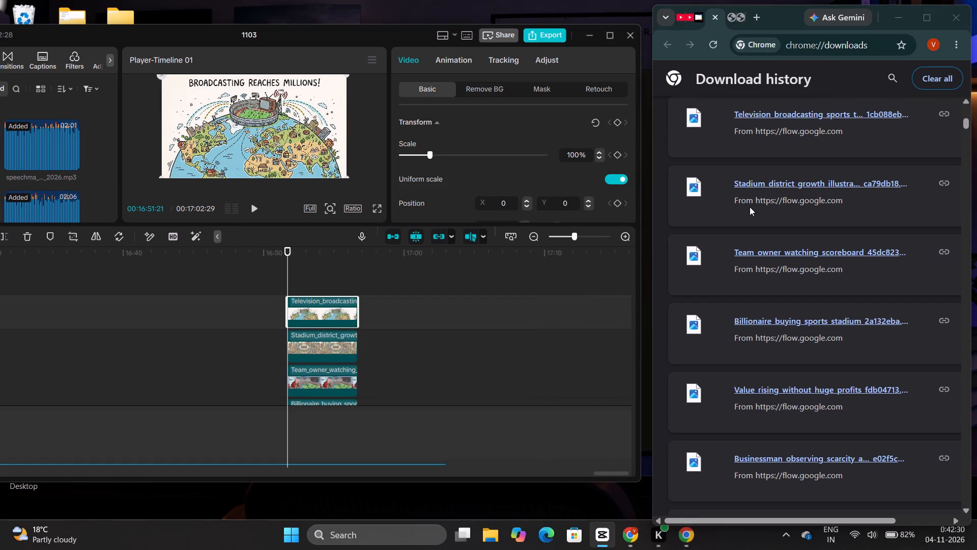
pyautogui.scroll(4, 750, 207)
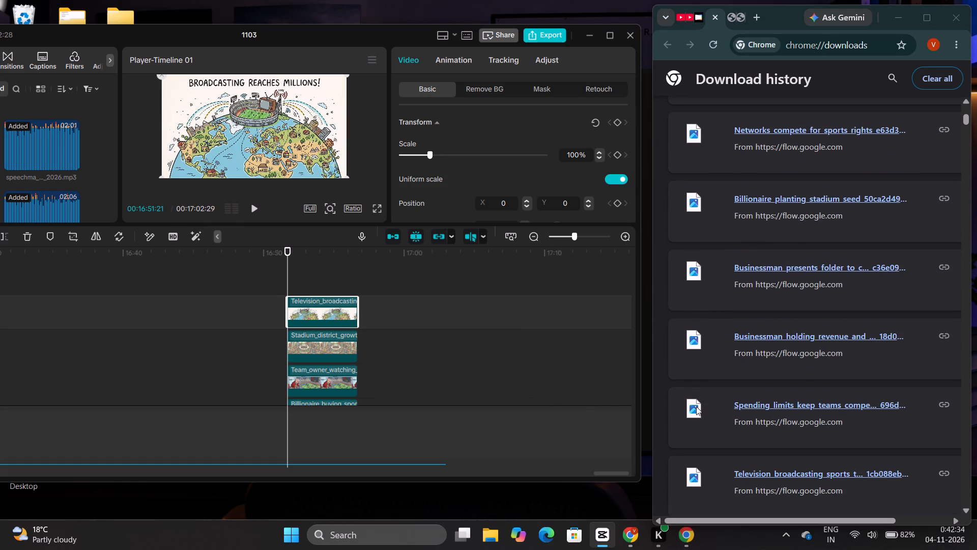
pyautogui.moveTo(693, 406); pyautogui.dragTo(586, 356)
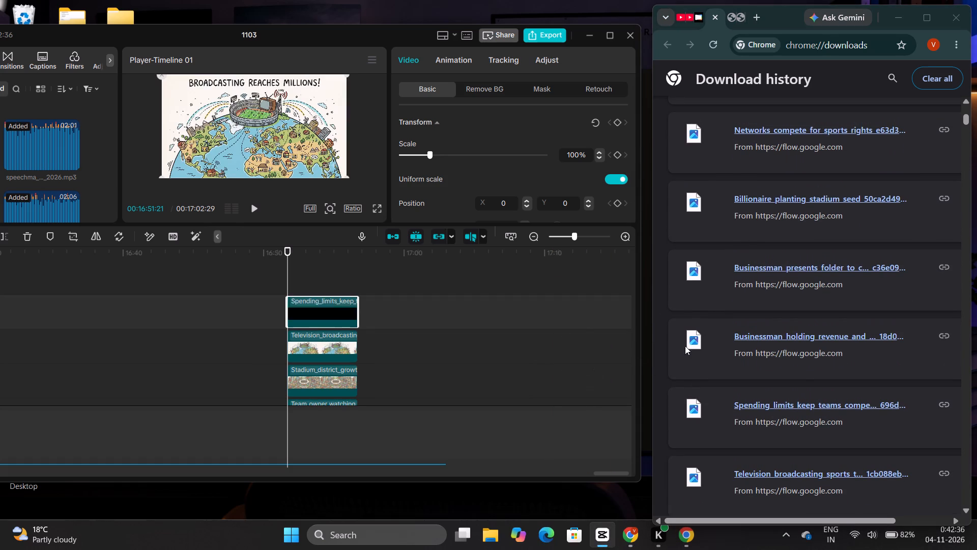
pyautogui.moveTo(691, 339); pyautogui.dragTo(594, 356)
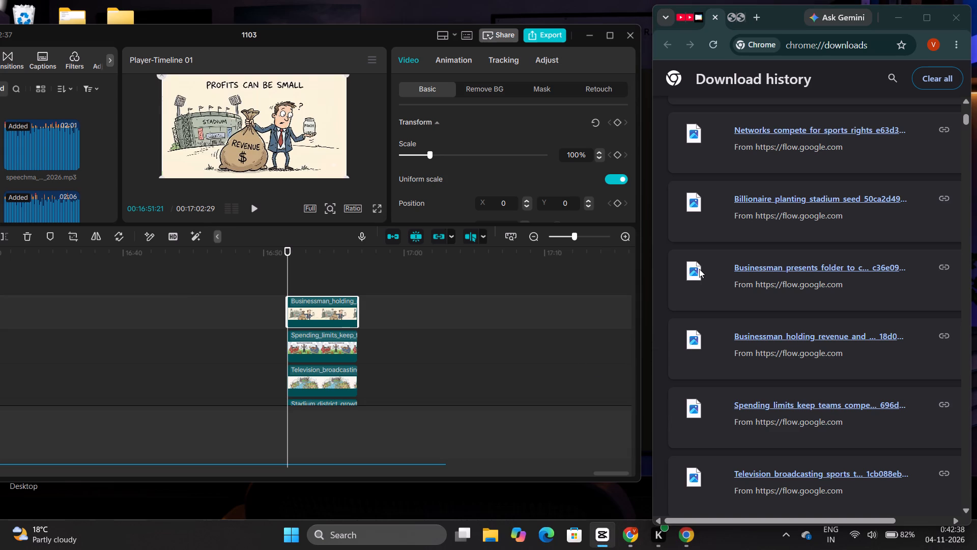
pyautogui.moveTo(699, 269); pyautogui.dragTo(587, 351)
pyautogui.moveTo(695, 202); pyautogui.dragTo(568, 310)
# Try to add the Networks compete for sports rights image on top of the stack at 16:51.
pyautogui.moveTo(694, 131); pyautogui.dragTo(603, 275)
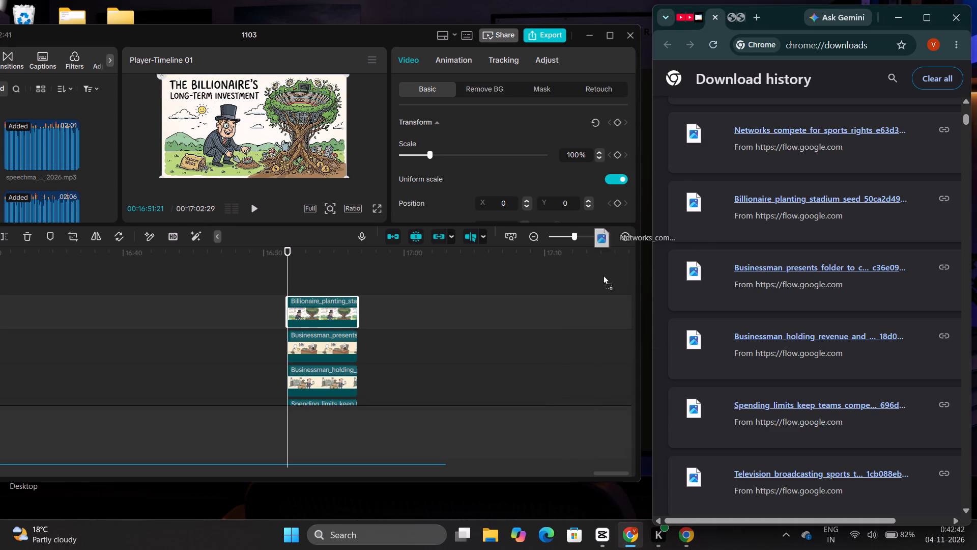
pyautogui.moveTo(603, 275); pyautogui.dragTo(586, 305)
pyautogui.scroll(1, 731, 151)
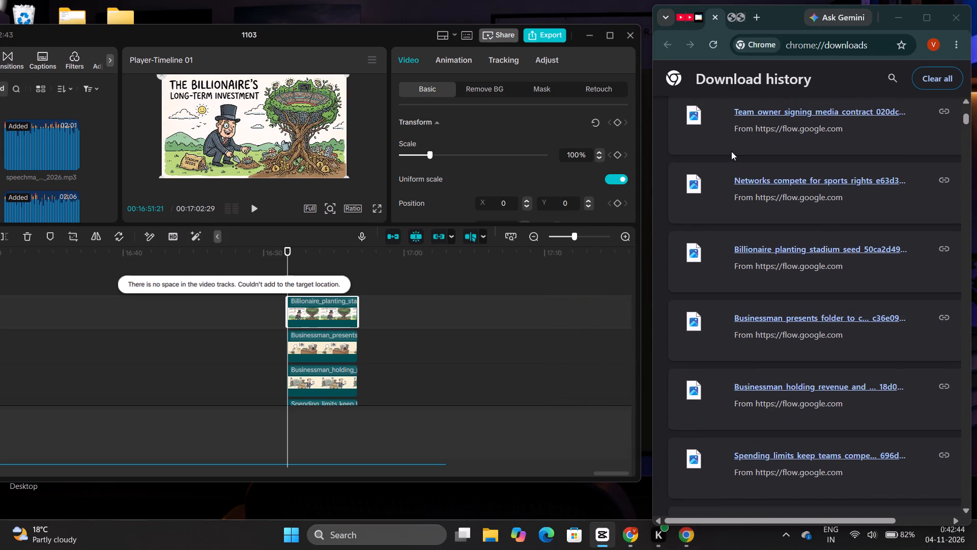
# Select all the images stacked at 16:51, without the voice-over clip, and shorten them together to about 2 seconds each.
pyautogui.click(609, 32)
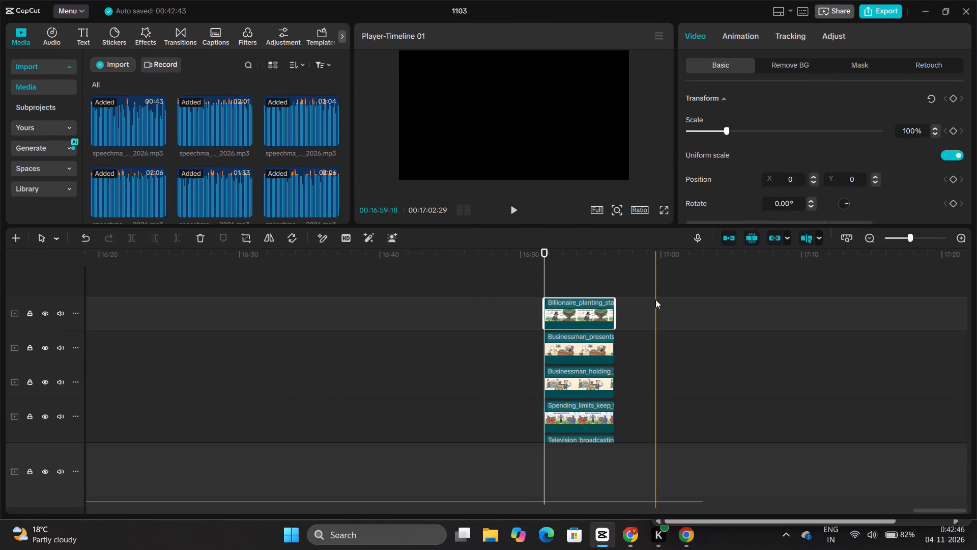
pyautogui.moveTo(498, 300); pyautogui.dragTo(509, 310)
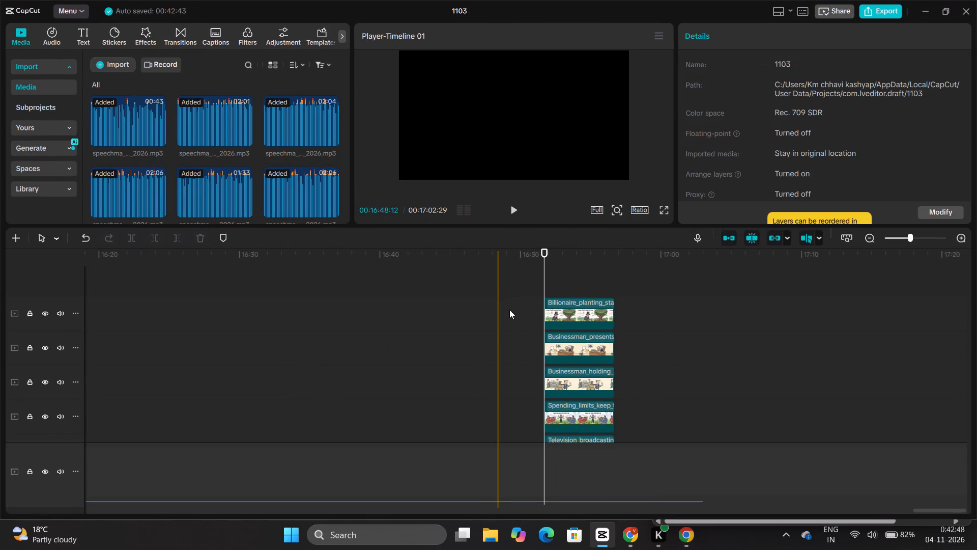
pyautogui.moveTo(509, 310); pyautogui.dragTo(672, 549)
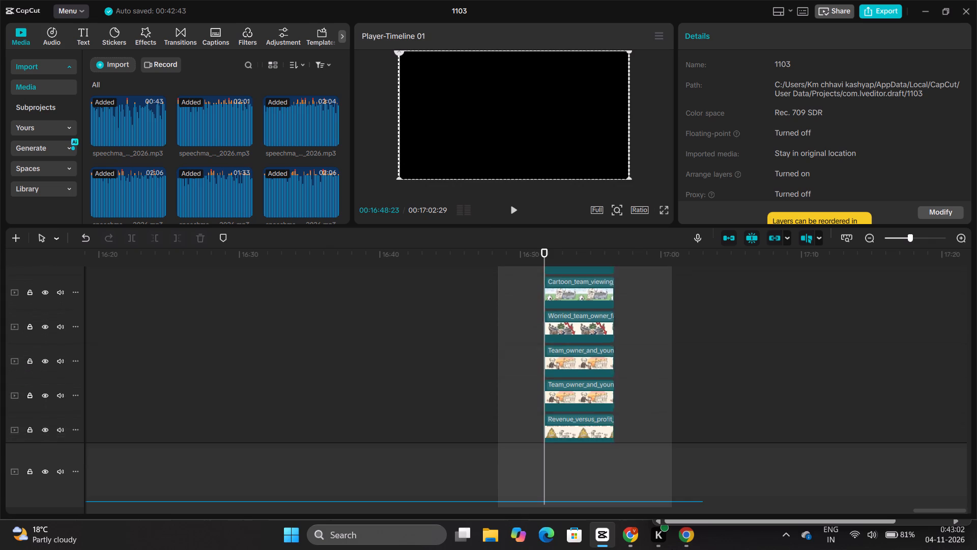
pyautogui.moveTo(672, 549); pyautogui.dragTo(659, 450)
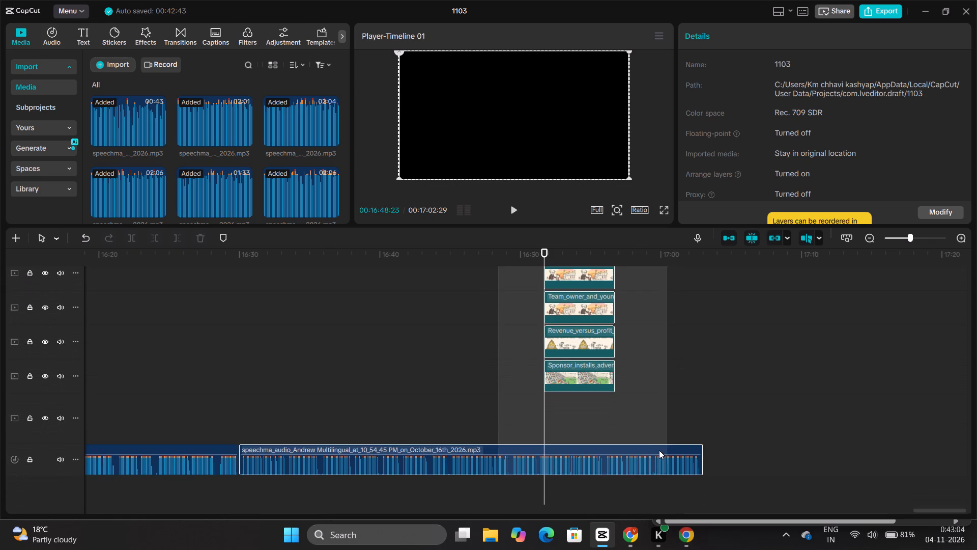
pyautogui.moveTo(659, 450); pyautogui.dragTo(619, 391)
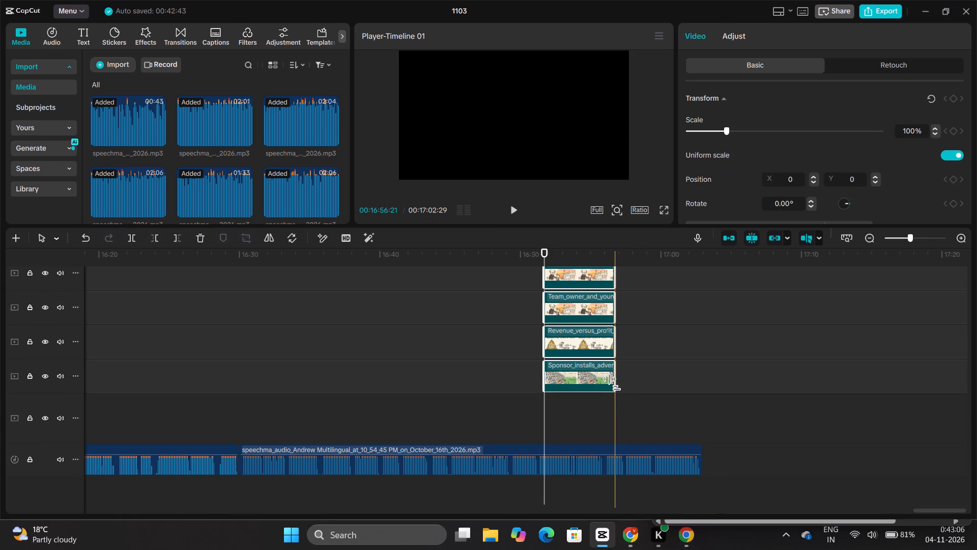
pyautogui.moveTo(615, 382); pyautogui.dragTo(570, 384)
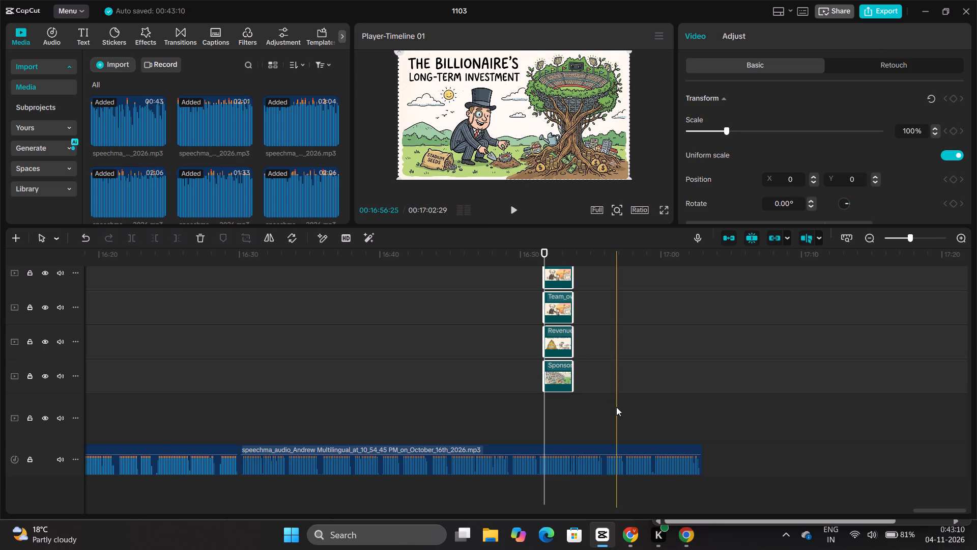
pyautogui.click(616, 407)
# Move the lowest nine stacked images one by one onto the end of the main track, from Sponsor installs through the Owner image.
pyautogui.moveTo(558, 371); pyautogui.dragTo(545, 431)
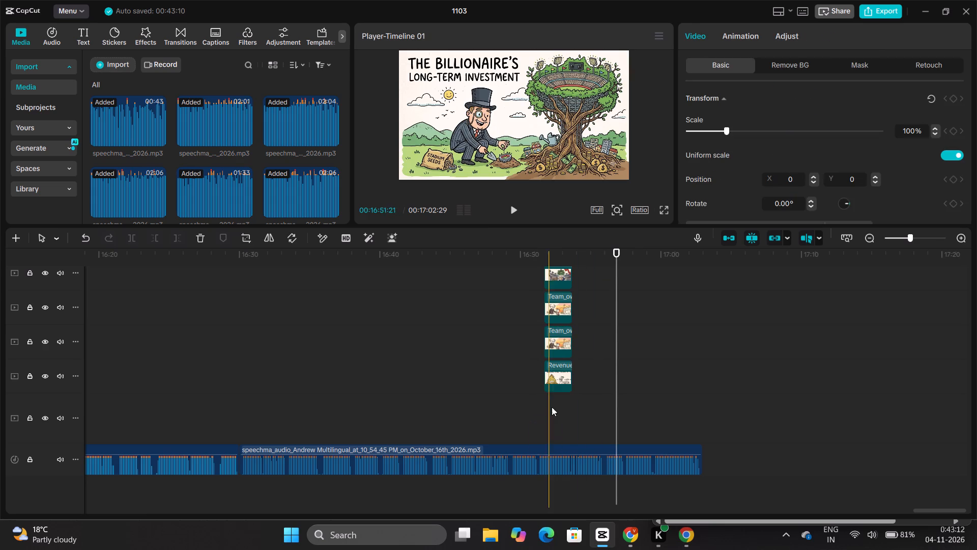
pyautogui.moveTo(558, 372); pyautogui.dragTo(543, 424)
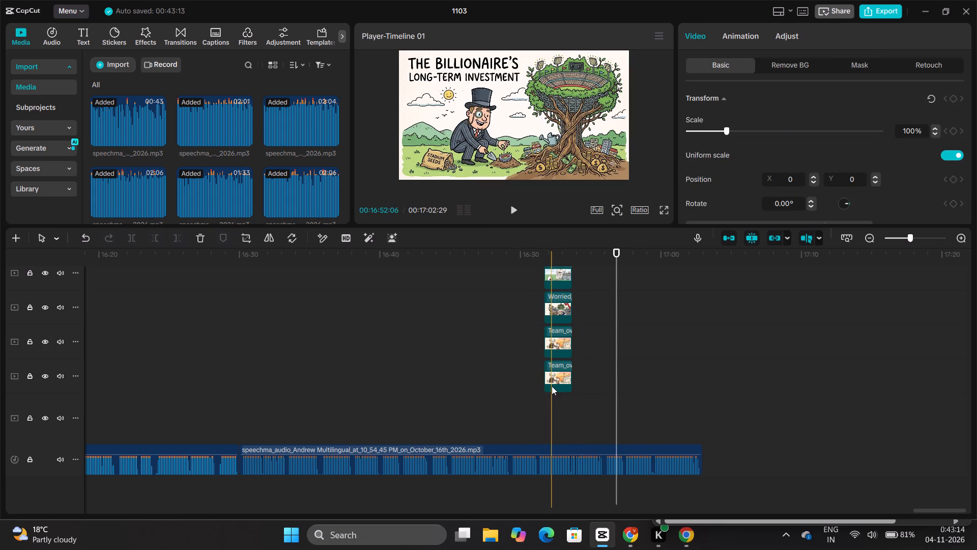
pyautogui.moveTo(552, 386); pyautogui.dragTo(552, 412)
pyautogui.moveTo(563, 365); pyautogui.dragTo(552, 407)
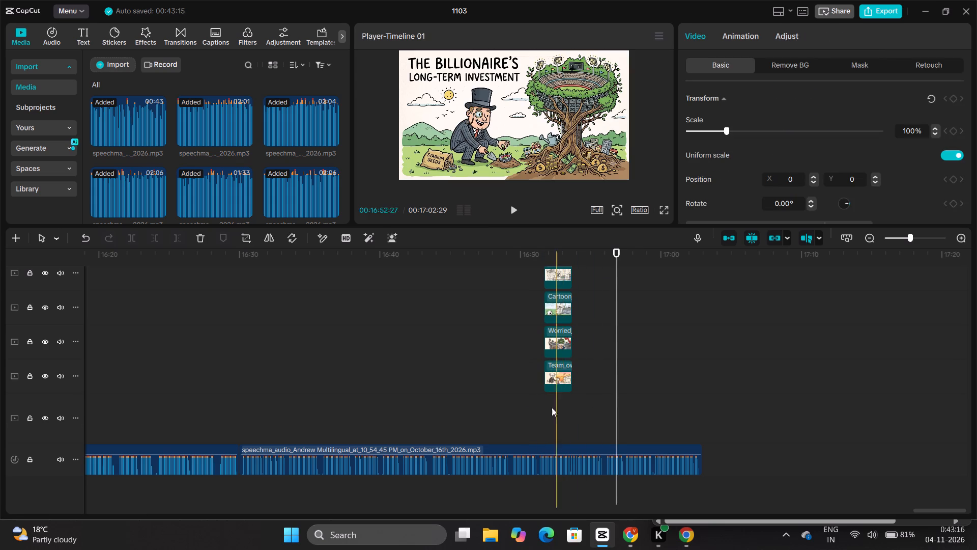
pyautogui.moveTo(552, 407); pyautogui.dragTo(551, 427)
pyautogui.moveTo(562, 370); pyautogui.dragTo(550, 426)
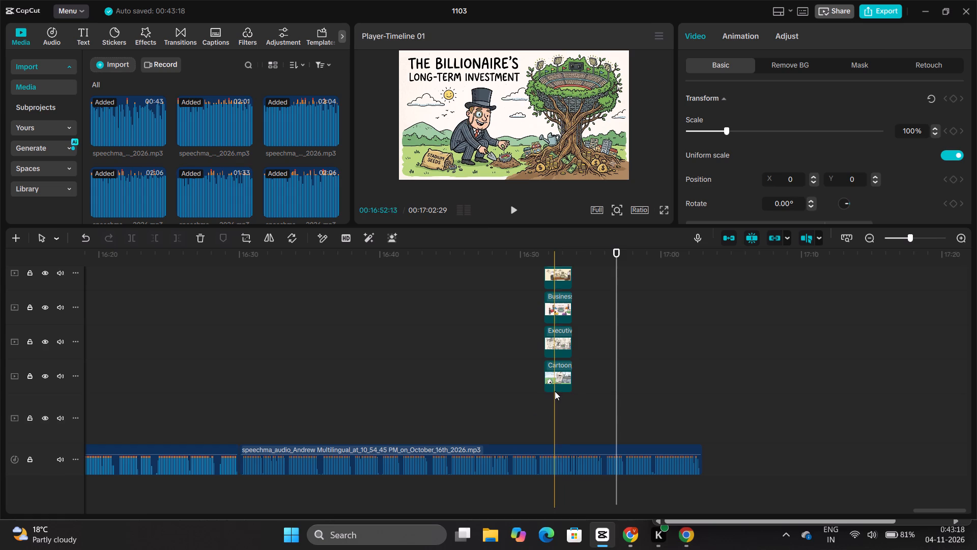
pyautogui.moveTo(558, 378); pyautogui.dragTo(556, 417)
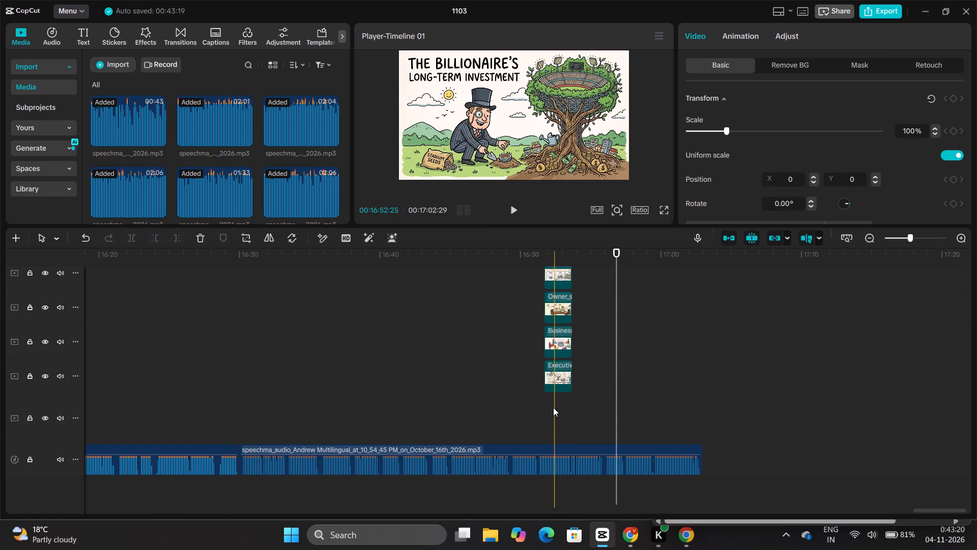
pyautogui.moveTo(565, 381); pyautogui.dragTo(560, 426)
pyautogui.moveTo(559, 384); pyautogui.dragTo(550, 430)
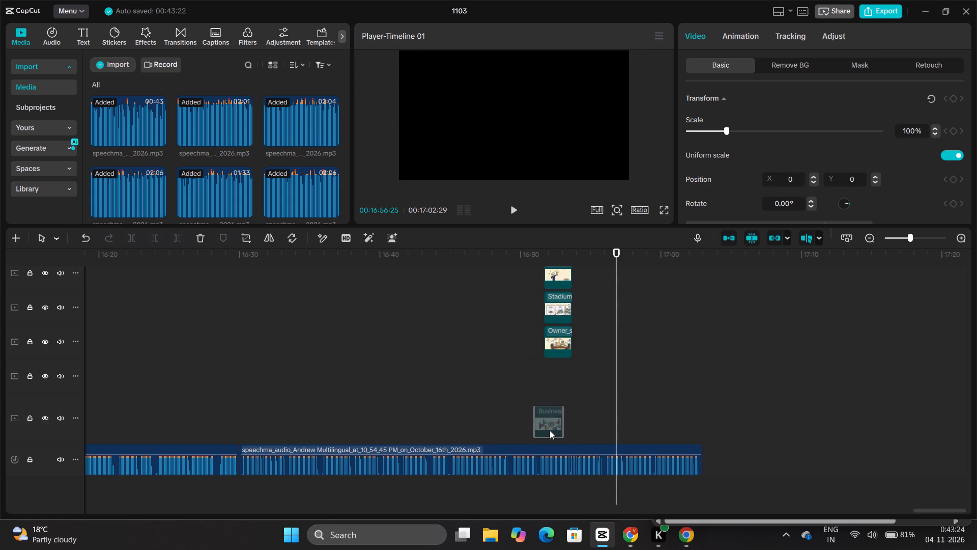
pyautogui.moveTo(558, 381); pyautogui.dragTo(552, 425)
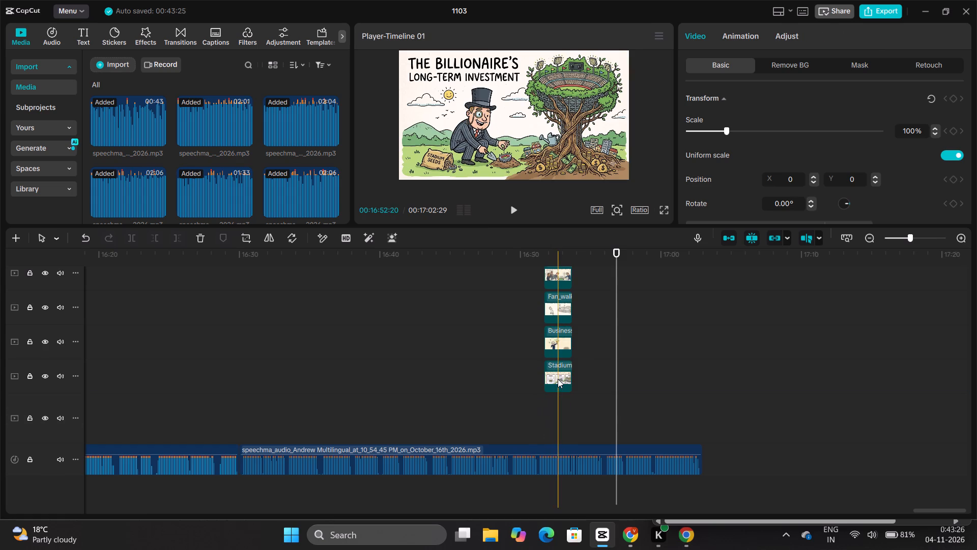
# Append the next seven stacked images to the main track from the bottom up, starting with Stadium and including Fan walking and Investor.
pyautogui.moveTo(558, 379); pyautogui.dragTo(554, 428)
pyautogui.moveTo(561, 377); pyautogui.dragTo(560, 419)
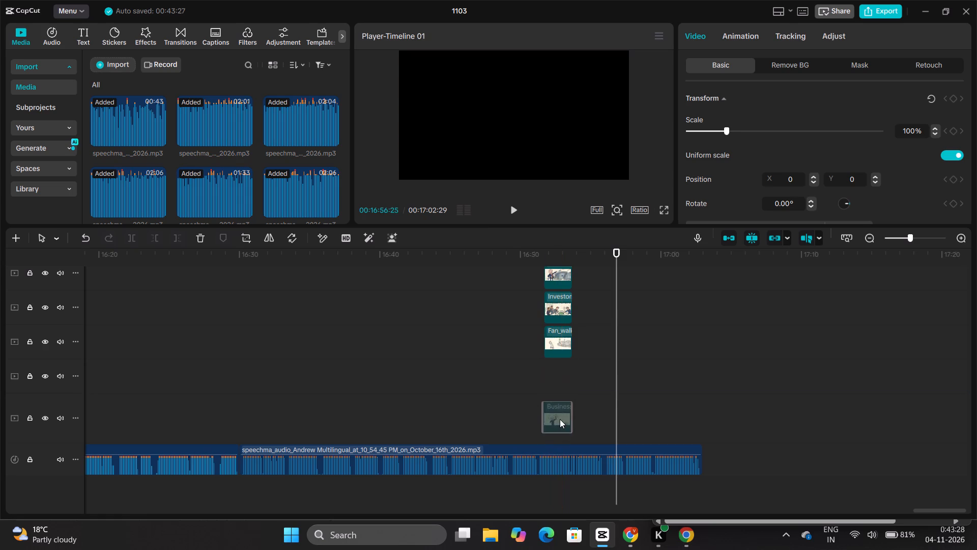
pyautogui.moveTo(563, 380); pyautogui.dragTo(560, 424)
pyautogui.moveTo(567, 375); pyautogui.dragTo(566, 417)
pyautogui.moveTo(564, 372); pyautogui.dragTo(565, 418)
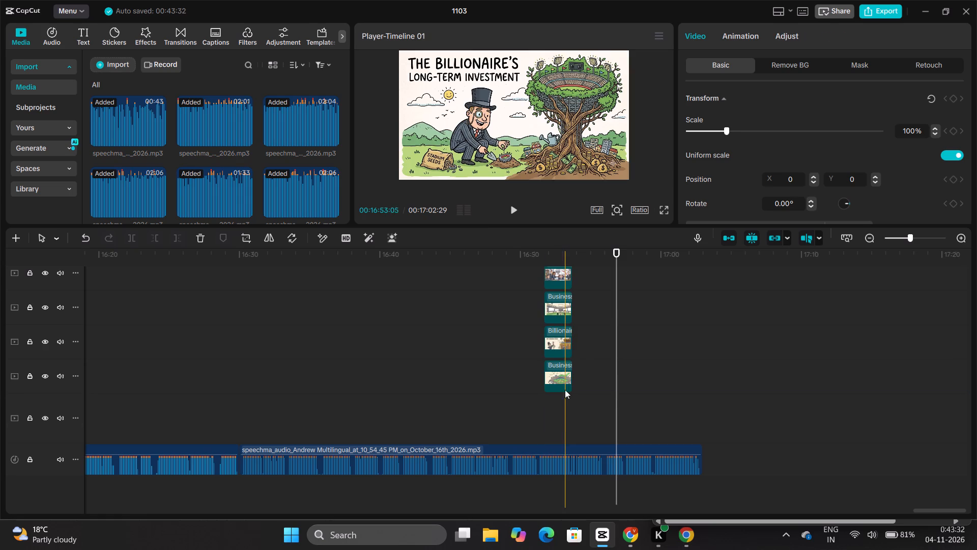
pyautogui.moveTo(562, 379); pyautogui.dragTo(554, 425)
pyautogui.moveTo(557, 388); pyautogui.dragTo(552, 436)
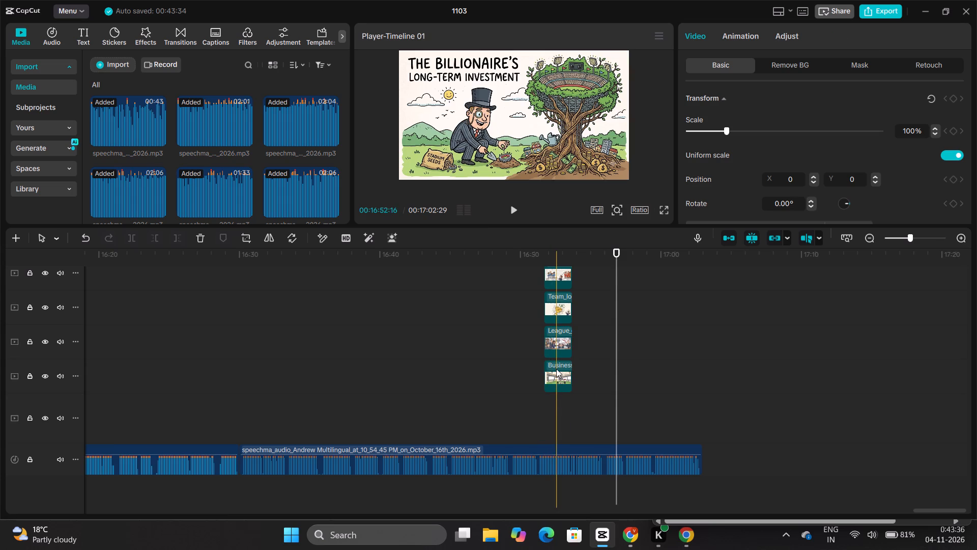
# Append the next nine stacked images to the main track from the bottom up, including the League, Stadium and Public images.
pyautogui.moveTo(556, 369); pyautogui.dragTo(555, 408)
pyautogui.moveTo(555, 377); pyautogui.dragTo(558, 417)
pyautogui.moveTo(563, 386); pyautogui.dragTo(562, 410)
pyautogui.moveTo(562, 375); pyautogui.dragTo(562, 407)
pyautogui.moveTo(564, 371); pyautogui.dragTo(561, 414)
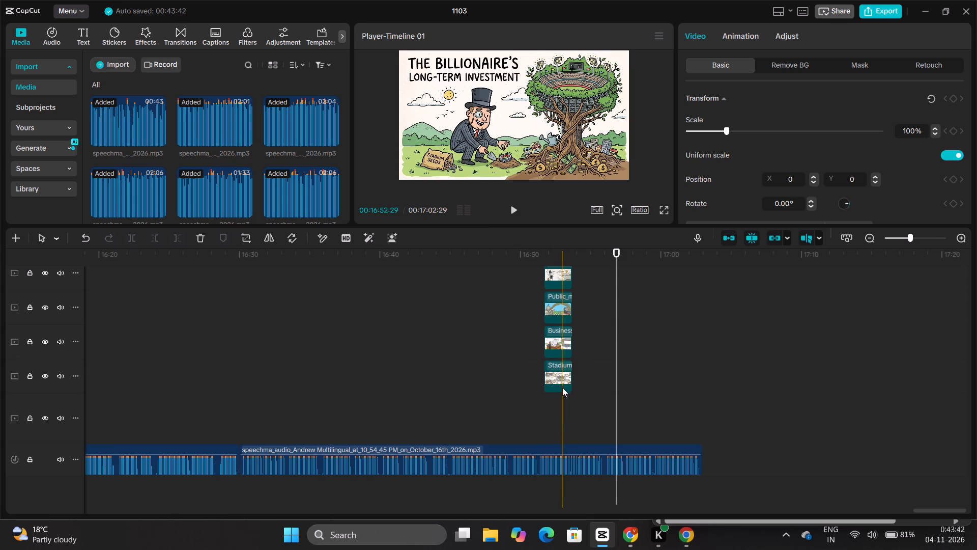
pyautogui.moveTo(562, 386); pyautogui.dragTo(562, 410)
pyautogui.moveTo(563, 387); pyautogui.dragTo(563, 417)
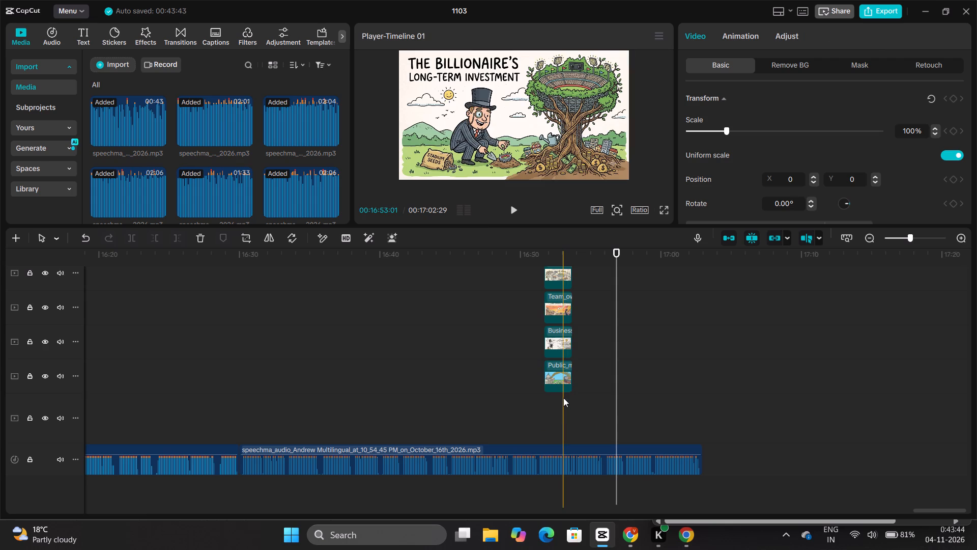
pyautogui.moveTo(563, 385); pyautogui.dragTo(561, 421)
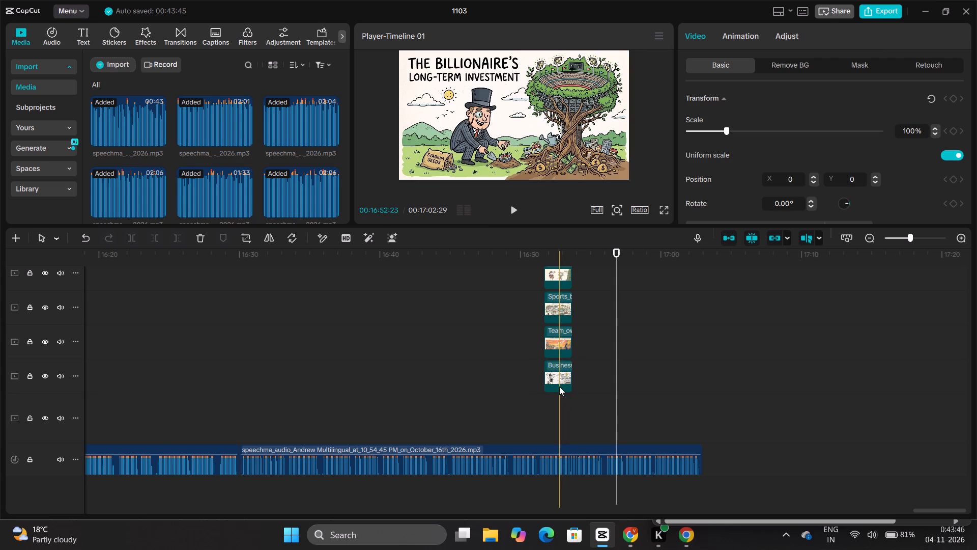
pyautogui.moveTo(559, 387); pyautogui.dragTo(559, 419)
# Append the Team owner, Sports business, Manager evaluating, Team owner standing, Fans walking, Businessman observing scarcity and Value rising images to the main track.
pyautogui.moveTo(562, 391); pyautogui.dragTo(562, 415)
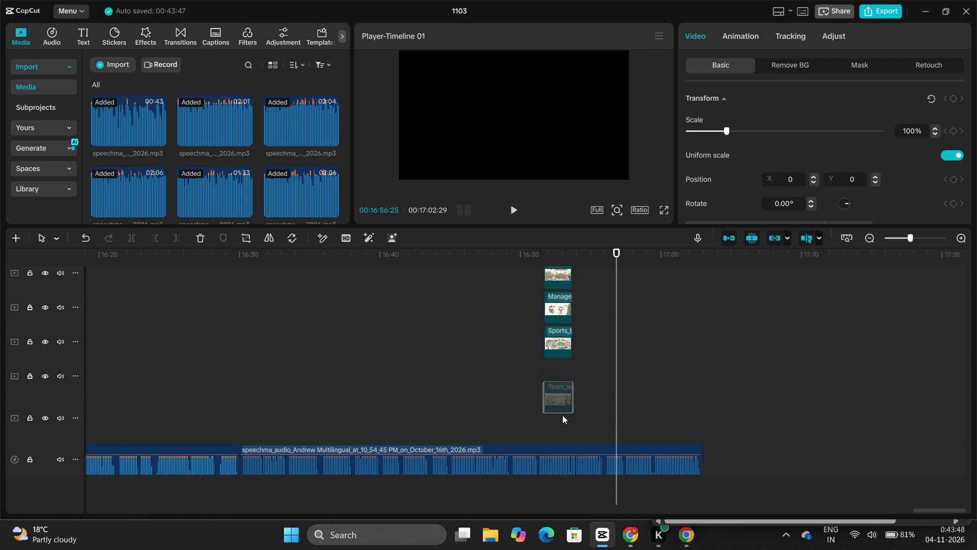
pyautogui.moveTo(562, 415); pyautogui.dragTo(562, 417)
pyautogui.moveTo(559, 376); pyautogui.dragTo(559, 405)
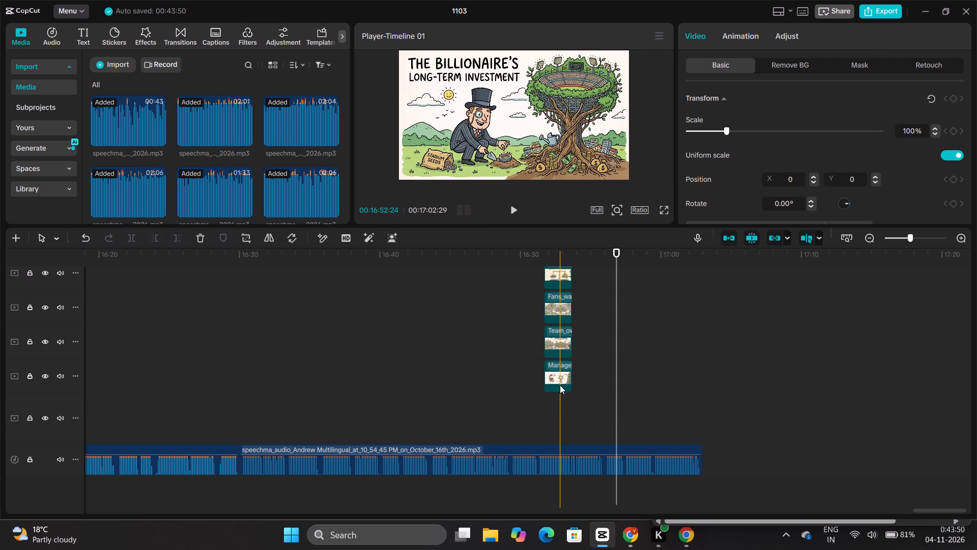
pyautogui.moveTo(560, 380); pyautogui.dragTo(559, 410)
pyautogui.moveTo(559, 379); pyautogui.dragTo(558, 410)
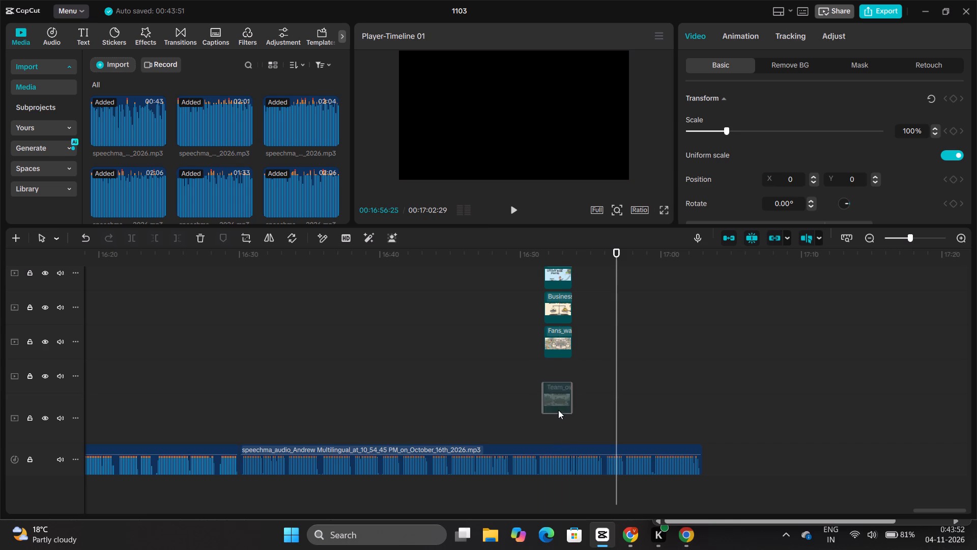
pyautogui.moveTo(558, 410); pyautogui.dragTo(558, 413)
pyautogui.moveTo(558, 378); pyautogui.dragTo(556, 417)
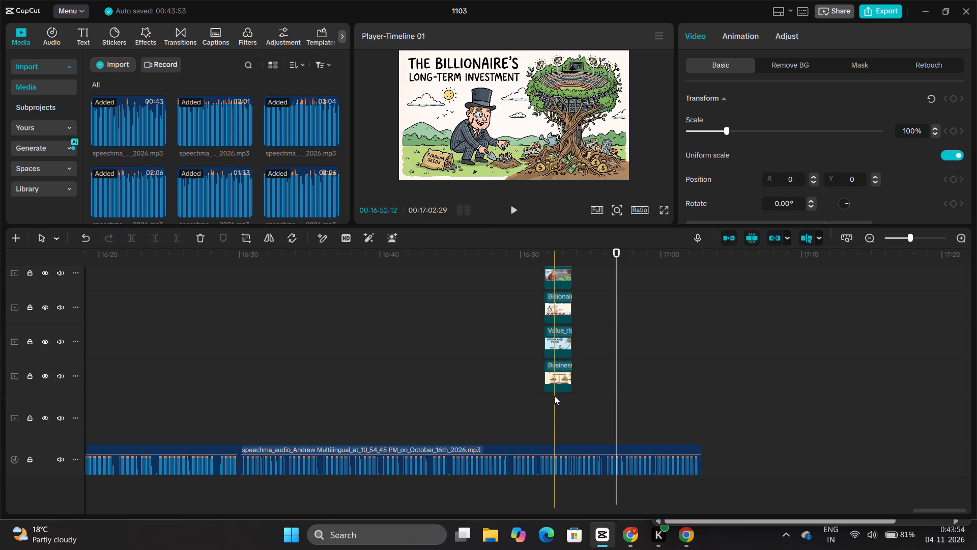
pyautogui.moveTo(559, 373); pyautogui.dragTo(556, 411)
pyautogui.moveTo(559, 386); pyautogui.dragTo(560, 400)
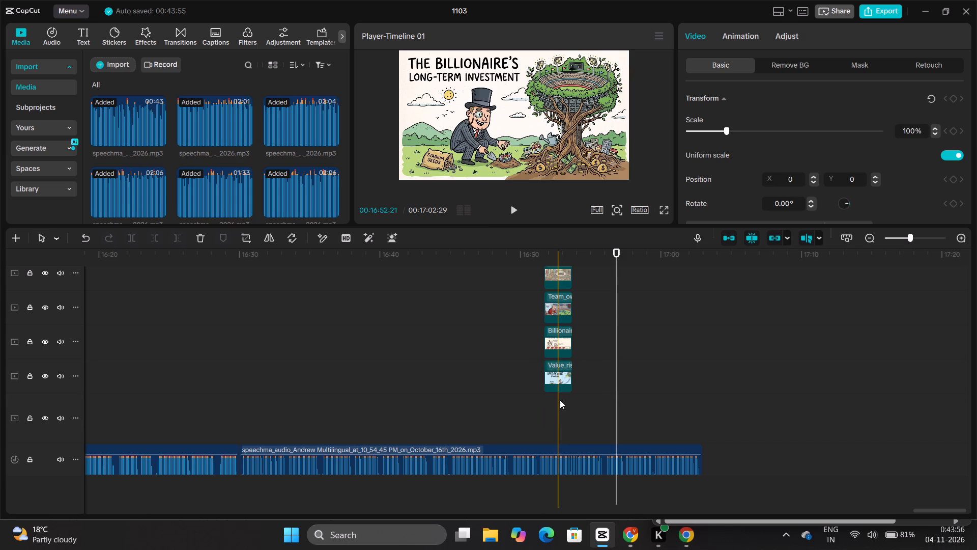
pyautogui.moveTo(560, 400); pyautogui.dragTo(560, 416)
# Append the remaining stacked images to the main track in order, from Billionaire buying through Billionaire planting stadium seed, and check the sequence's end.
pyautogui.moveTo(559, 387); pyautogui.dragTo(552, 428)
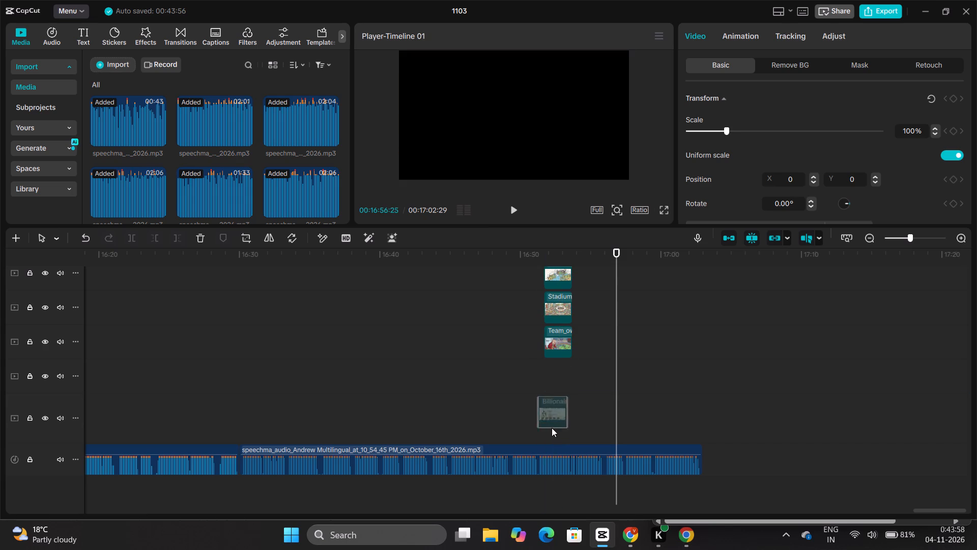
pyautogui.moveTo(557, 374); pyautogui.dragTo(548, 417)
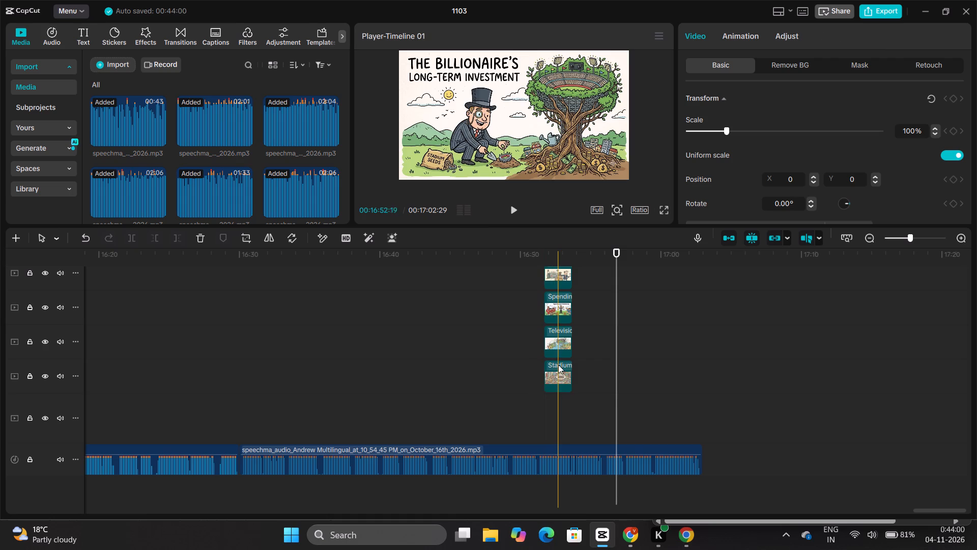
pyautogui.moveTo(558, 365); pyautogui.dragTo(551, 418)
pyautogui.moveTo(559, 379); pyautogui.dragTo(557, 415)
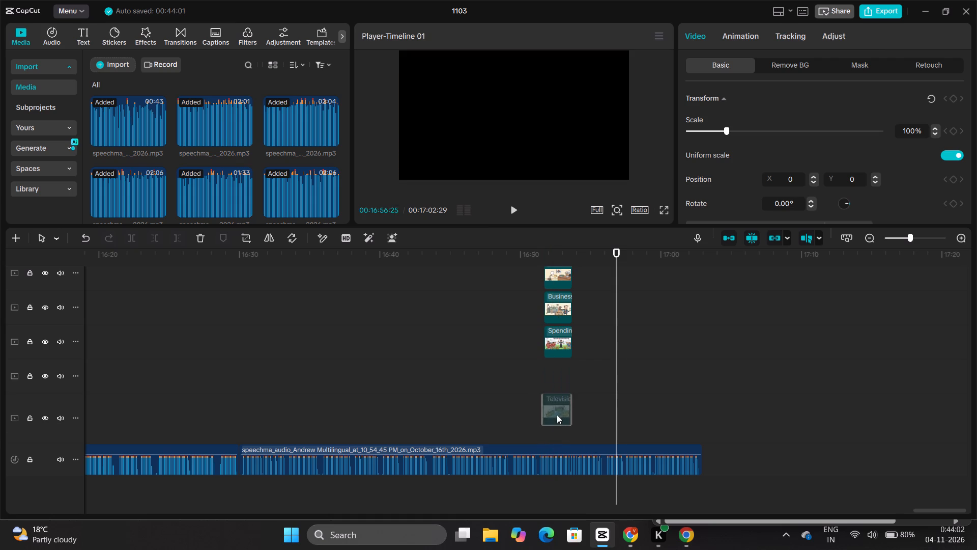
pyautogui.moveTo(559, 383); pyautogui.dragTo(559, 416)
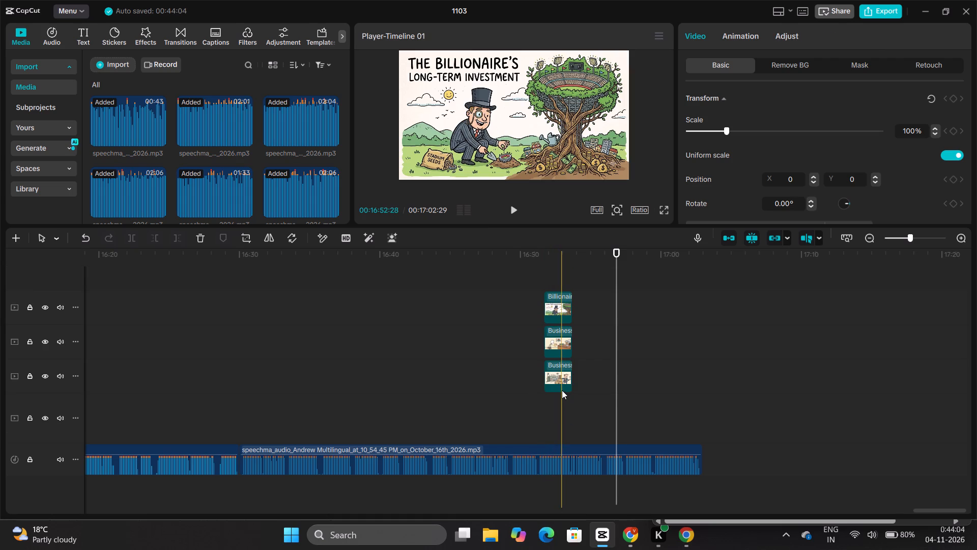
pyautogui.moveTo(562, 390); pyautogui.dragTo(564, 427)
pyautogui.moveTo(562, 353); pyautogui.dragTo(561, 389)
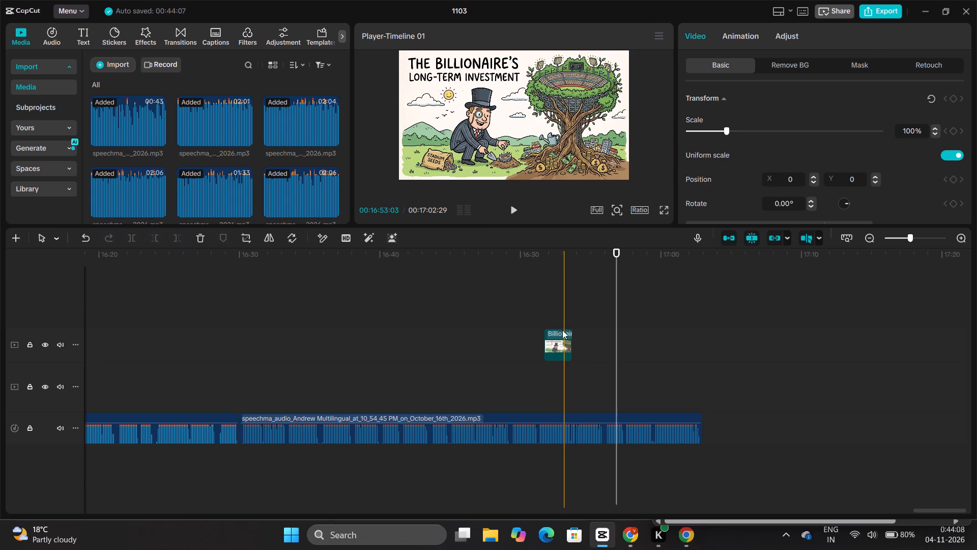
pyautogui.moveTo(560, 335); pyautogui.dragTo(555, 372)
pyautogui.hscroll(3, 555, 372)
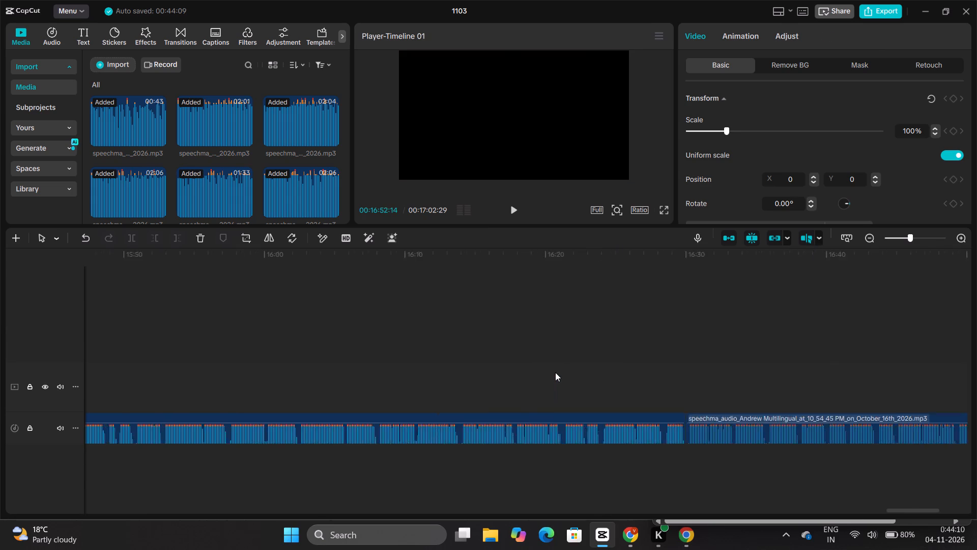
pyautogui.hscroll(10, 555, 372)
pyautogui.hscroll(-7, 555, 372)
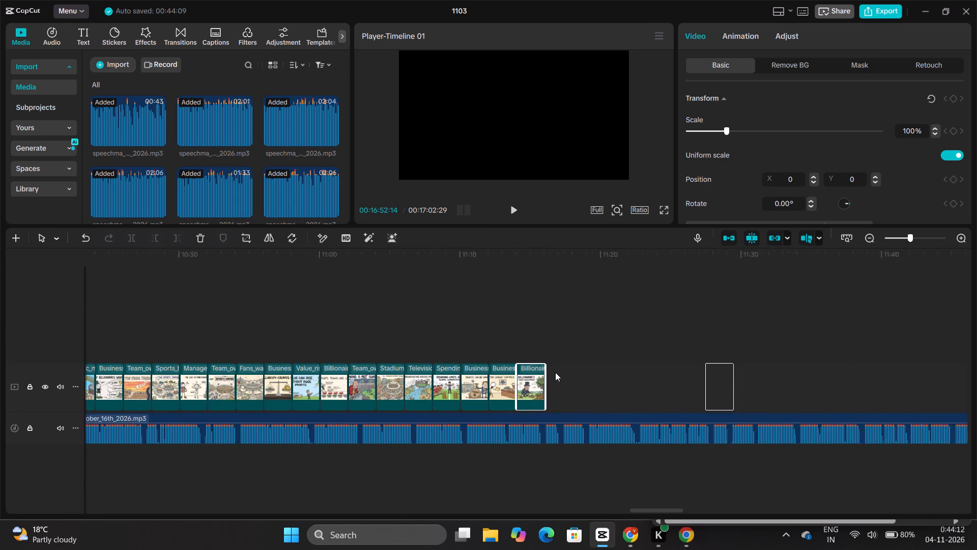
pyautogui.hscroll(-6, 555, 372)
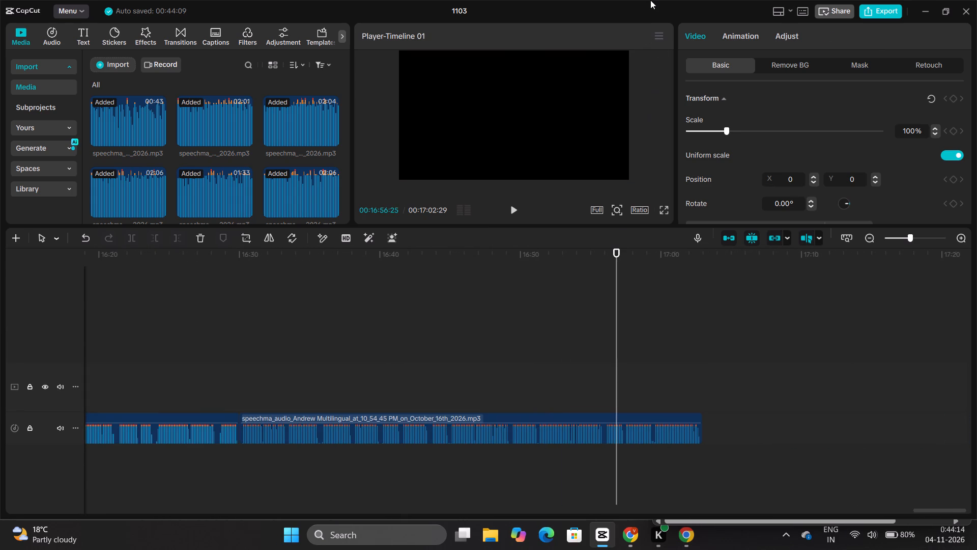
# View the Billionaire planting stadium seed image from the download history to locate where the remaining images continue.
pyautogui.doubleClick(650, 0)
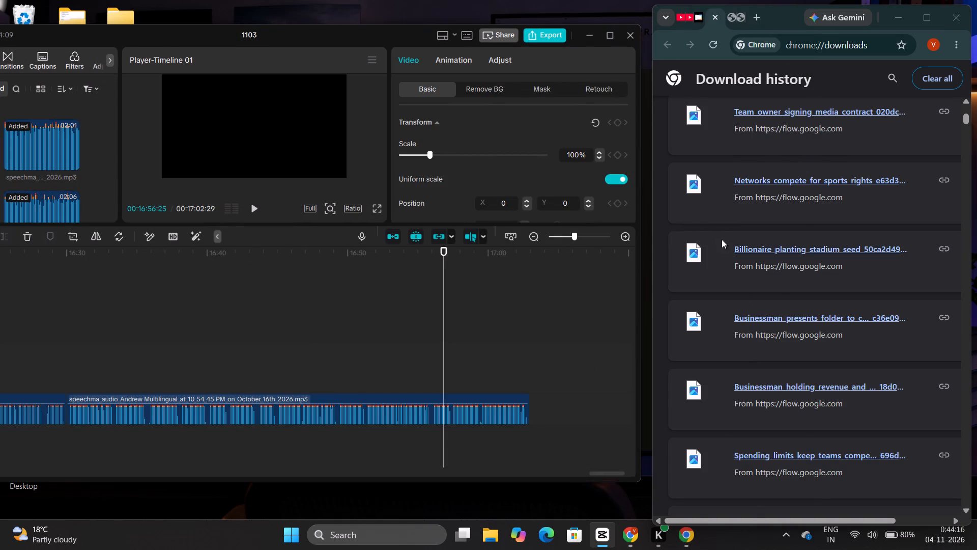
pyautogui.click(749, 250)
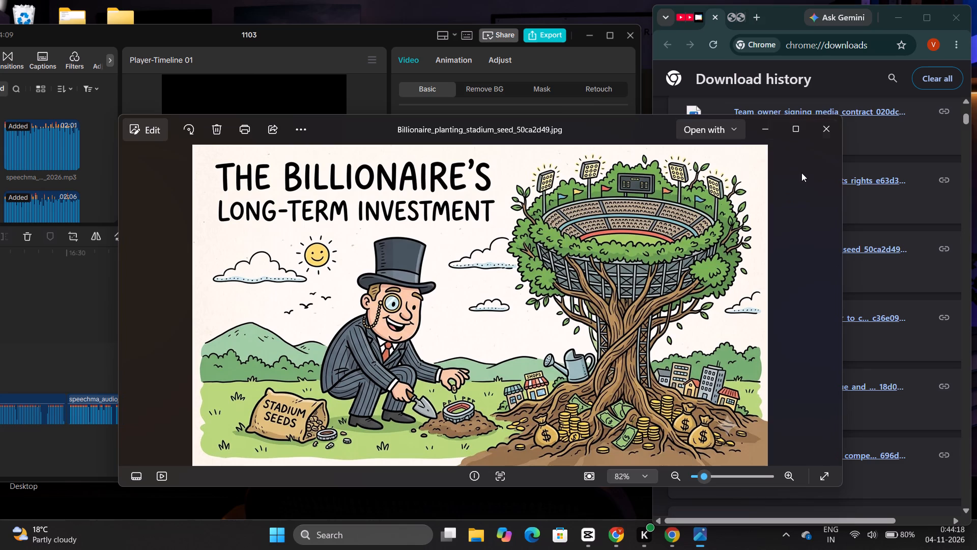
pyautogui.click(820, 128)
pyautogui.scroll(2, 793, 228)
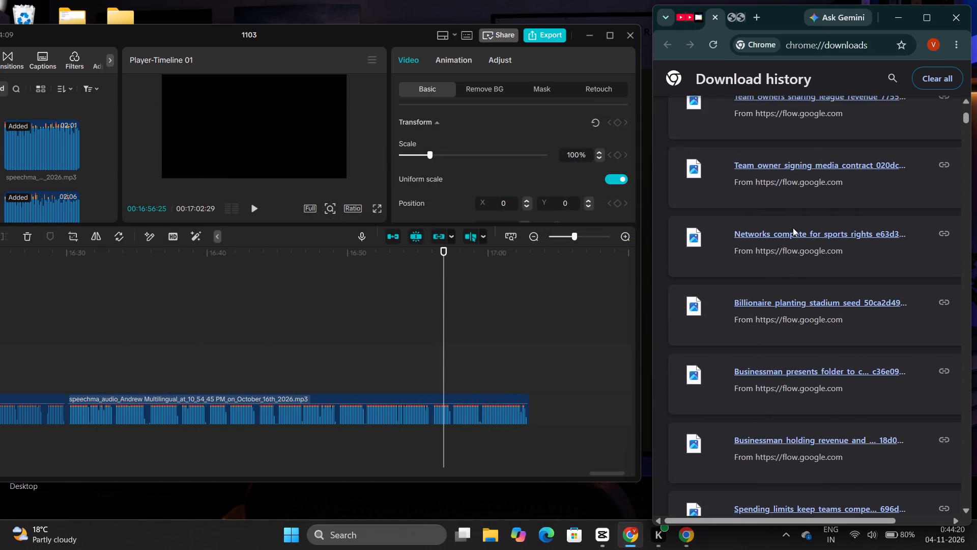
# Stack the remaining seven downloaded images at 00:16:56 on the timeline, in order from Networks compete for sports rights through Stadium income sources.
pyautogui.scroll(5, 793, 228)
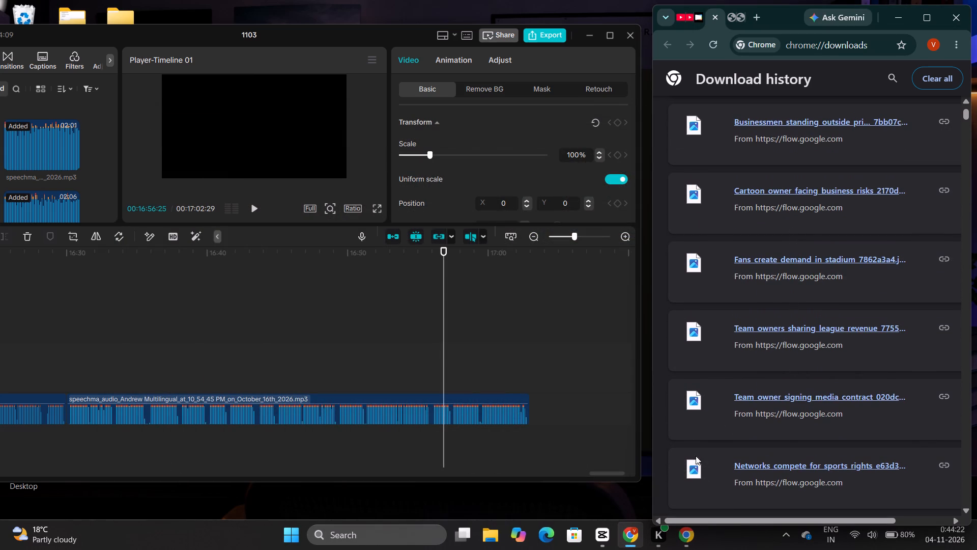
pyautogui.moveTo(698, 469); pyautogui.dragTo(548, 350)
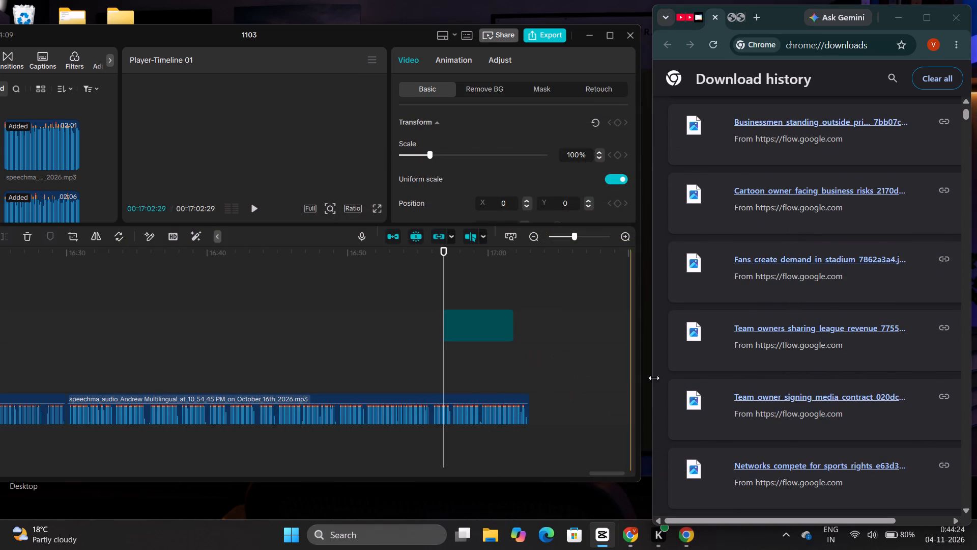
pyautogui.moveTo(698, 400); pyautogui.dragTo(567, 342)
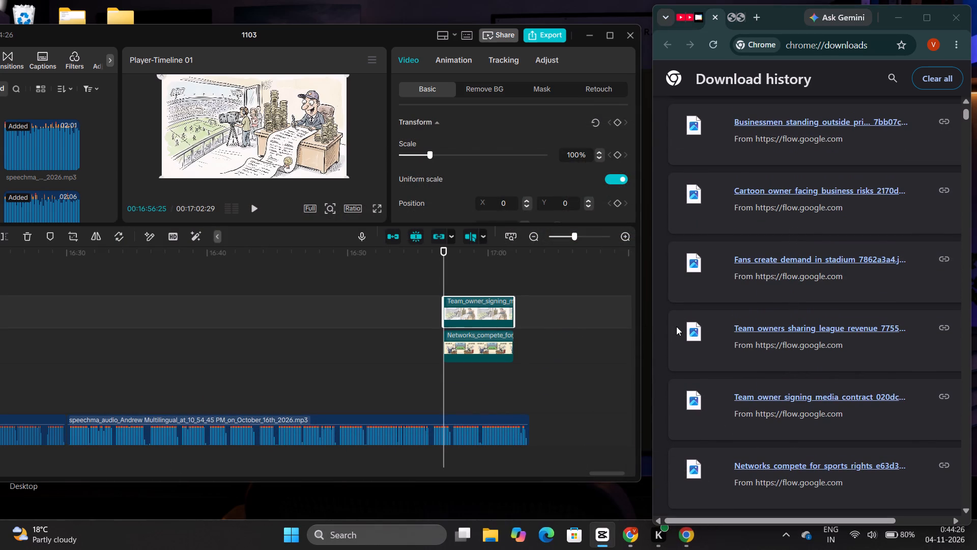
pyautogui.moveTo(695, 332); pyautogui.dragTo(597, 352)
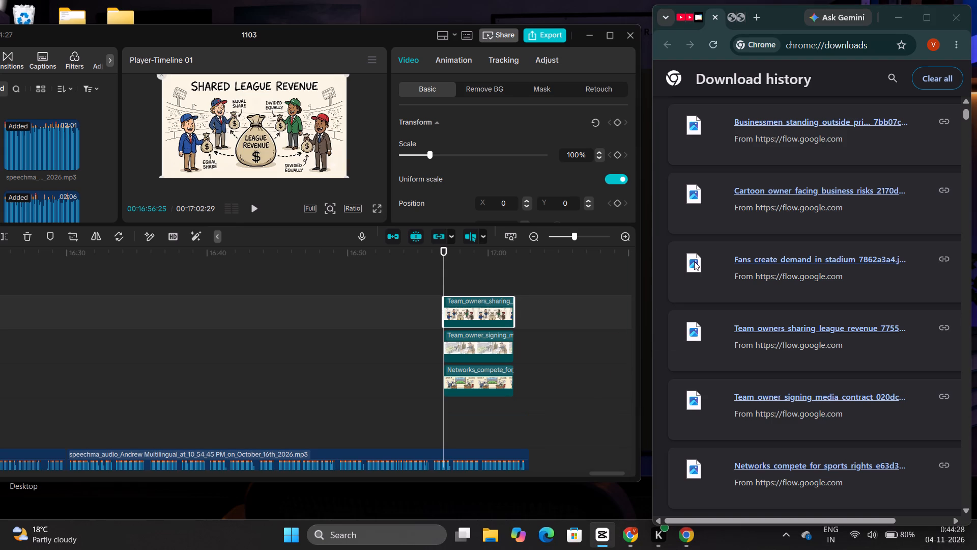
pyautogui.moveTo(696, 260); pyautogui.dragTo(599, 353)
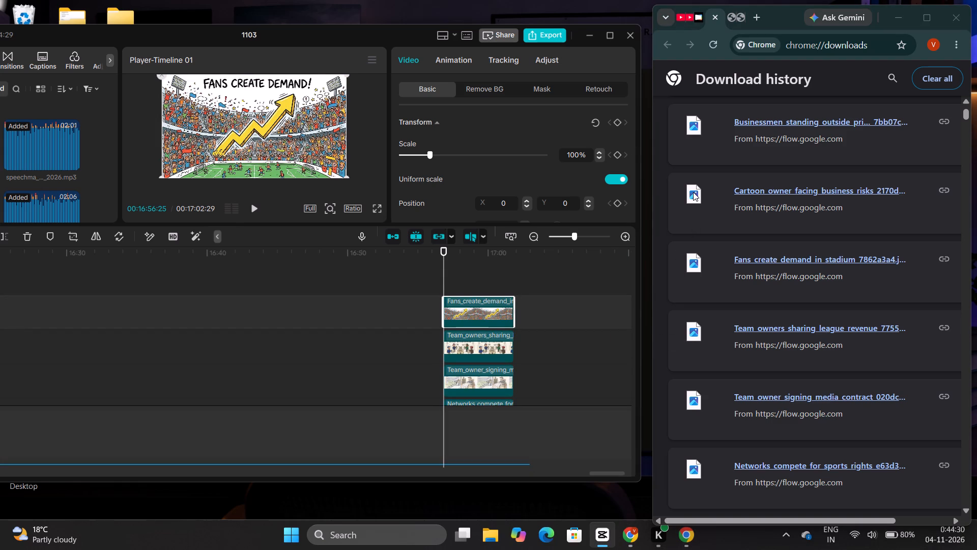
pyautogui.moveTo(693, 192); pyautogui.dragTo(595, 323)
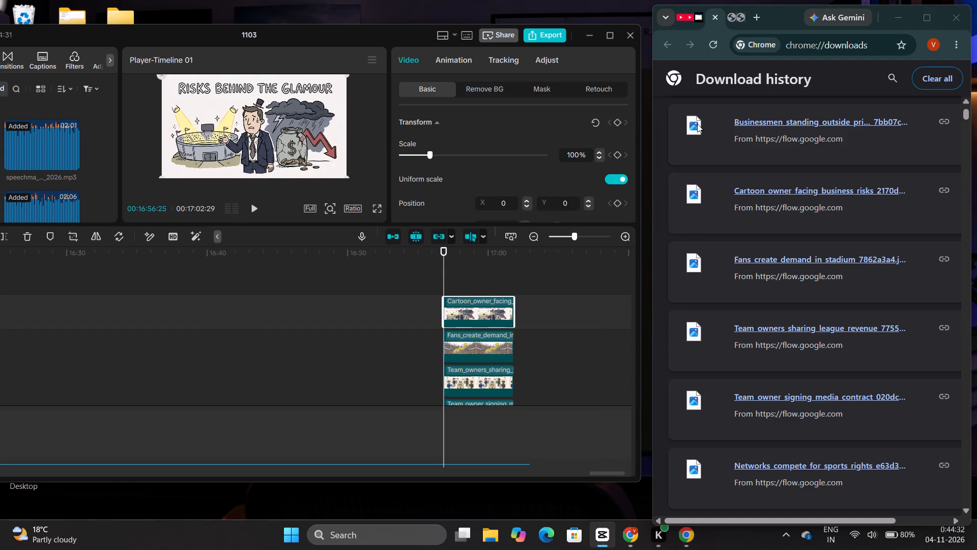
pyautogui.moveTo(697, 124); pyautogui.dragTo(607, 295)
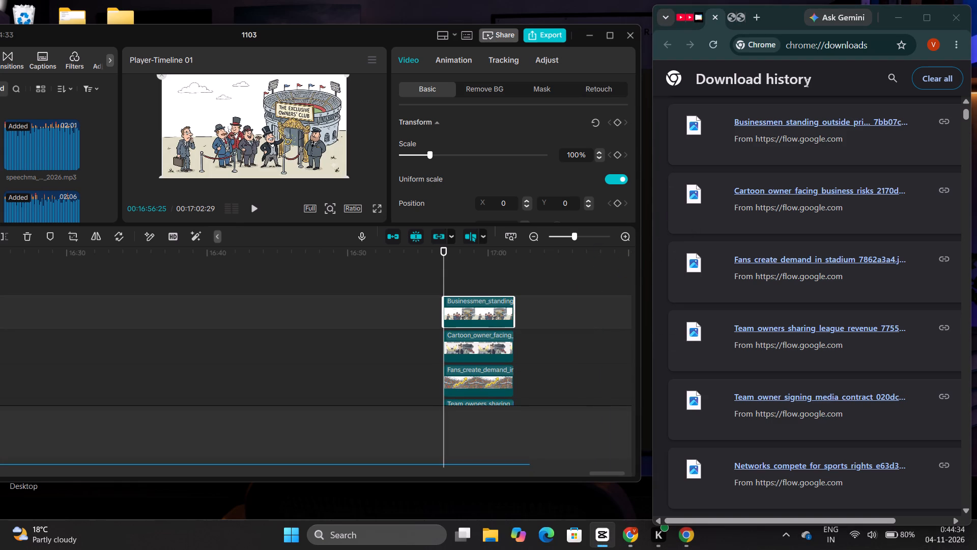
pyautogui.scroll(6, 777, 126)
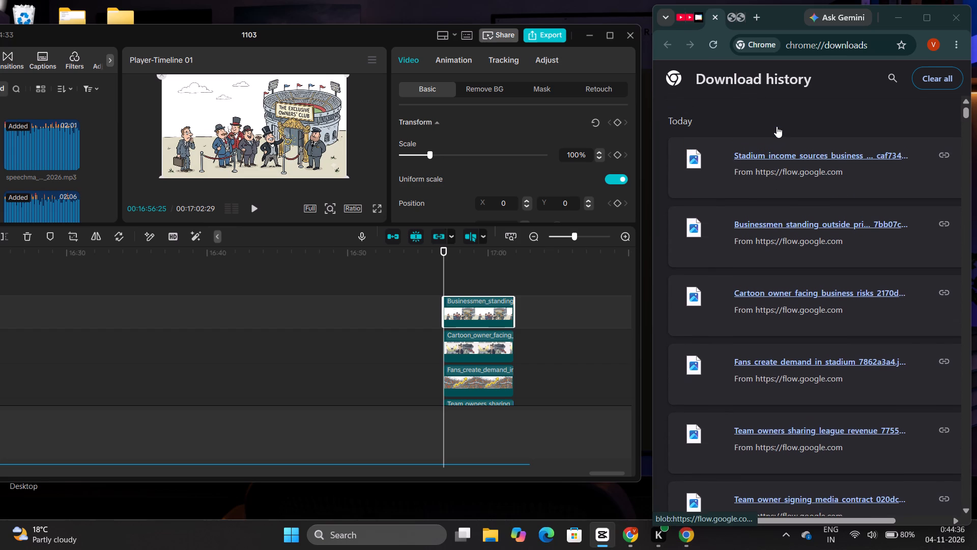
pyautogui.scroll(2, 777, 126)
pyautogui.moveTo(693, 157); pyautogui.dragTo(630, 224)
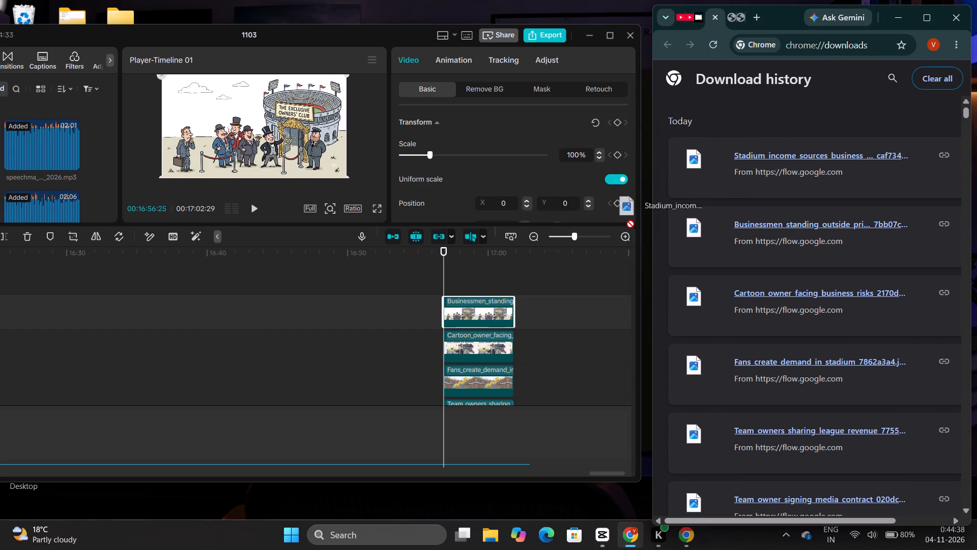
pyautogui.moveTo(630, 224); pyautogui.dragTo(590, 287)
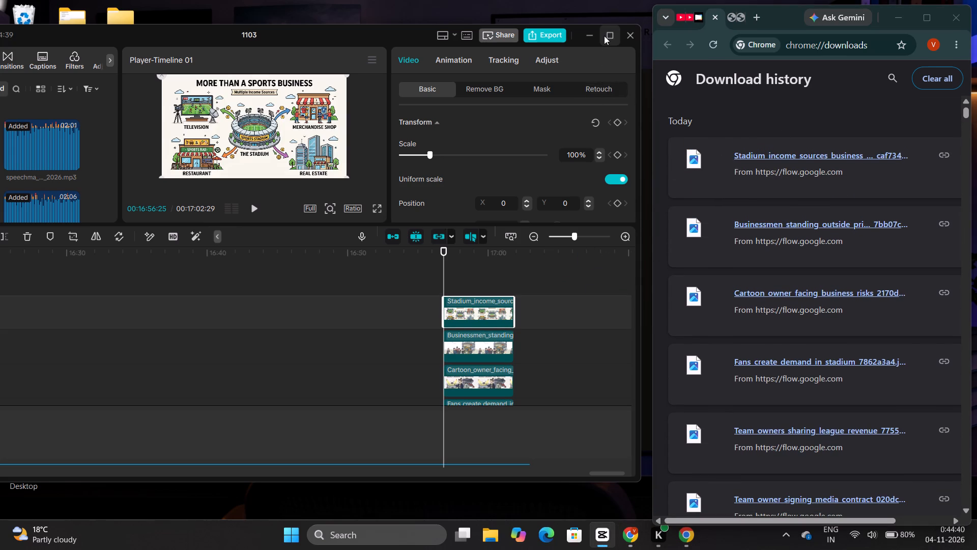
# Maximize the editor and lengthen the first three images on the main track to about 2.6, 2.2 and 2.7 seconds.
pyautogui.click(605, 36)
pyautogui.hscroll(12, 354, 353)
pyautogui.hscroll(13, 354, 353)
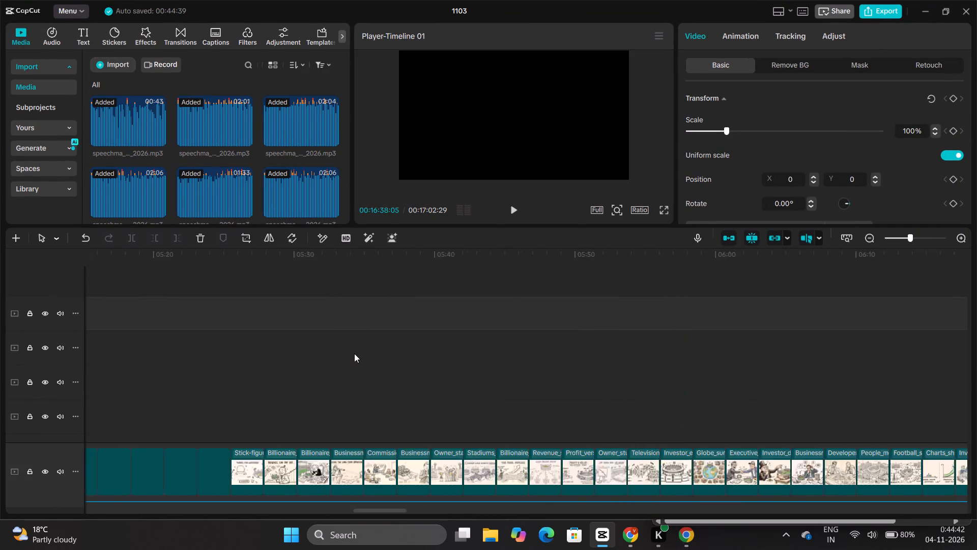
pyautogui.hscroll(20, 354, 353)
pyautogui.hscroll(12, 354, 353)
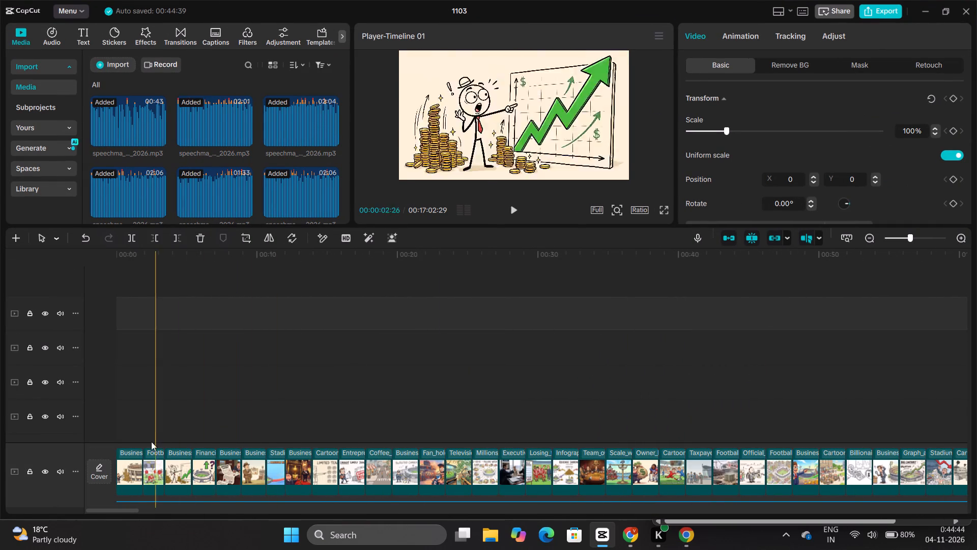
pyautogui.click(129, 460)
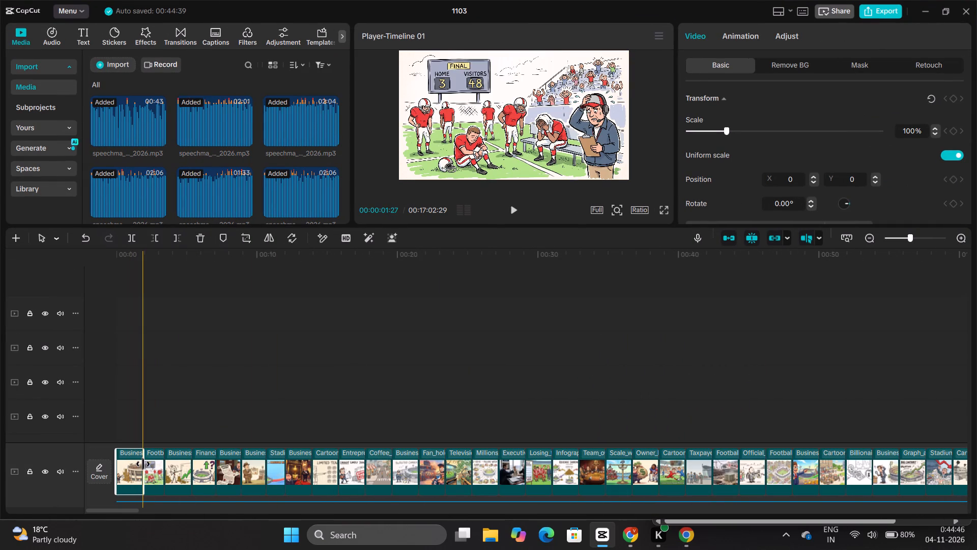
pyautogui.moveTo(143, 464); pyautogui.dragTo(150, 465)
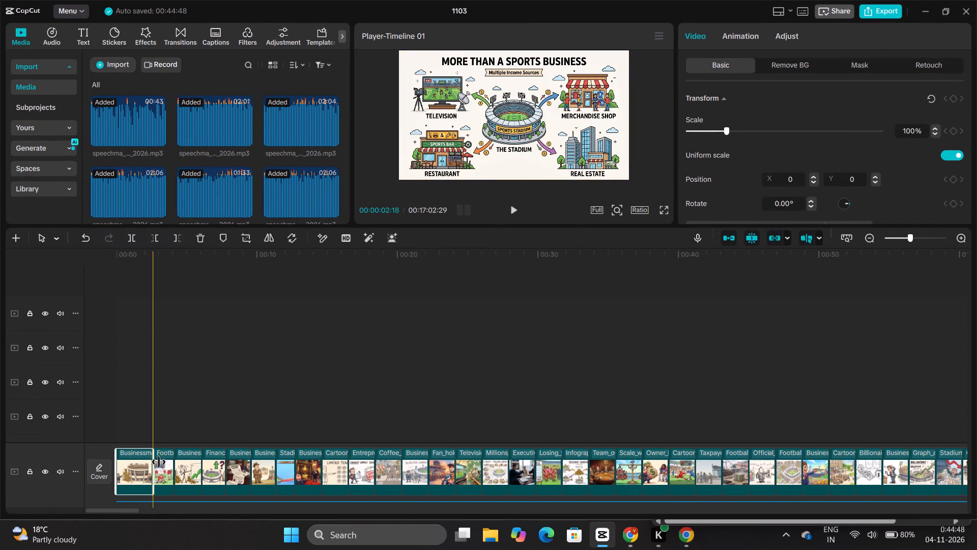
pyautogui.click(162, 462)
pyautogui.moveTo(174, 462); pyautogui.dragTo(176, 462)
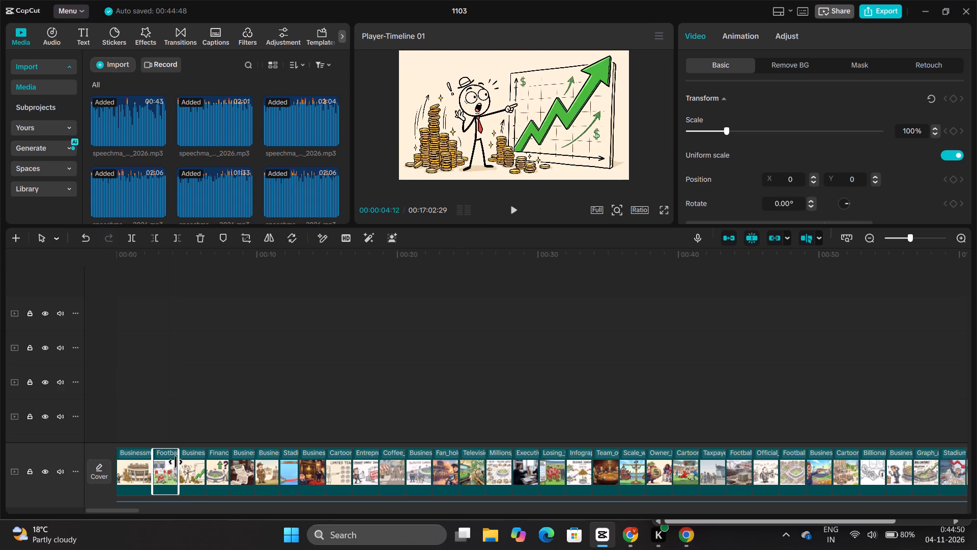
pyautogui.moveTo(176, 462); pyautogui.dragTo(181, 462)
pyautogui.click(198, 461)
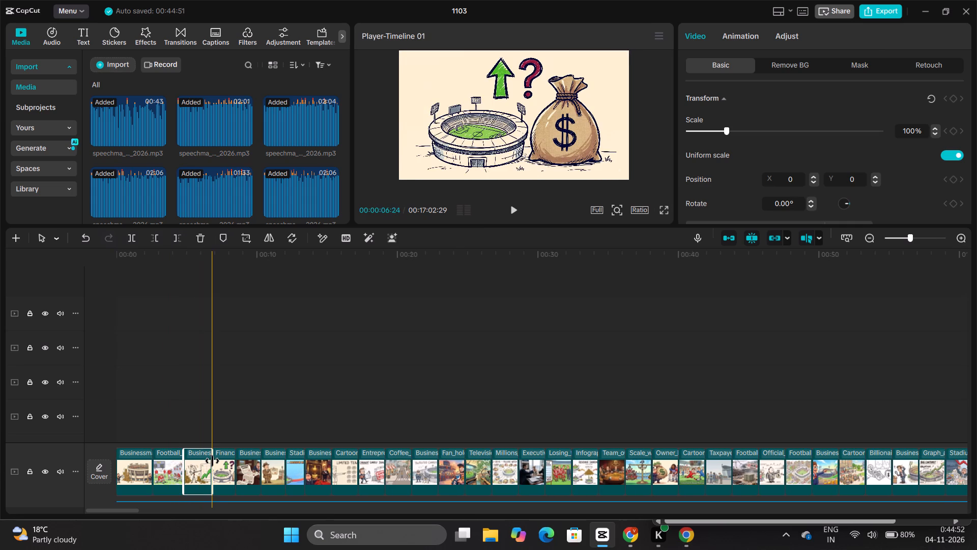
pyautogui.moveTo(214, 461); pyautogui.dragTo(220, 461)
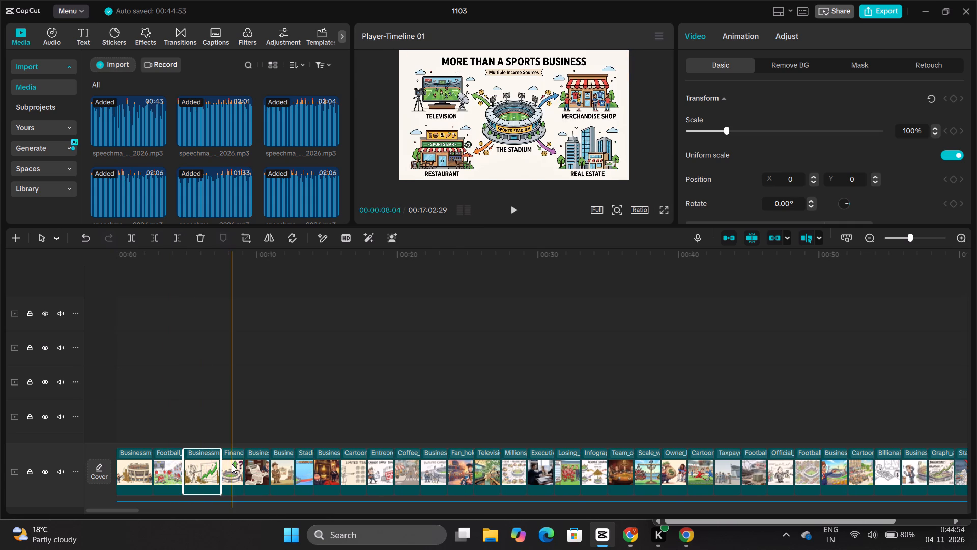
# Lengthen the fourth to eighth main-track images, from Financial through the Businessman image after Stadium, to roughly 2 to 2.3 seconds each.
pyautogui.click(232, 464)
pyautogui.moveTo(245, 464); pyautogui.dragTo(250, 464)
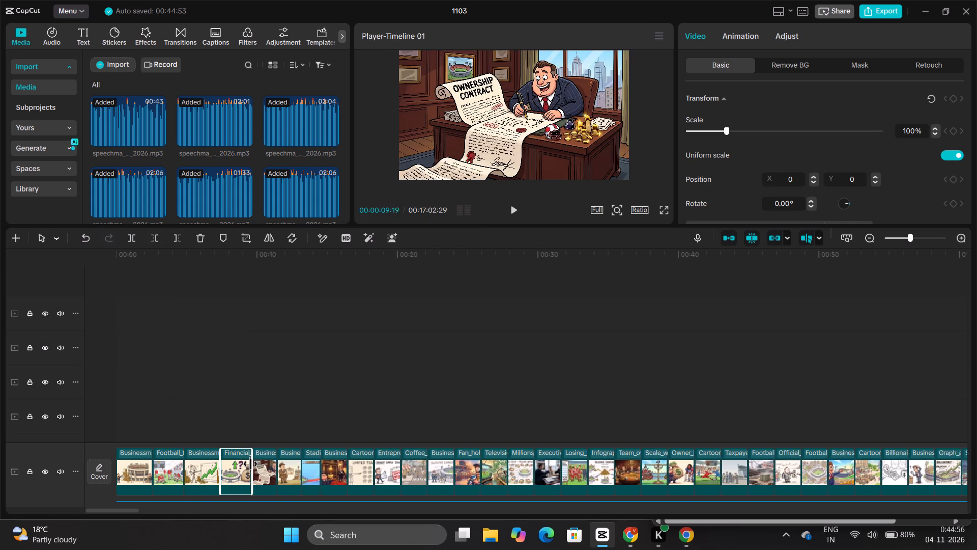
pyautogui.moveTo(250, 464); pyautogui.dragTo(251, 464)
pyautogui.click(267, 464)
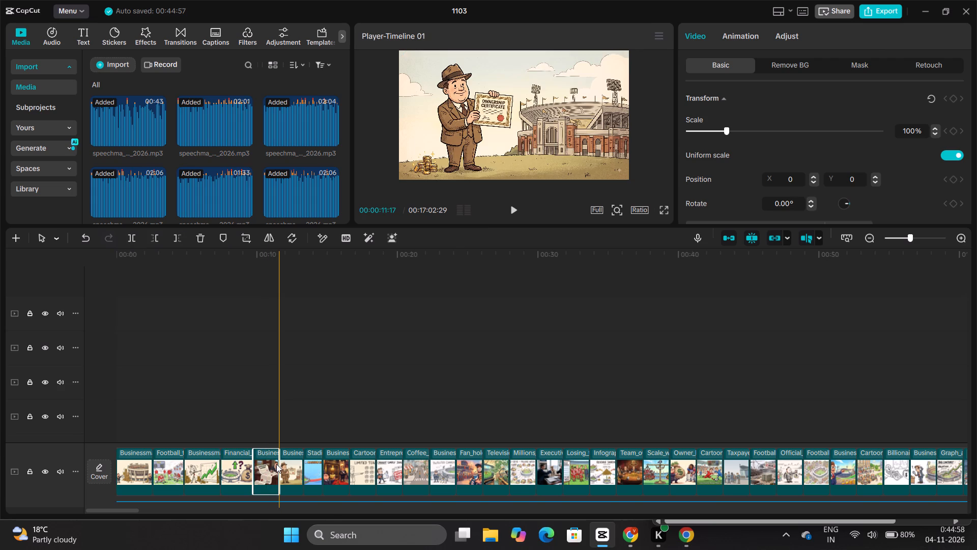
pyautogui.click(278, 464)
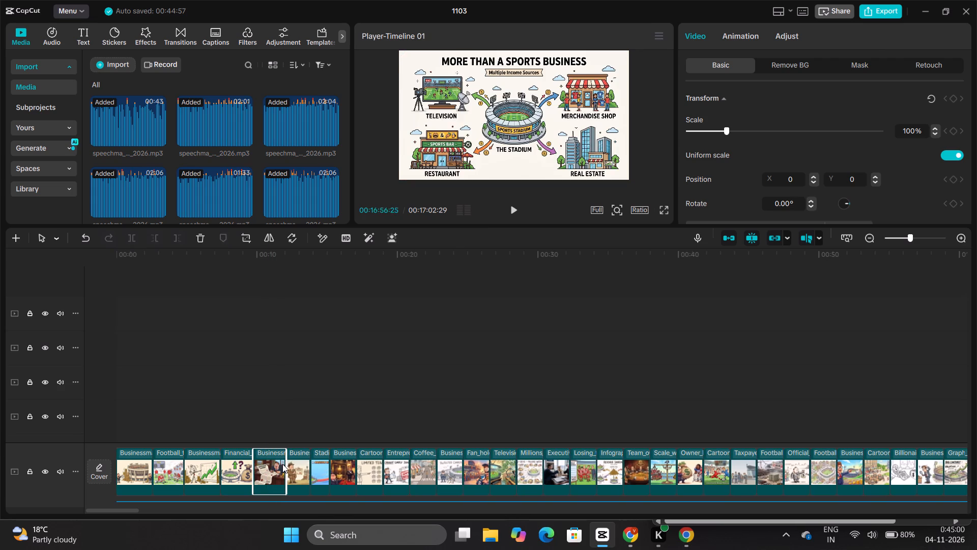
pyautogui.click(297, 464)
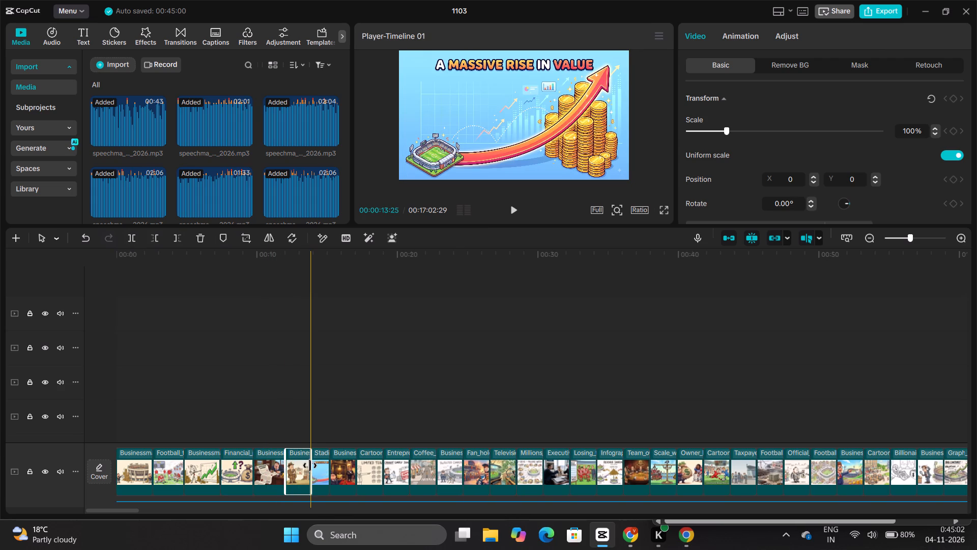
pyautogui.moveTo(310, 465); pyautogui.dragTo(317, 465)
pyautogui.click(328, 465)
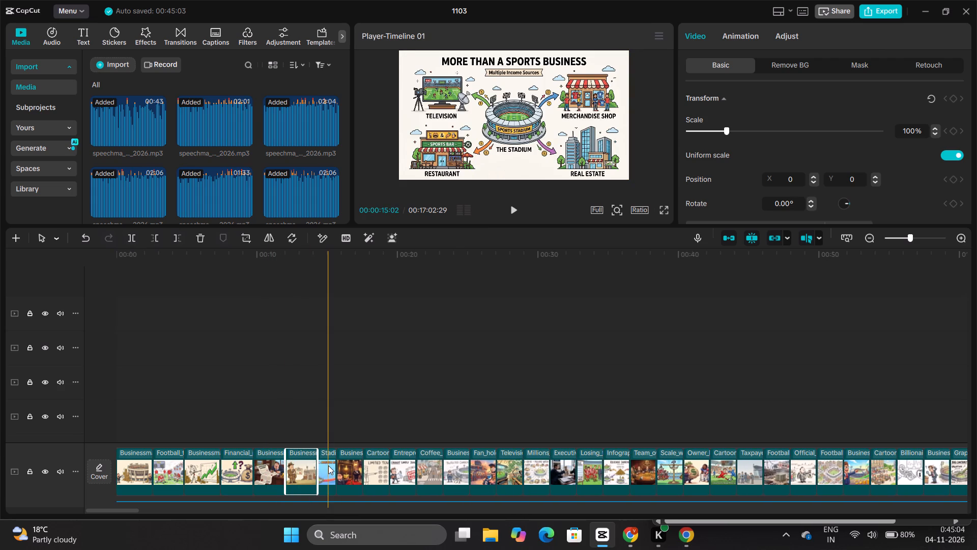
pyautogui.moveTo(335, 465); pyautogui.dragTo(342, 465)
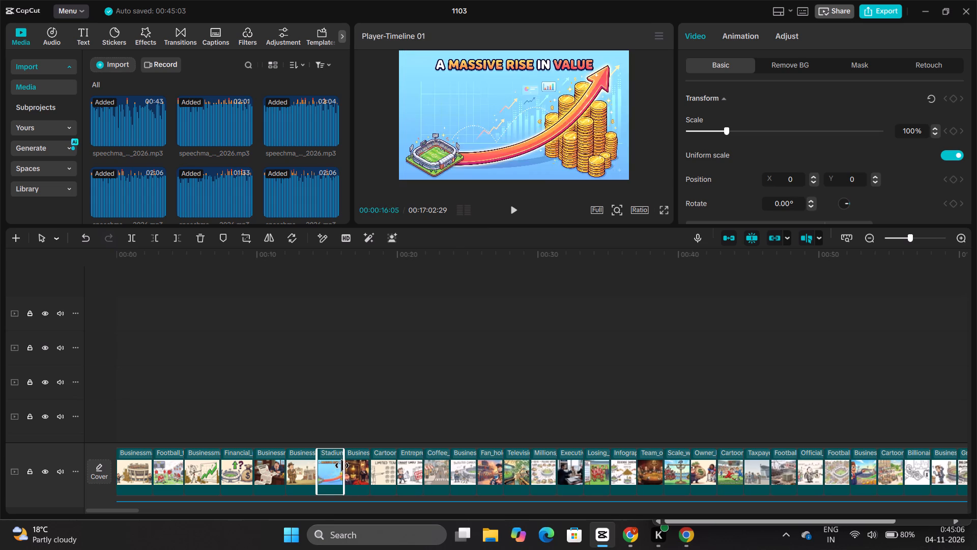
pyautogui.click(351, 465)
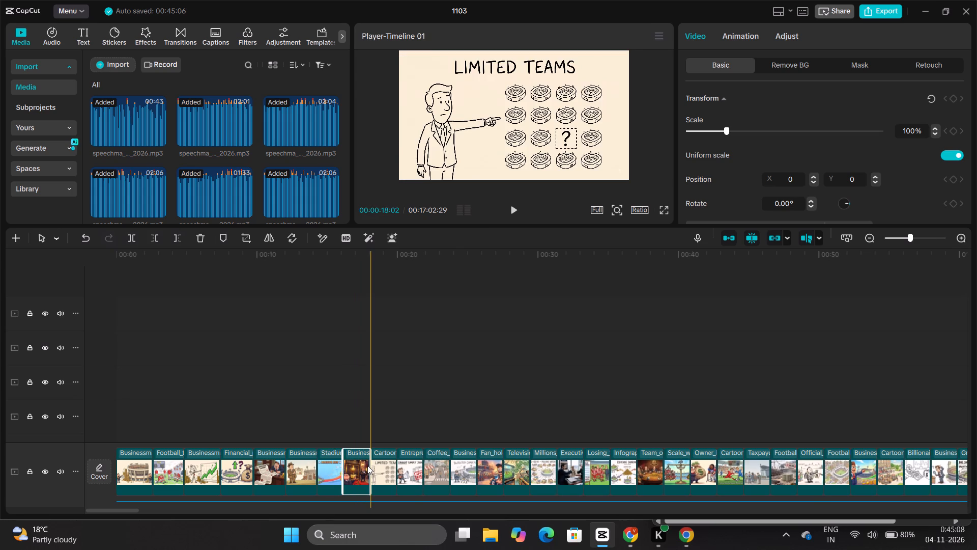
pyautogui.moveTo(367, 465); pyautogui.dragTo(372, 465)
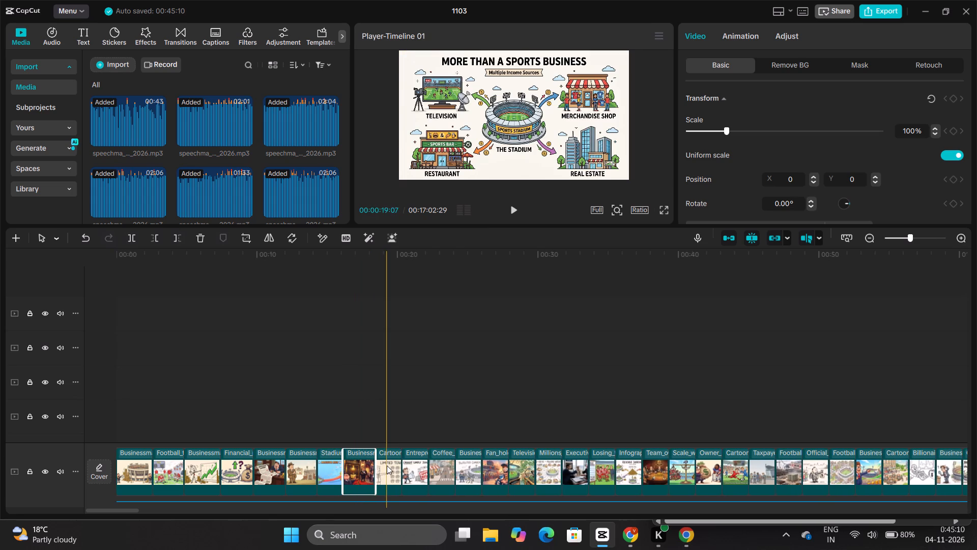
# Lengthen the Cartoon, Entrepreneur, Coffee and following Businessman images on the main track to about 2.2 to 2.5 seconds each.
pyautogui.click(387, 465)
pyautogui.moveTo(404, 465); pyautogui.dragTo(411, 465)
pyautogui.click(420, 465)
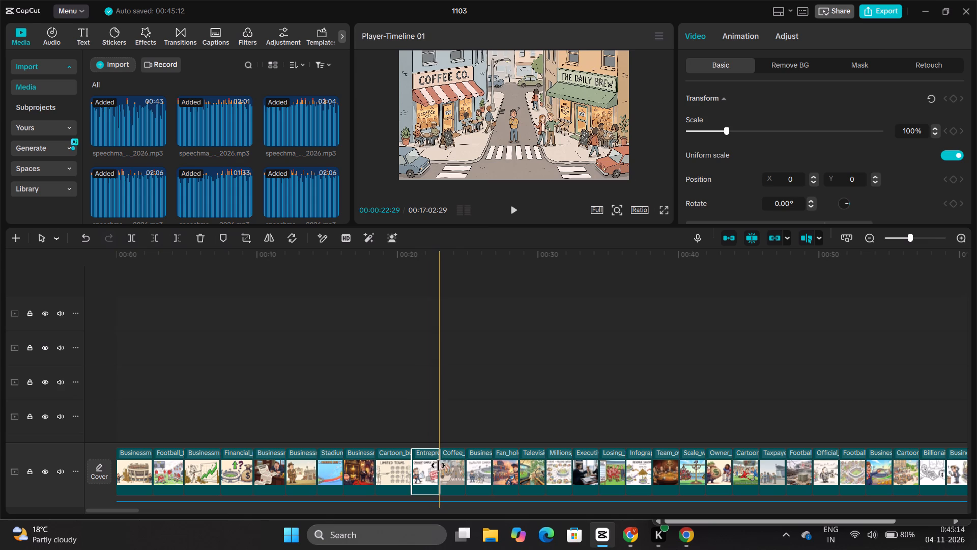
pyautogui.moveTo(438, 465); pyautogui.dragTo(445, 465)
pyautogui.click(455, 465)
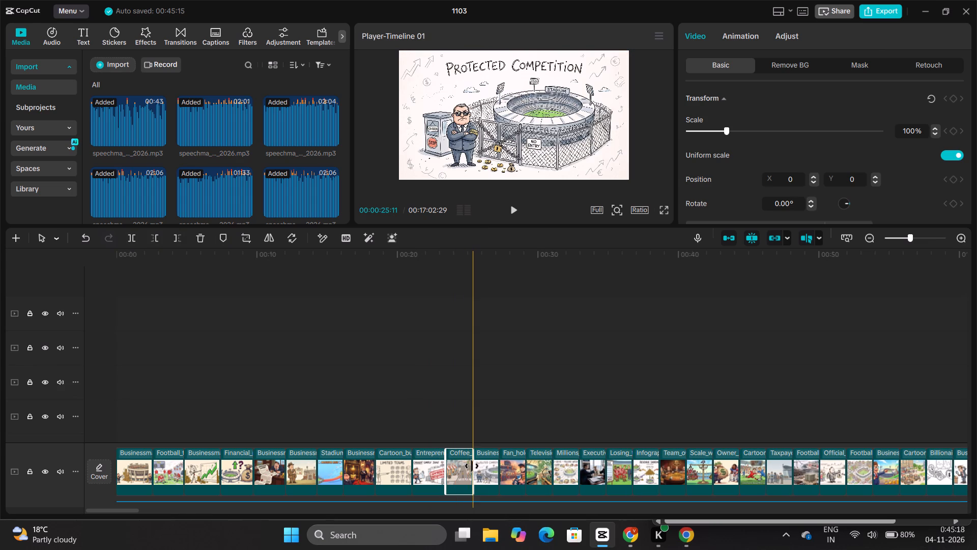
pyautogui.click(472, 466)
pyautogui.click(487, 468)
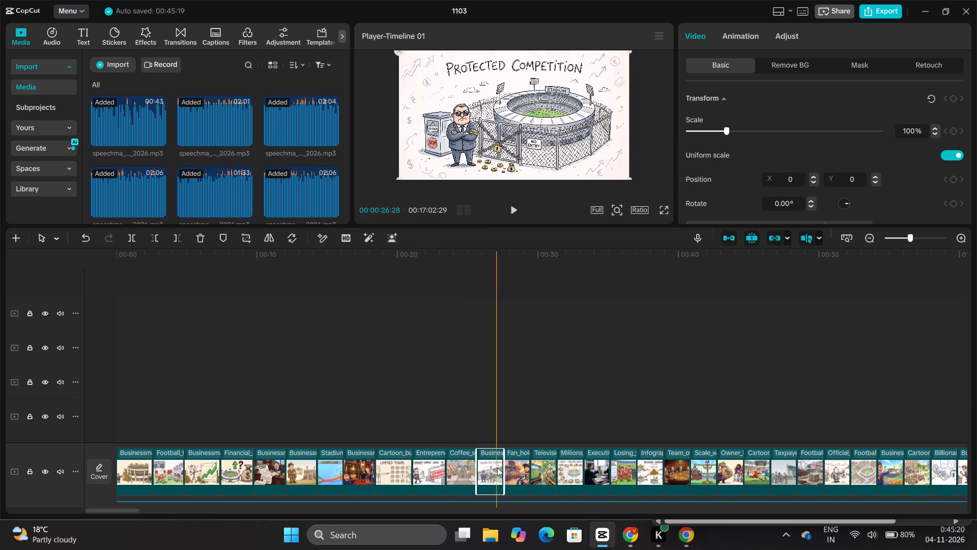
pyautogui.moveTo(502, 468); pyautogui.dragTo(504, 468)
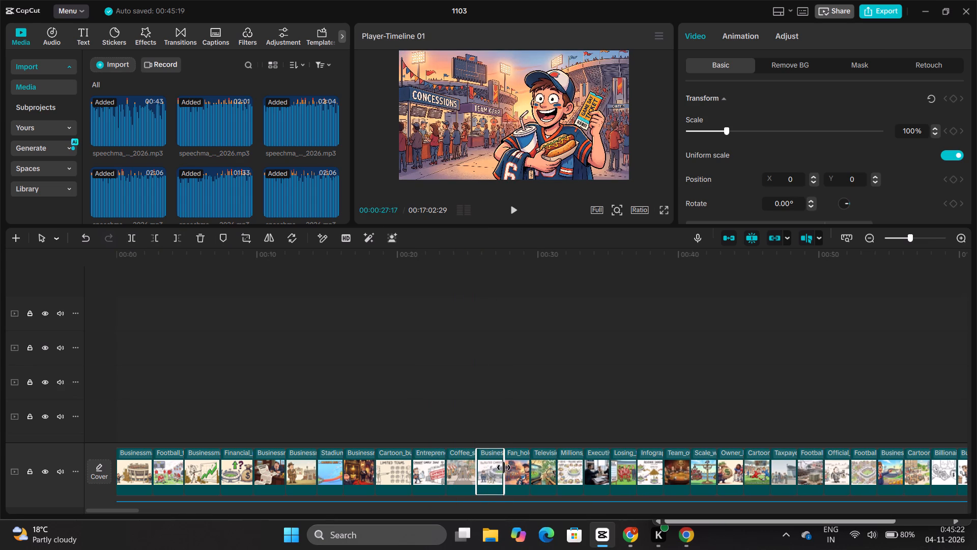
pyautogui.moveTo(504, 468); pyautogui.dragTo(507, 468)
# Lengthen the Fan holding, Television, Millions watch and Executive images on the main track to about 2.7, 2.3, 3 and 2.7 seconds.
pyautogui.click(521, 469)
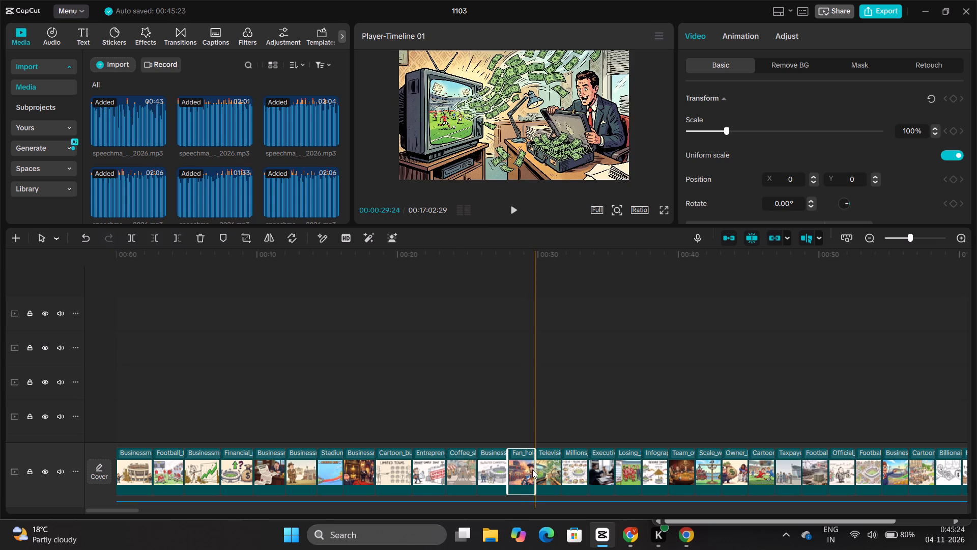
pyautogui.moveTo(533, 470); pyautogui.dragTo(543, 470)
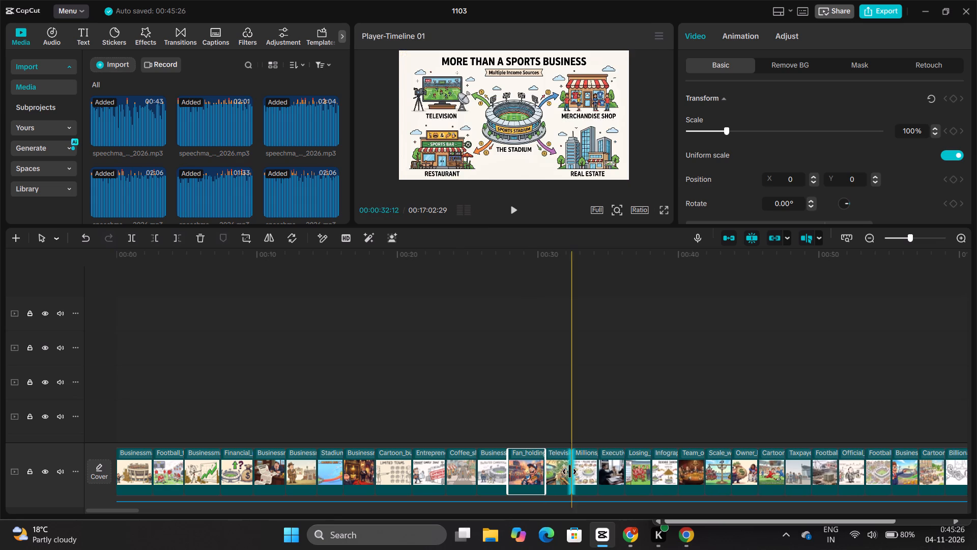
pyautogui.click(569, 472)
pyautogui.click(560, 472)
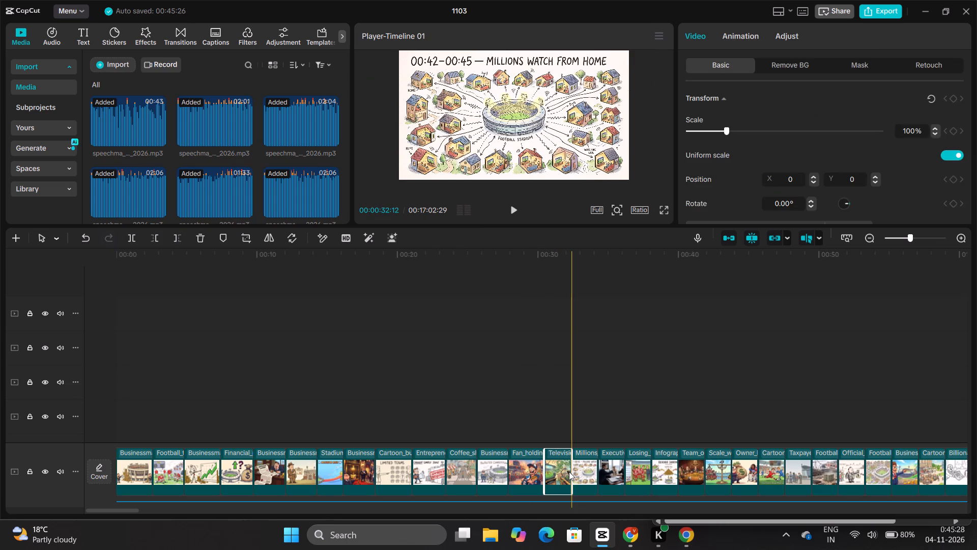
pyautogui.moveTo(569, 472); pyautogui.dragTo(574, 472)
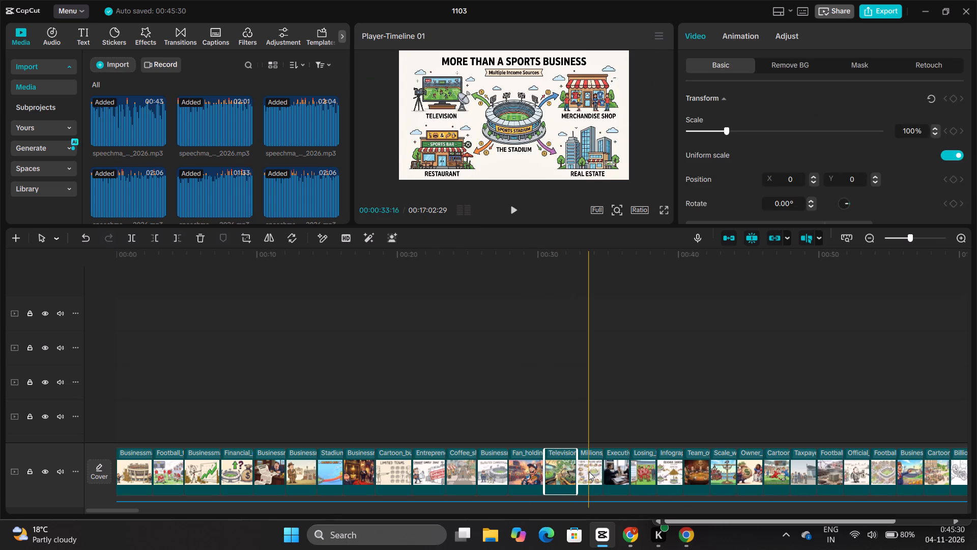
pyautogui.click(589, 472)
pyautogui.moveTo(605, 472); pyautogui.dragTo(619, 474)
pyautogui.click(627, 474)
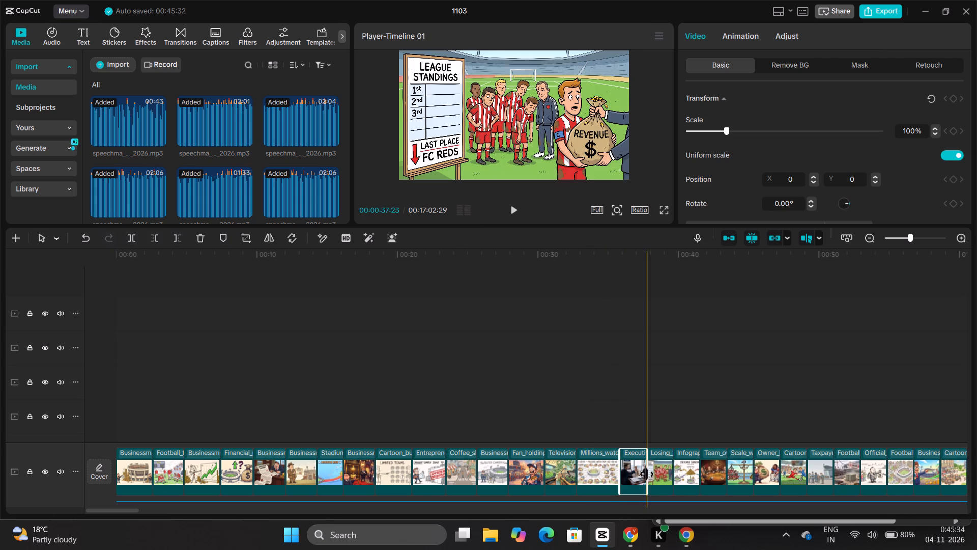
pyautogui.moveTo(647, 474); pyautogui.dragTo(653, 474)
pyautogui.hscroll(-2, 653, 474)
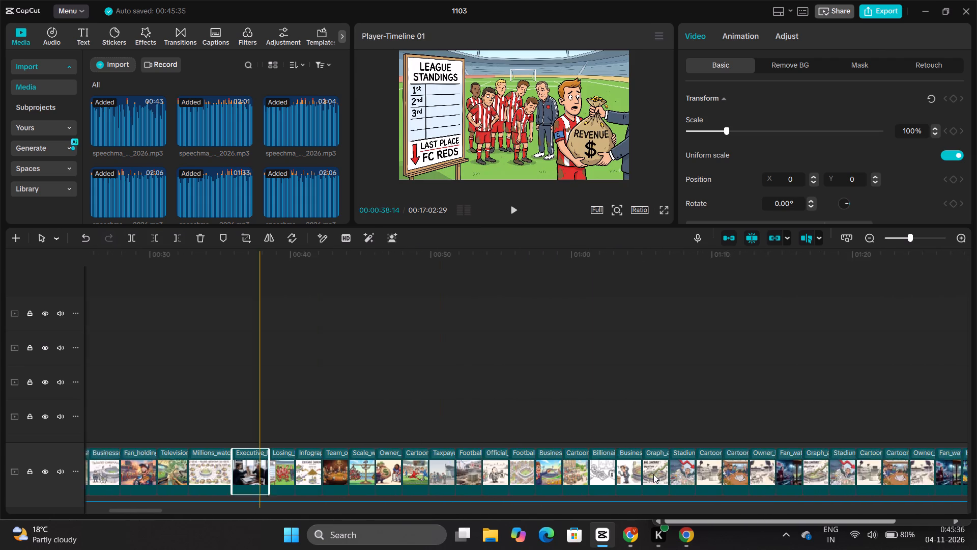
# Lengthen the Losing team, Infographic, Team owners and Scale images on the main track to about 2.8, 2.6, 2.5 and 2.6 seconds.
pyautogui.hscroll(-1, 653, 474)
pyautogui.click(223, 462)
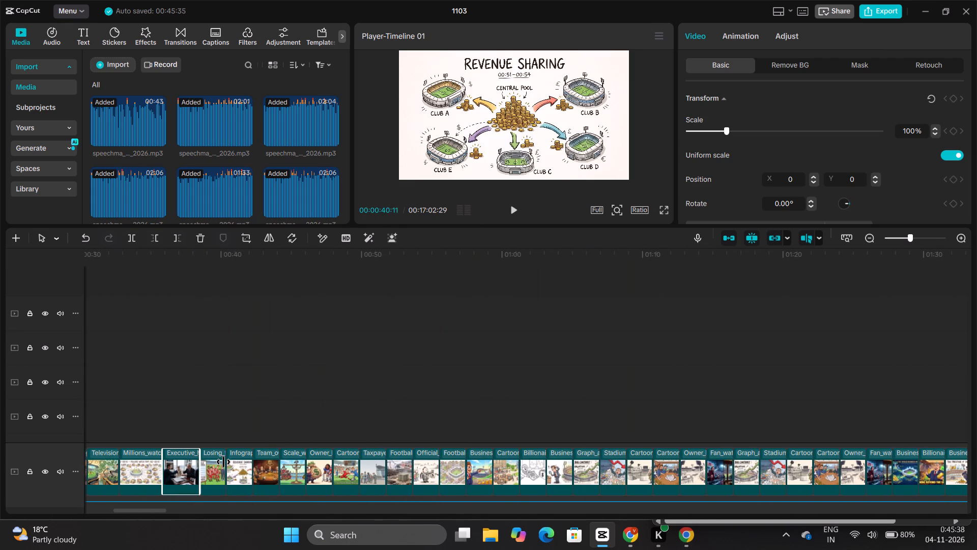
pyautogui.moveTo(228, 463); pyautogui.dragTo(240, 465)
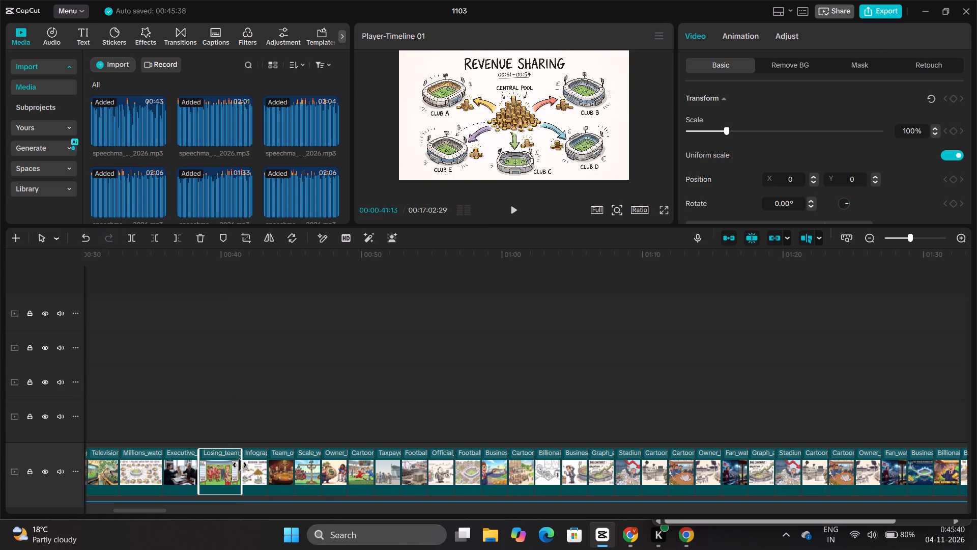
pyautogui.click(251, 465)
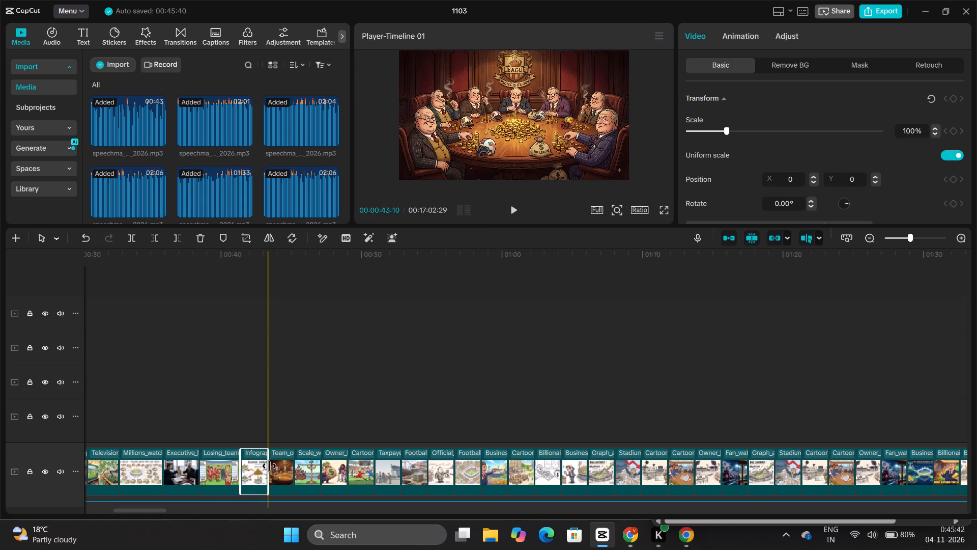
pyautogui.moveTo(269, 466); pyautogui.dragTo(275, 466)
pyautogui.click(285, 468)
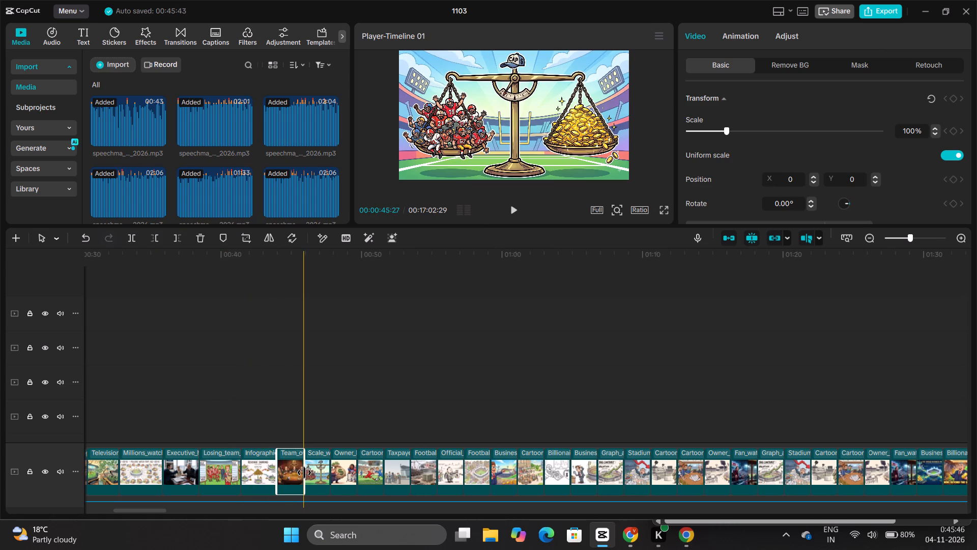
pyautogui.moveTo(304, 473); pyautogui.dragTo(309, 484)
pyautogui.click(317, 484)
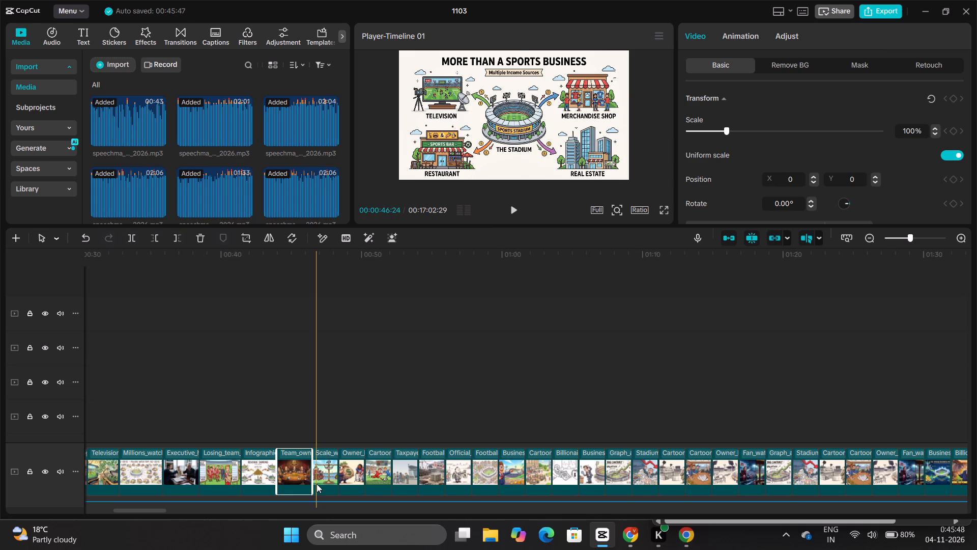
pyautogui.moveTo(338, 484); pyautogui.dragTo(340, 484)
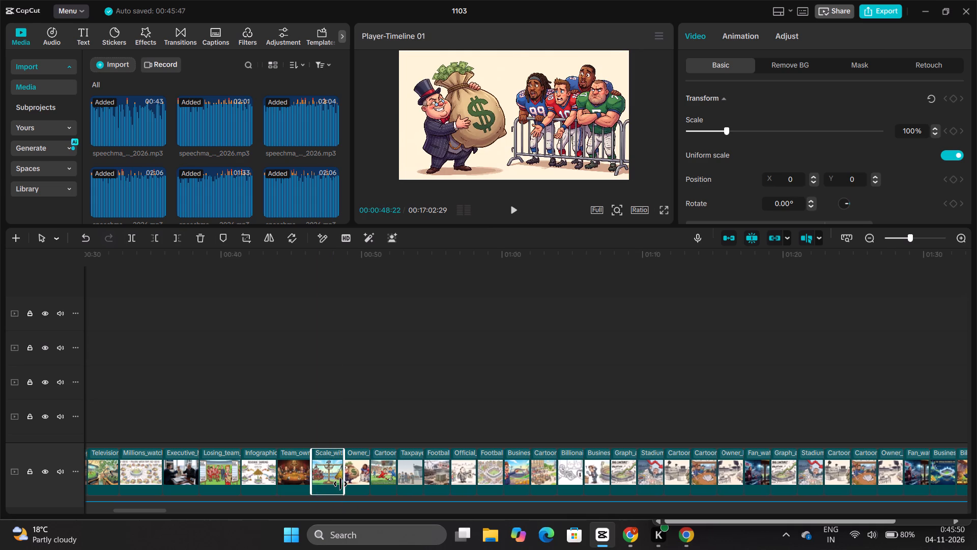
pyautogui.moveTo(340, 484); pyautogui.dragTo(346, 484)
# Lengthen the Cartoon image before Taxpayers to about 2.3 seconds and the Taxpayers image to about 2.5 seconds.
pyautogui.click(355, 484)
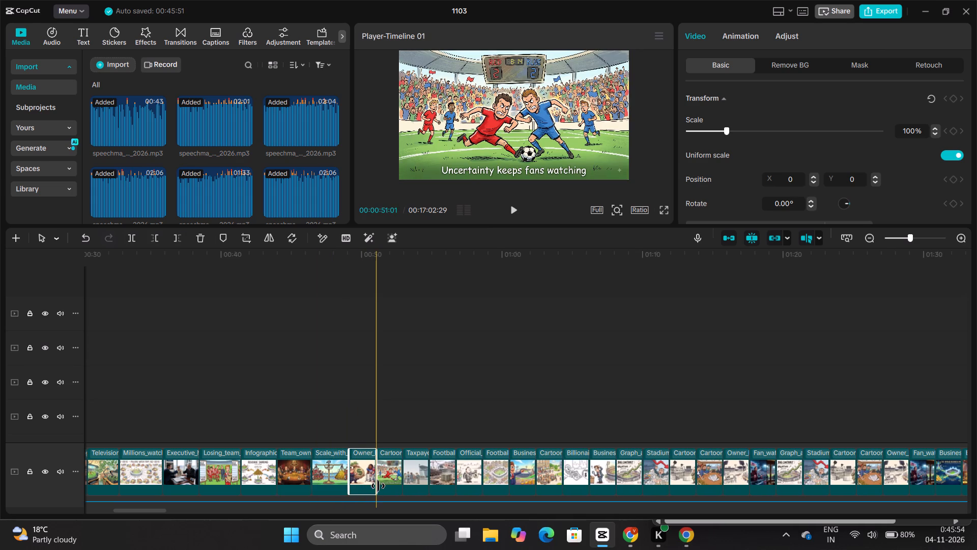
pyautogui.click(383, 485)
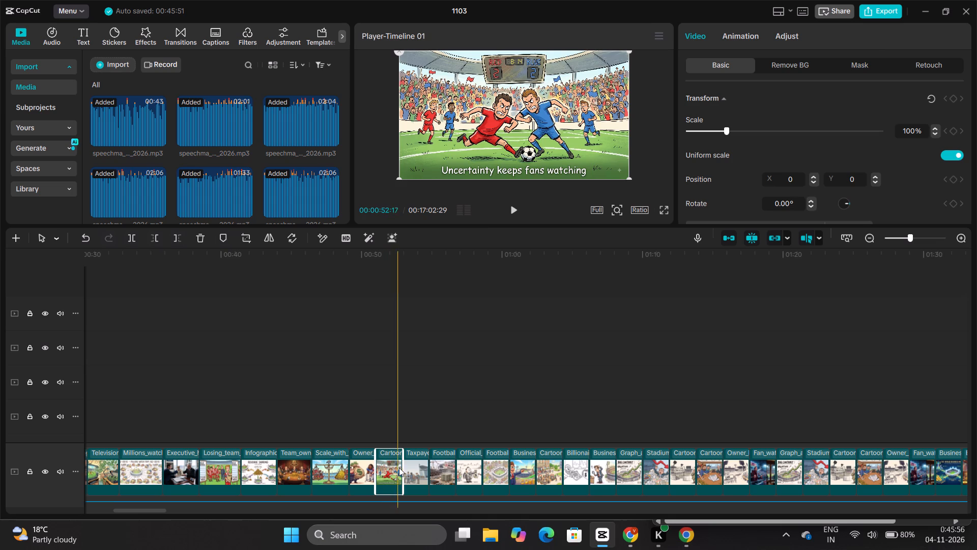
pyautogui.moveTo(400, 468); pyautogui.dragTo(405, 468)
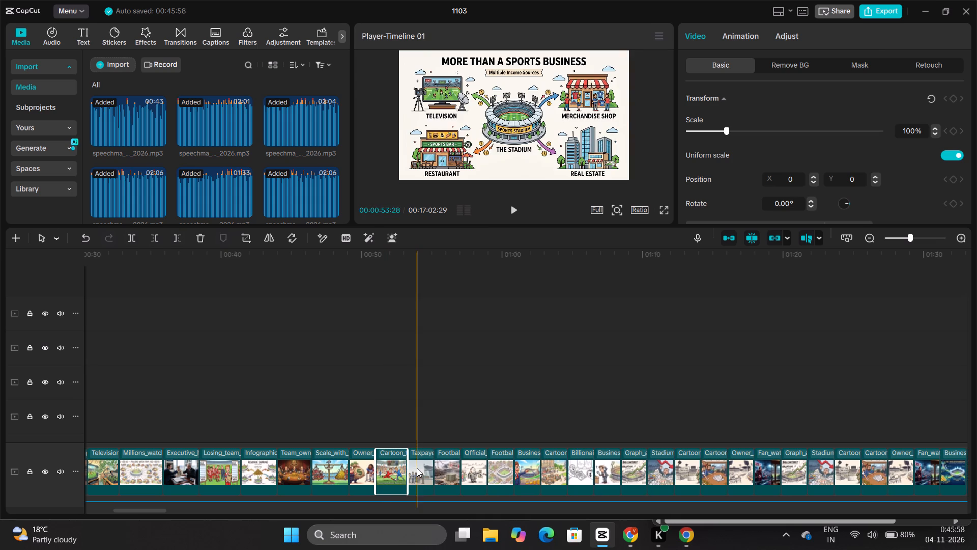
pyautogui.click(417, 468)
pyautogui.moveTo(435, 466); pyautogui.dragTo(440, 466)
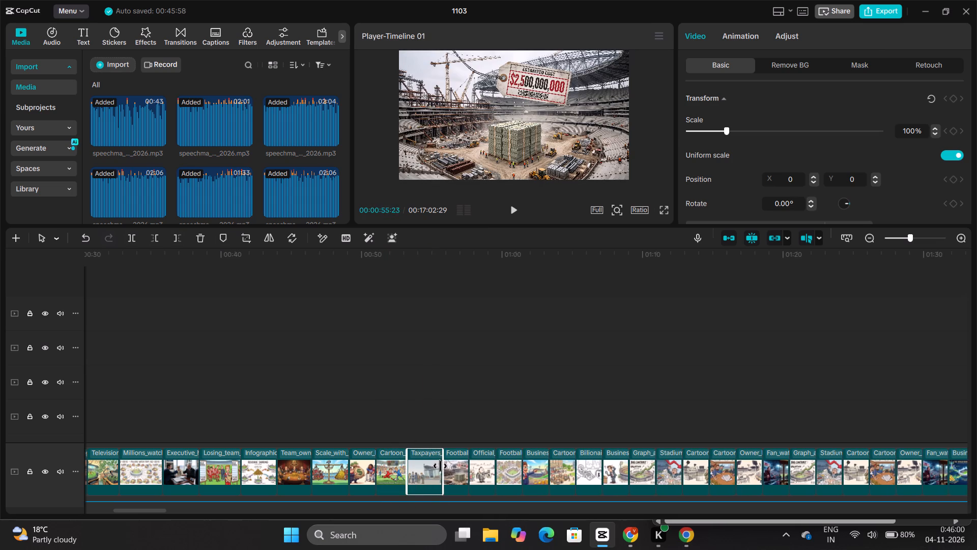
pyautogui.moveTo(440, 466); pyautogui.dragTo(441, 466)
# Lengthen the Official image to about 2.9 seconds and the Football stadium image after it to about 2.5 seconds.
pyautogui.click(448, 466)
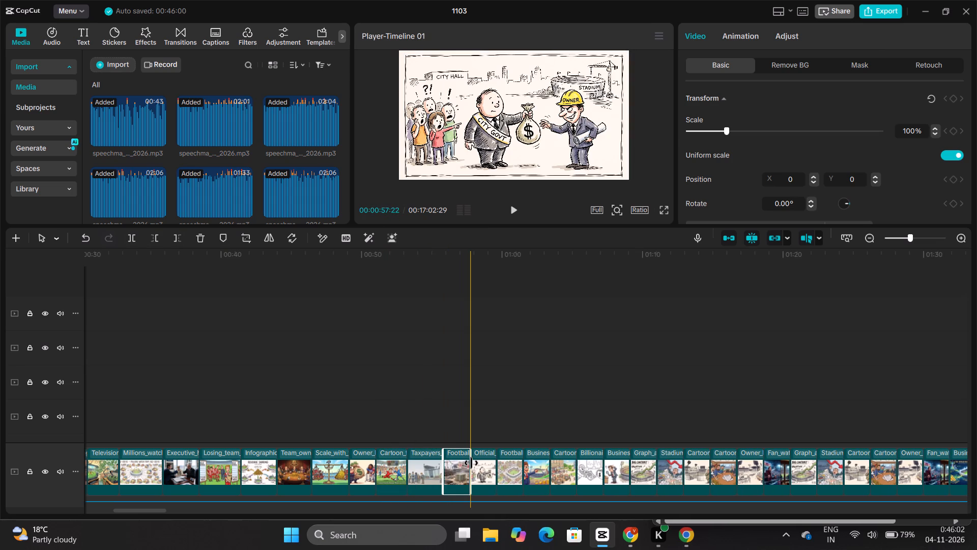
pyautogui.click(471, 463)
pyautogui.moveTo(471, 463); pyautogui.dragTo(479, 463)
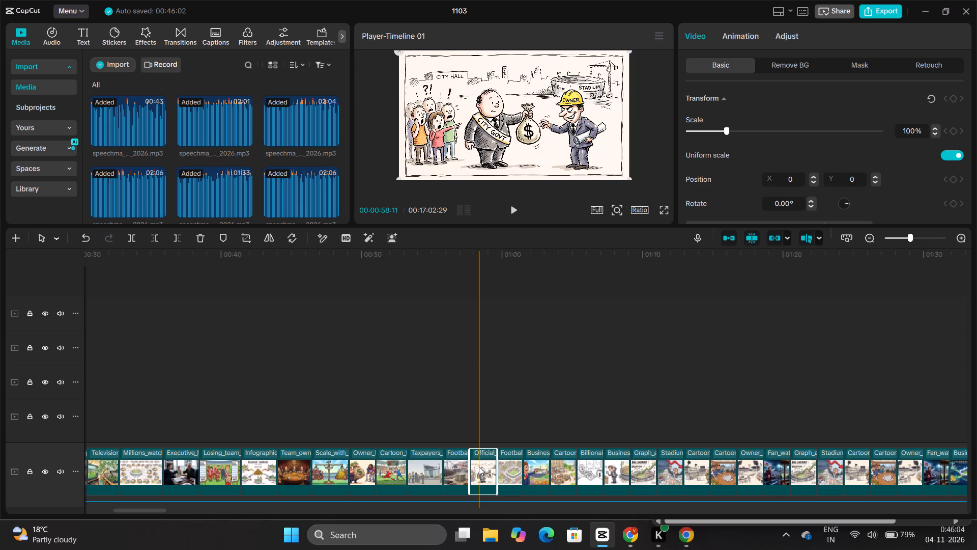
pyautogui.click(479, 466)
pyautogui.moveTo(497, 465); pyautogui.dragTo(507, 465)
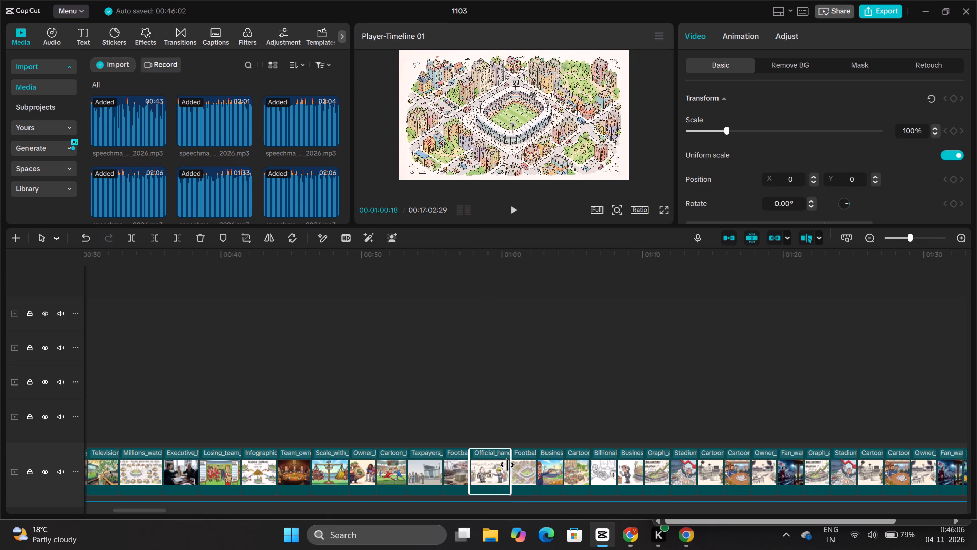
pyautogui.click(515, 467)
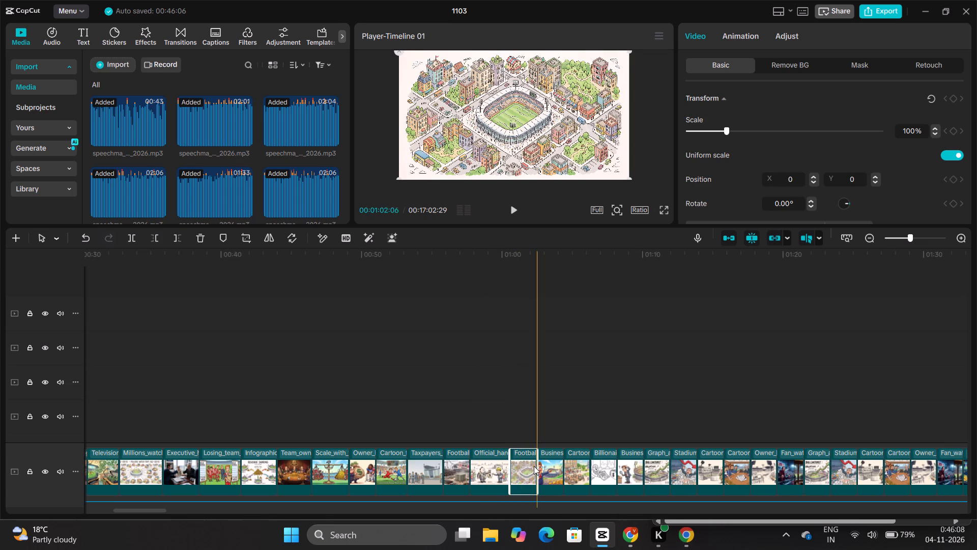
pyautogui.moveTo(536, 466); pyautogui.dragTo(544, 465)
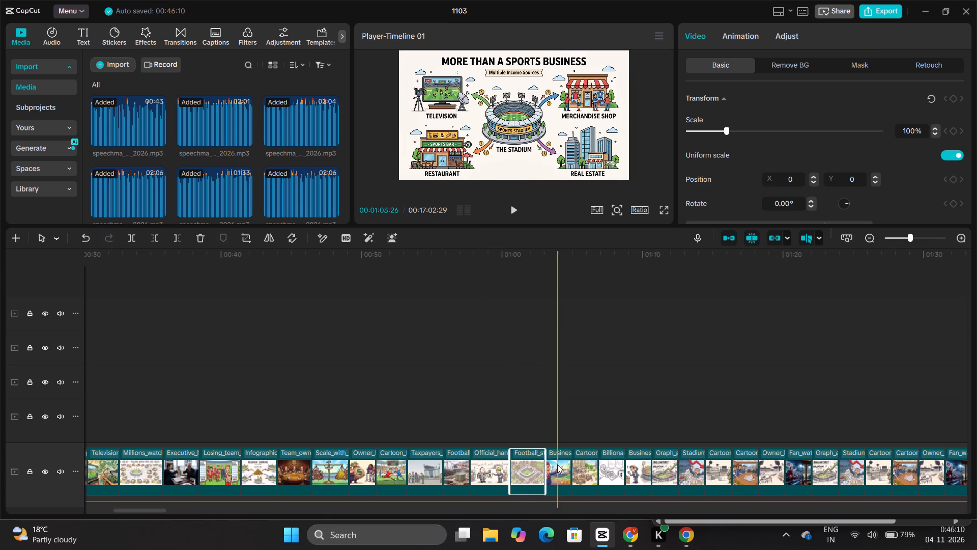
# Lengthen the next Businessman, Cartoon and Billionaires images on the main track to about 2.3, 2.7 and 2.5 seconds.
pyautogui.click(557, 464)
pyautogui.click(572, 466)
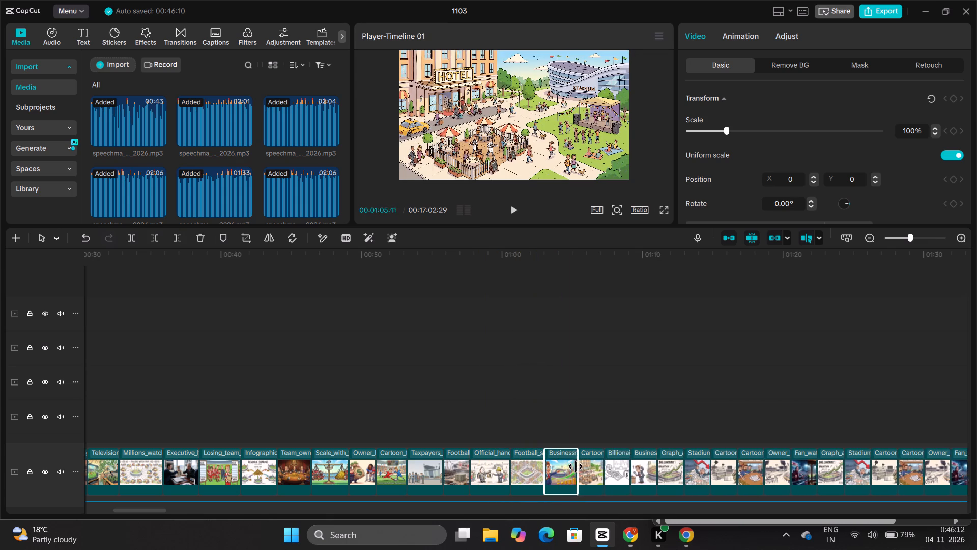
pyautogui.click(592, 465)
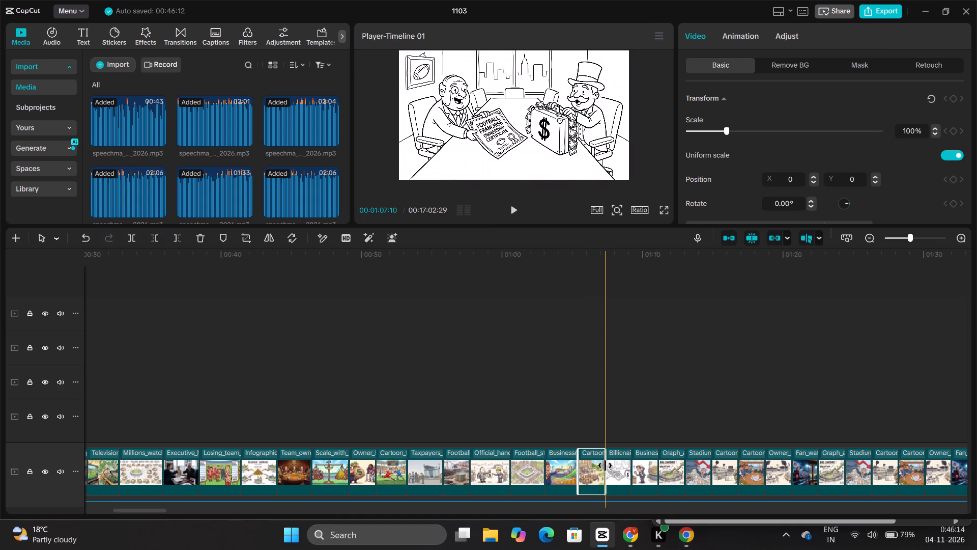
pyautogui.moveTo(605, 465); pyautogui.dragTo(613, 469)
pyautogui.click(623, 467)
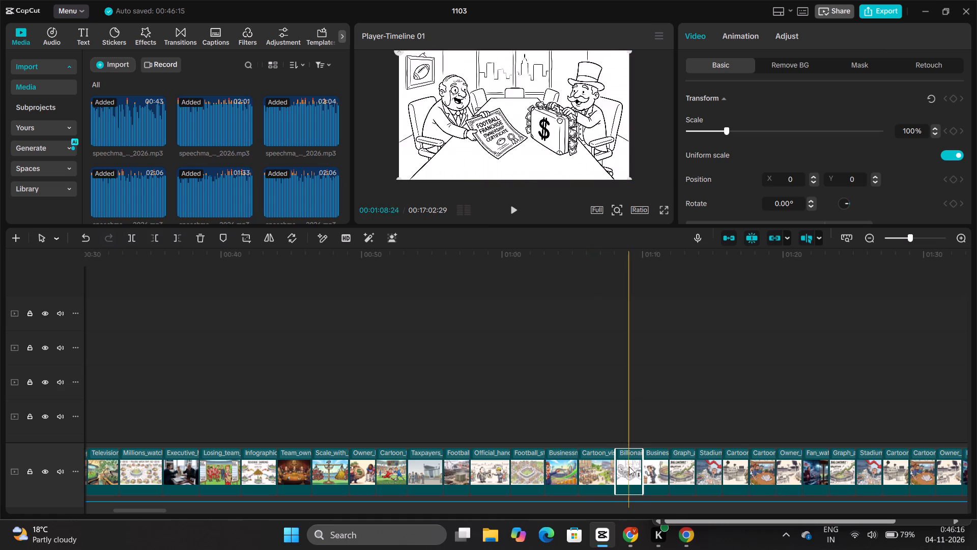
pyautogui.moveTo(642, 466); pyautogui.dragTo(650, 466)
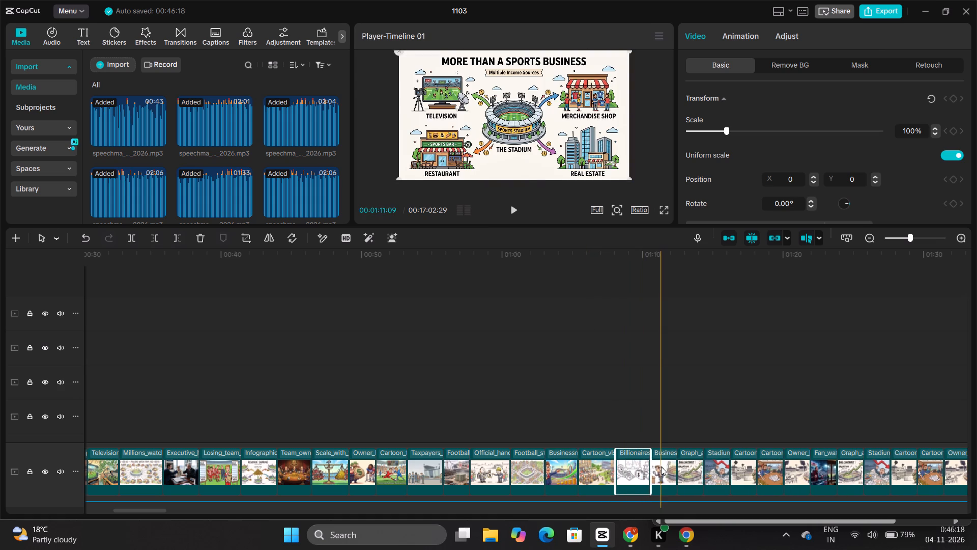
# Lengthen the Businessman, Graph and Stadium images following Billionaires to about 2.8, 2.8 and 2.6 seconds.
pyautogui.click(661, 466)
pyautogui.moveTo(679, 466); pyautogui.dragTo(688, 469)
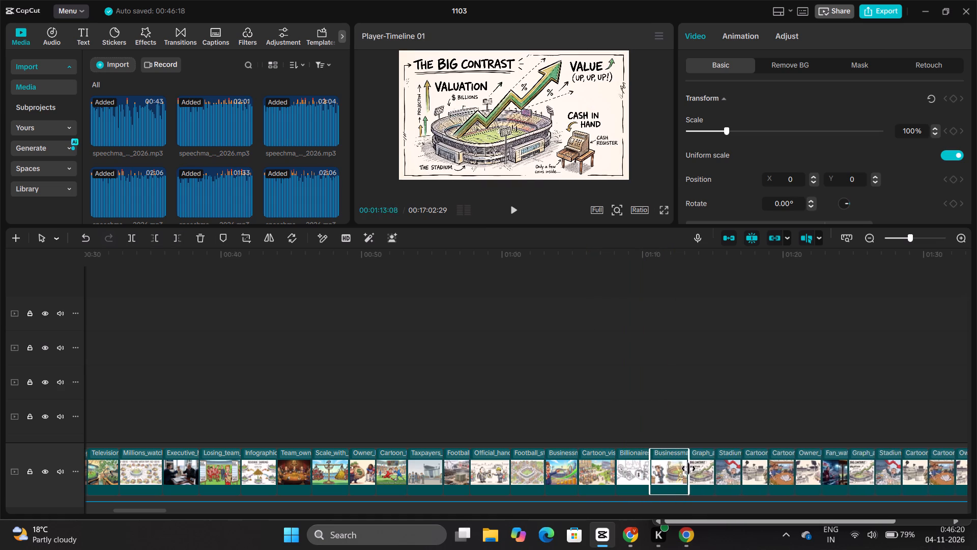
pyautogui.moveTo(688, 469); pyautogui.dragTo(689, 469)
pyautogui.click(702, 470)
pyautogui.moveTo(717, 466); pyautogui.dragTo(727, 467)
pyautogui.click(743, 472)
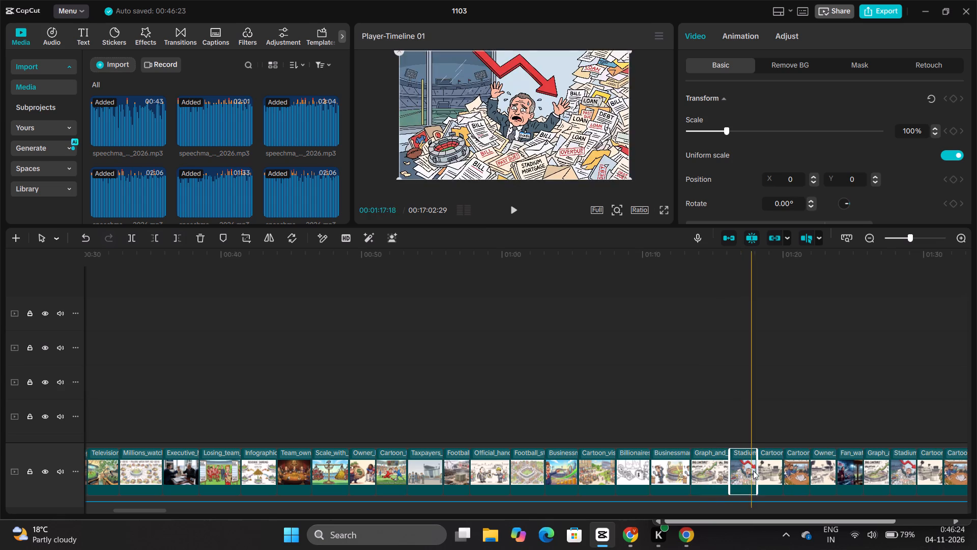
pyautogui.moveTo(757, 471); pyautogui.dragTo(763, 471)
# Lengthen the two Cartoon images following the Stadium image at about 01:16 to roughly 2.7 and 2.8 seconds.
pyautogui.hscroll(-16, 763, 471)
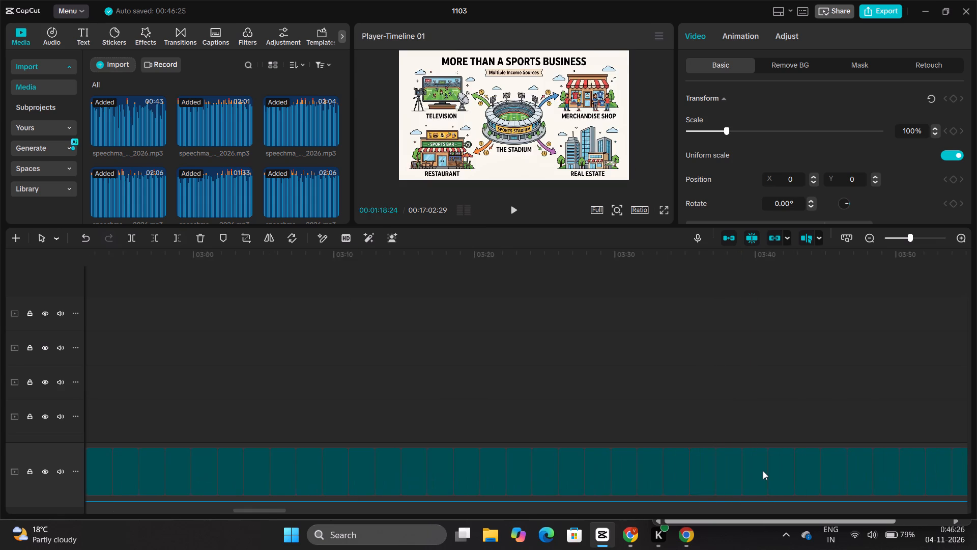
pyautogui.hscroll(-16, 763, 471)
pyautogui.hscroll(13, 763, 471)
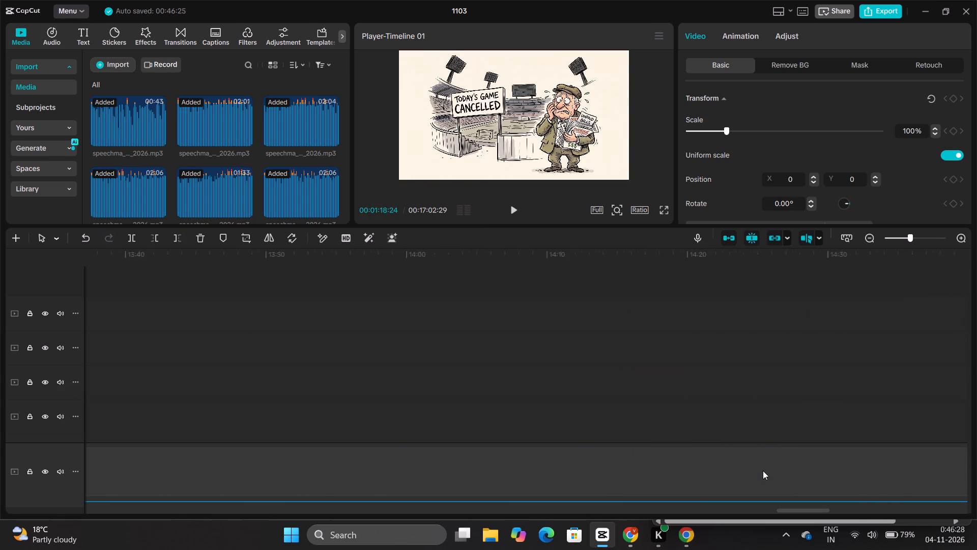
pyautogui.hscroll(20, 763, 471)
pyautogui.hscroll(12, 763, 471)
pyautogui.hscroll(-1, 763, 471)
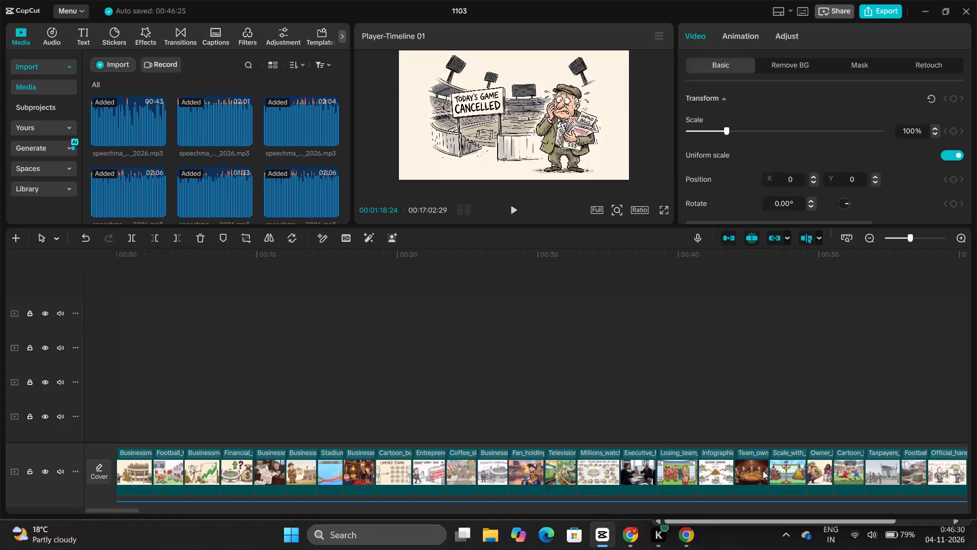
pyautogui.hscroll(-3, 763, 471)
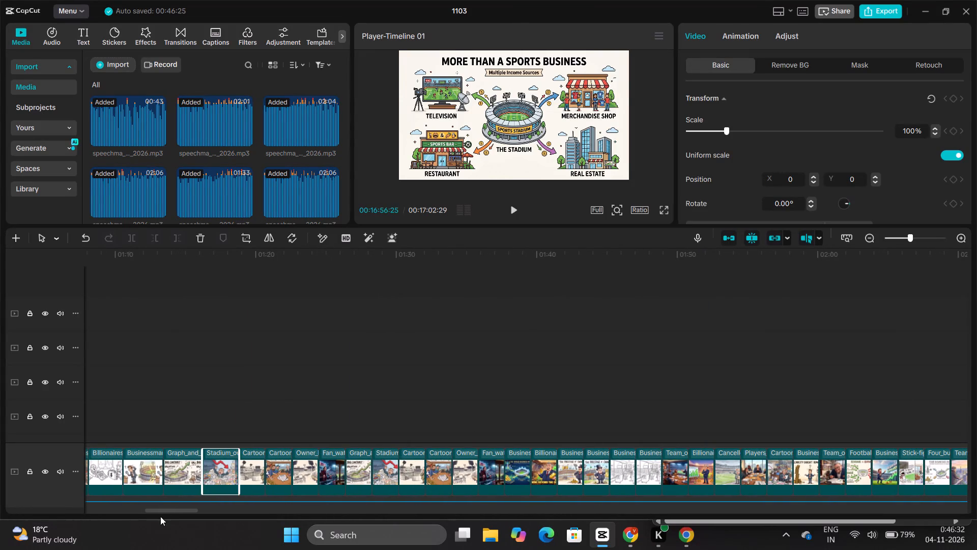
pyautogui.click(253, 480)
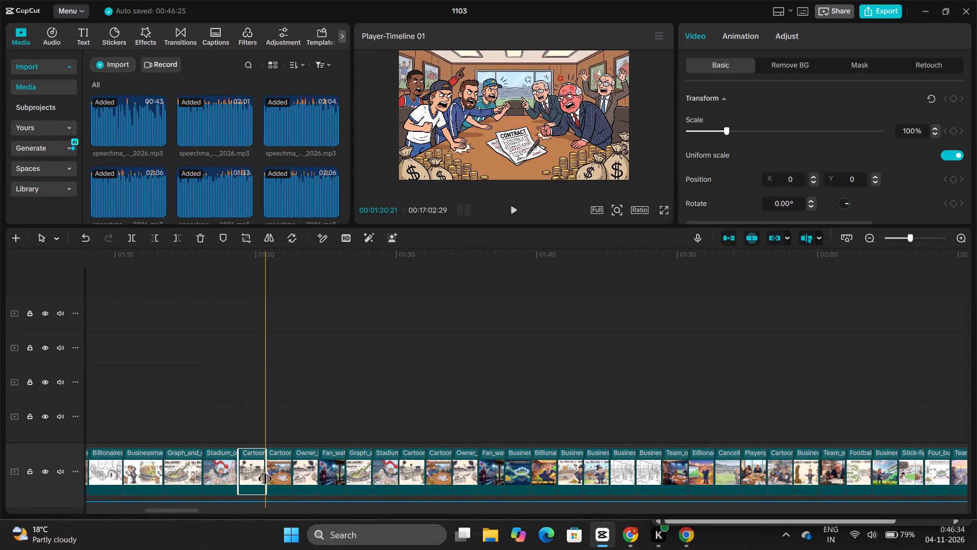
pyautogui.moveTo(265, 479); pyautogui.dragTo(274, 479)
pyautogui.click(289, 478)
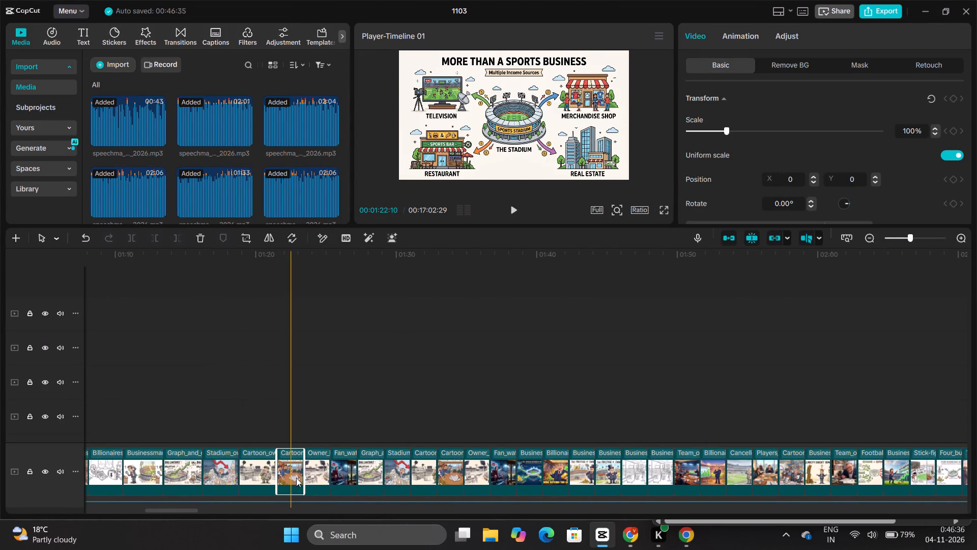
pyautogui.moveTo(304, 477); pyautogui.dragTo(313, 477)
# Lengthen the next Owner, Fan watches and Graph images on the main track to about 2.5, 3 and 3.1 seconds.
pyautogui.click(328, 477)
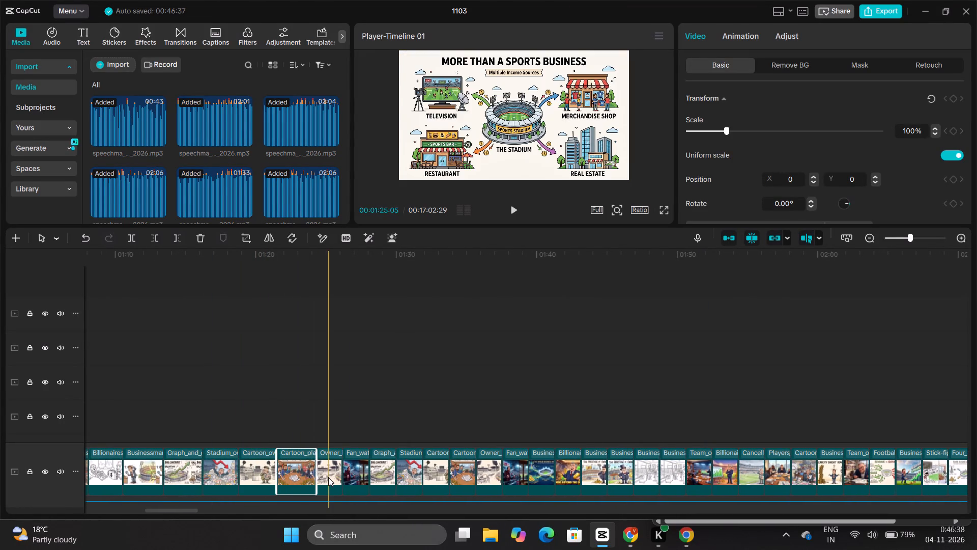
pyautogui.moveTo(344, 476); pyautogui.dragTo(349, 476)
pyautogui.click(355, 476)
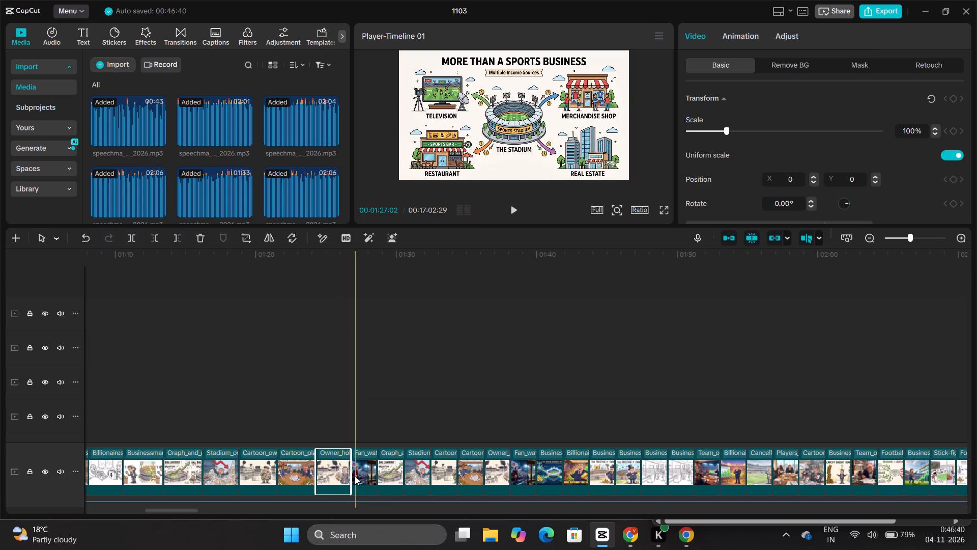
pyautogui.moveTo(378, 476); pyautogui.dragTo(390, 477)
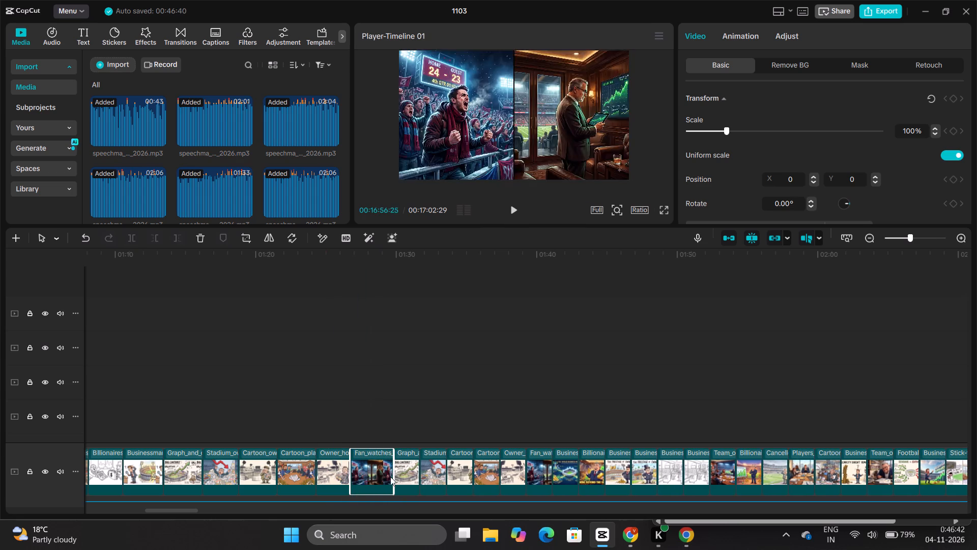
pyautogui.click(399, 477)
pyautogui.moveTo(421, 477); pyautogui.dragTo(426, 478)
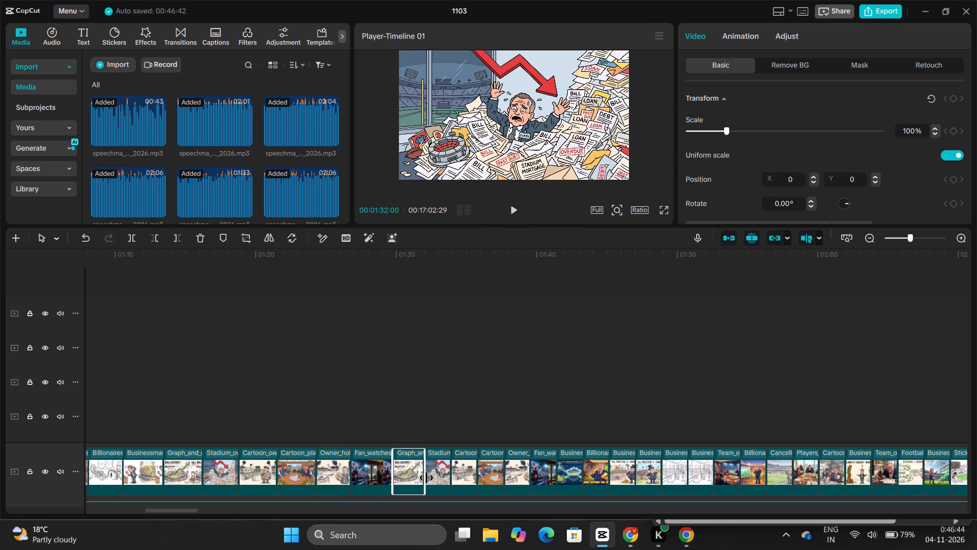
pyautogui.moveTo(426, 478); pyautogui.dragTo(435, 479)
# Lengthen the two Cartoon images and the Owner image following the repeated Stadium image to about 2.8, 2.9 and 2.5 seconds.
pyautogui.click(446, 479)
pyautogui.moveTo(468, 475); pyautogui.dragTo(478, 475)
pyautogui.click(475, 475)
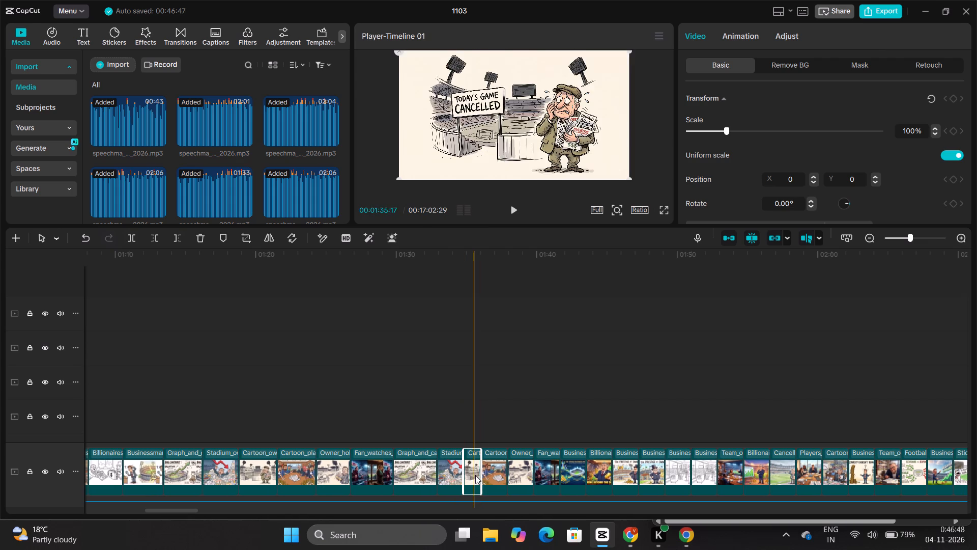
pyautogui.moveTo(481, 475); pyautogui.dragTo(498, 474)
pyautogui.click(510, 474)
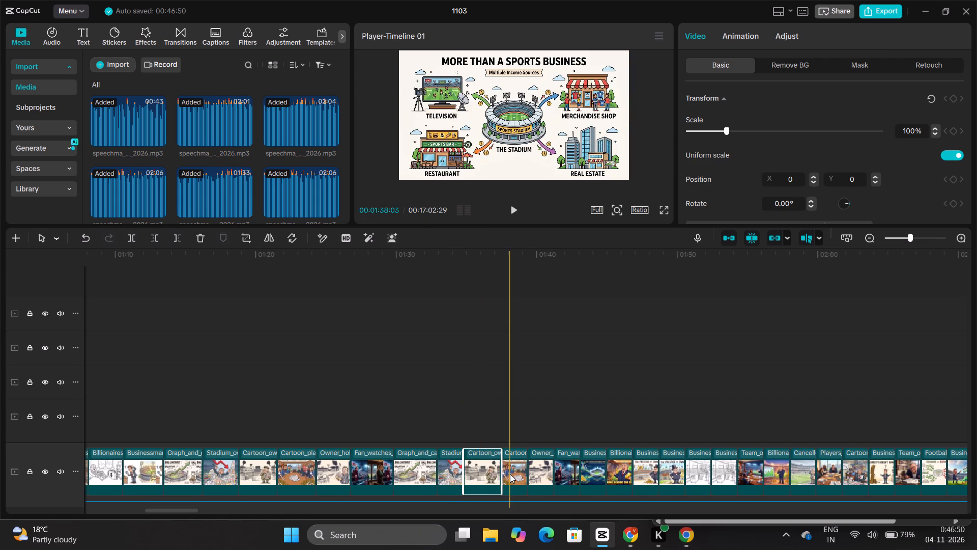
pyautogui.click(510, 474)
pyautogui.moveTo(530, 474); pyautogui.dragTo(542, 473)
pyautogui.click(549, 473)
pyautogui.moveTo(570, 471); pyautogui.dragTo(574, 471)
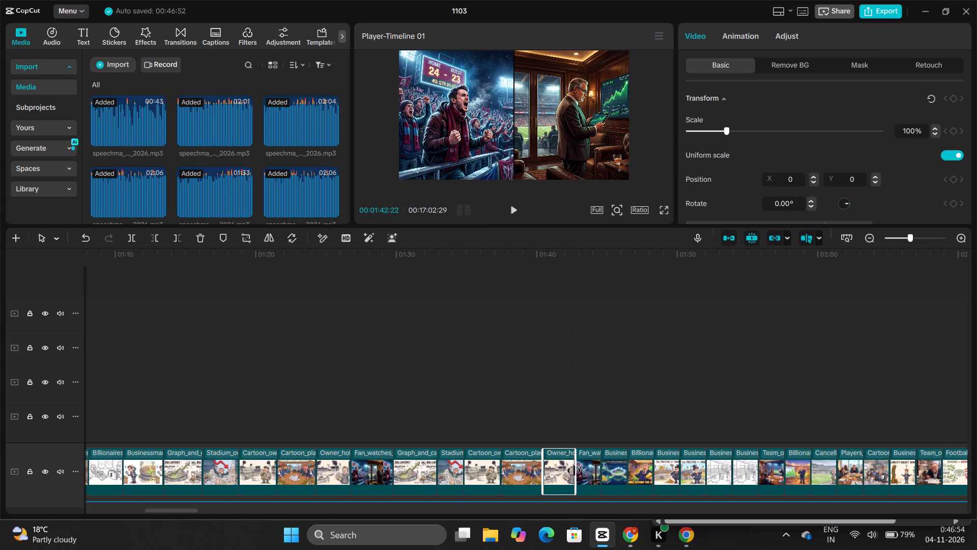
pyautogui.moveTo(574, 471); pyautogui.dragTo(577, 471)
# Lengthen the Fan watches, Business model and Billionaire images from about 01:42 on the main track to roughly 2.9, 2.9 and 2.7 seconds.
pyautogui.click(587, 471)
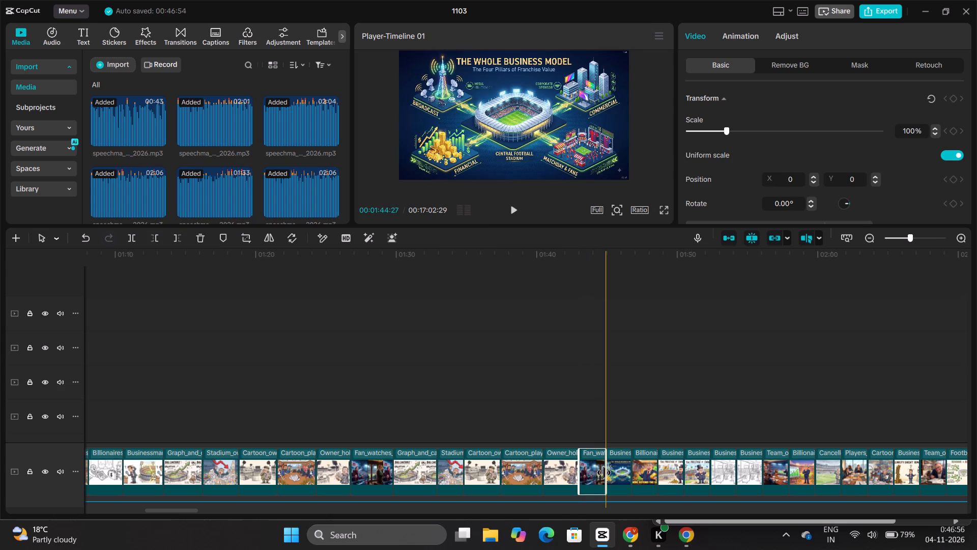
pyautogui.moveTo(604, 473); pyautogui.dragTo(618, 474)
pyautogui.click(630, 476)
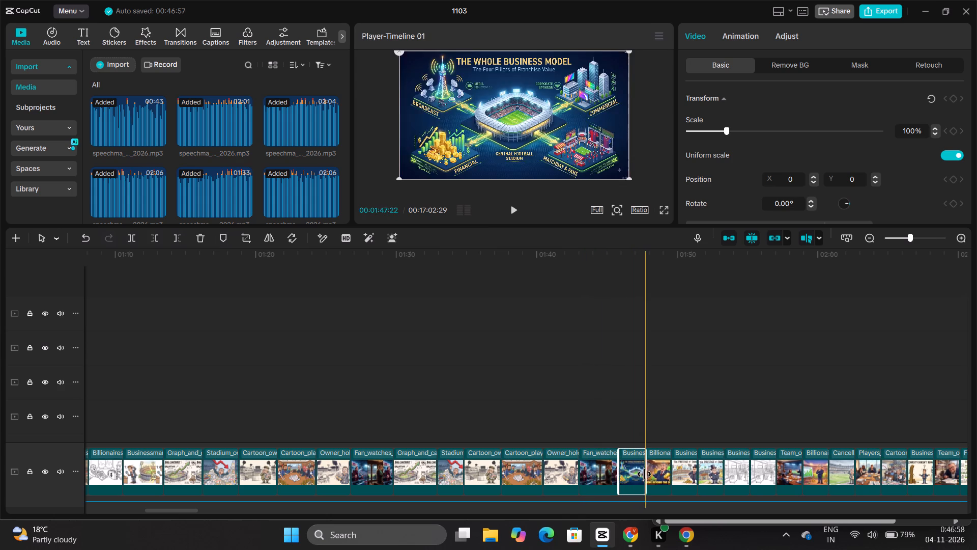
pyautogui.moveTo(645, 474); pyautogui.dragTo(660, 474)
pyautogui.click(675, 476)
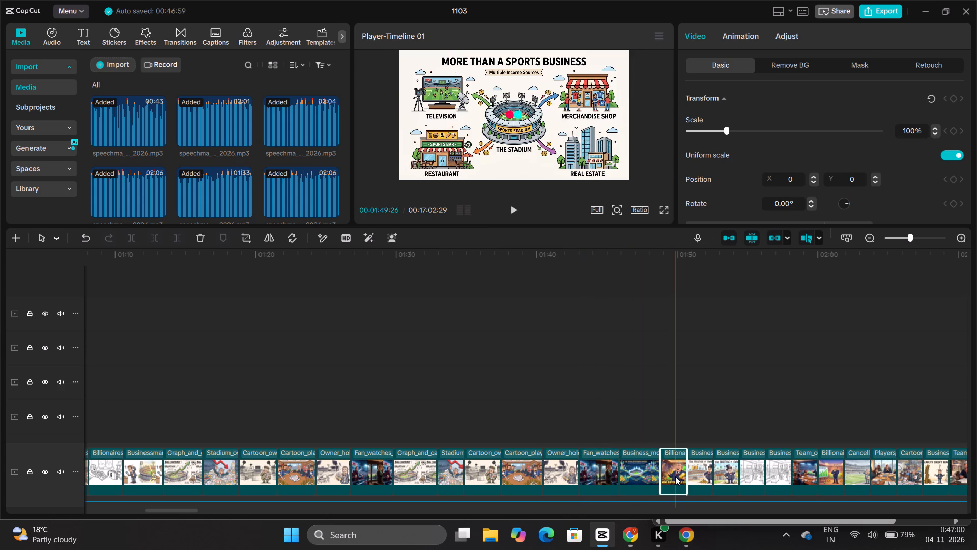
pyautogui.moveTo(688, 477); pyautogui.dragTo(698, 477)
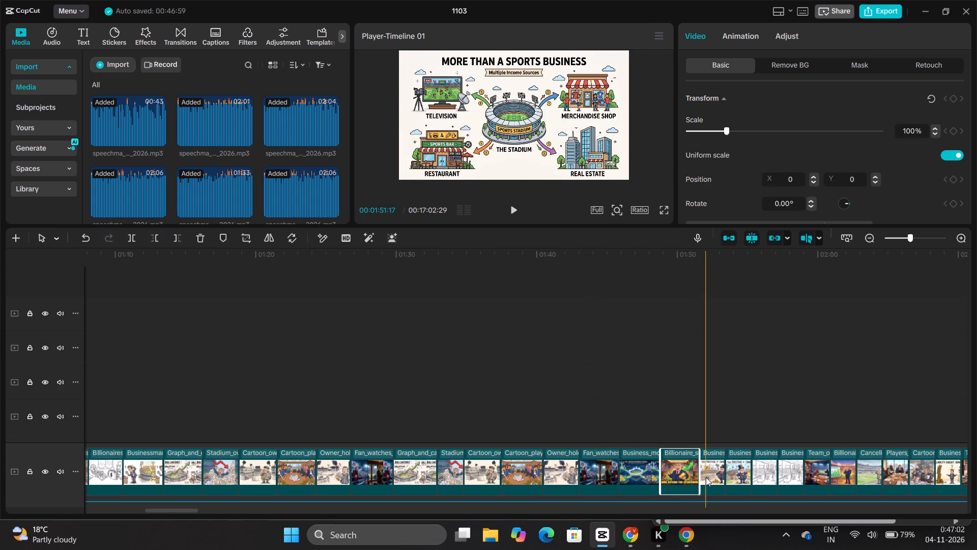
# Lengthen the two Businessman images following the Billionaire image at about 01:51 to roughly 3 and 2.6 seconds.
pyautogui.click(712, 477)
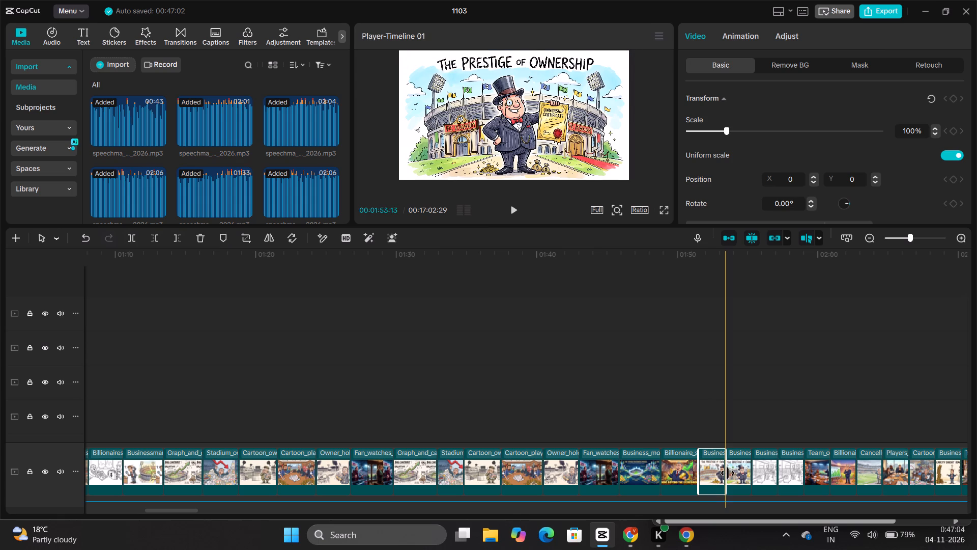
pyautogui.moveTo(728, 473); pyautogui.dragTo(740, 473)
pyautogui.click(764, 473)
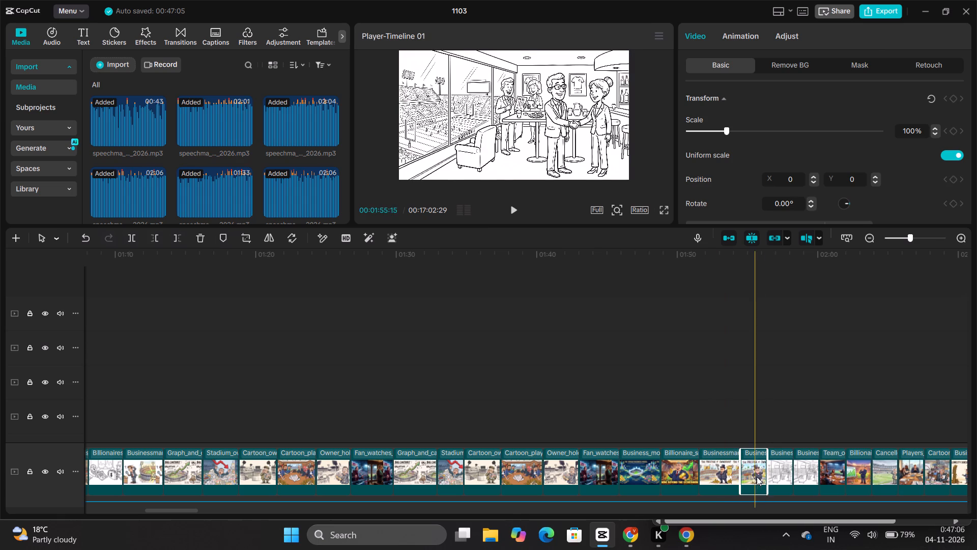
pyautogui.moveTo(769, 477); pyautogui.dragTo(778, 476)
pyautogui.click(792, 476)
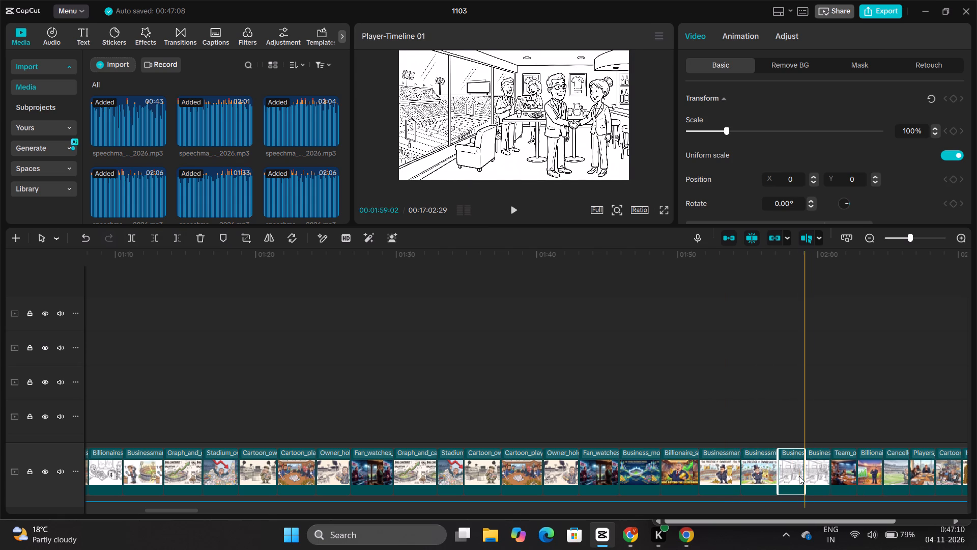
# Lengthen the Team owner, Billionaire and Cancelled images from about 02:00 to roughly 2.4, 2.6 and 2.8 seconds.
pyautogui.click(840, 474)
pyautogui.moveTo(856, 472); pyautogui.dragTo(858, 472)
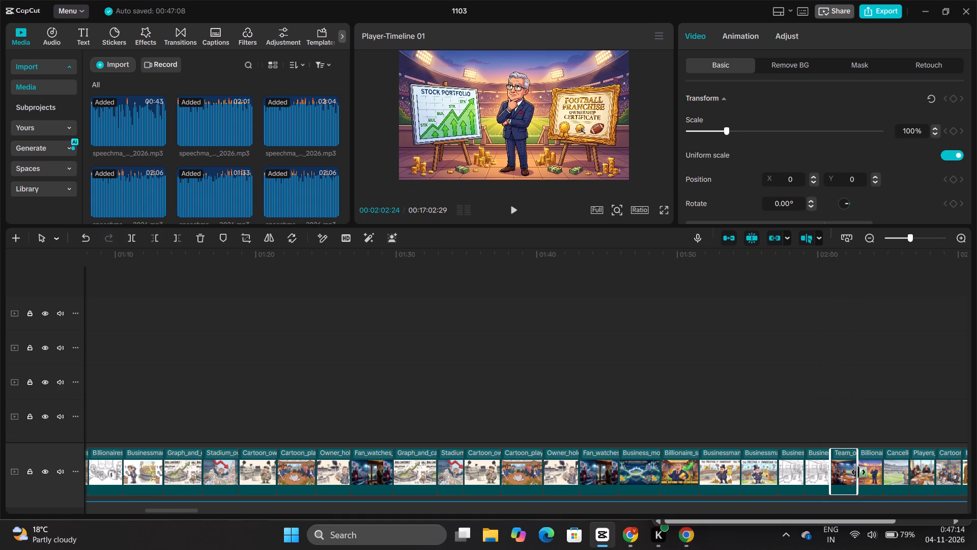
pyautogui.moveTo(858, 472); pyautogui.dragTo(864, 472)
pyautogui.click(876, 471)
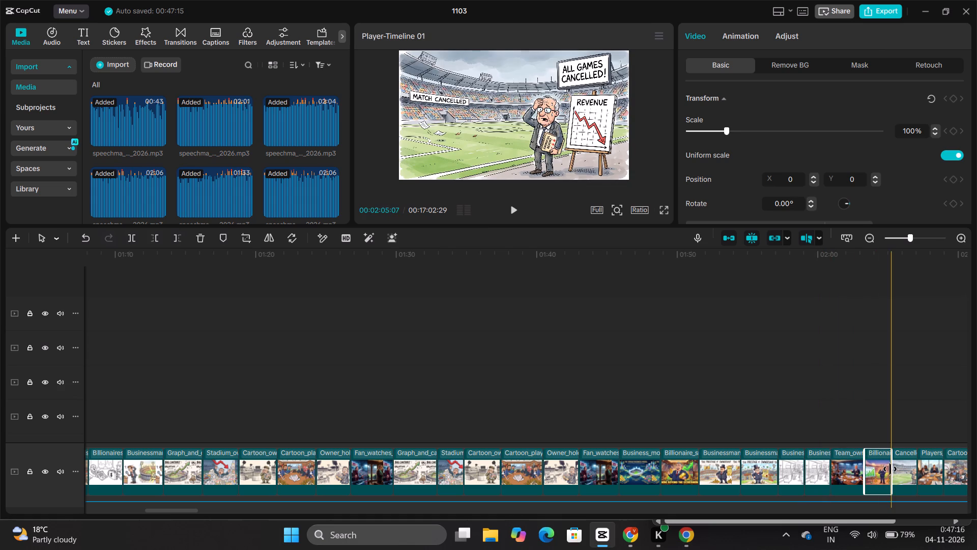
pyautogui.moveTo(890, 469); pyautogui.dragTo(900, 469)
pyautogui.hscroll(-1, 900, 469)
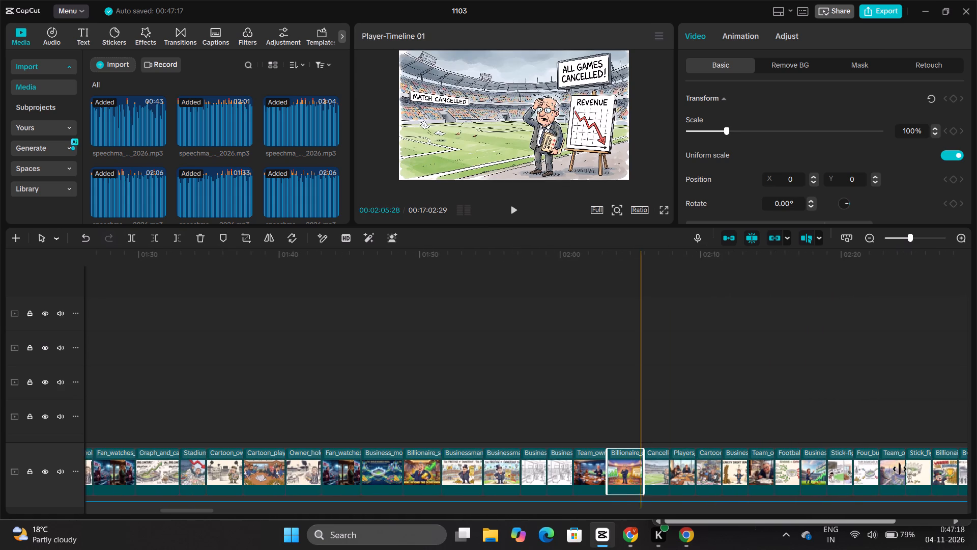
pyautogui.hscroll(-1, 900, 469)
pyautogui.click(634, 472)
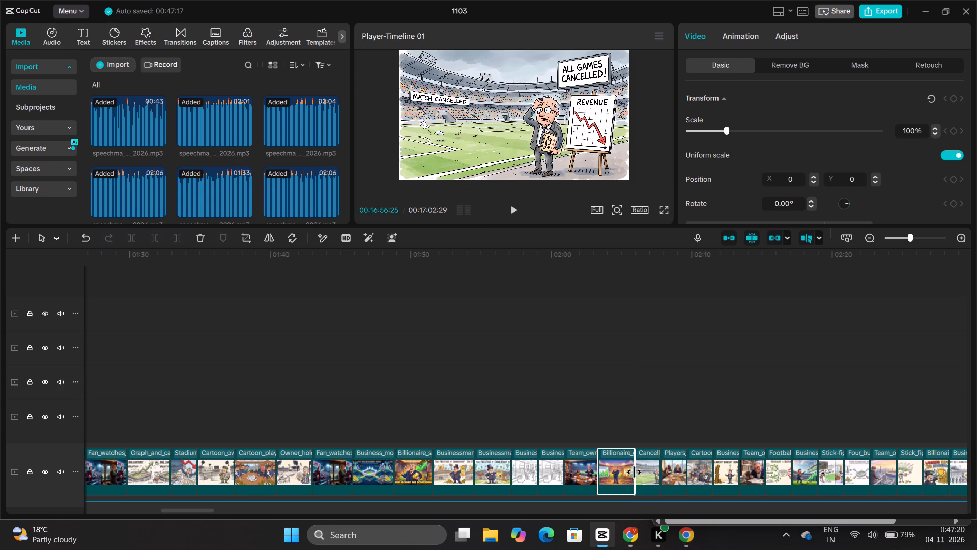
pyautogui.click(646, 474)
pyautogui.moveTo(659, 474); pyautogui.dragTo(673, 474)
# Lengthen the Players, Cartoon and Businessman images following the Cancelled image to about 2.7, 2.7 and 2.6 seconds.
pyautogui.click(681, 482)
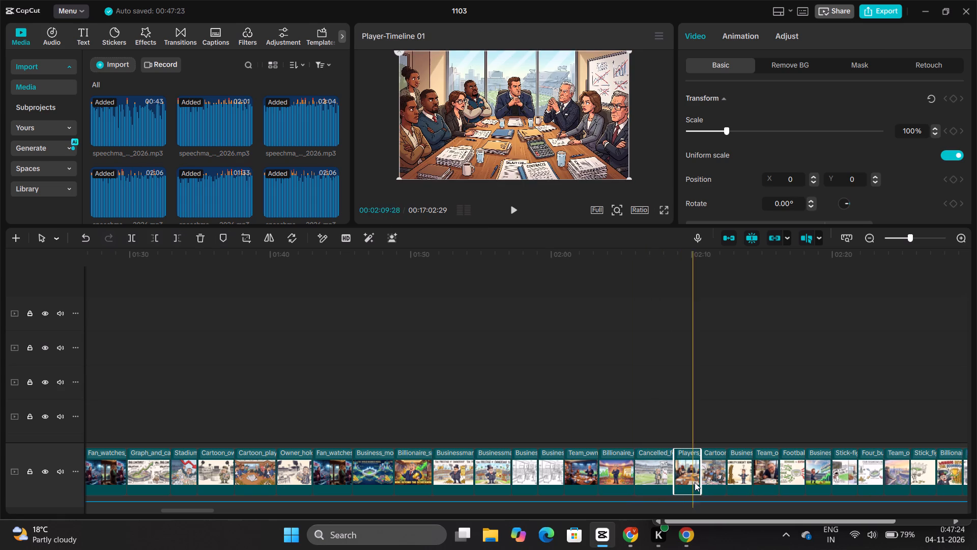
pyautogui.moveTo(703, 481); pyautogui.dragTo(712, 481)
pyautogui.click(724, 481)
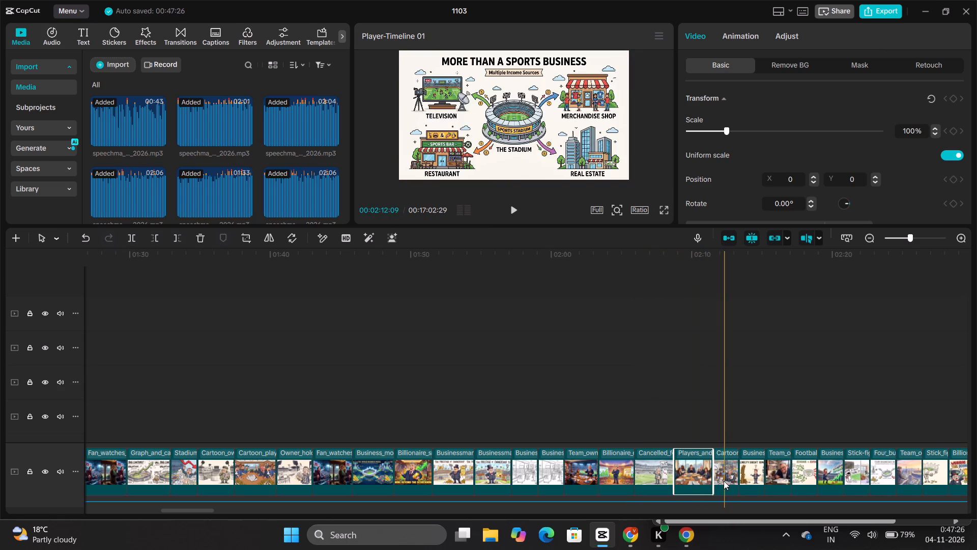
pyautogui.moveTo(739, 478); pyautogui.dragTo(748, 478)
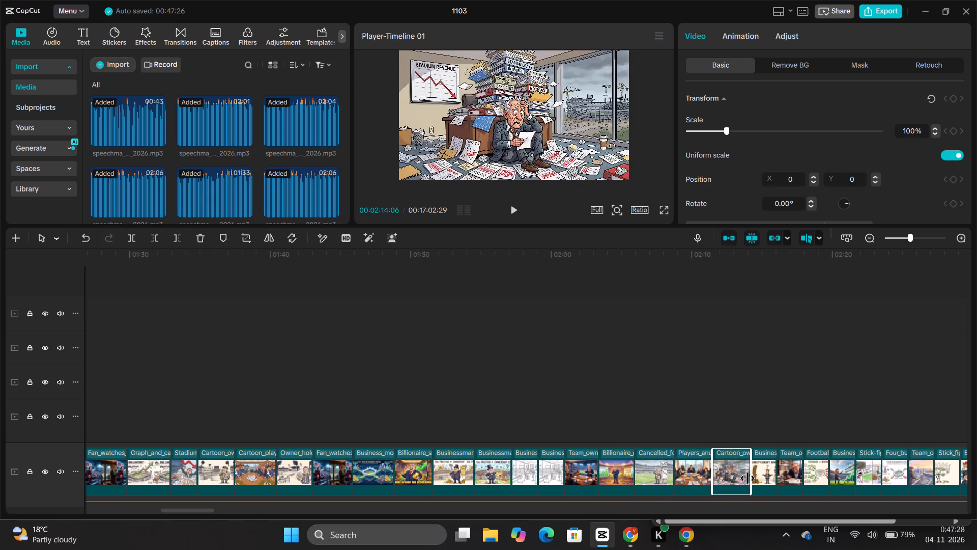
pyautogui.click(760, 477)
pyautogui.moveTo(777, 475); pyautogui.dragTo(785, 475)
# Lengthen the next Team owner, Football stadium and Businessman images to about 2.4, 3 and 3 seconds.
pyautogui.click(800, 474)
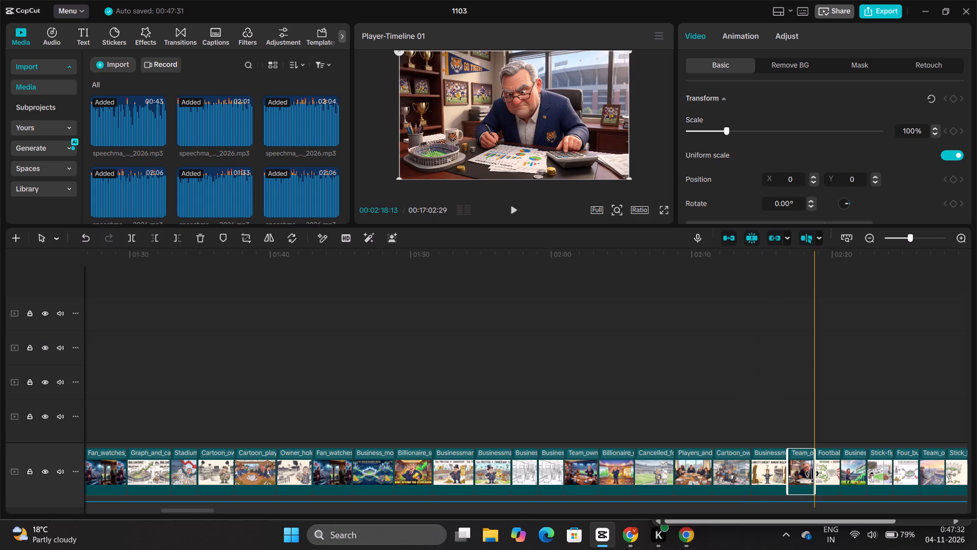
pyautogui.moveTo(814, 474); pyautogui.dragTo(822, 474)
pyautogui.click(835, 474)
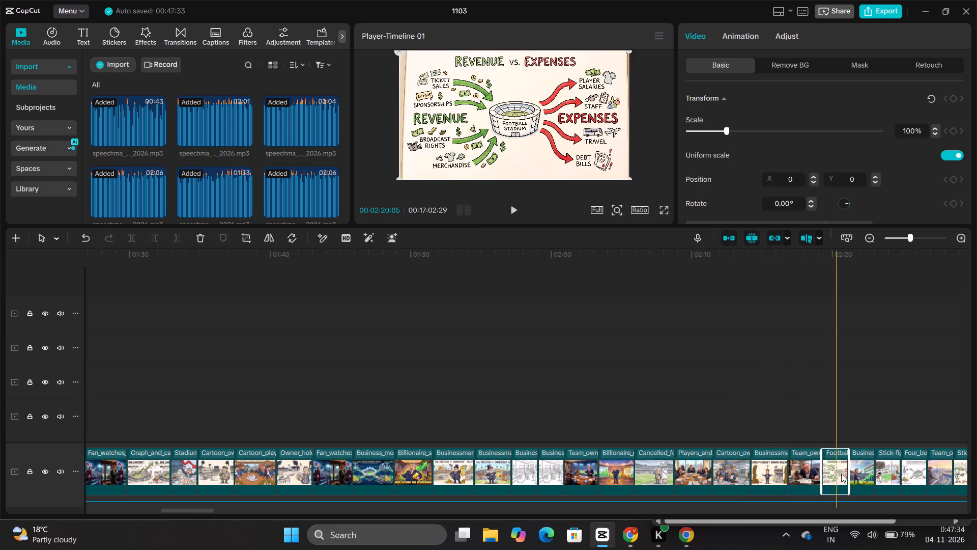
pyautogui.moveTo(851, 474); pyautogui.dragTo(864, 474)
pyautogui.click(874, 474)
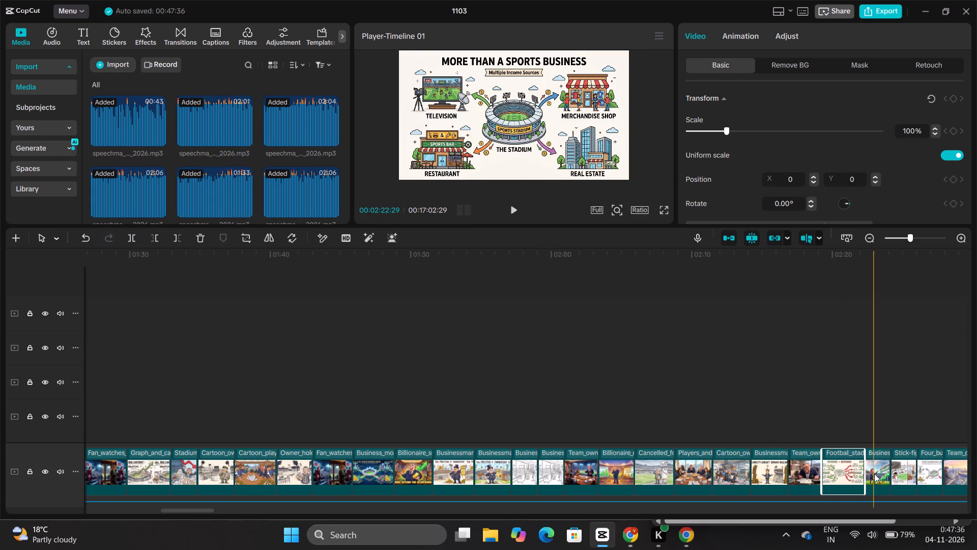
pyautogui.moveTo(892, 471); pyautogui.dragTo(904, 470)
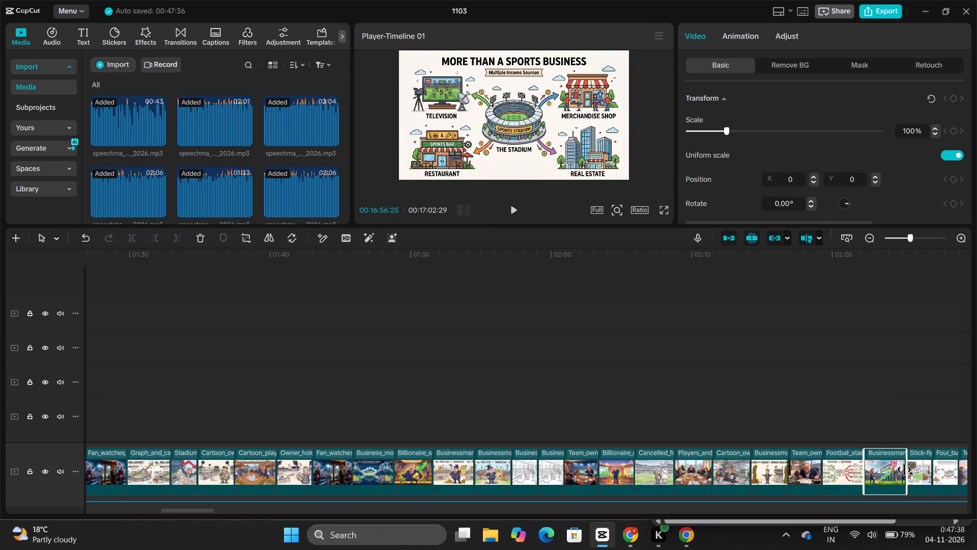
# Lengthen the Stick-figure, Four business and Team owner images from about 02:25 to roughly 2.6, 2.5 and 2.4 seconds.
pyautogui.hscroll(-4, 904, 470)
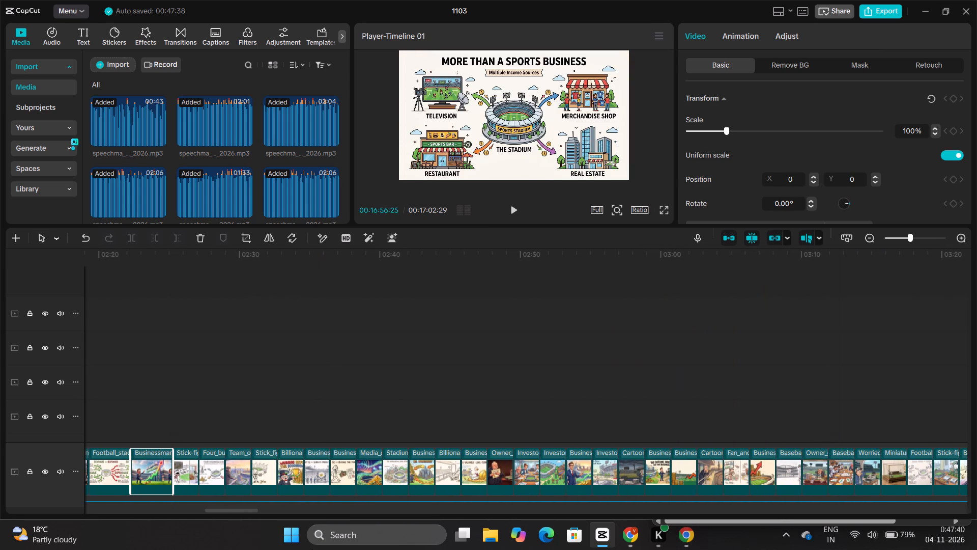
pyautogui.click(191, 477)
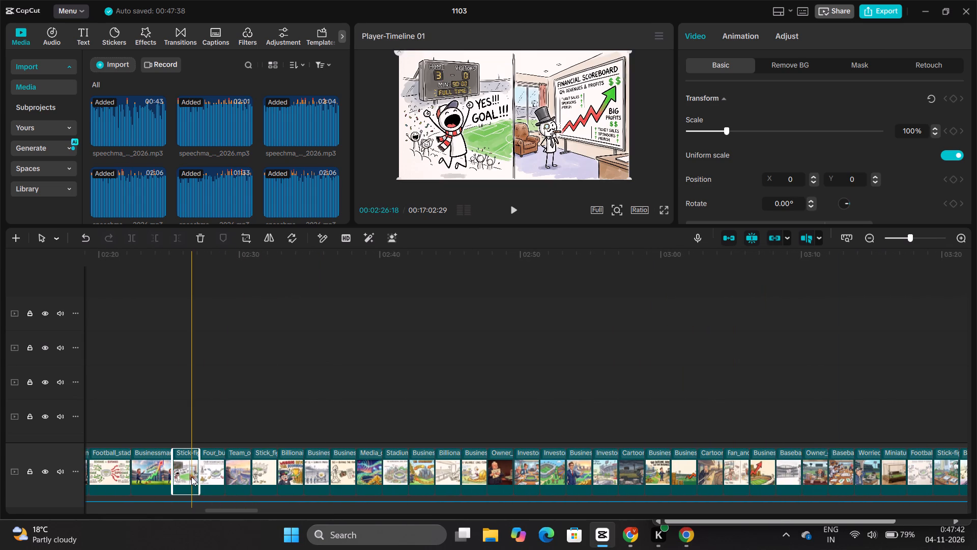
pyautogui.moveTo(202, 477); pyautogui.dragTo(210, 477)
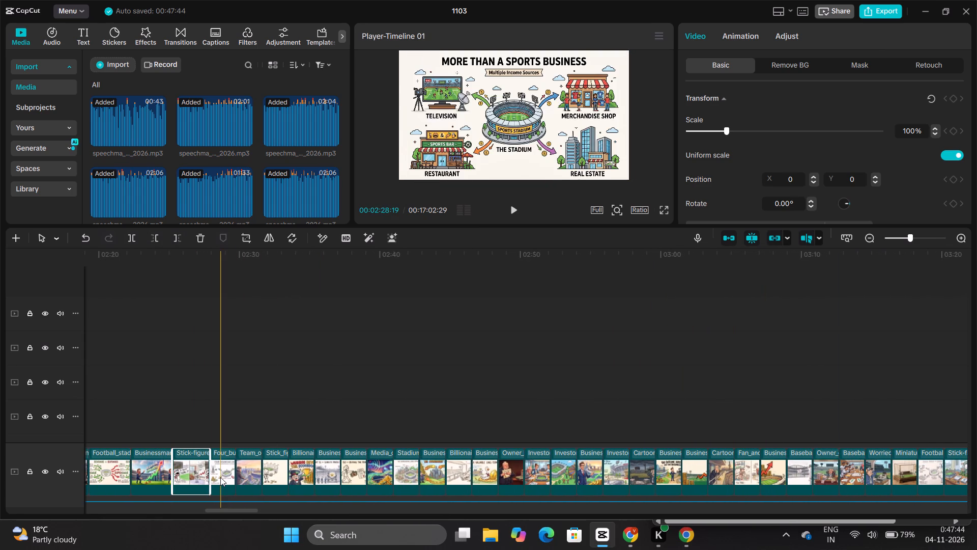
pyautogui.click(220, 477)
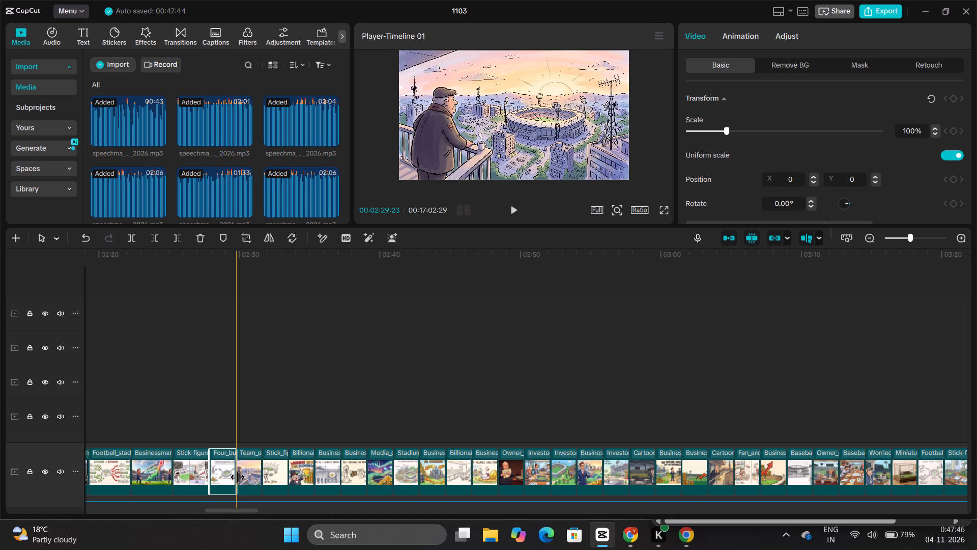
pyautogui.moveTo(238, 477); pyautogui.dragTo(244, 477)
pyautogui.click(250, 477)
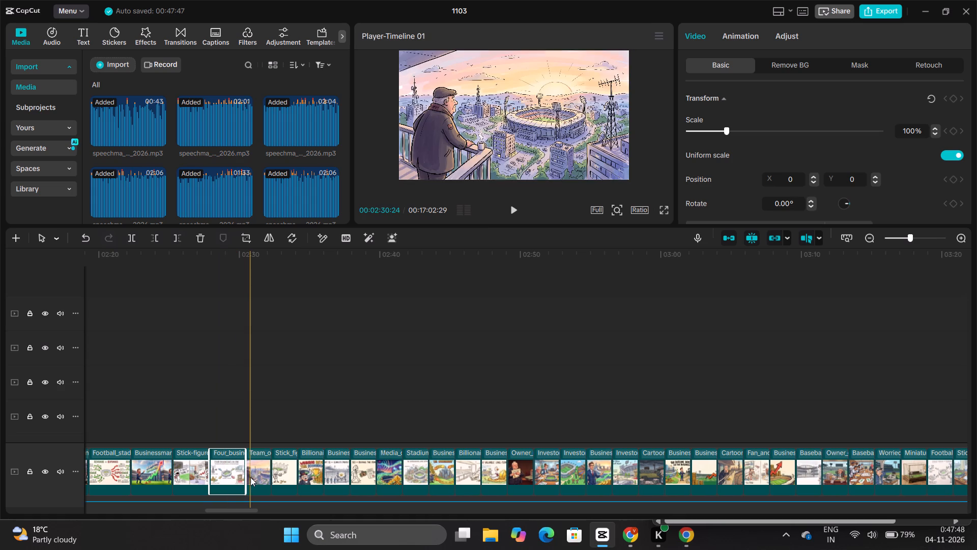
pyautogui.moveTo(268, 477); pyautogui.dragTo(270, 477)
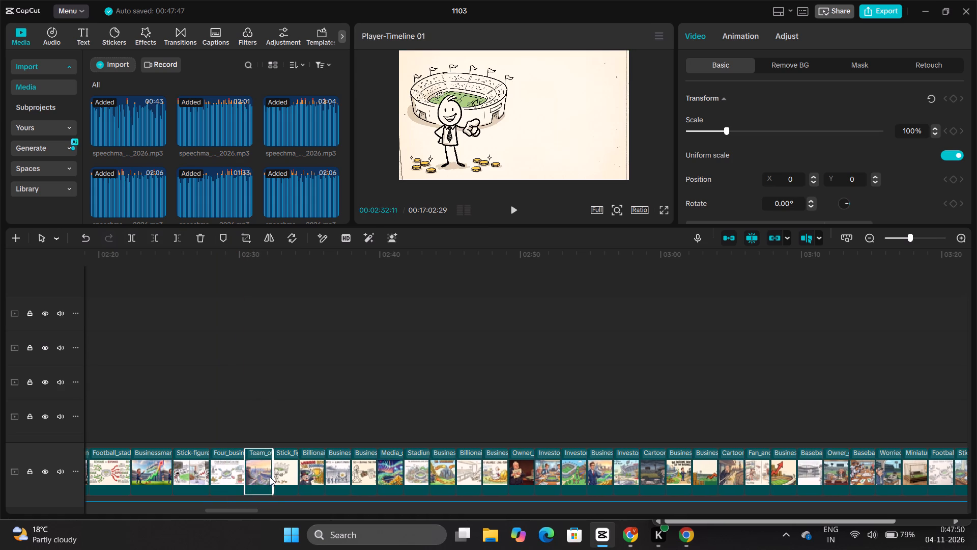
pyautogui.moveTo(270, 477); pyautogui.dragTo(276, 477)
# Lengthen the Stick figure and Billionaire images following the Team owner image at about 02:30 to roughly 2.4 seconds each.
pyautogui.click(286, 477)
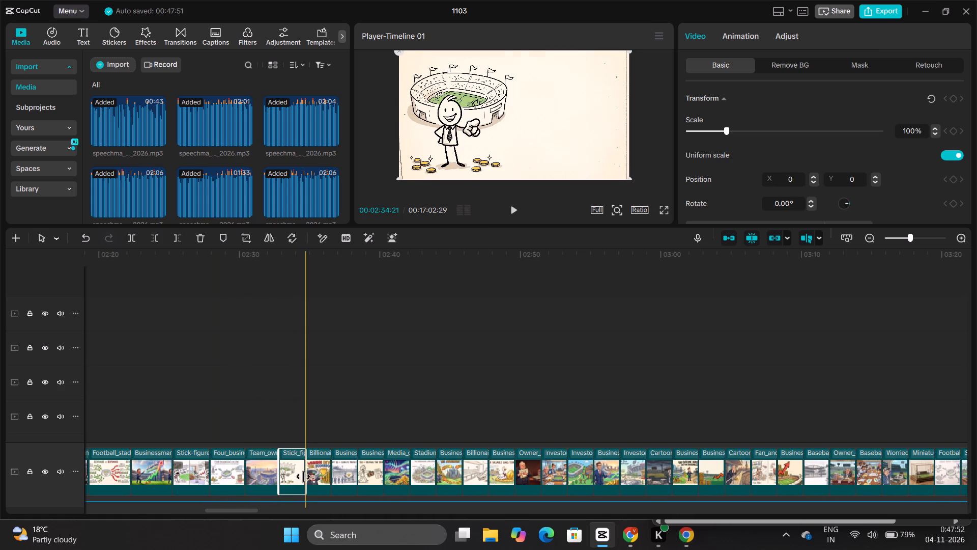
pyautogui.click(305, 477)
pyautogui.click(322, 478)
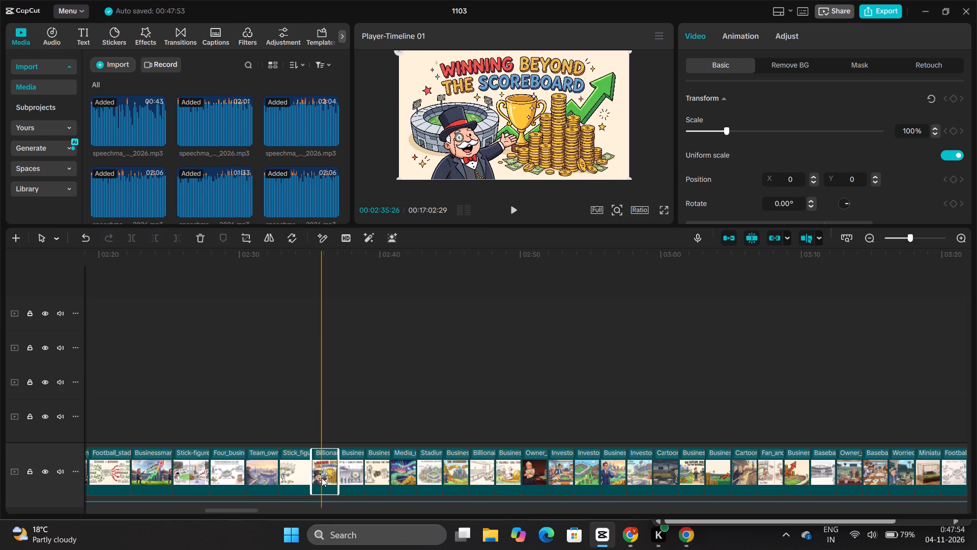
pyautogui.moveTo(336, 478); pyautogui.dragTo(340, 478)
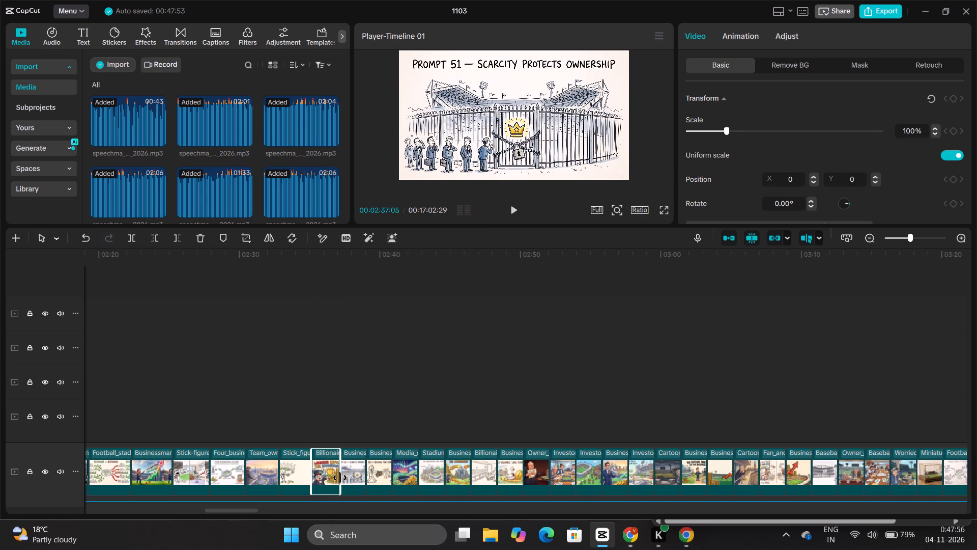
pyautogui.moveTo(340, 478); pyautogui.dragTo(344, 478)
# Lengthen the next two Businessman images and the Media image to about 2.7, 2.4 and 2.4 seconds.
pyautogui.click(352, 478)
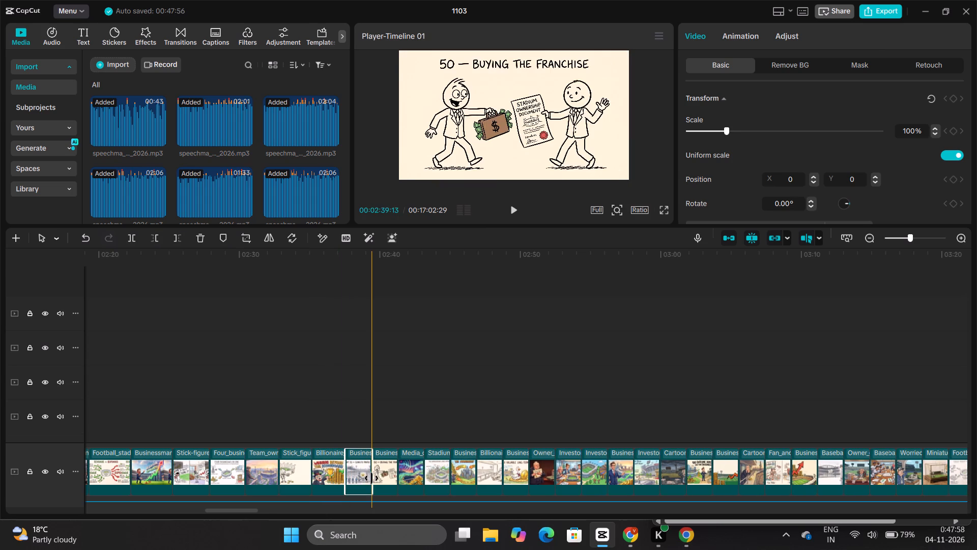
pyautogui.moveTo(371, 478); pyautogui.dragTo(380, 479)
pyautogui.click(390, 479)
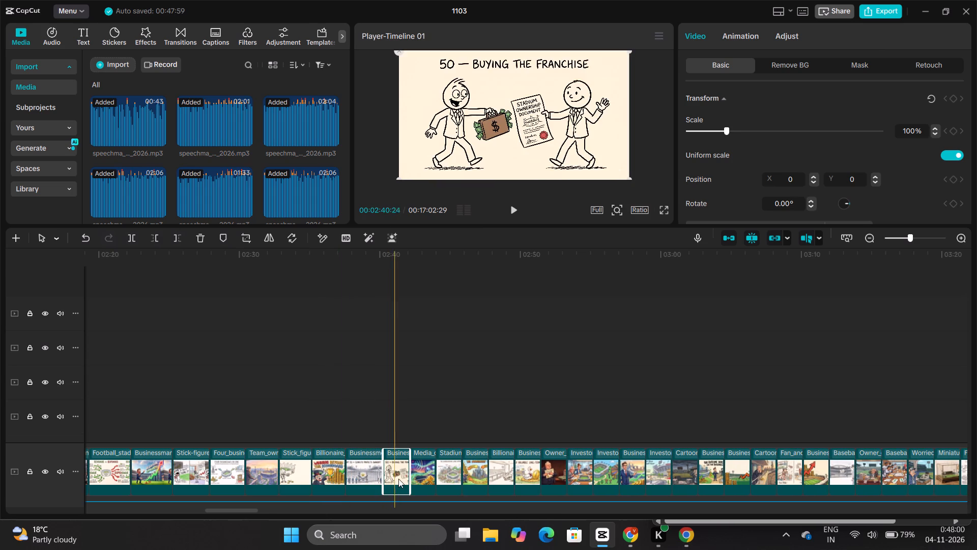
pyautogui.moveTo(407, 478); pyautogui.dragTo(414, 479)
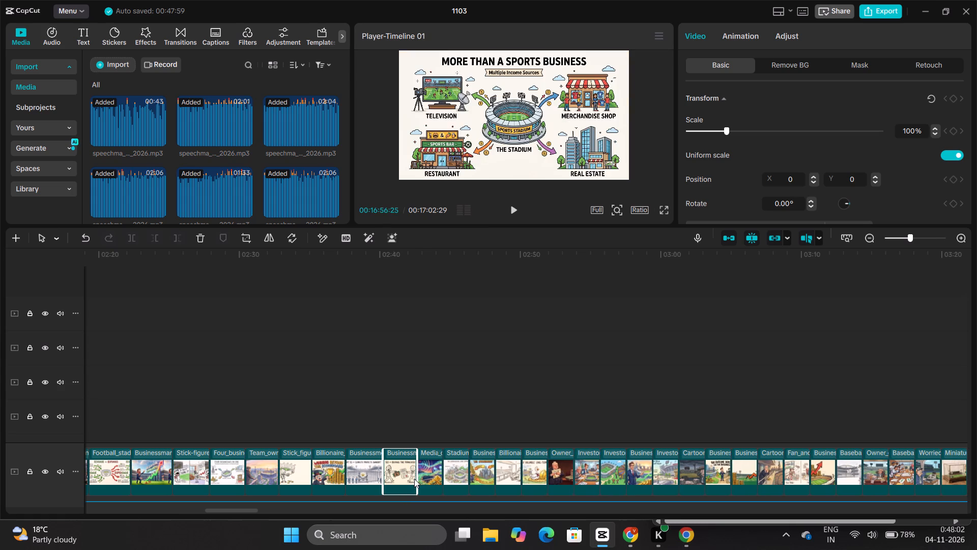
pyautogui.click(428, 479)
pyautogui.moveTo(441, 479); pyautogui.dragTo(445, 479)
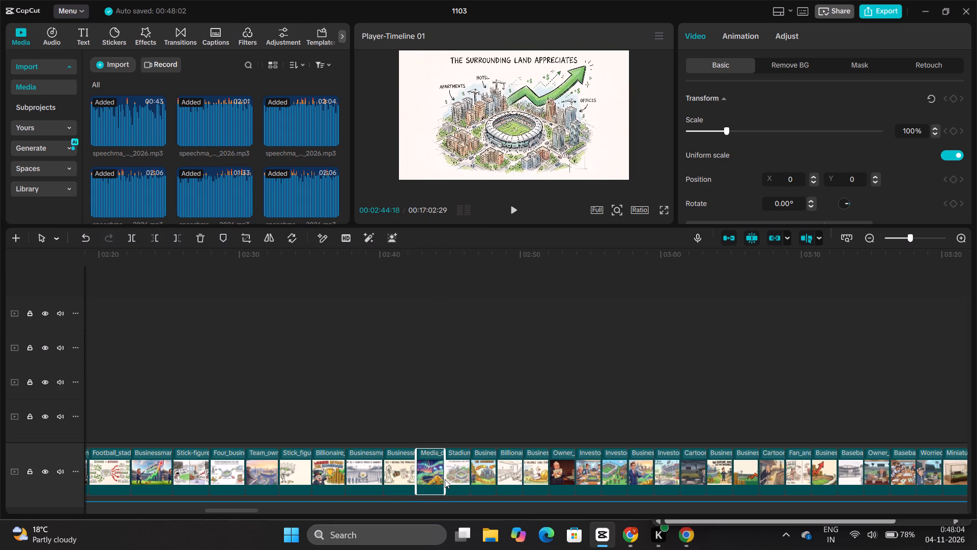
pyautogui.moveTo(445, 479); pyautogui.dragTo(449, 479)
# Lengthen the Stadium and Businessman images following the Media image to about 2.9 and 2.8 seconds.
pyautogui.click(457, 479)
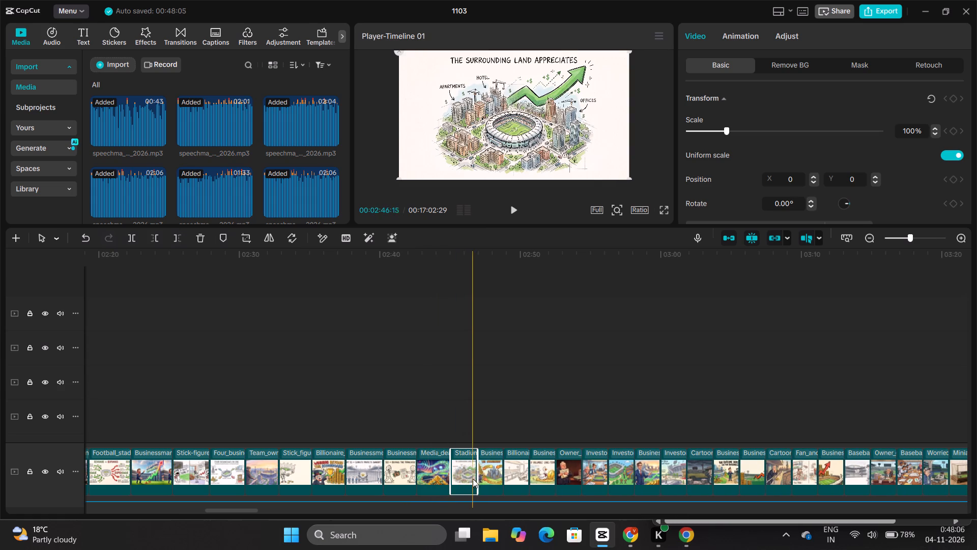
pyautogui.moveTo(477, 479); pyautogui.dragTo(487, 480)
pyautogui.click(498, 479)
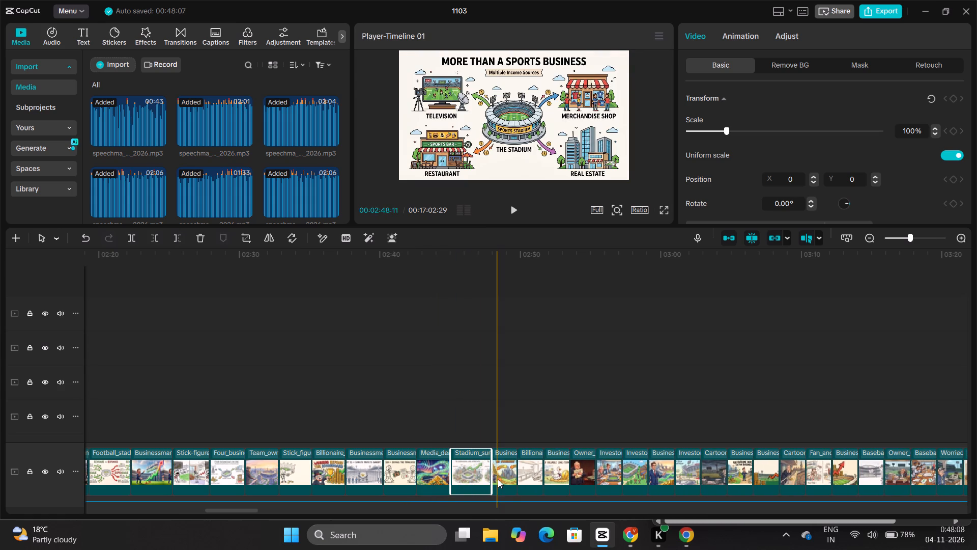
pyautogui.moveTo(514, 478); pyautogui.dragTo(527, 480)
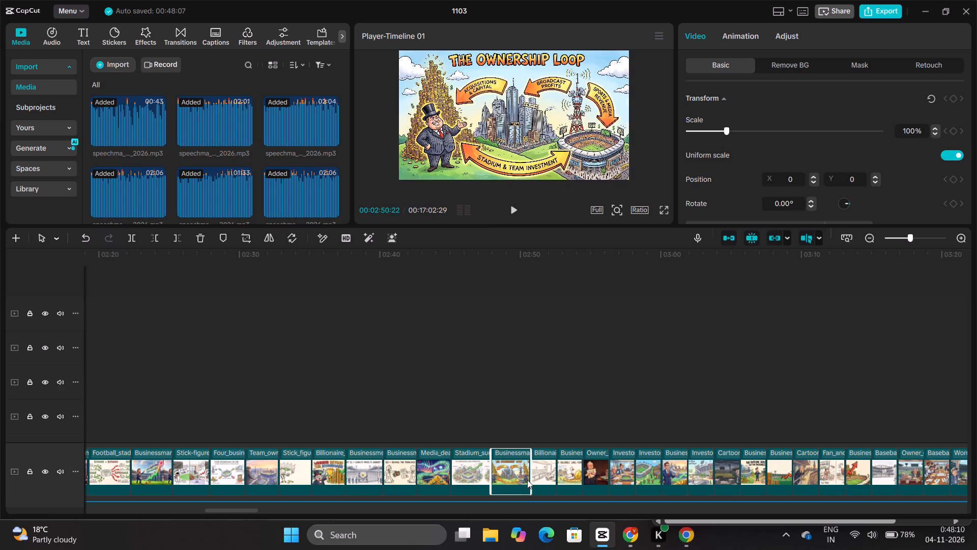
# Lengthen the Billionaire, Businessman and Owner images from about 02:50 to roughly 2.7, 2.8 and 2.5 seconds.
pyautogui.click(548, 478)
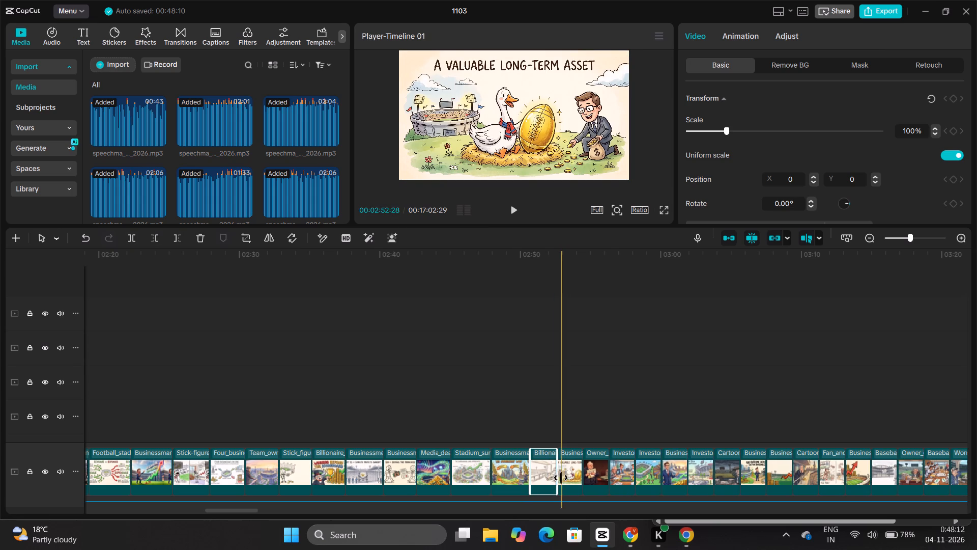
pyautogui.moveTo(559, 478); pyautogui.dragTo(566, 478)
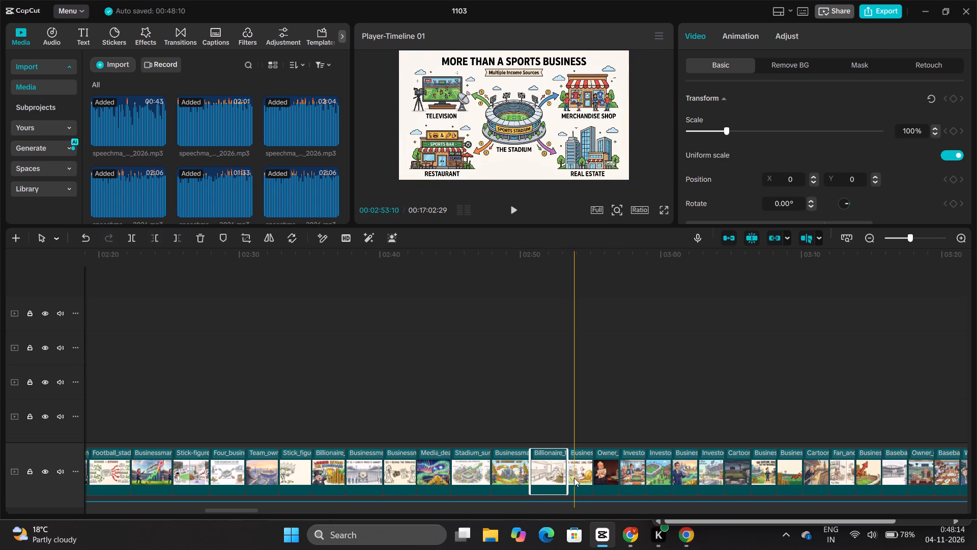
pyautogui.click(574, 478)
pyautogui.moveTo(593, 478); pyautogui.dragTo(605, 480)
pyautogui.click(619, 480)
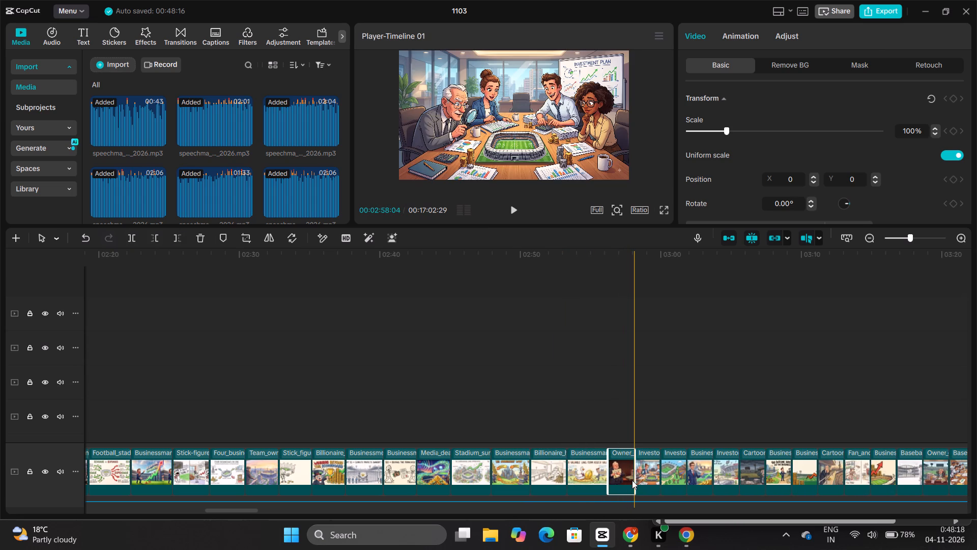
pyautogui.moveTo(632, 480); pyautogui.dragTo(641, 482)
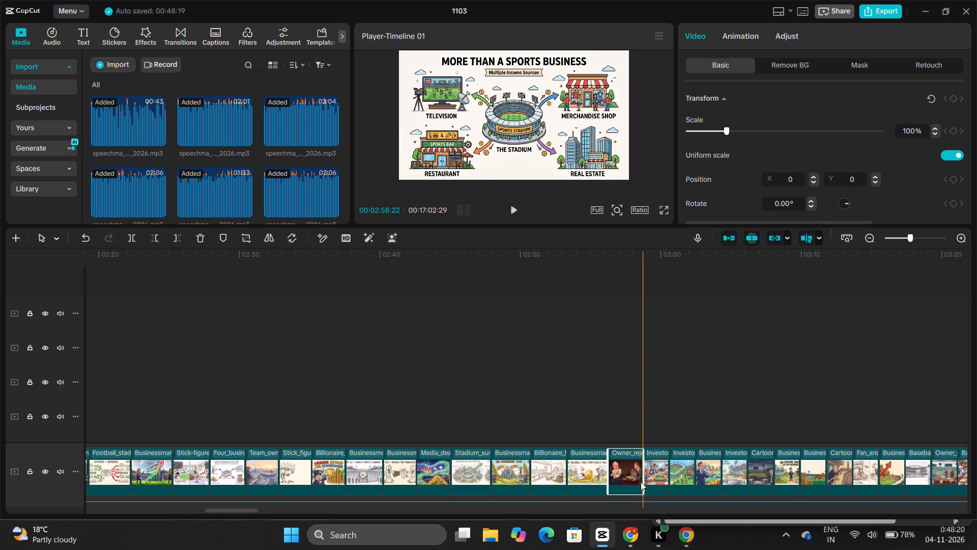
# Lengthen the two Investors images and the Businessman image following the Owner image to about 3.1, 3.6 and 2.9 seconds.
pyautogui.click(653, 486)
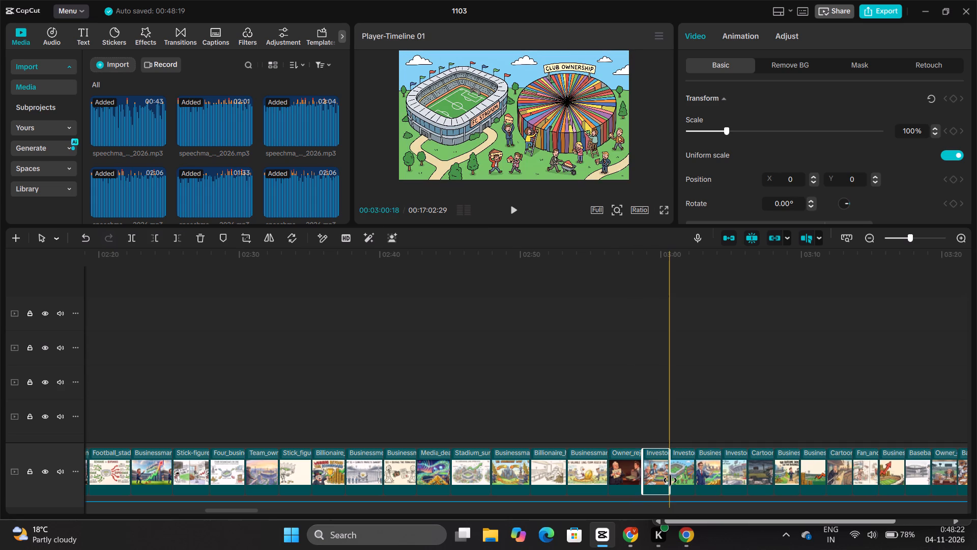
pyautogui.moveTo(670, 480); pyautogui.dragTo(686, 481)
pyautogui.click(701, 481)
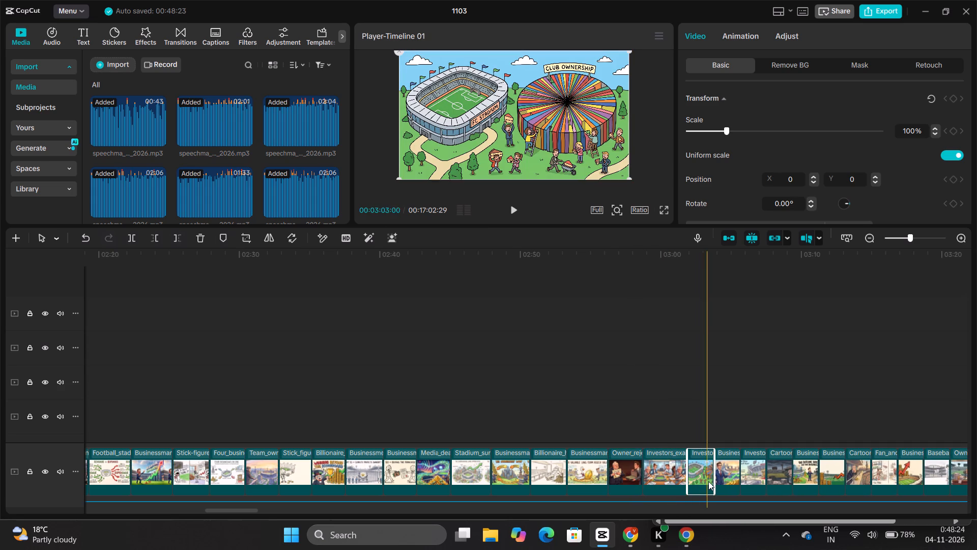
pyautogui.moveTo(714, 478); pyautogui.dragTo(719, 479)
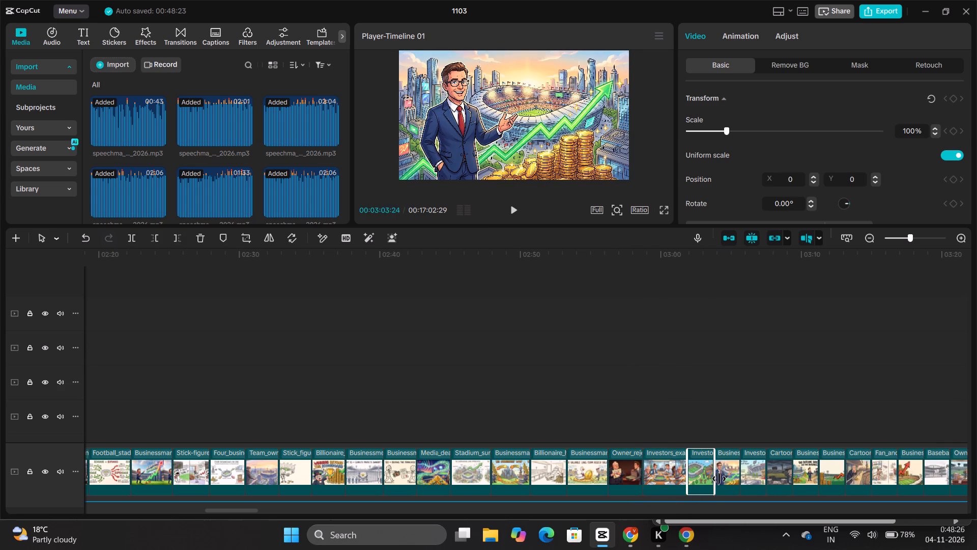
pyautogui.moveTo(719, 479); pyautogui.dragTo(735, 482)
pyautogui.click(748, 482)
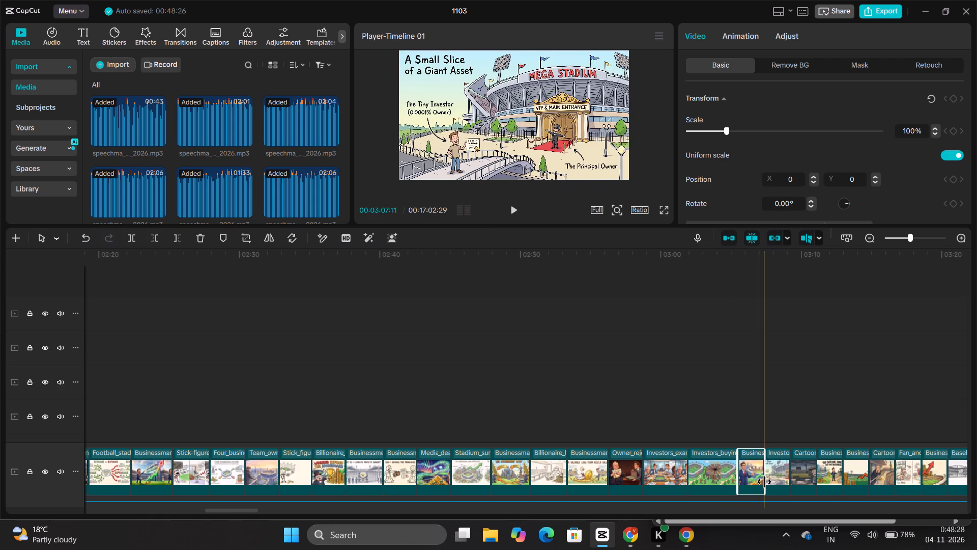
pyautogui.moveTo(765, 481); pyautogui.dragTo(776, 481)
# Lengthen the Investor, Cartoon owner and Businessman images from about 03:08 to roughly 2.6, 3.1 and 3.1 seconds.
pyautogui.click(787, 481)
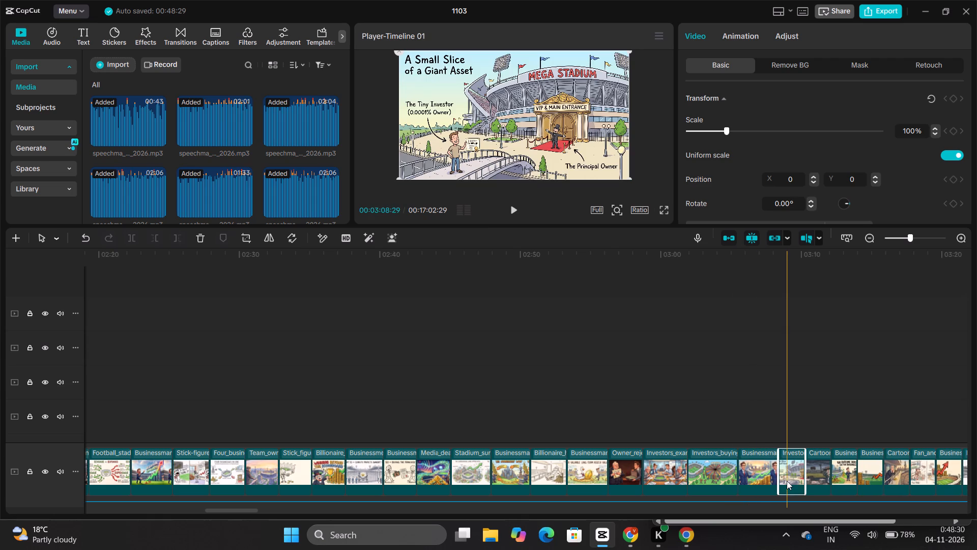
pyautogui.moveTo(803, 478); pyautogui.dragTo(812, 481)
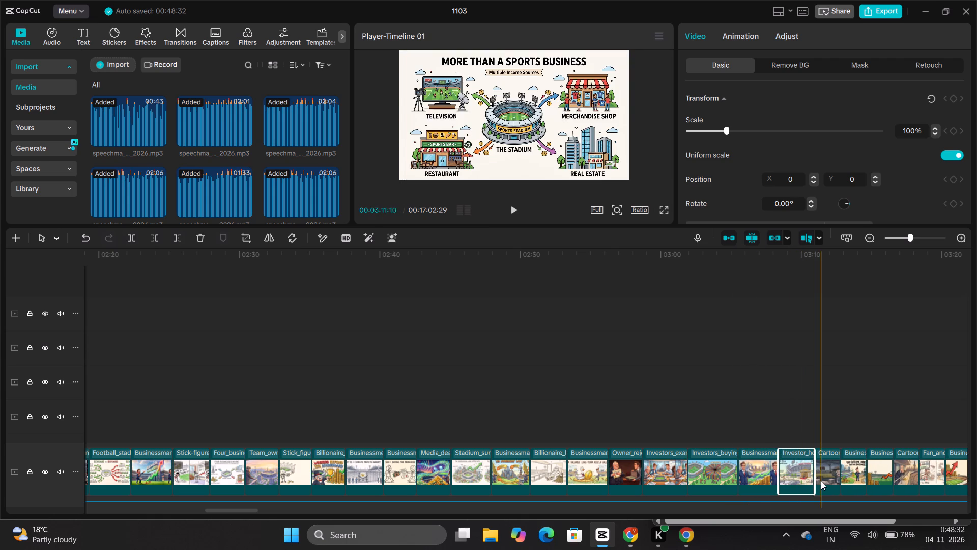
pyautogui.click(821, 481)
pyautogui.moveTo(839, 481); pyautogui.dragTo(856, 483)
pyautogui.click(872, 484)
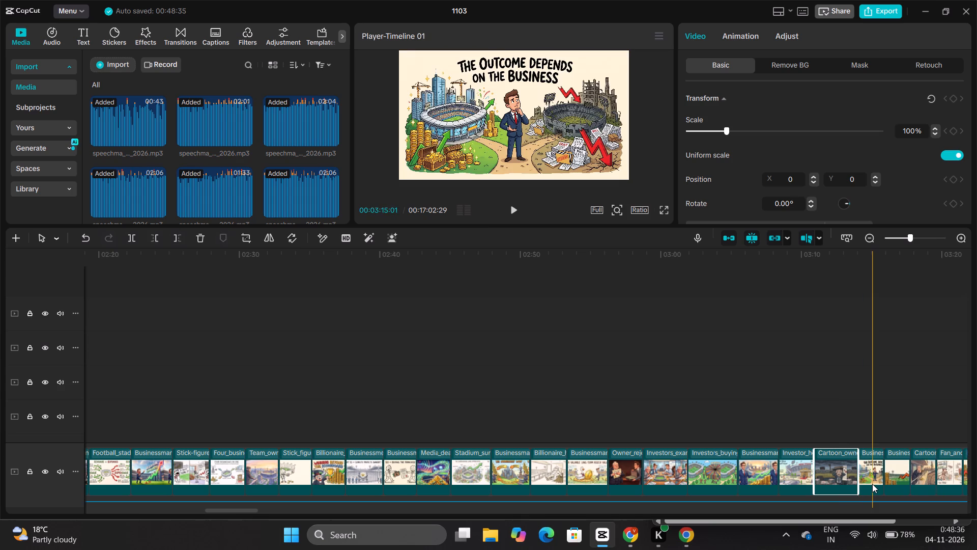
pyautogui.moveTo(883, 482); pyautogui.dragTo(899, 483)
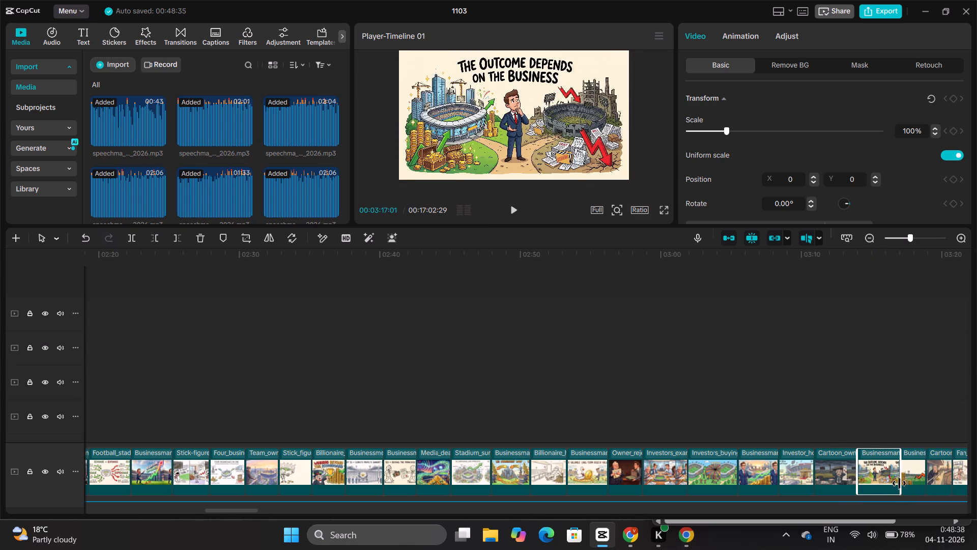
# Look over the remaining main-track images along the rest of the timeline and return to about 03:17.
pyautogui.hscroll(-14, 899, 483)
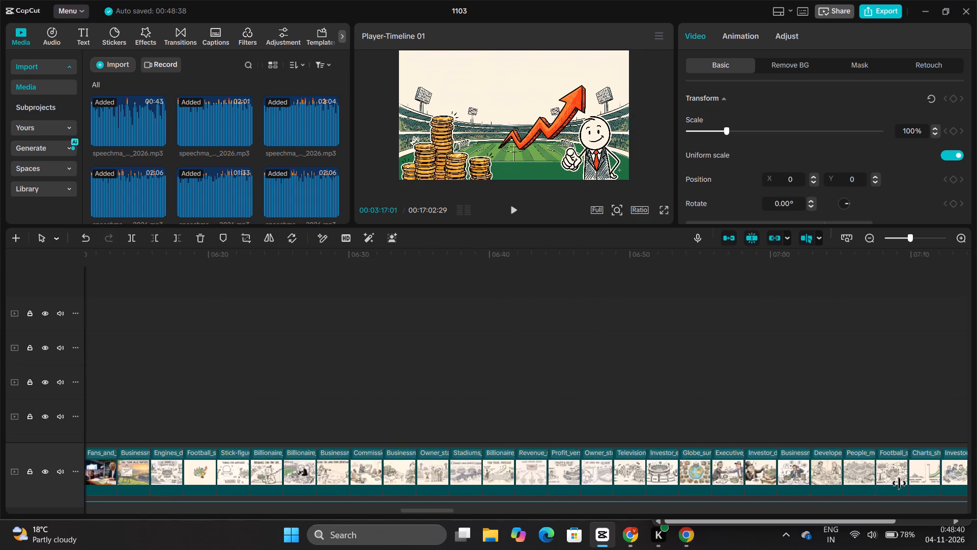
pyautogui.hscroll(-14, 899, 483)
pyautogui.hscroll(-15, 899, 483)
pyautogui.hscroll(2, 899, 483)
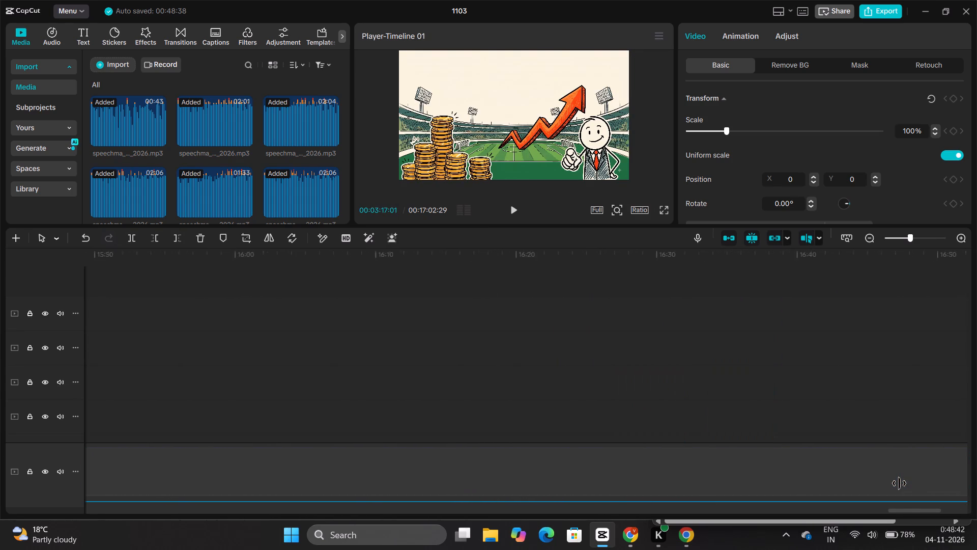
pyautogui.hscroll(14, 899, 483)
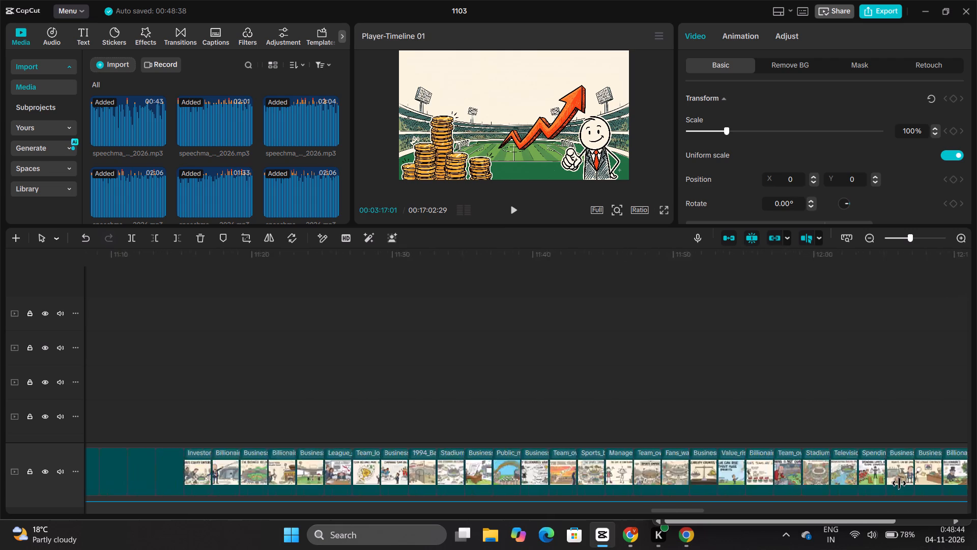
pyautogui.hscroll(9, 899, 483)
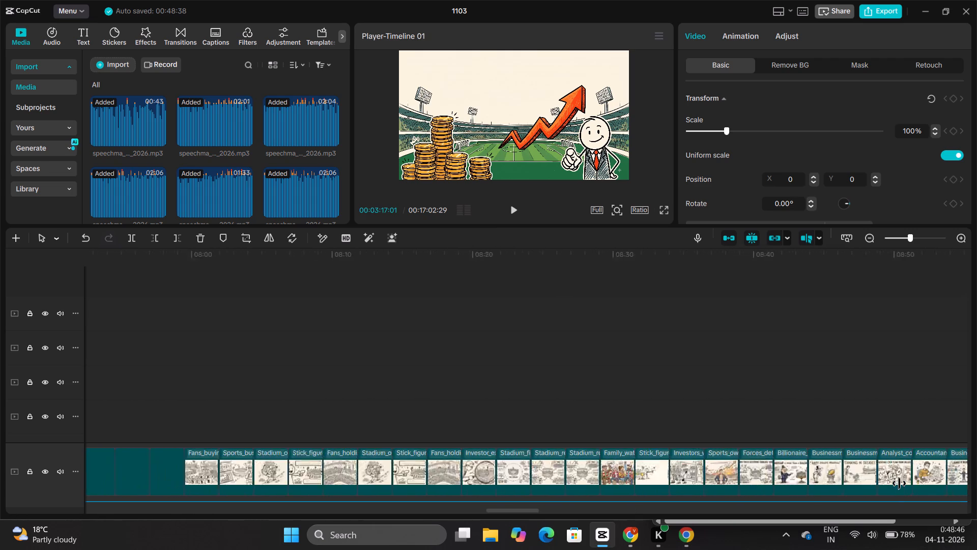
pyautogui.hscroll(14, 899, 483)
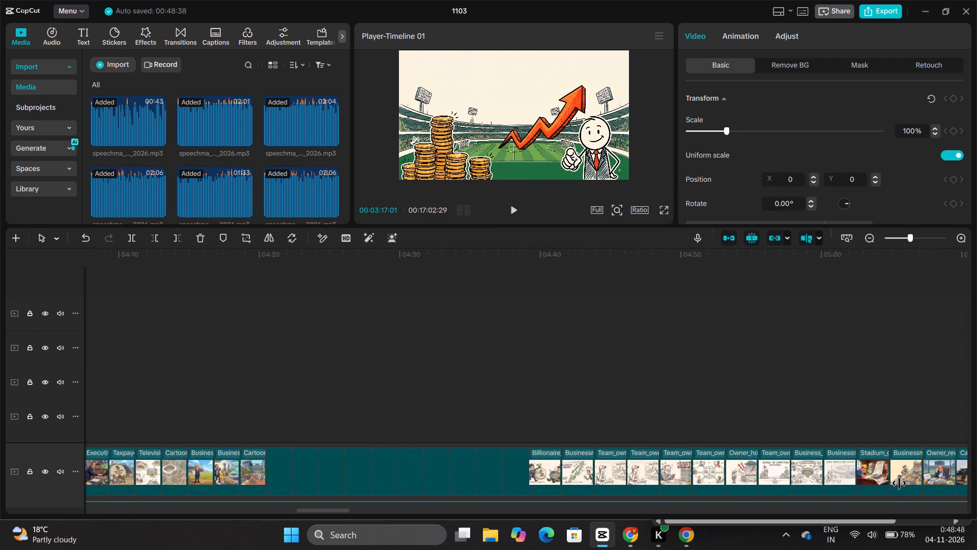
pyautogui.hscroll(2, 899, 483)
pyautogui.hscroll(-8, 899, 483)
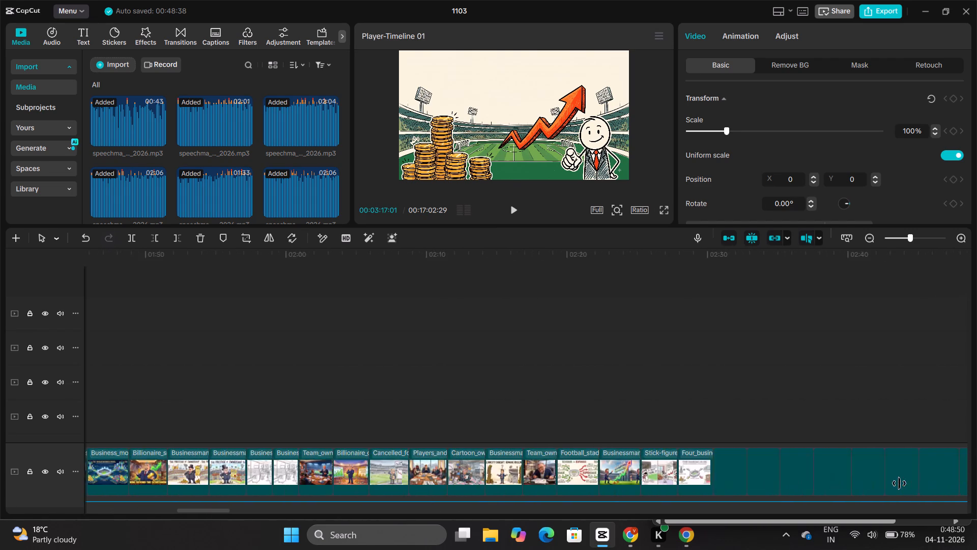
pyautogui.hscroll(-1, 899, 483)
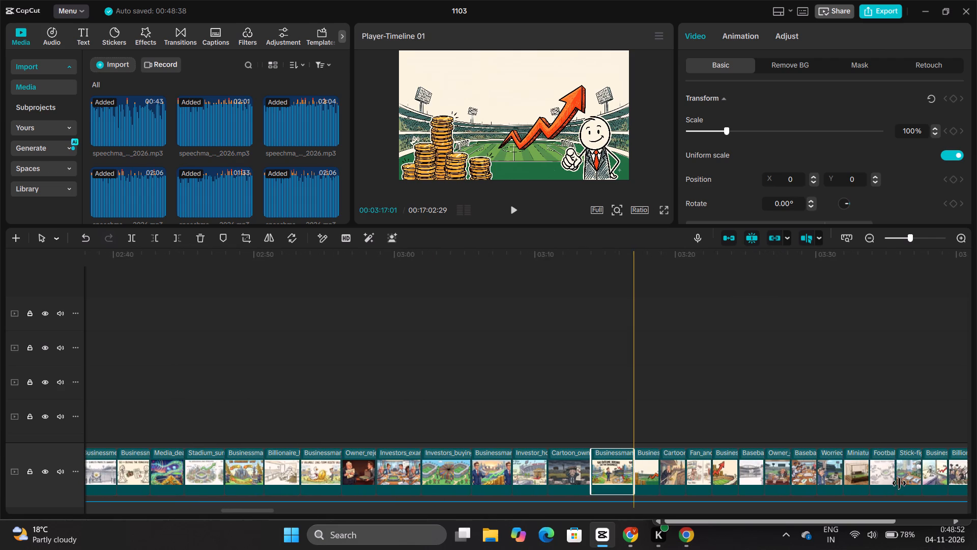
# Lengthen the Businessman, Cartoon and Fan images from about 03:17 to roughly 2.3, 2.5 and 2.7 seconds.
pyautogui.click(648, 479)
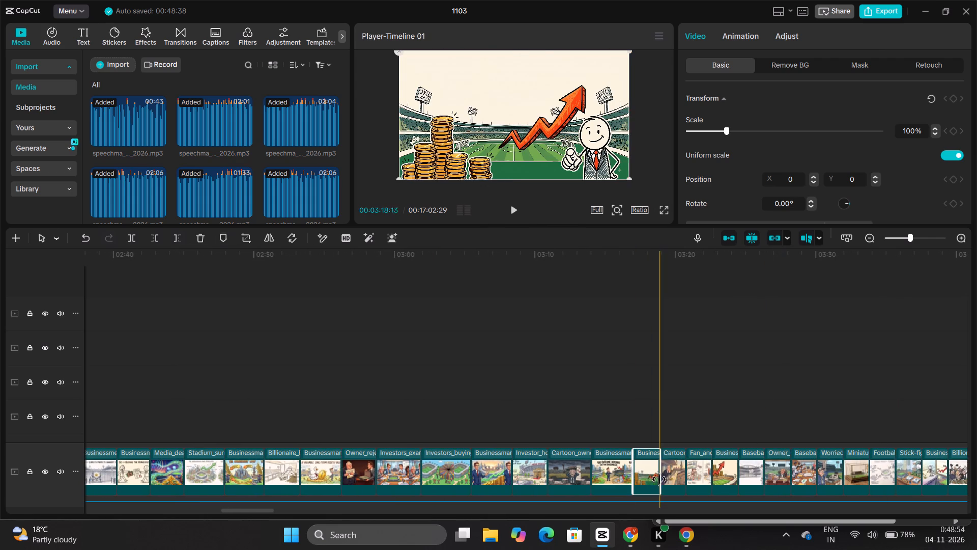
pyautogui.click(665, 479)
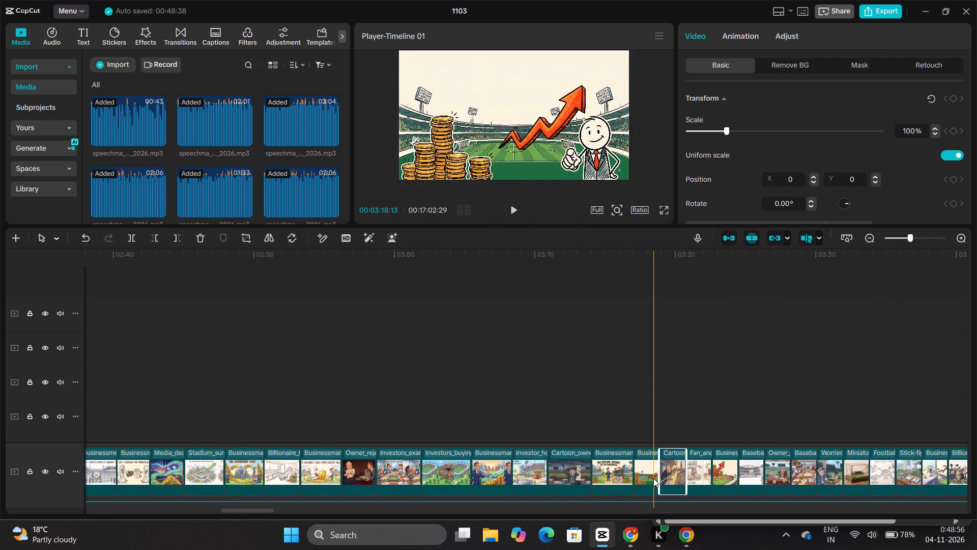
pyautogui.click(653, 478)
pyautogui.moveTo(658, 479); pyautogui.dragTo(659, 479)
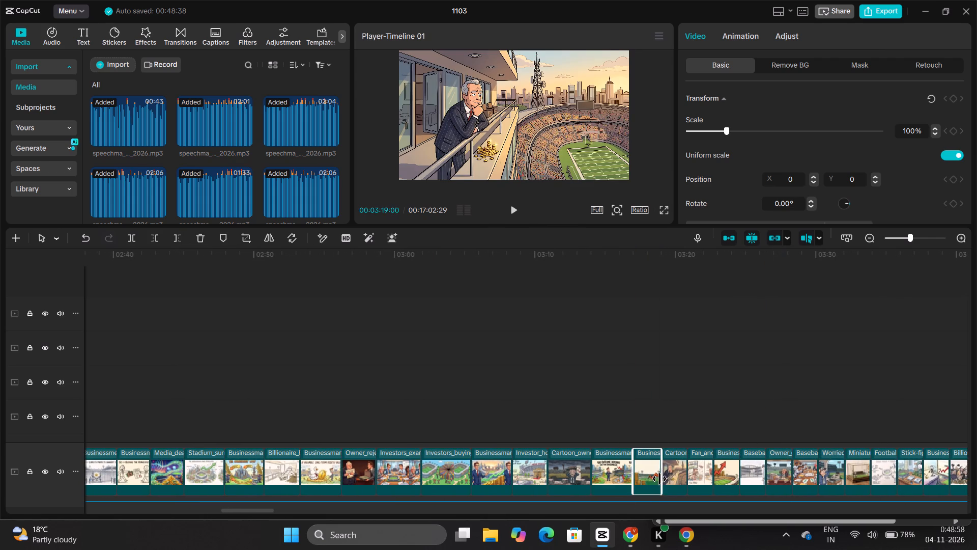
pyautogui.moveTo(659, 479); pyautogui.dragTo(664, 480)
pyautogui.click(675, 480)
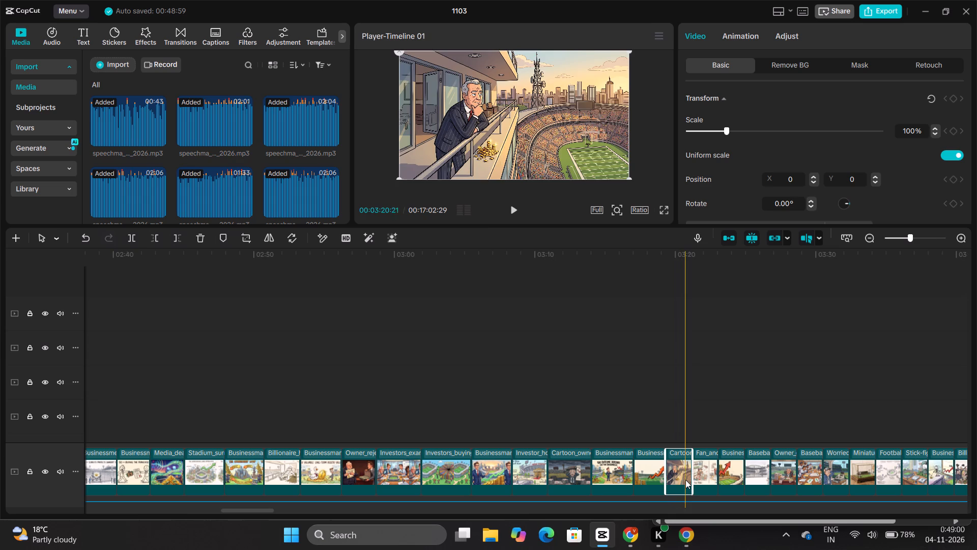
pyautogui.moveTo(693, 480); pyautogui.dragTo(699, 483)
pyautogui.click(712, 484)
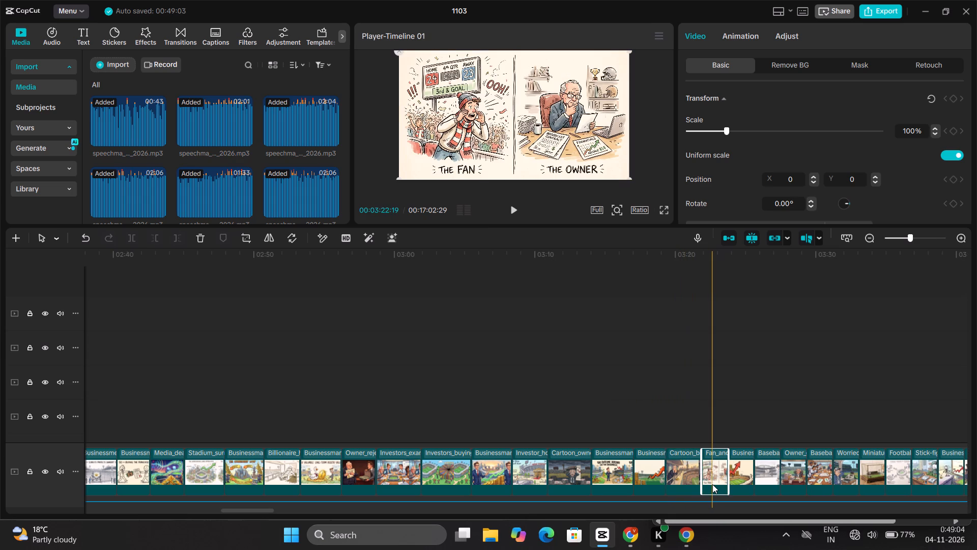
pyautogui.moveTo(728, 479); pyautogui.dragTo(736, 479)
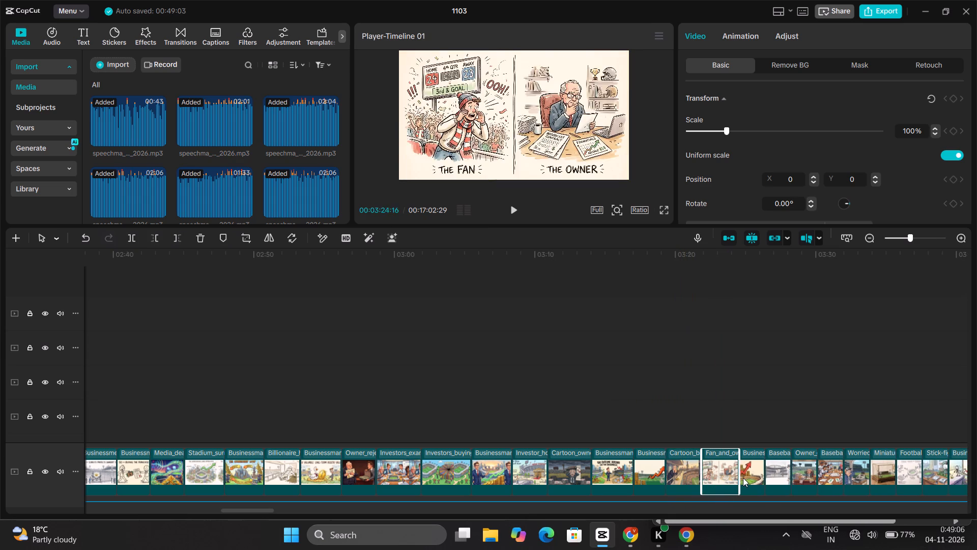
# Lengthen the Businessman, Baseball fan and Owner images following the Fan image to about 3.2, 3 and 3.2 seconds.
pyautogui.click(747, 478)
pyautogui.moveTo(765, 476); pyautogui.dragTo(773, 476)
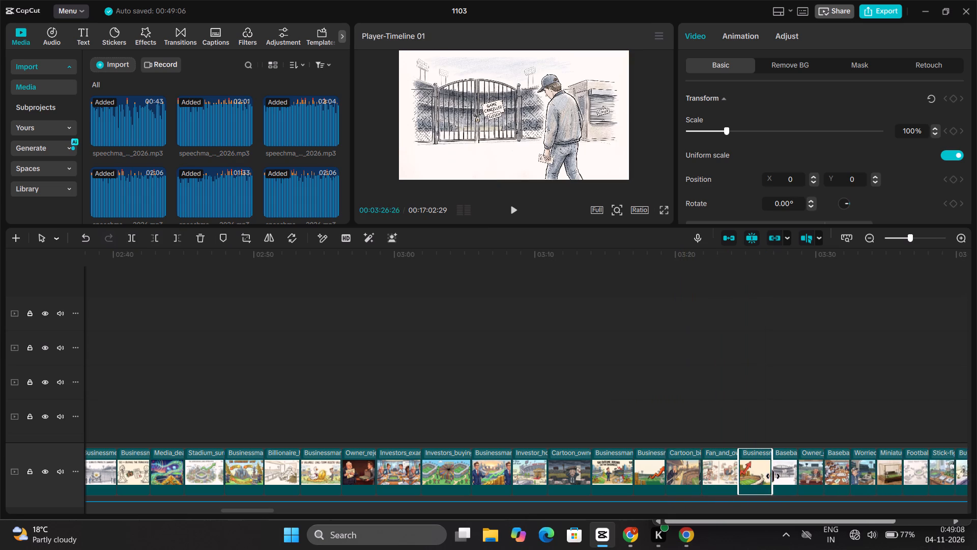
pyautogui.moveTo(773, 476); pyautogui.dragTo(781, 474)
pyautogui.click(789, 471)
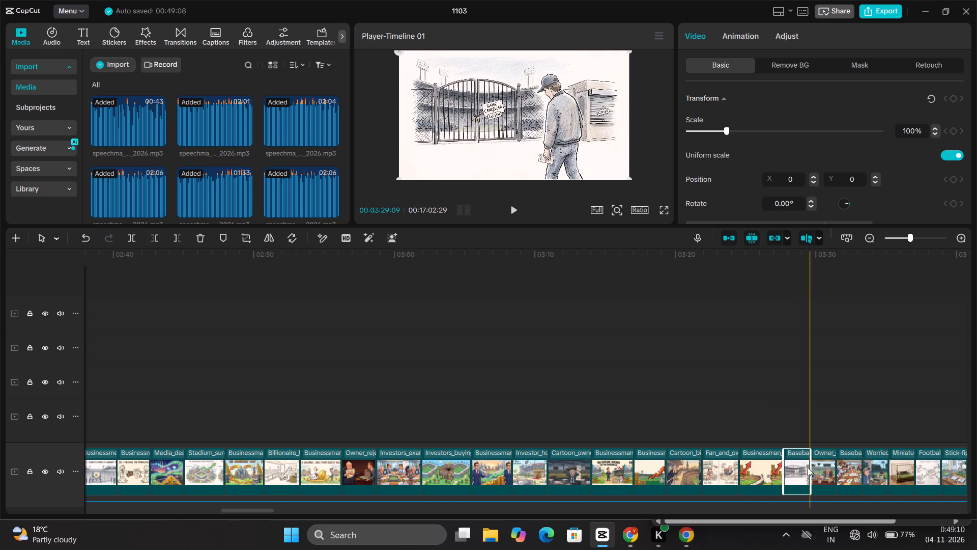
pyautogui.moveTo(811, 468); pyautogui.dragTo(824, 466)
pyautogui.click(835, 465)
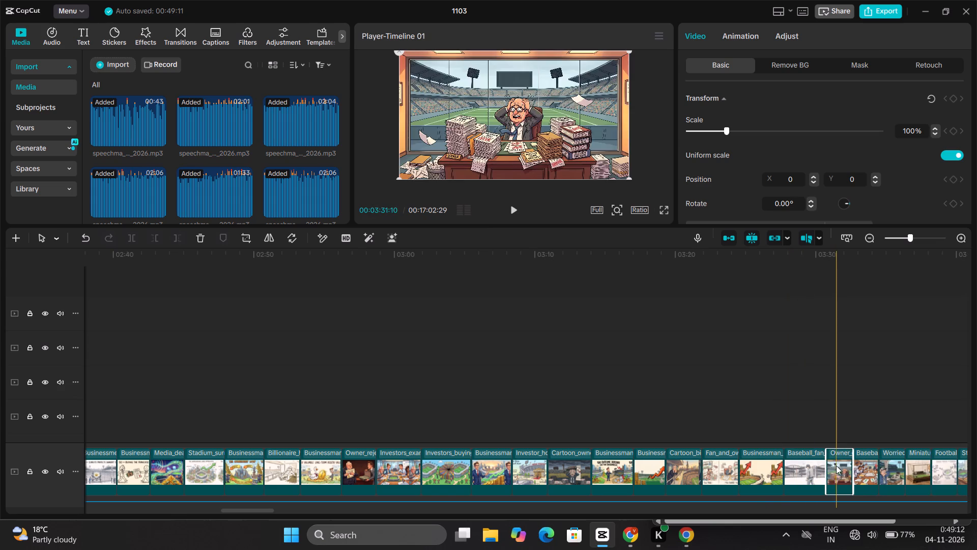
pyautogui.moveTo(854, 463); pyautogui.dragTo(869, 460)
# Lengthen the second Baseball image, the Miniature image and the Football stadium image from about 03:34 to roughly 2.7, 2.4 and 3.6 seconds.
pyautogui.click(876, 460)
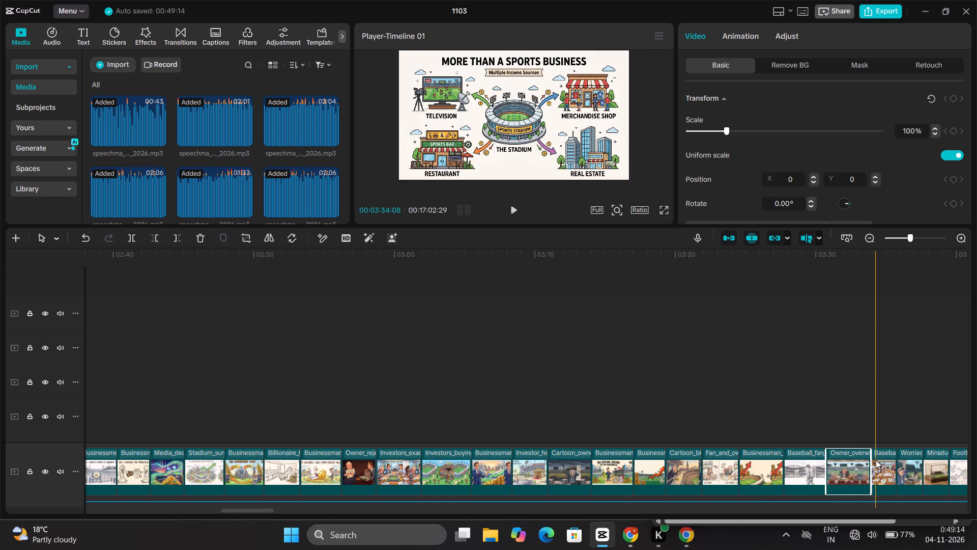
pyautogui.moveTo(897, 460); pyautogui.dragTo(905, 460)
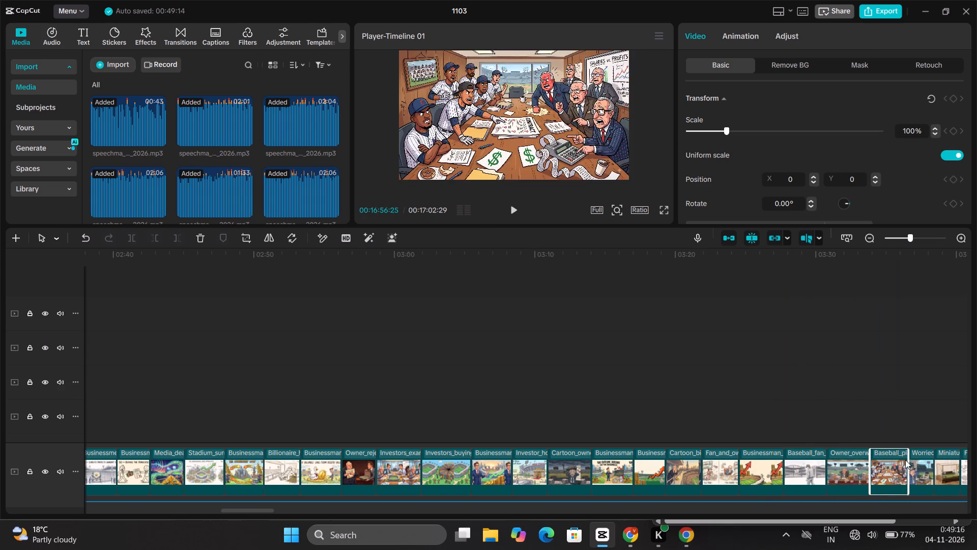
pyautogui.hscroll(-3, 905, 460)
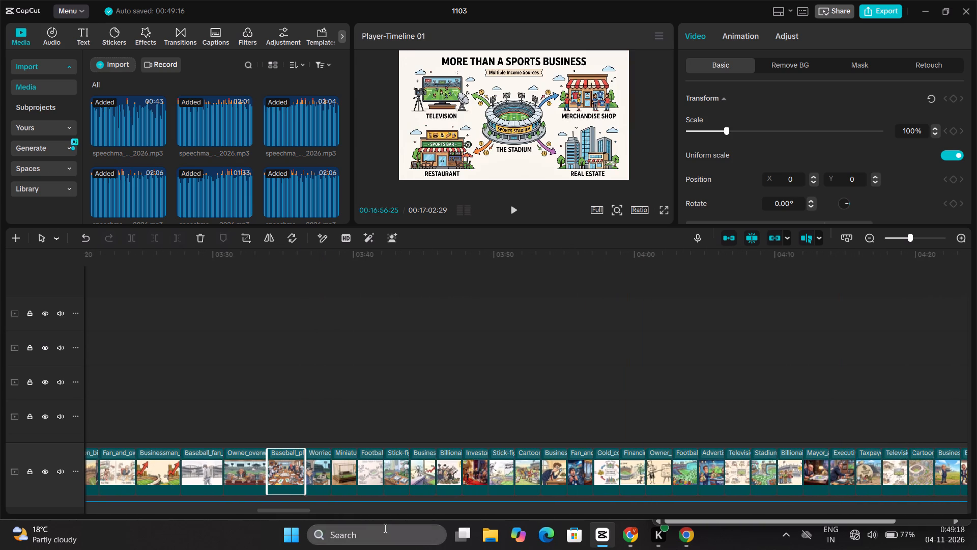
pyautogui.click(323, 471)
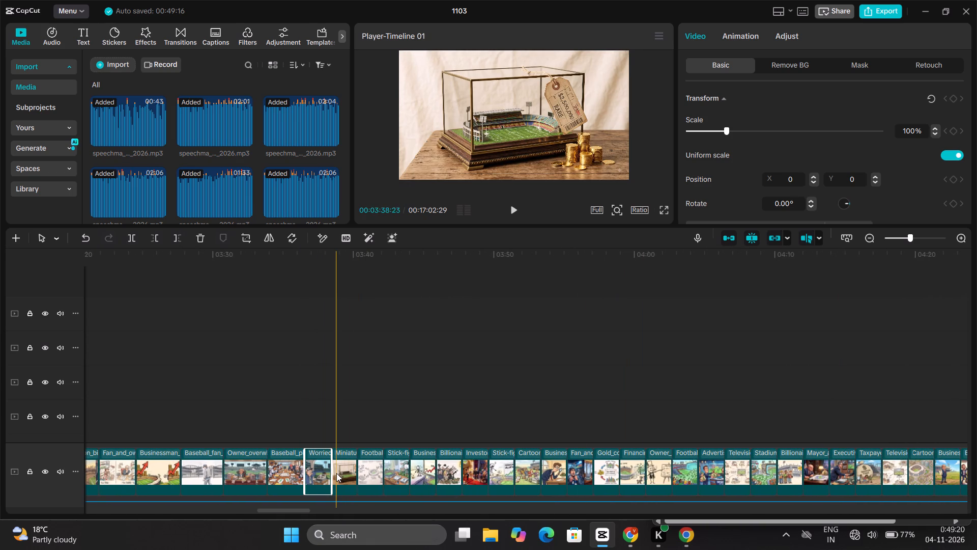
pyautogui.moveTo(336, 473); pyautogui.dragTo(332, 472)
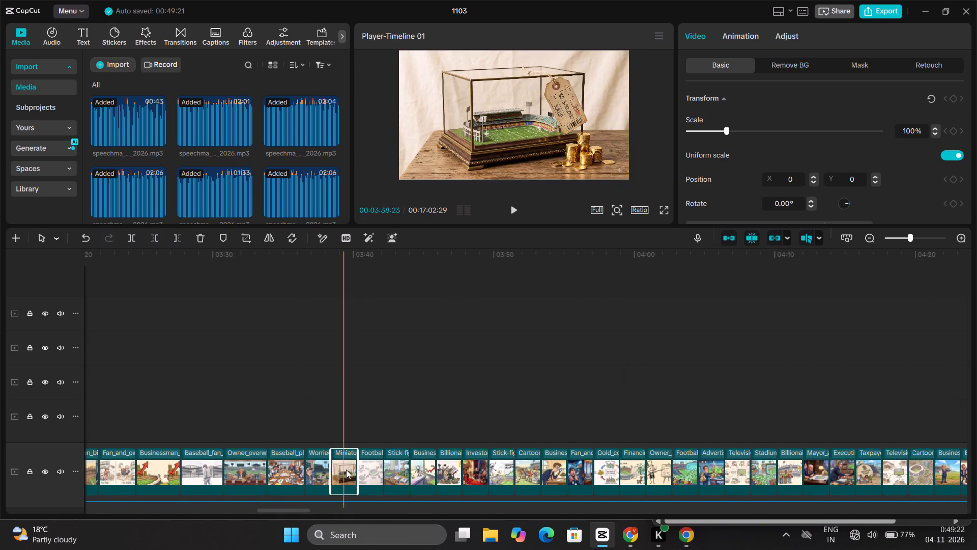
pyautogui.click(358, 473)
pyautogui.click(368, 473)
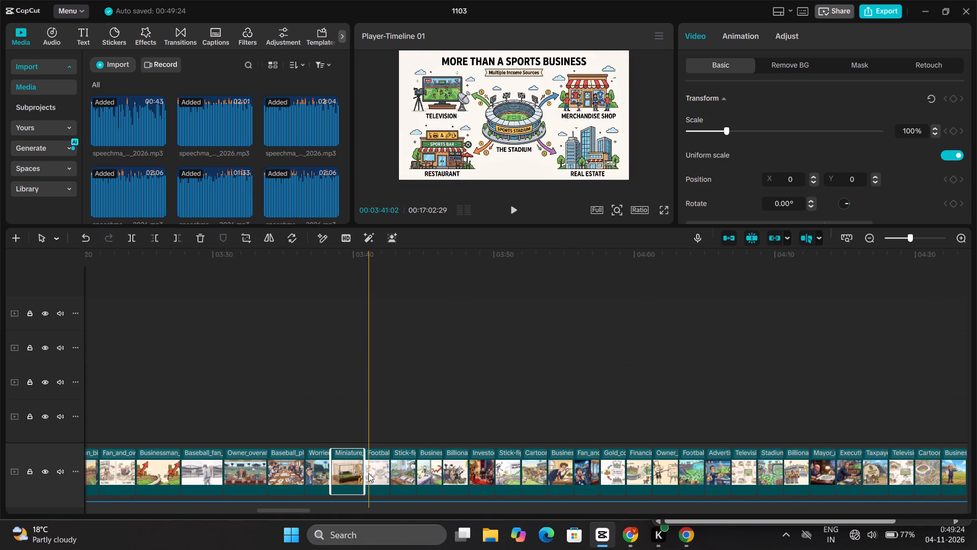
pyautogui.moveTo(393, 470); pyautogui.dragTo(413, 470)
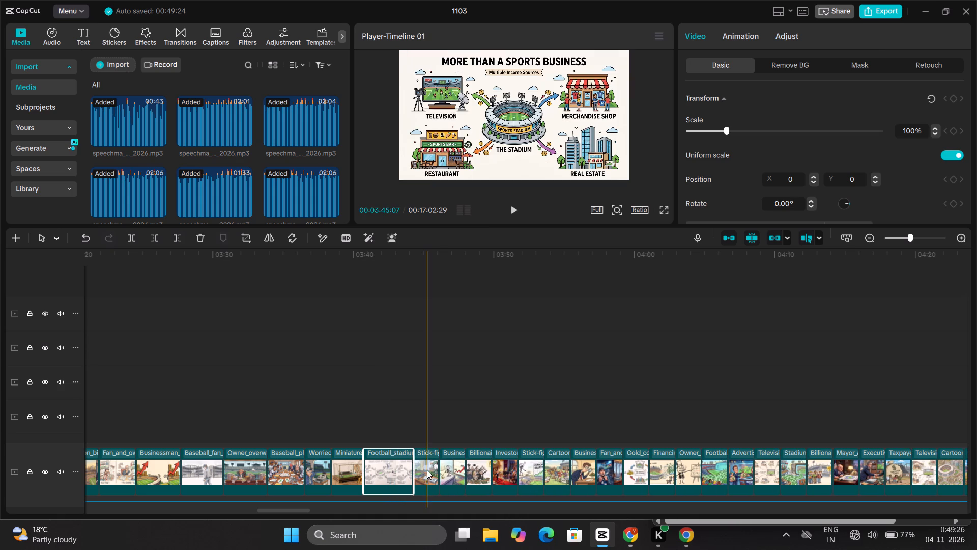
# Lengthen the Stick-figure, Billionaire and Investors images from about 03:44 to roughly 2.7, 2 and 2.8 seconds.
pyautogui.click(427, 470)
pyautogui.moveTo(439, 470); pyautogui.dragTo(447, 470)
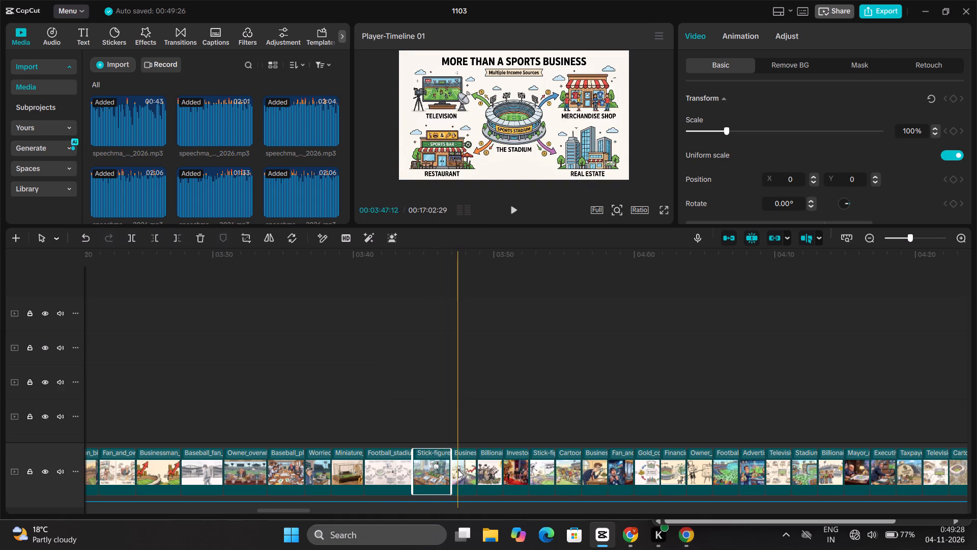
pyautogui.click(458, 470)
pyautogui.moveTo(480, 470); pyautogui.dragTo(494, 470)
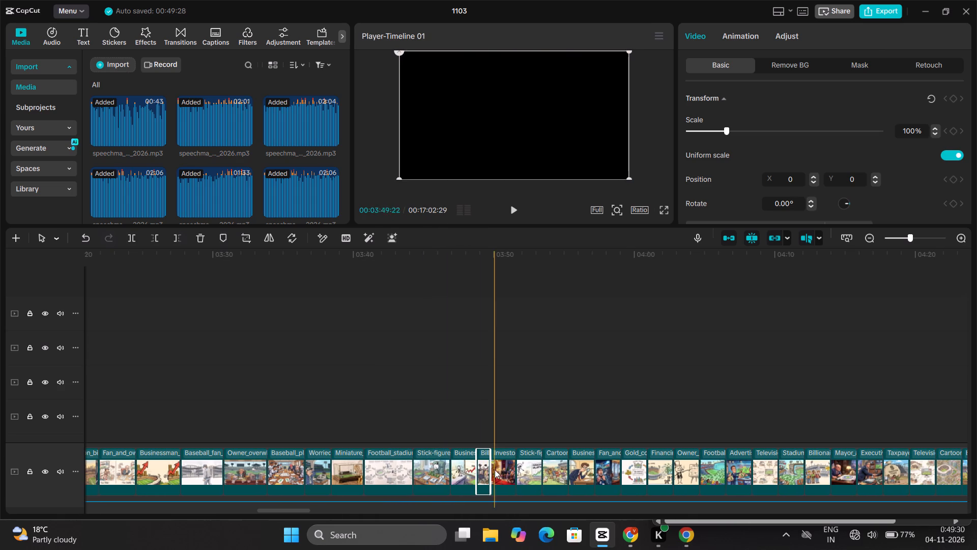
pyautogui.moveTo(491, 470); pyautogui.dragTo(505, 470)
pyautogui.click(522, 472)
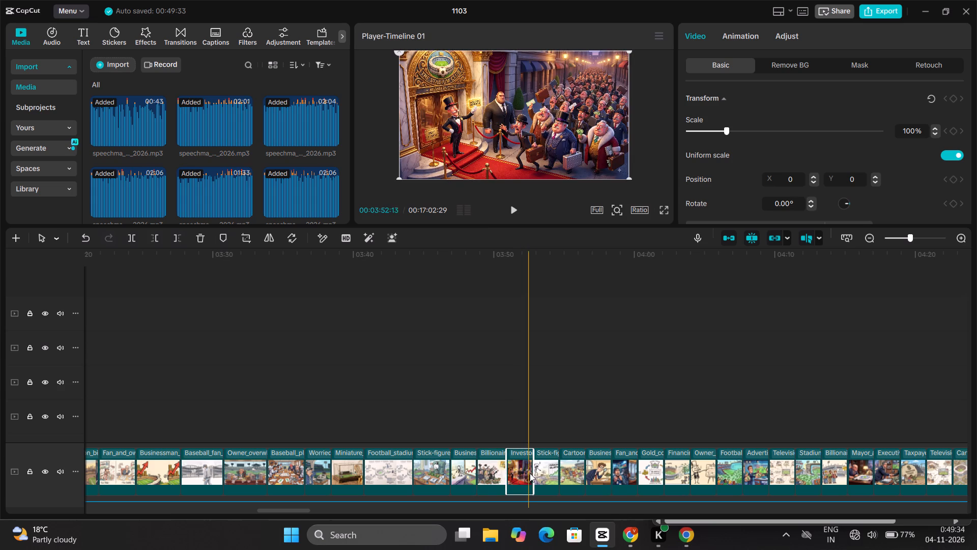
pyautogui.moveTo(533, 475); pyautogui.dragTo(541, 475)
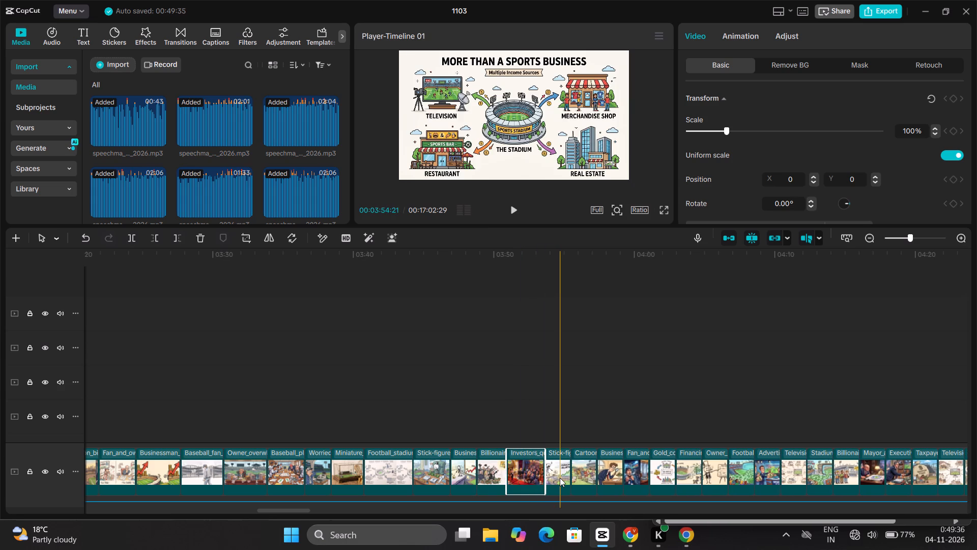
# Lengthen the Stick-figure image at about 03:54 and the following Businessman and Fan-and-owner images to about 2.5, 2.7 and 3 seconds.
pyautogui.click(560, 478)
pyautogui.moveTo(569, 476); pyautogui.dragTo(579, 476)
pyautogui.click(595, 476)
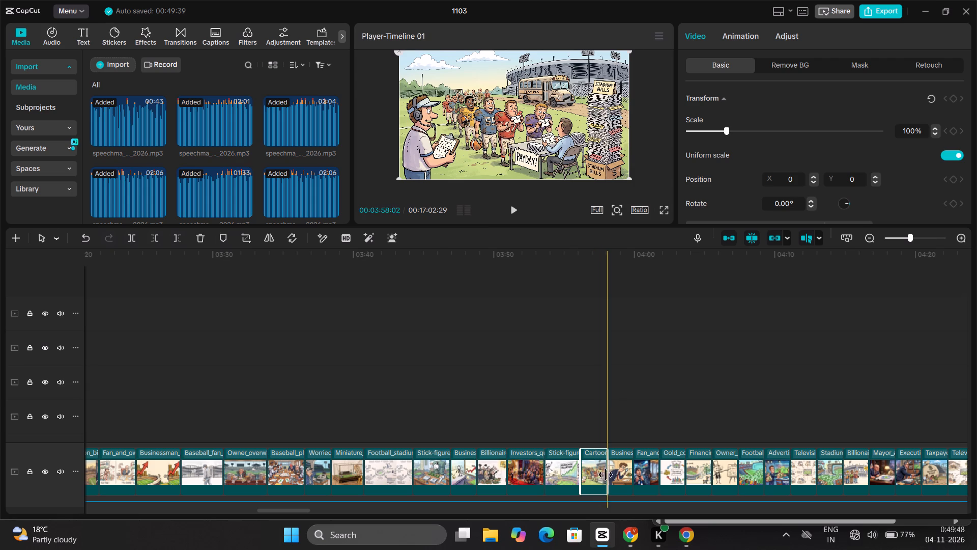
pyautogui.click(616, 473)
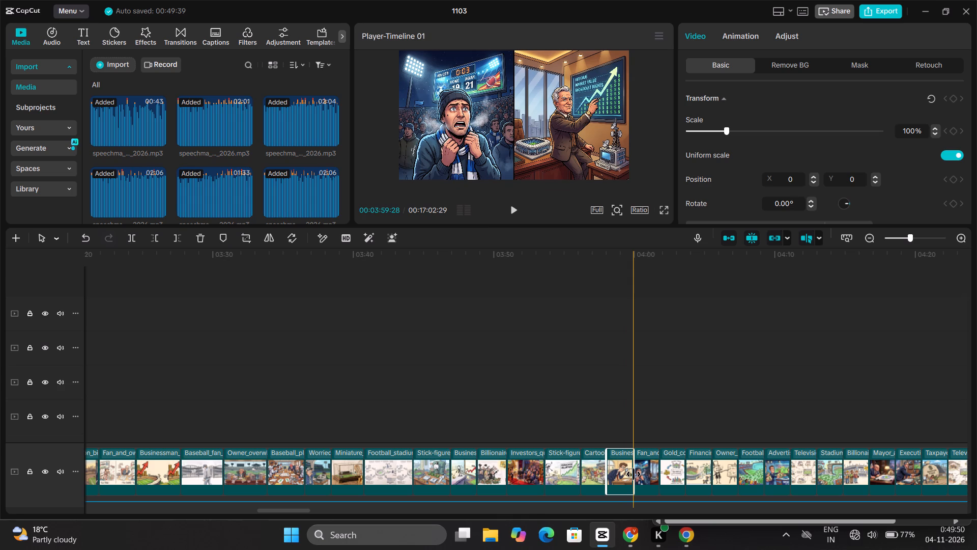
pyautogui.moveTo(634, 474); pyautogui.dragTo(643, 474)
pyautogui.click(658, 476)
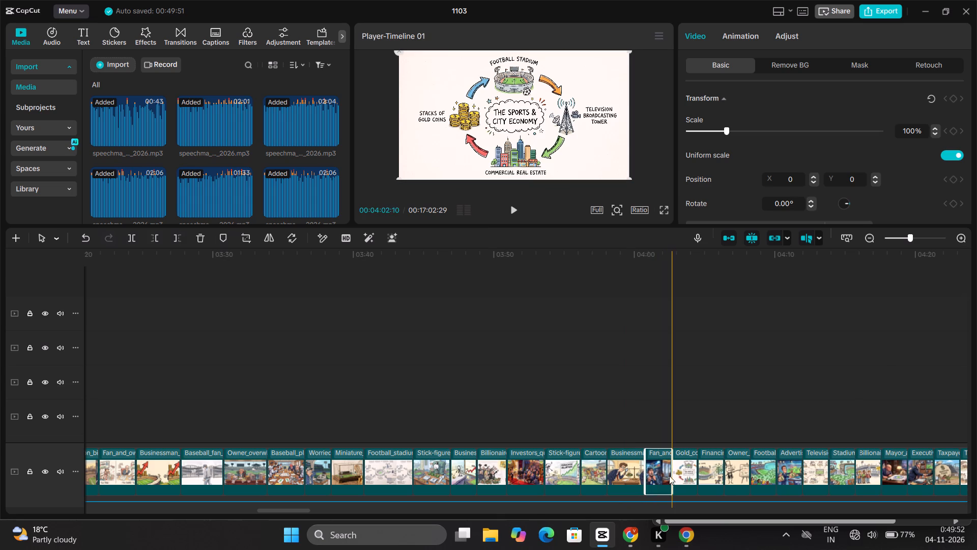
pyautogui.moveTo(672, 476); pyautogui.dragTo(684, 477)
# Lengthen the Gold coins, Financing and Owner pointing images from about 04:04 to roughly 2.8, 2.8 and 3 seconds.
pyautogui.click(698, 477)
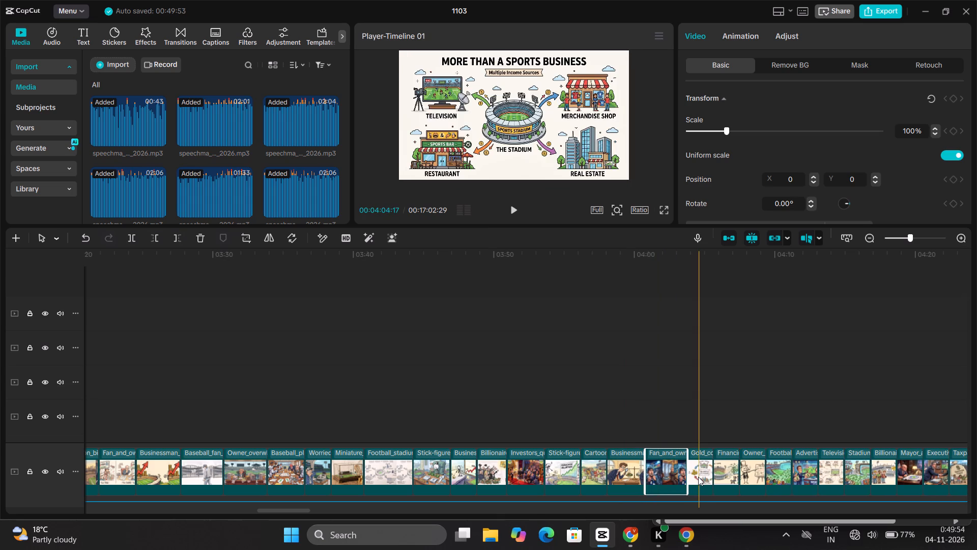
pyautogui.moveTo(713, 475); pyautogui.dragTo(723, 475)
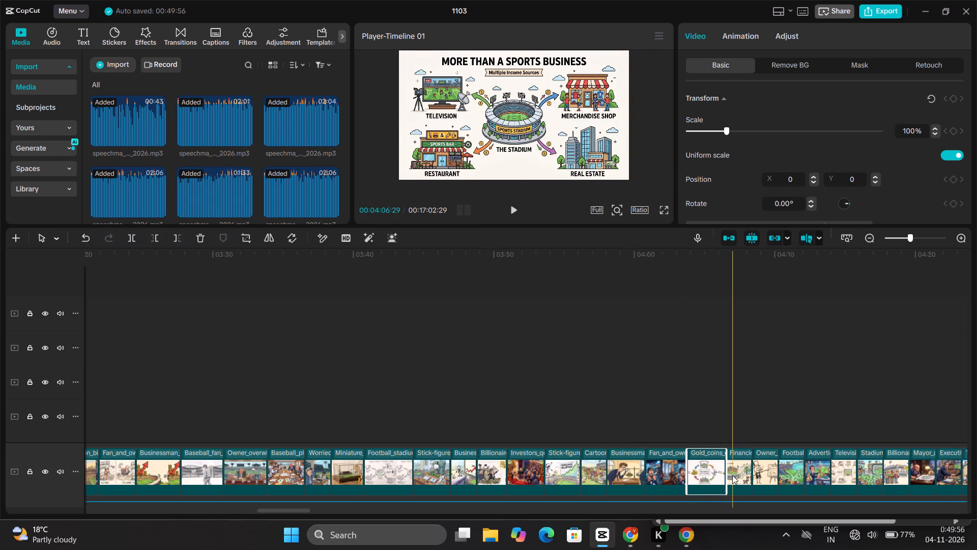
pyautogui.click(732, 475)
pyautogui.moveTo(751, 474); pyautogui.dragTo(764, 475)
pyautogui.click(780, 475)
pyautogui.moveTo(794, 474); pyautogui.dragTo(795, 474)
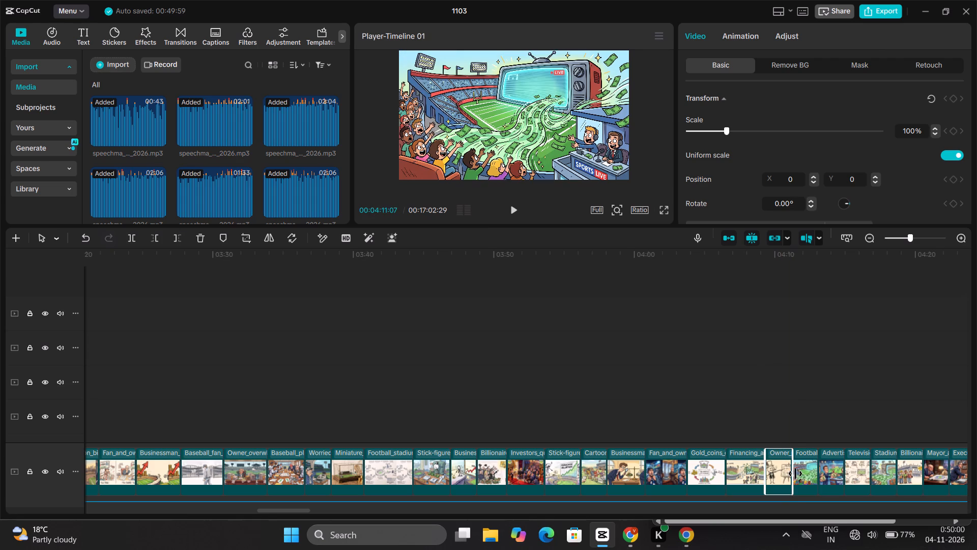
pyautogui.moveTo(795, 474); pyautogui.dragTo(808, 475)
# Lengthen the Football stadium, Advertisers and Television images from about 04:12 to roughly 2.8, 2.8 and 2.6 seconds.
pyautogui.click(817, 475)
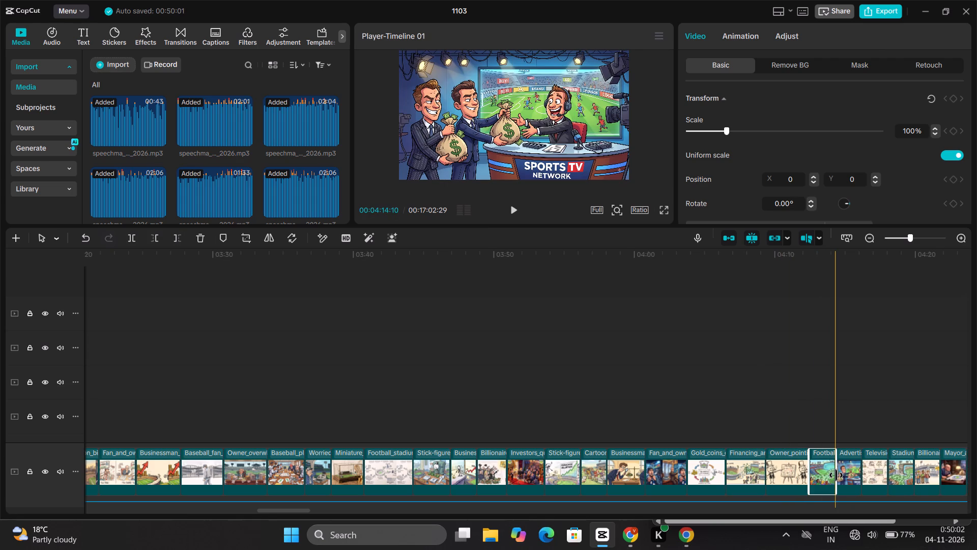
pyautogui.moveTo(836, 475); pyautogui.dragTo(846, 475)
pyautogui.hscroll(-2, 846, 475)
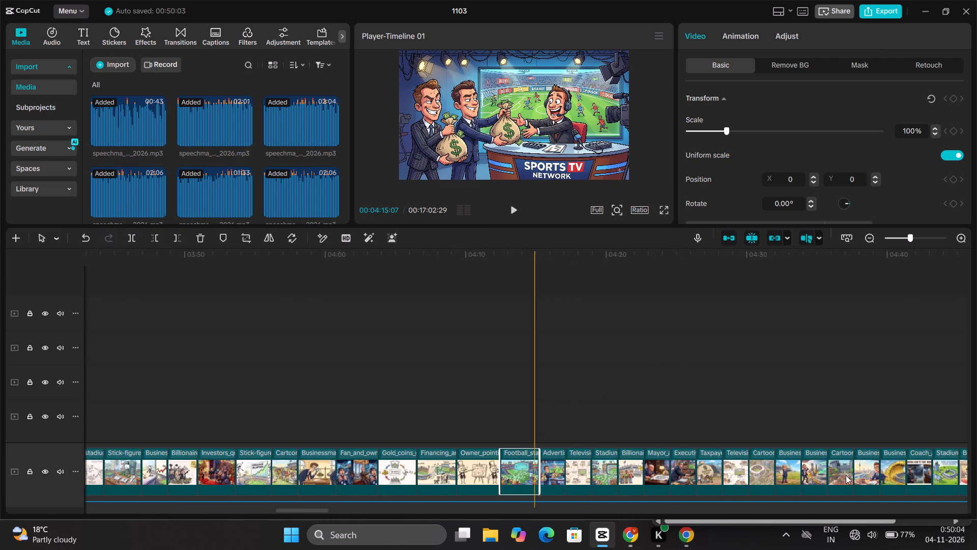
pyautogui.hscroll(-1, 846, 475)
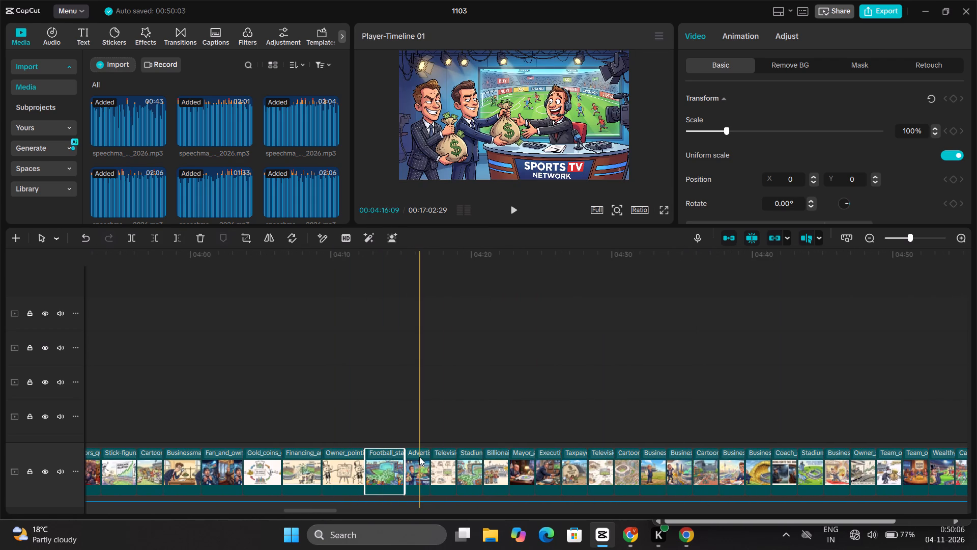
pyautogui.click(419, 457)
pyautogui.moveTo(433, 464); pyautogui.dragTo(441, 464)
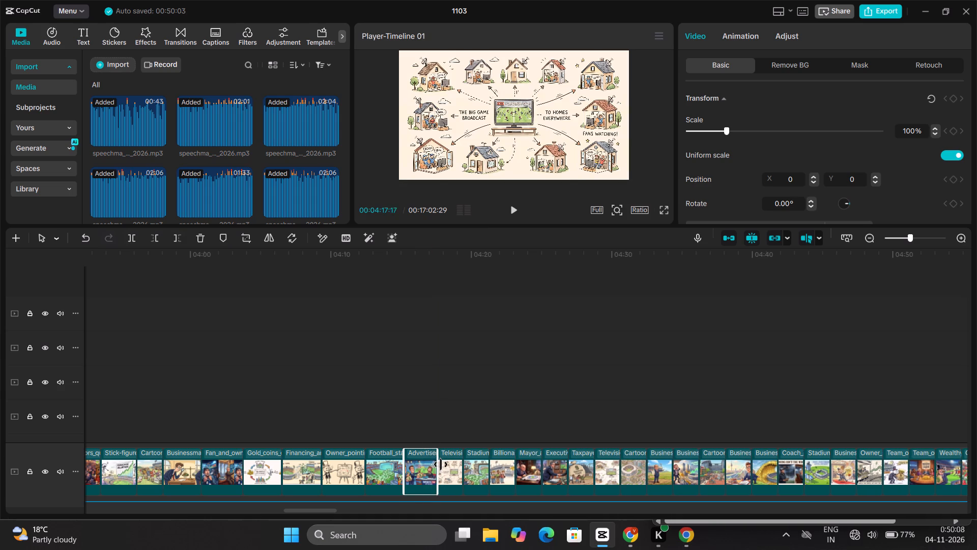
pyautogui.moveTo(441, 464); pyautogui.dragTo(443, 464)
pyautogui.click(459, 464)
pyautogui.moveTo(468, 464); pyautogui.dragTo(477, 465)
# Lengthen the Stadium, Billionaire and Mayor images from about 04:21 to roughly 3.3, 3 and 3.3 seconds.
pyautogui.click(497, 465)
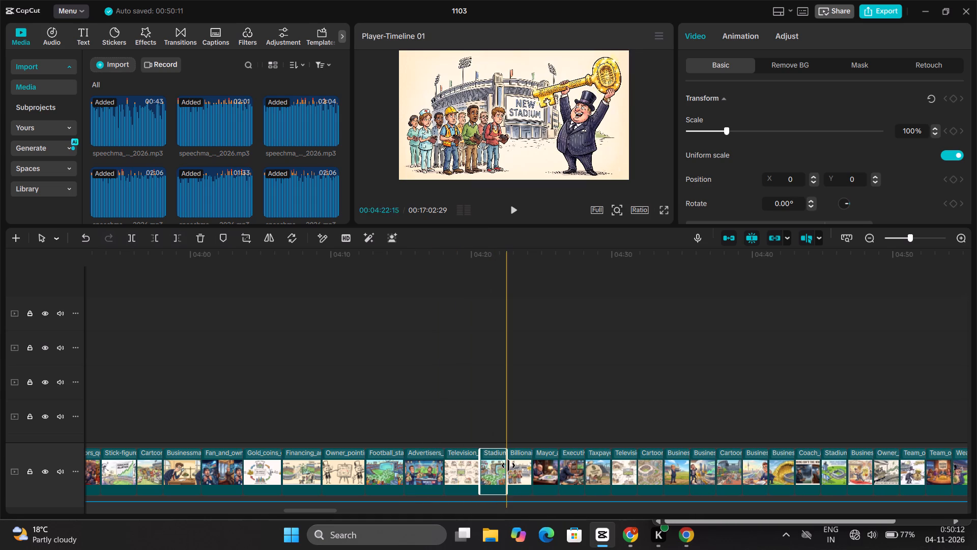
pyautogui.moveTo(508, 465); pyautogui.dragTo(526, 465)
pyautogui.click(540, 469)
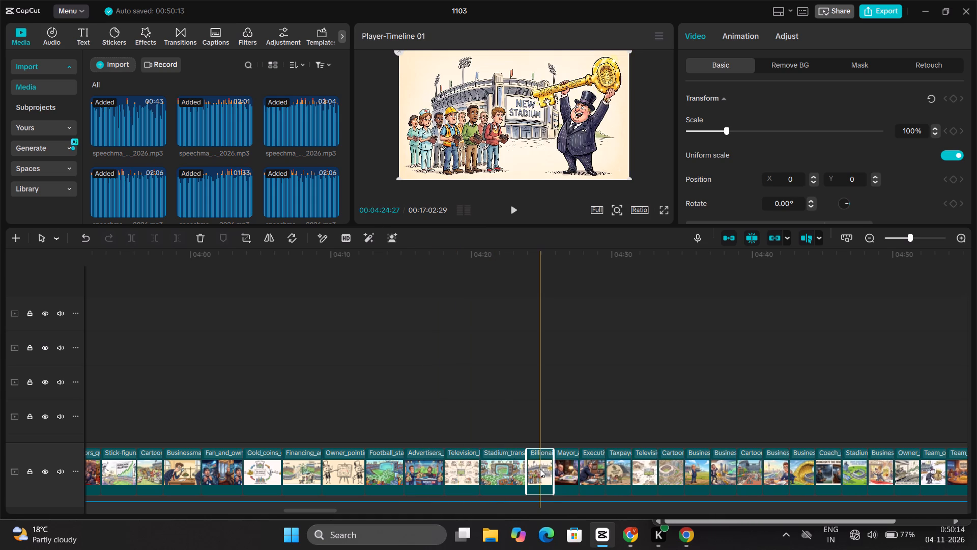
pyautogui.moveTo(551, 470); pyautogui.dragTo(565, 472)
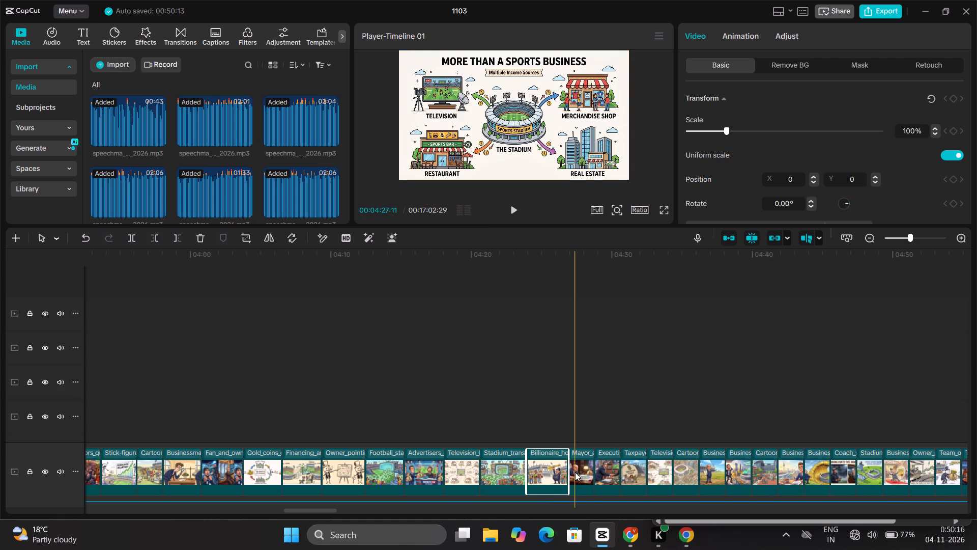
pyautogui.click(575, 472)
pyautogui.moveTo(594, 474); pyautogui.dragTo(612, 476)
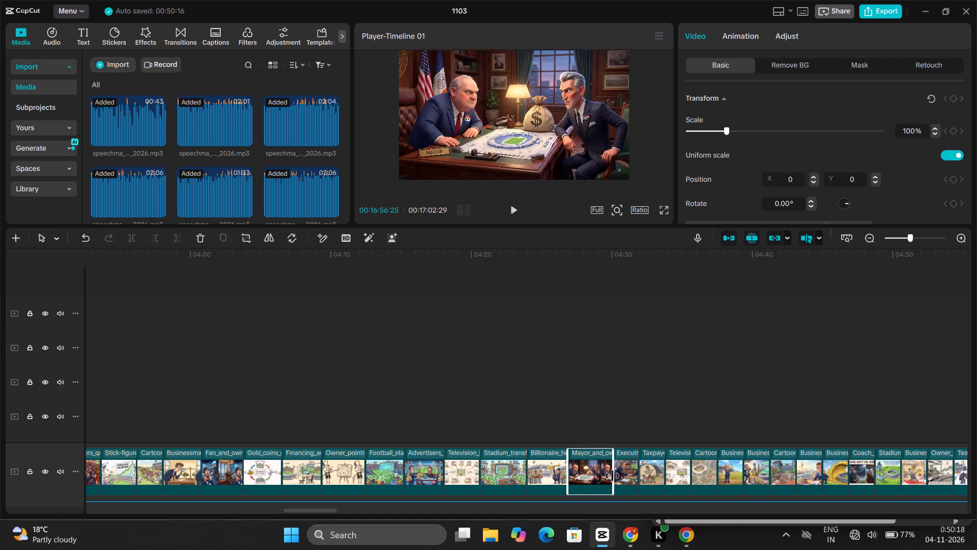
# Lengthen the Executives, Taxpayers and Television images from about 04:30 to roughly 2.9, 3.6 and 3.4 seconds.
pyautogui.click(624, 477)
pyautogui.moveTo(637, 479); pyautogui.dragTo(653, 480)
pyautogui.click(664, 481)
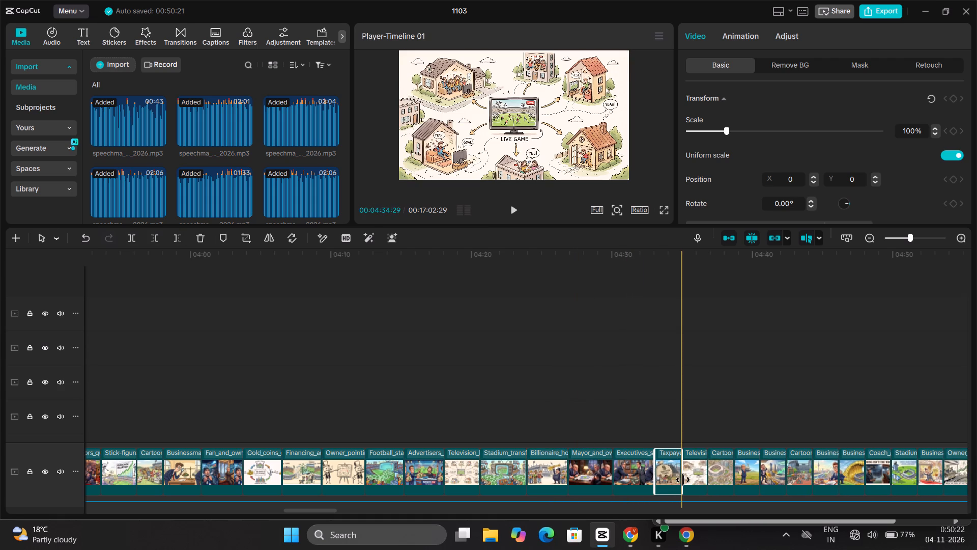
pyautogui.moveTo(683, 480); pyautogui.dragTo(704, 480)
pyautogui.click(719, 480)
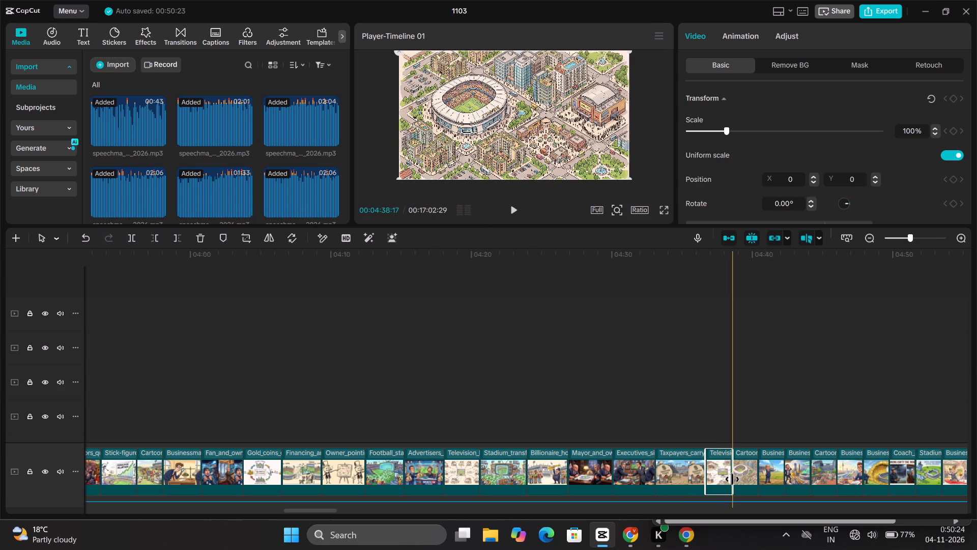
pyautogui.moveTo(732, 479); pyautogui.dragTo(750, 480)
# Lengthen the Cartoon image at about 04:40 and the two Businessman images after it to roughly 2.6, 3.3 and 3 seconds.
pyautogui.click(755, 480)
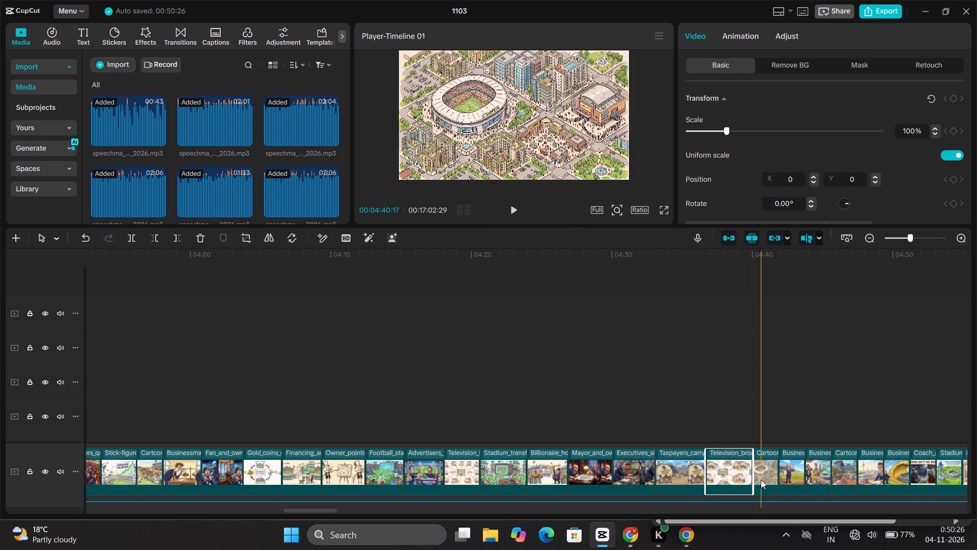
pyautogui.click(761, 480)
pyautogui.moveTo(778, 478); pyautogui.dragTo(788, 478)
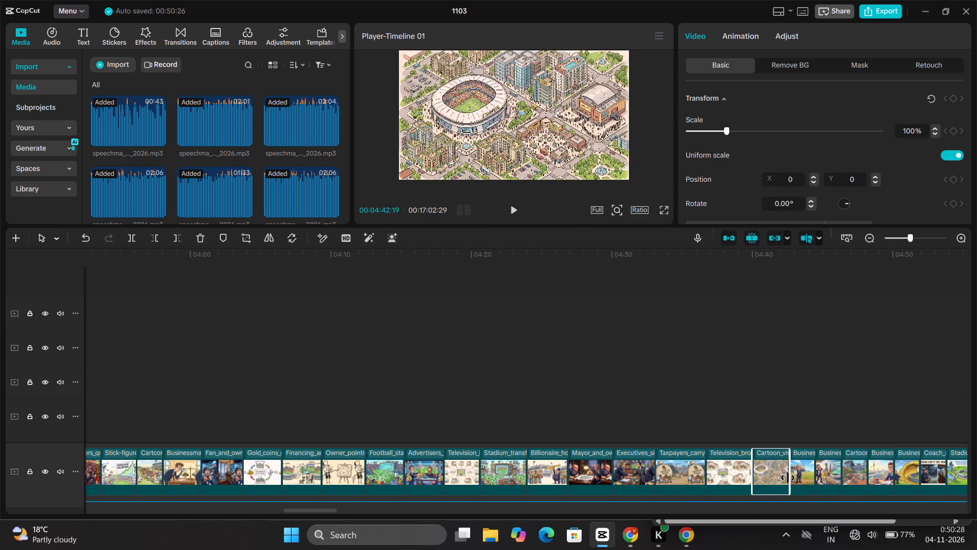
pyautogui.click(796, 476)
pyautogui.moveTo(816, 473); pyautogui.dragTo(819, 473)
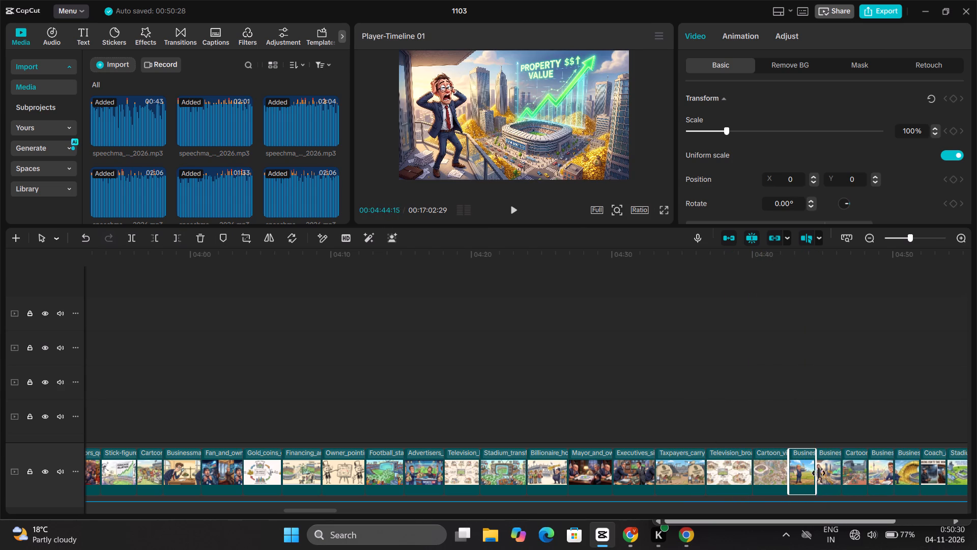
pyautogui.moveTo(819, 473); pyautogui.dragTo(834, 474)
pyautogui.click(847, 474)
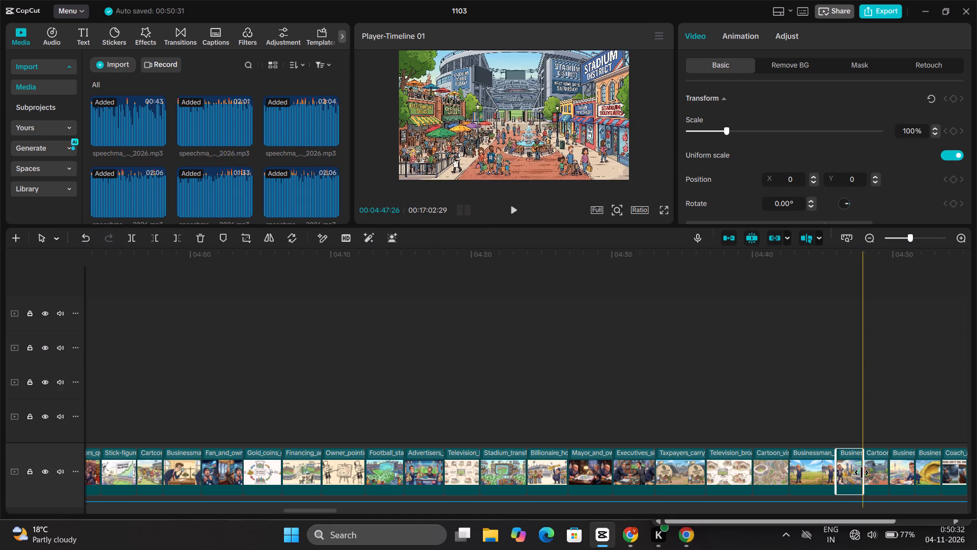
pyautogui.moveTo(861, 473); pyautogui.dragTo(877, 474)
# Lengthen the Cartoon visitors image at about 04:49 and the two Businessman images after it to roughly 3.3, 2.8 and 3.3 seconds.
pyautogui.click(897, 474)
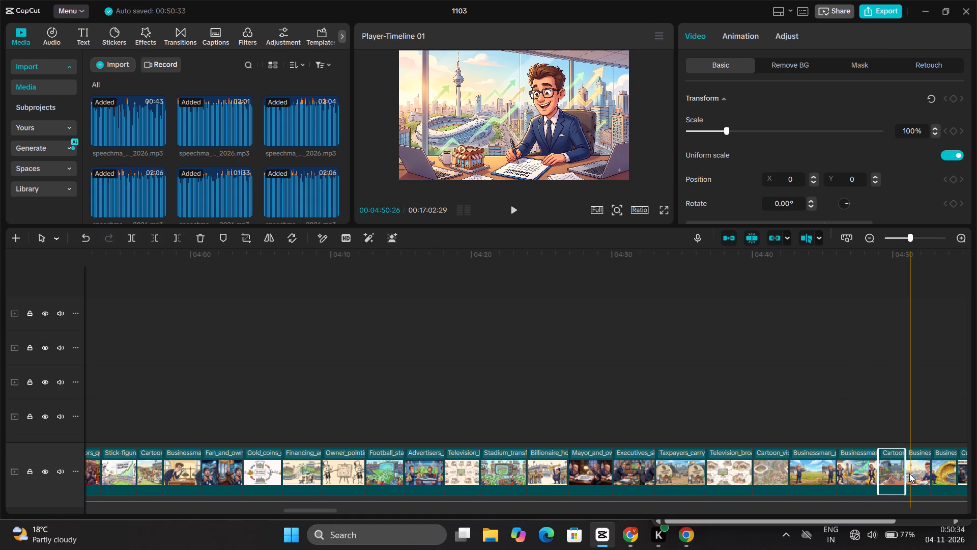
pyautogui.moveTo(907, 474); pyautogui.dragTo(923, 474)
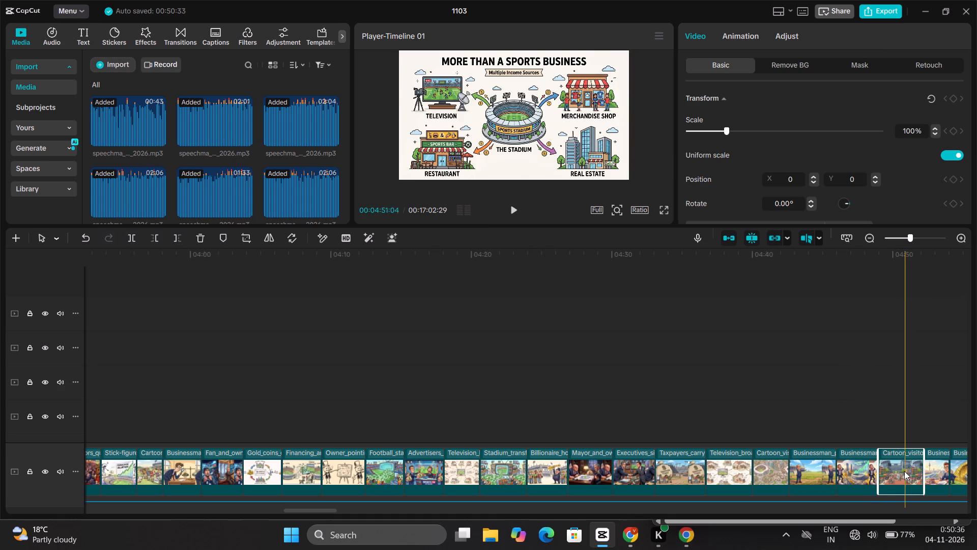
pyautogui.hscroll(-4, 902, 471)
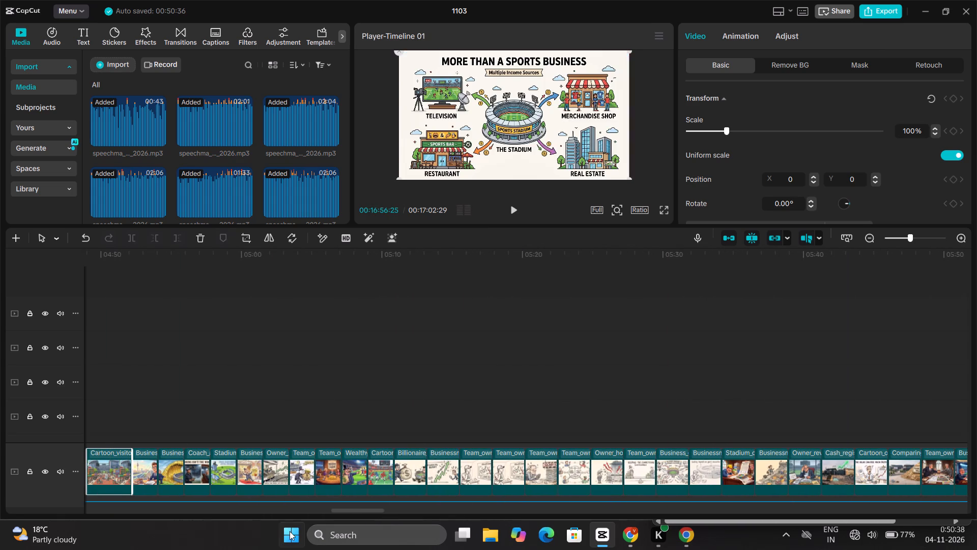
pyautogui.click(153, 480)
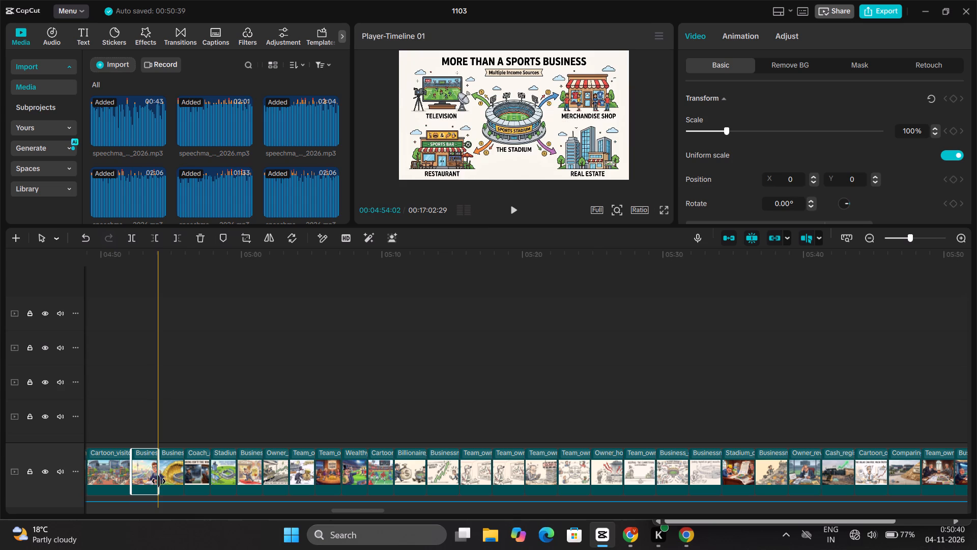
pyautogui.moveTo(159, 481); pyautogui.dragTo(169, 483)
pyautogui.click(179, 482)
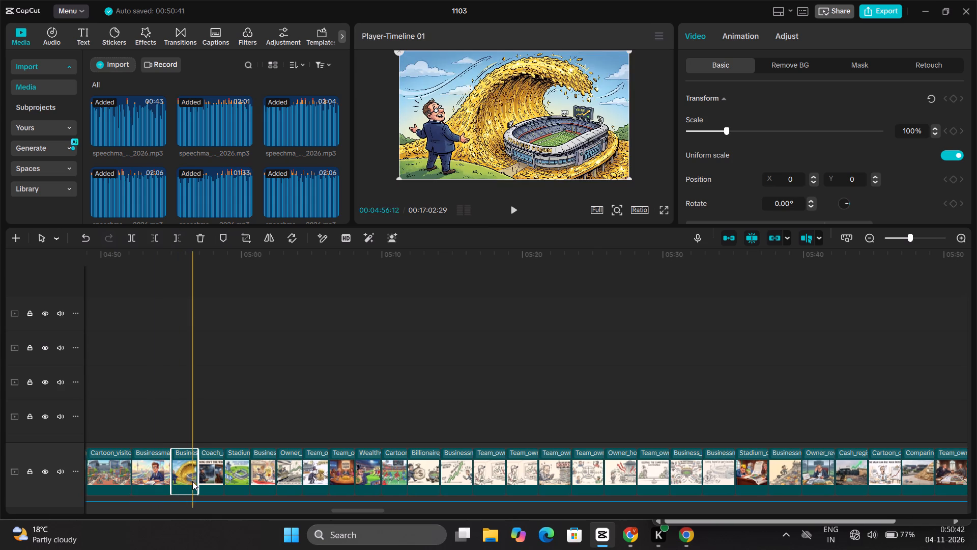
pyautogui.moveTo(199, 481); pyautogui.dragTo(217, 481)
# Lengthen the Coach, Stadium and Businessman images from about 04:58 to roughly 3.3, 2.9 and 3 seconds.
pyautogui.click(225, 480)
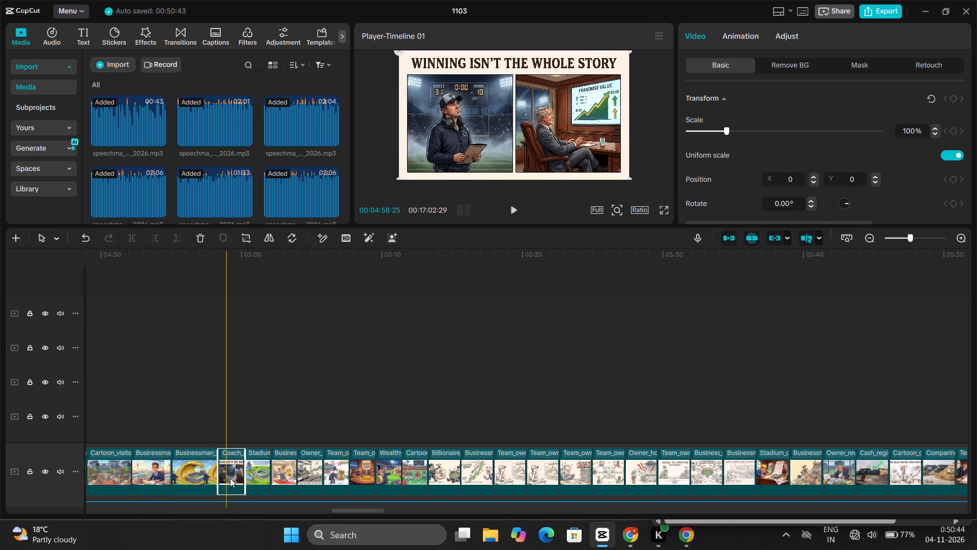
pyautogui.moveTo(246, 476); pyautogui.dragTo(265, 476)
pyautogui.click(274, 476)
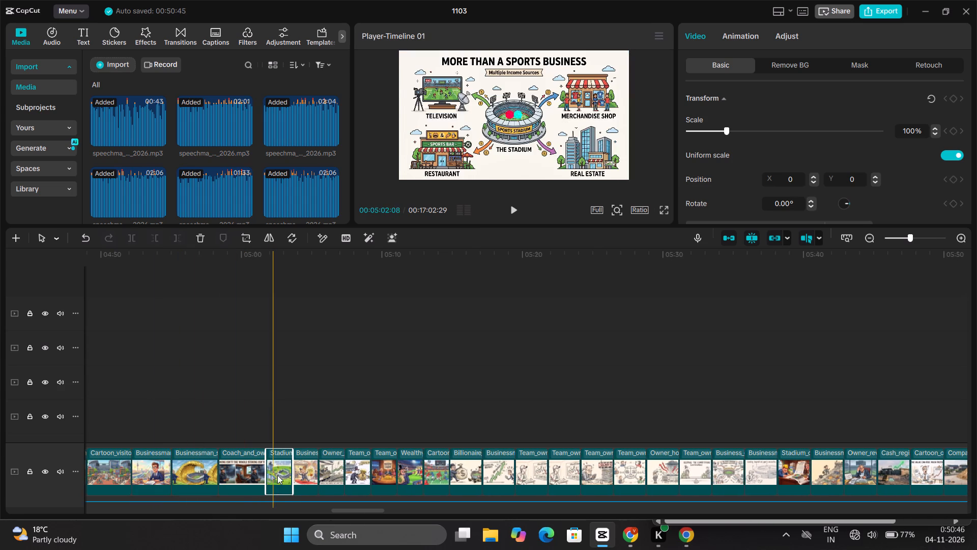
pyautogui.moveTo(294, 475); pyautogui.dragTo(304, 475)
pyautogui.click(315, 475)
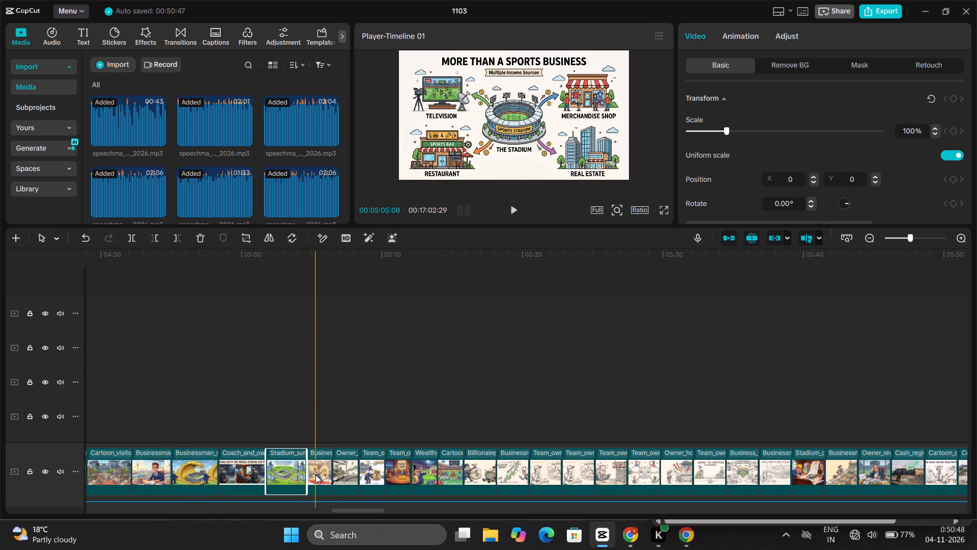
pyautogui.moveTo(331, 473); pyautogui.dragTo(346, 473)
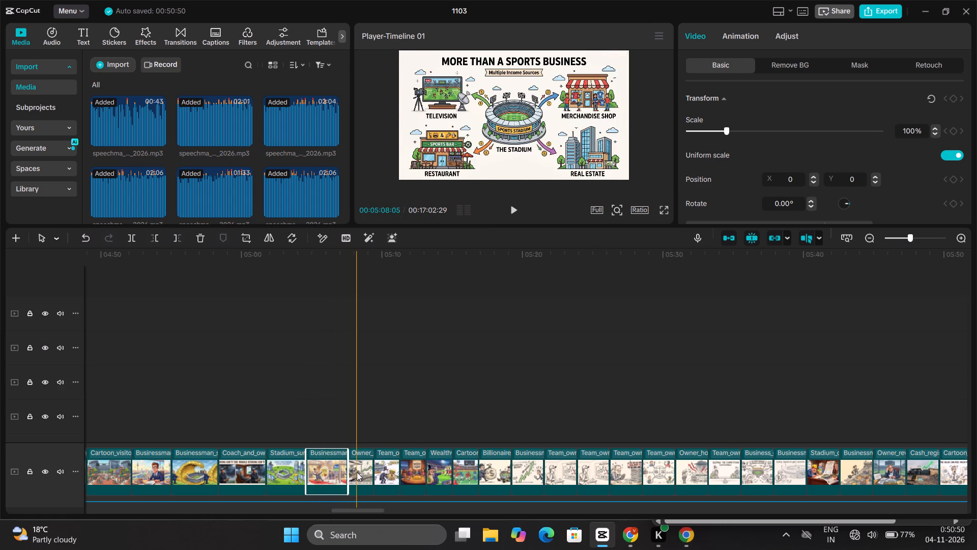
# Lengthen the Owner studying image at about 05:08 and the two Team owner images after it to roughly 3.3, 3.1 and 2.5 seconds.
pyautogui.click(357, 472)
pyautogui.moveTo(375, 470); pyautogui.dragTo(391, 468)
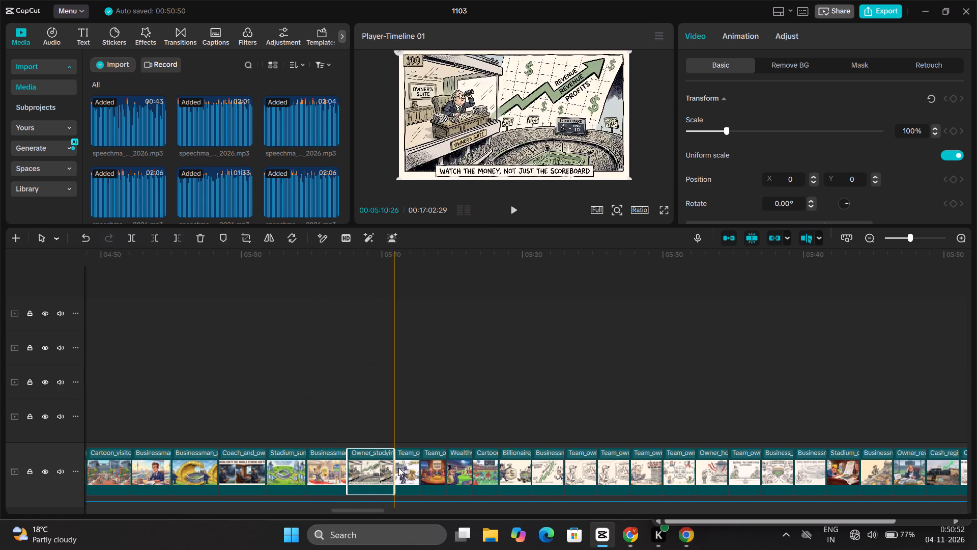
pyautogui.click(405, 468)
pyautogui.moveTo(420, 466); pyautogui.dragTo(435, 468)
pyautogui.click(455, 469)
pyautogui.moveTo(464, 468); pyautogui.dragTo(475, 468)
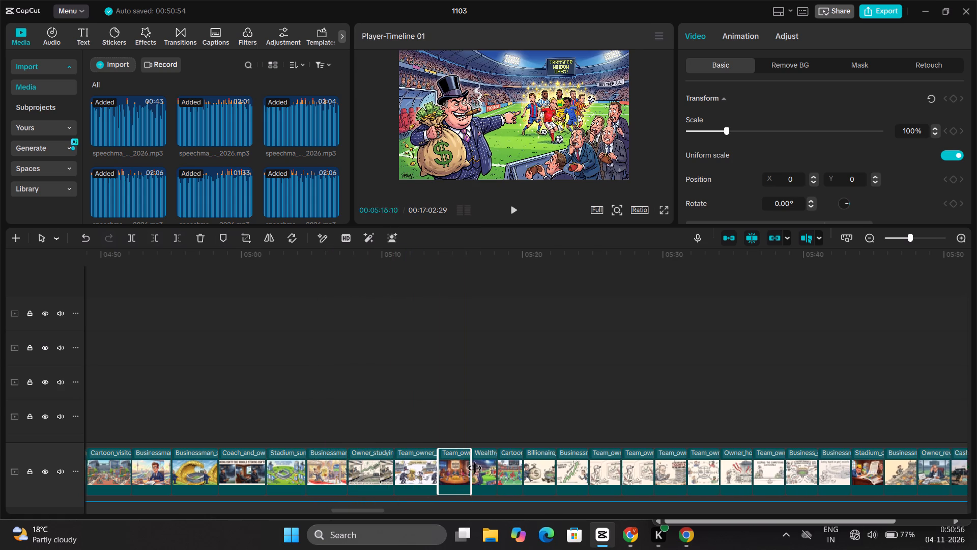
# Lengthen the Team owners image at about 05:14 and the Wealthy owner and Cartoon images after it to roughly 3, 3.1 and 2.6 seconds.
pyautogui.moveTo(475, 468); pyautogui.dragTo(480, 468)
pyautogui.click(493, 470)
pyautogui.moveTo(506, 469); pyautogui.dragTo(525, 466)
pyautogui.click(535, 466)
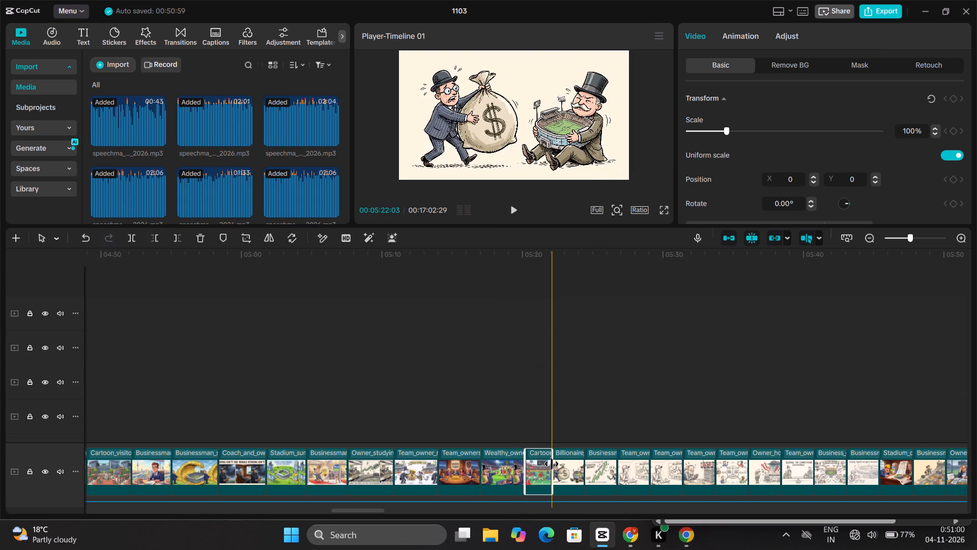
pyautogui.moveTo(552, 464); pyautogui.dragTo(559, 465)
# Lengthen the Billionaire image at about 05:23 and the Businessman and Team owner images after it to roughly 3.1, 4 and 3.5 seconds.
pyautogui.click(582, 466)
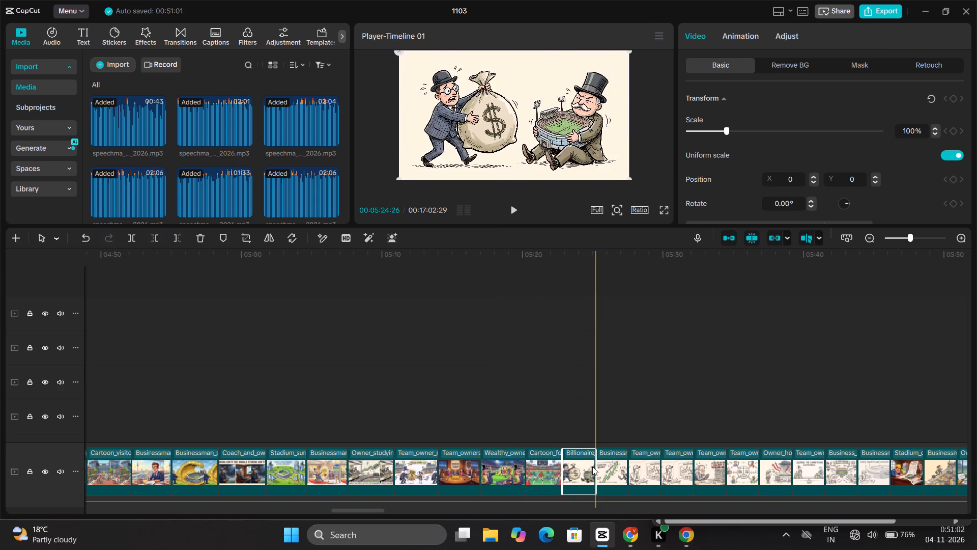
pyautogui.moveTo(593, 466); pyautogui.dragTo(605, 466)
pyautogui.click(617, 468)
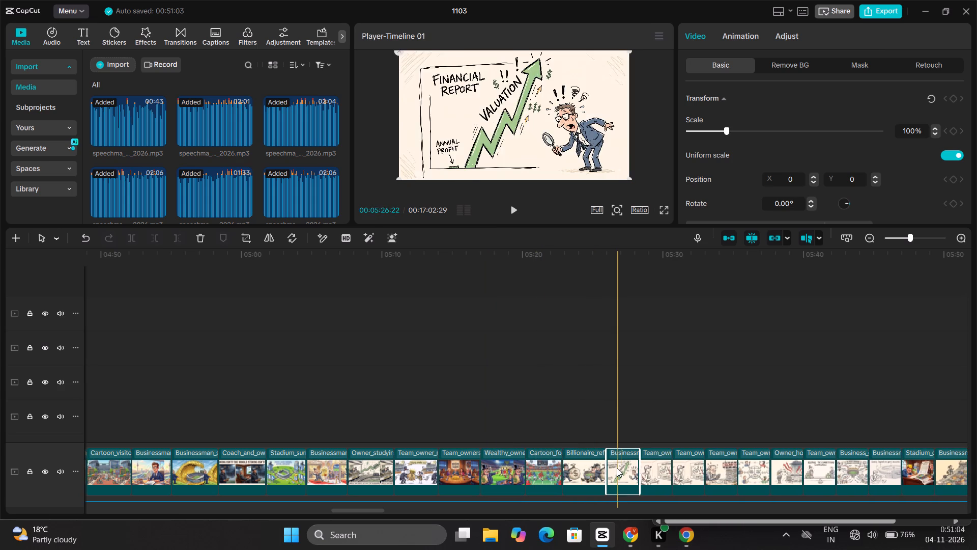
pyautogui.moveTo(639, 468); pyautogui.dragTo(660, 470)
pyautogui.click(675, 471)
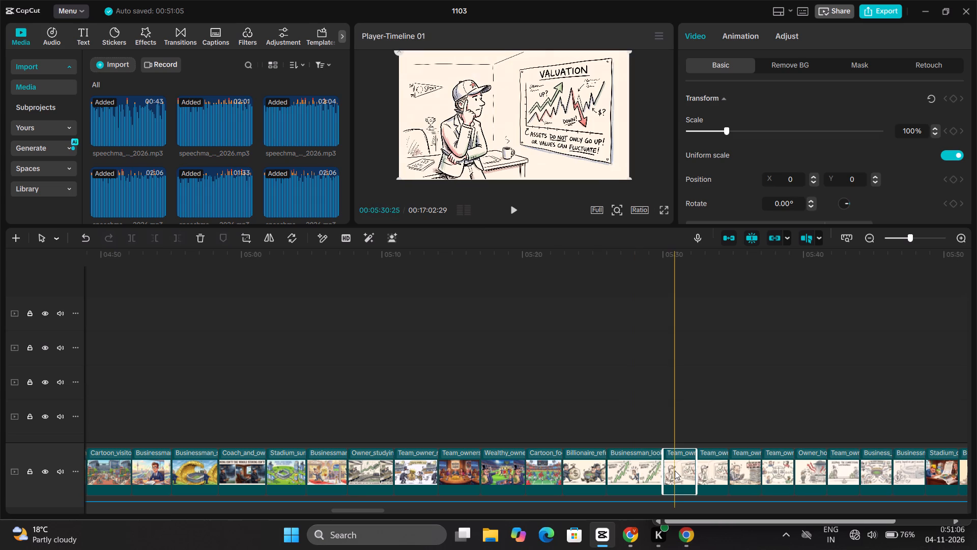
pyautogui.moveTo(696, 470); pyautogui.dragTo(708, 470)
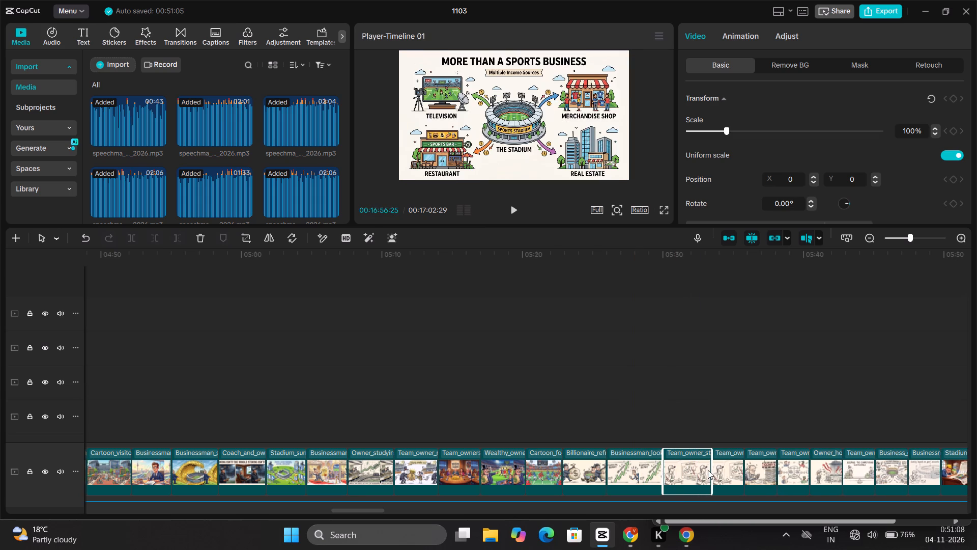
# Lengthen the two Team owner images from about 05:33 and the Owner holding image after them to roughly 3.5, 3 and 3.2 seconds.
pyautogui.click(720, 470)
pyautogui.rightClick(726, 470)
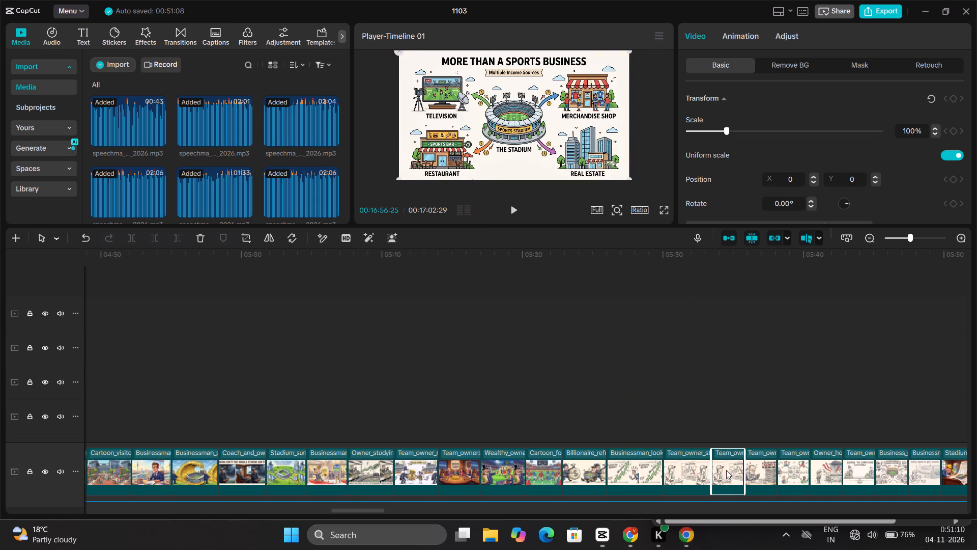
pyautogui.click(748, 70)
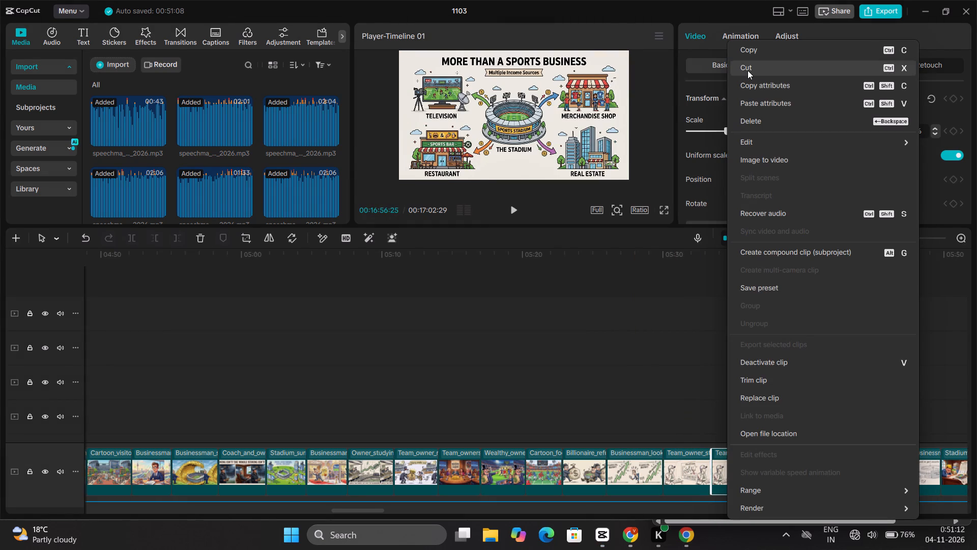
pyautogui.click(726, 486)
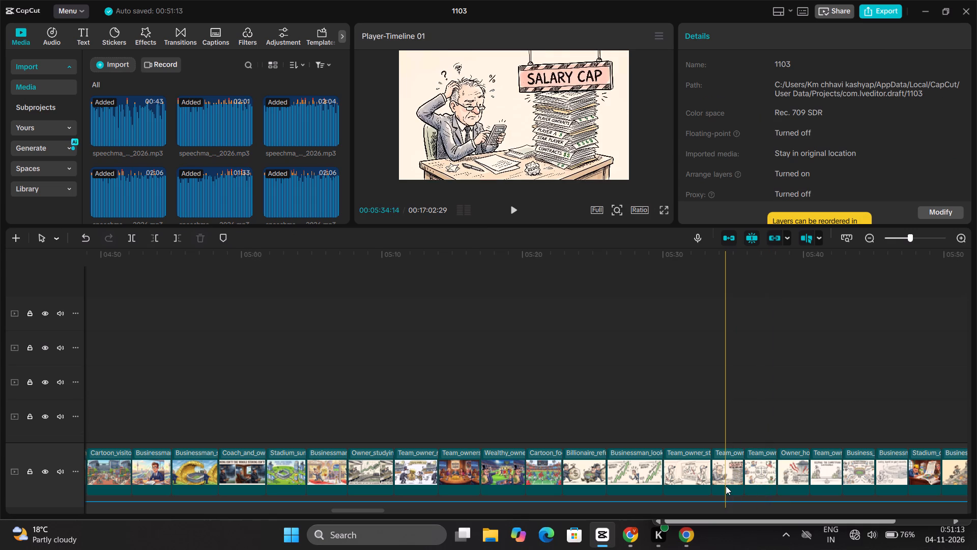
pyautogui.moveTo(744, 482); pyautogui.dragTo(757, 484)
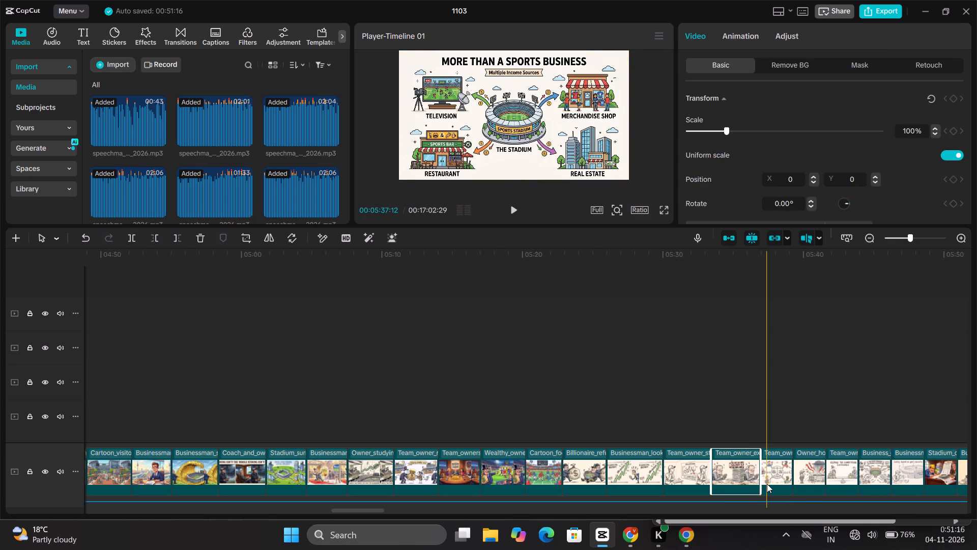
pyautogui.click(767, 484)
pyautogui.moveTo(793, 482); pyautogui.dragTo(798, 482)
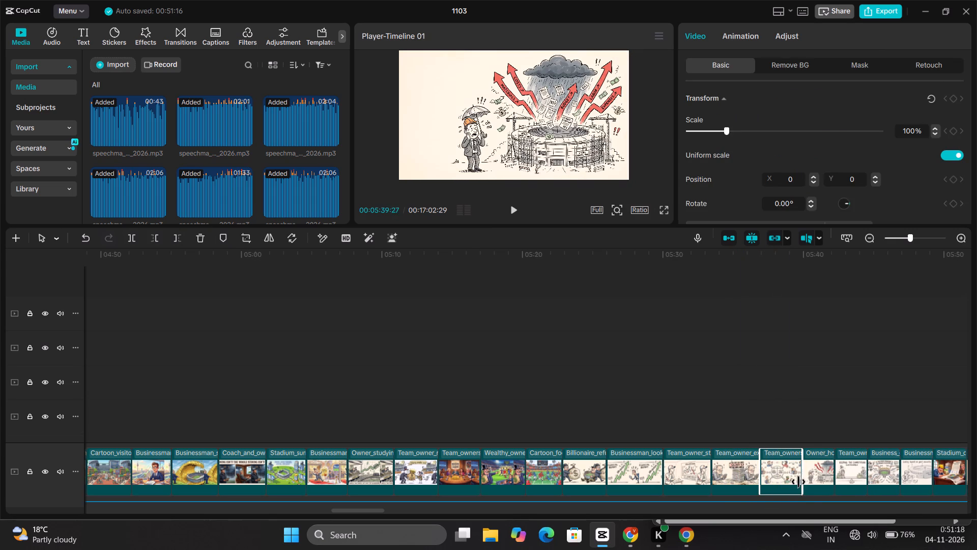
pyautogui.click(815, 479)
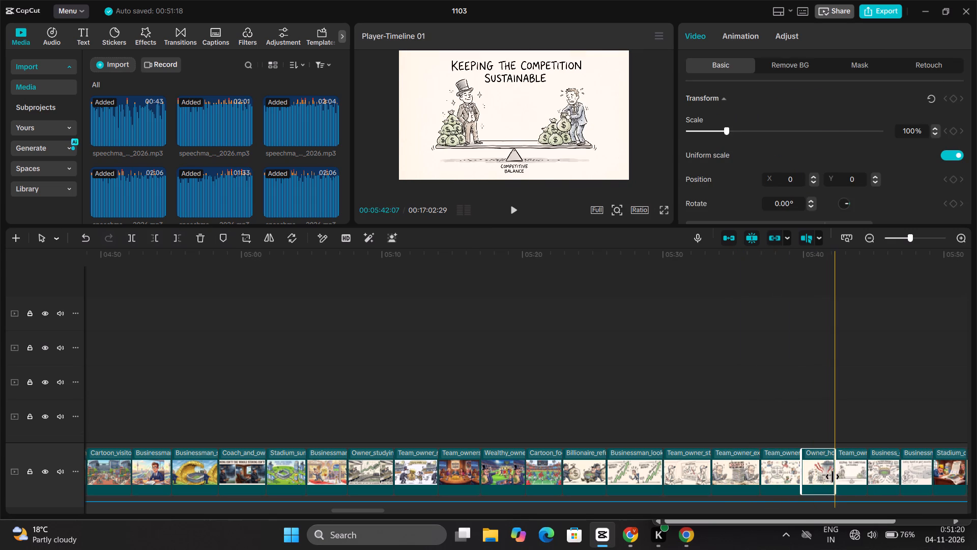
pyautogui.moveTo(832, 477); pyautogui.dragTo(846, 476)
# Lengthen the Team owners image at about 05:43 and the Business ecosystem and Businessman images after it to roughly 3.5 seconds each.
pyautogui.click(865, 477)
pyautogui.click(865, 477)
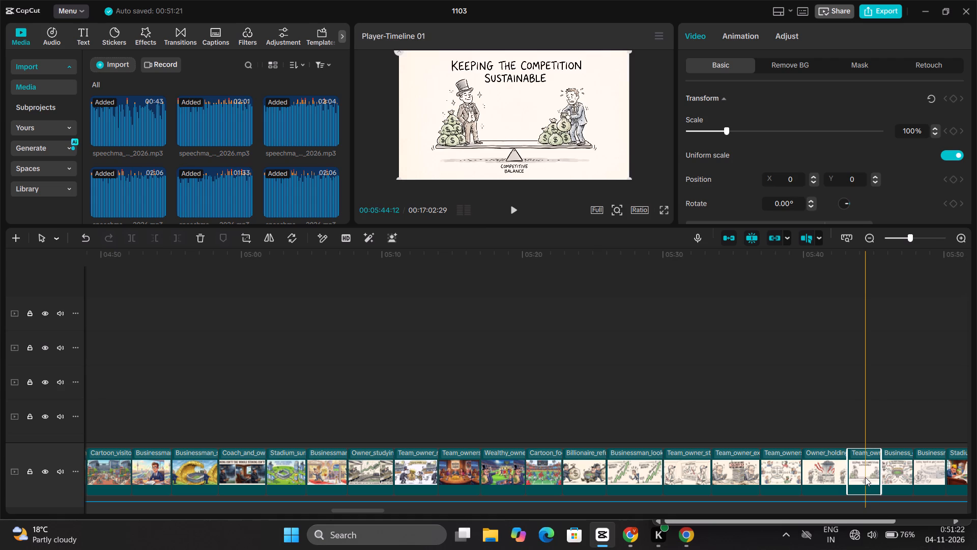
pyautogui.moveTo(883, 476); pyautogui.dragTo(894, 476)
pyautogui.click(909, 477)
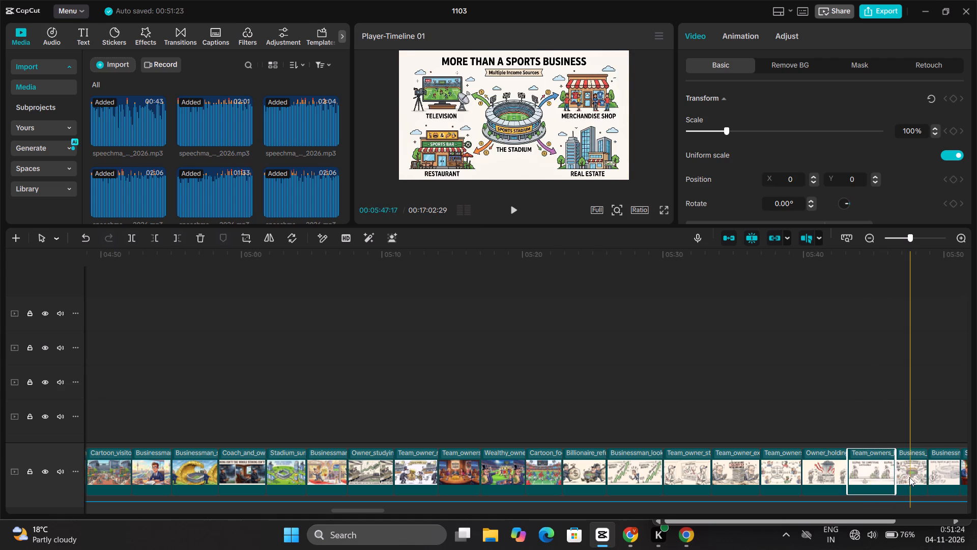
pyautogui.moveTo(928, 476); pyautogui.dragTo(941, 476)
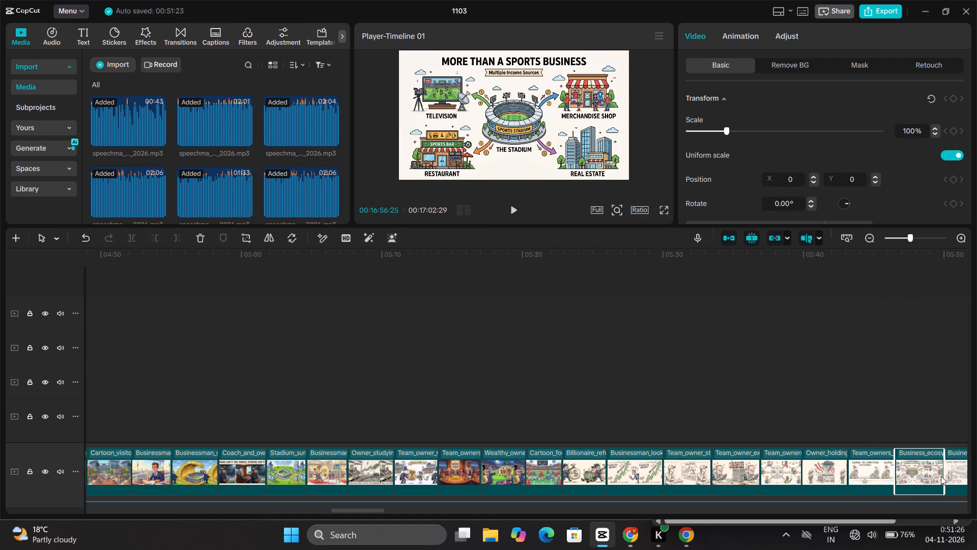
pyautogui.hscroll(-5, 941, 476)
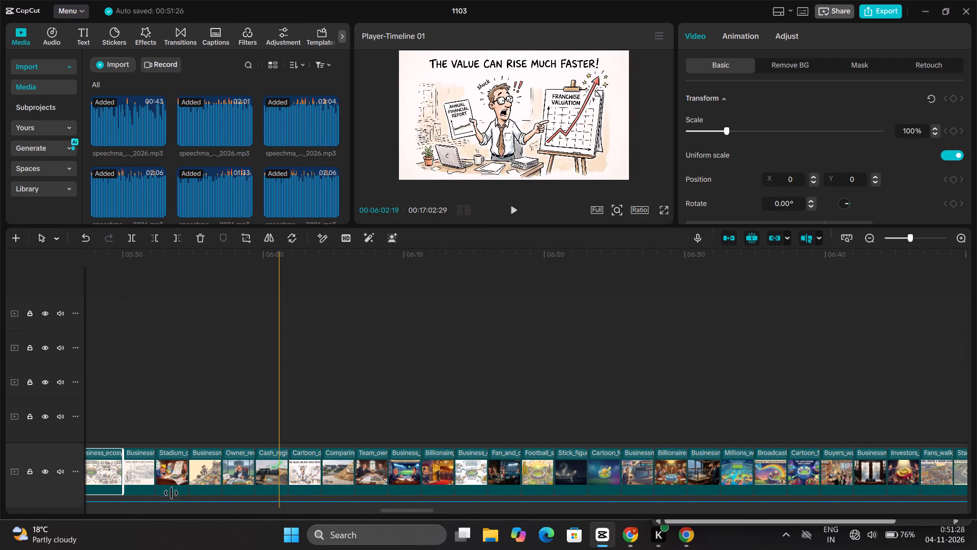
pyautogui.click(143, 481)
pyautogui.moveTo(155, 480); pyautogui.dragTo(171, 480)
# Lengthen the Stadium owner, Businessman climbing and Owner reviewing images from about 05:54 to roughly 3.5, 3.5 and 4.3 seconds.
pyautogui.click(184, 480)
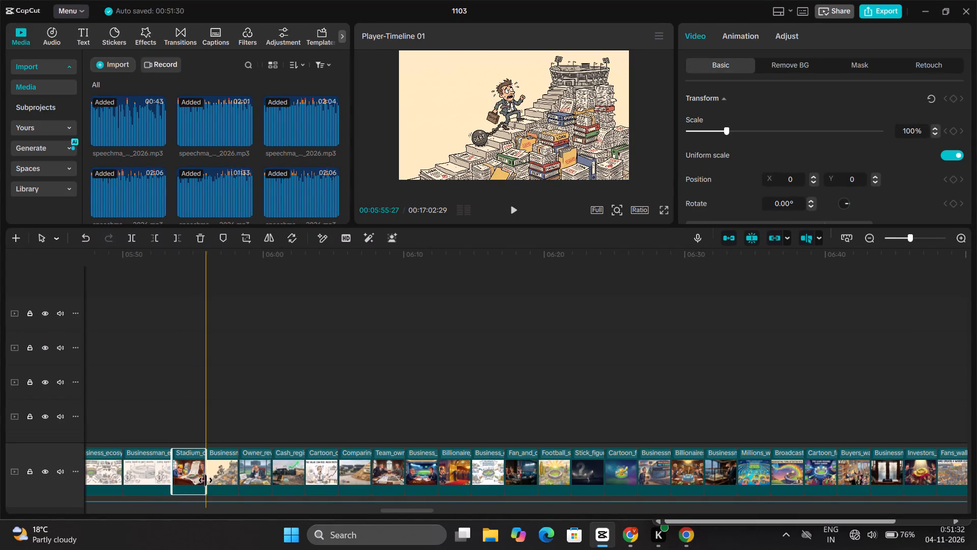
pyautogui.moveTo(206, 480); pyautogui.dragTo(220, 480)
pyautogui.click(239, 480)
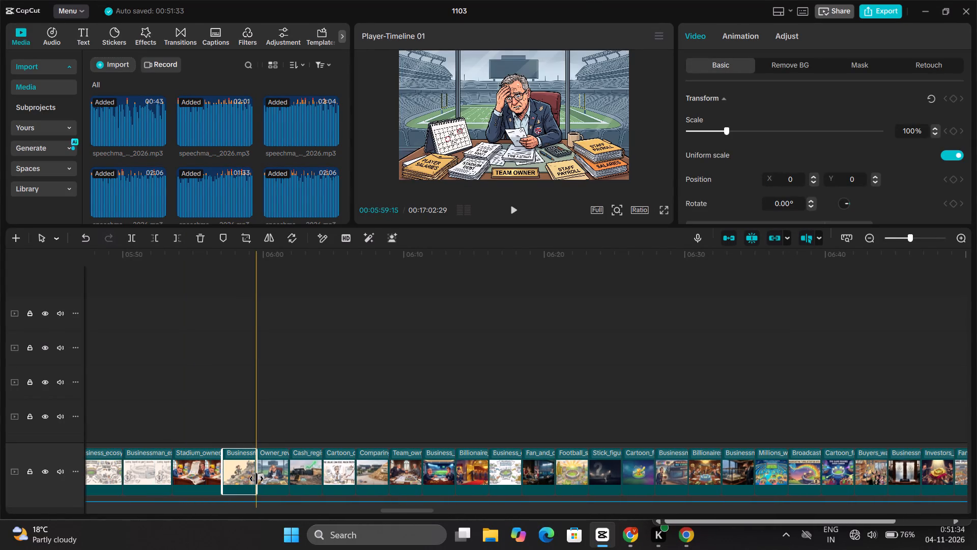
pyautogui.moveTo(256, 479); pyautogui.dragTo(271, 479)
pyautogui.click(291, 479)
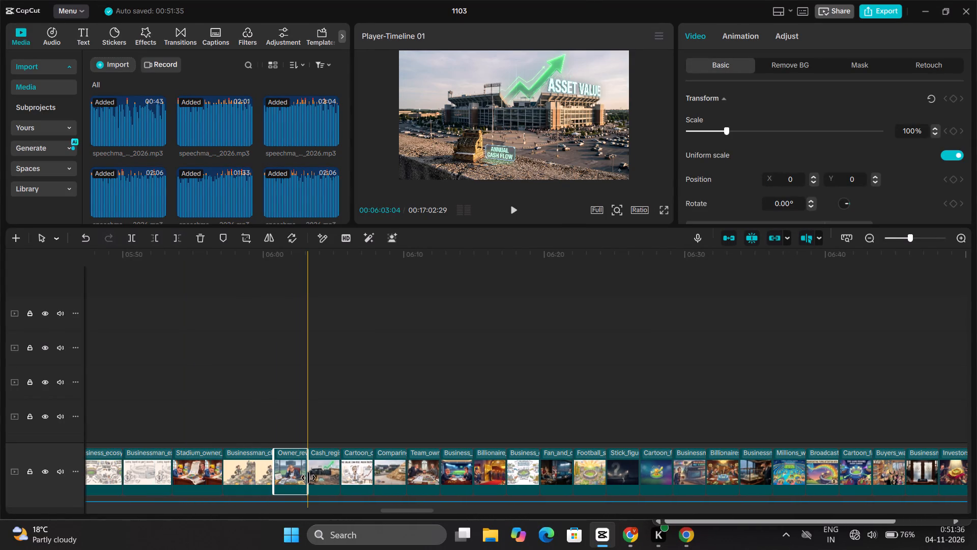
pyautogui.moveTo(310, 478); pyautogui.dragTo(334, 476)
# Lengthen the Cash register, Cartoon owner and Comparing coin images from about 06:05 to roughly 3.8, 3.7 and 3.9 seconds.
pyautogui.click(347, 476)
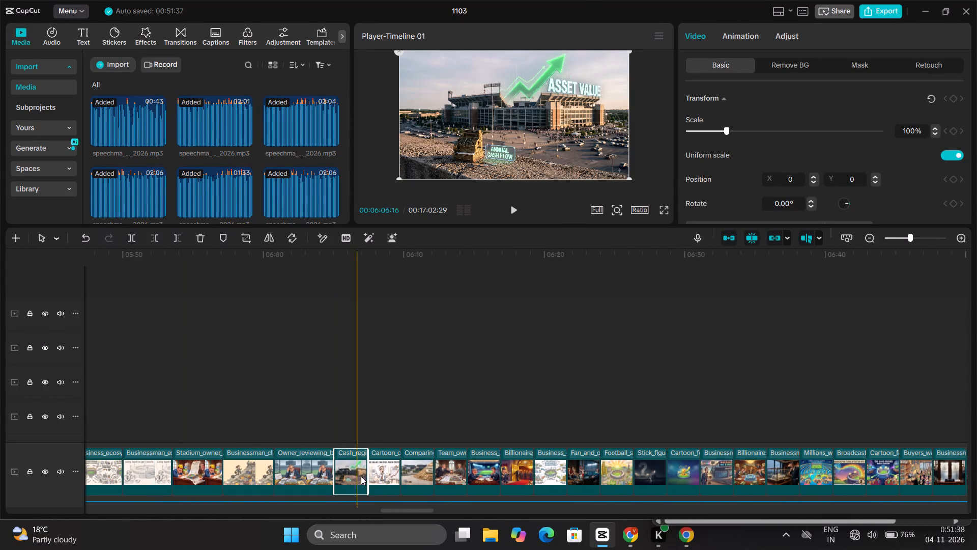
pyautogui.moveTo(368, 476); pyautogui.dragTo(387, 476)
pyautogui.click(400, 476)
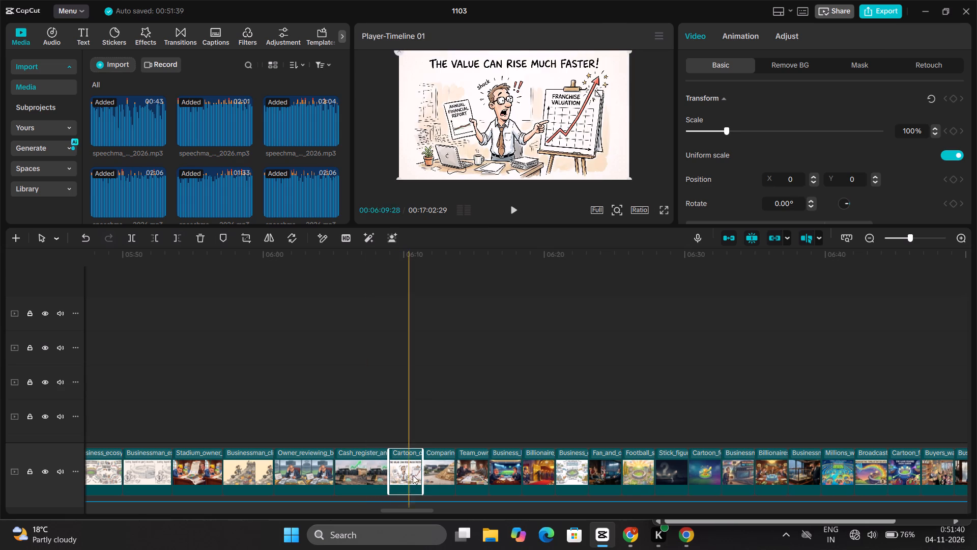
pyautogui.moveTo(419, 475); pyautogui.dragTo(438, 476)
pyautogui.click(454, 476)
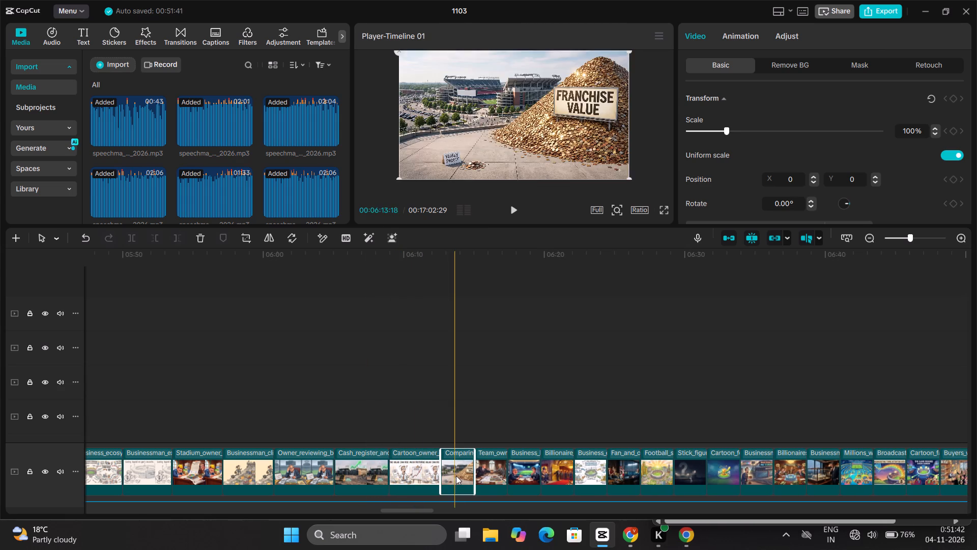
pyautogui.moveTo(477, 475); pyautogui.dragTo(495, 475)
# Lengthen the Team owner meeting, Business leaders and Billionaire entering images from about 06:17 to roughly 4.2, 3.4 and 4.1 seconds.
pyautogui.click(510, 475)
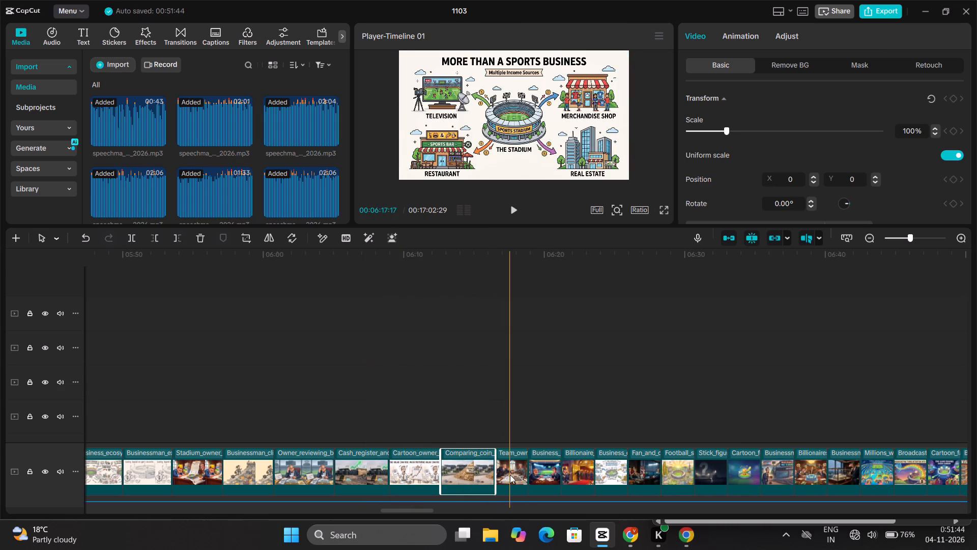
pyautogui.moveTo(529, 474); pyautogui.dragTo(552, 474)
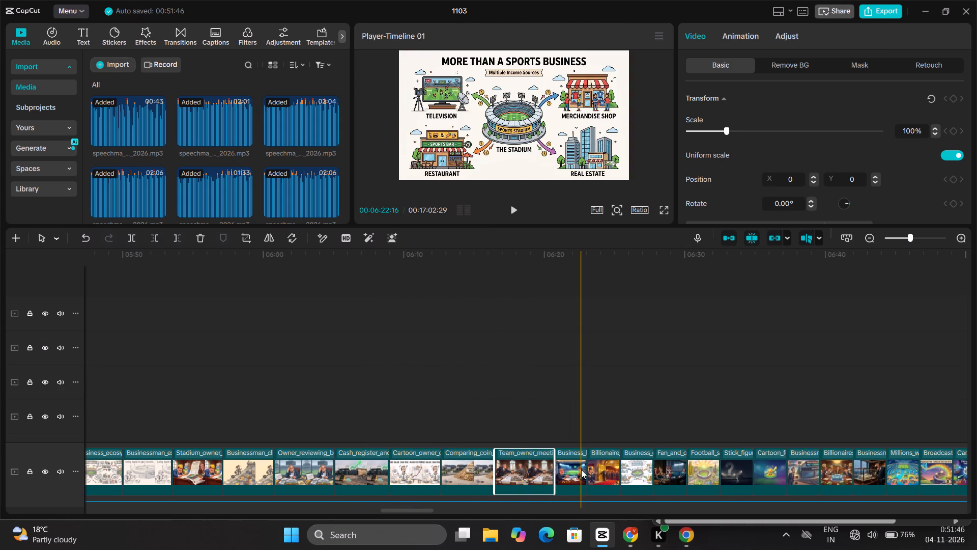
pyautogui.click(581, 470)
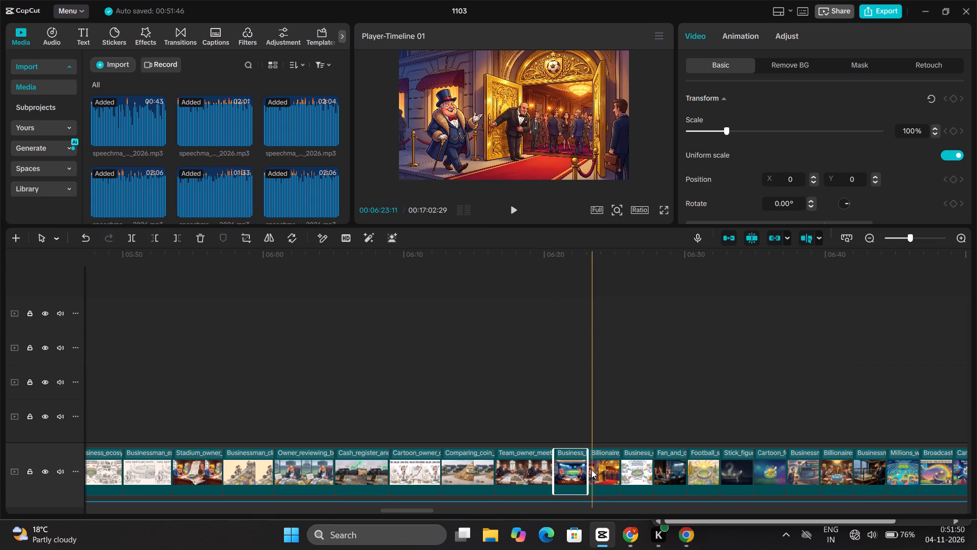
pyautogui.moveTo(584, 470); pyautogui.dragTo(599, 468)
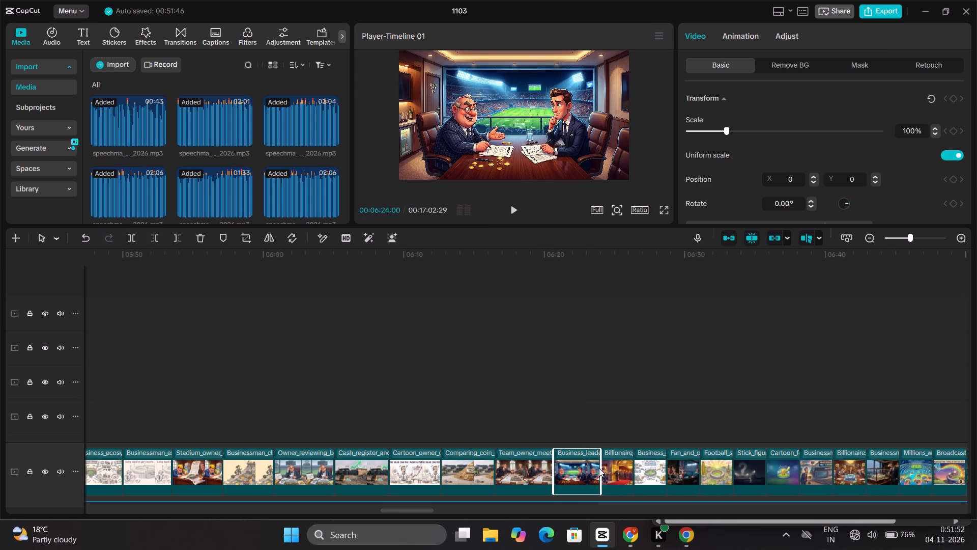
pyautogui.click(623, 468)
pyautogui.moveTo(636, 468); pyautogui.dragTo(640, 468)
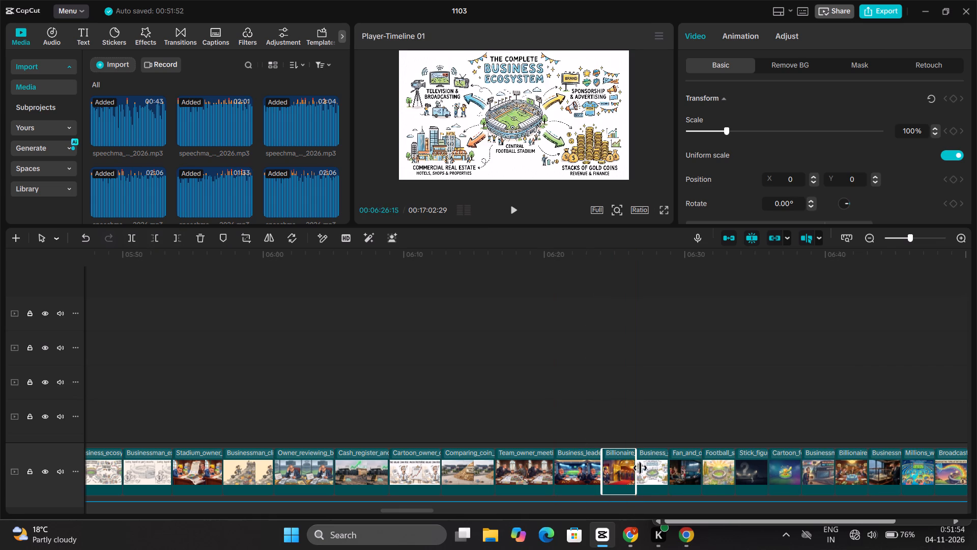
pyautogui.moveTo(640, 468); pyautogui.dragTo(657, 469)
# Lengthen the Business ecosystem, Fan and owner, and Football stadium images from about 06:28 to roughly 3.4, 3.2 and 3.2 seconds.
pyautogui.click(679, 471)
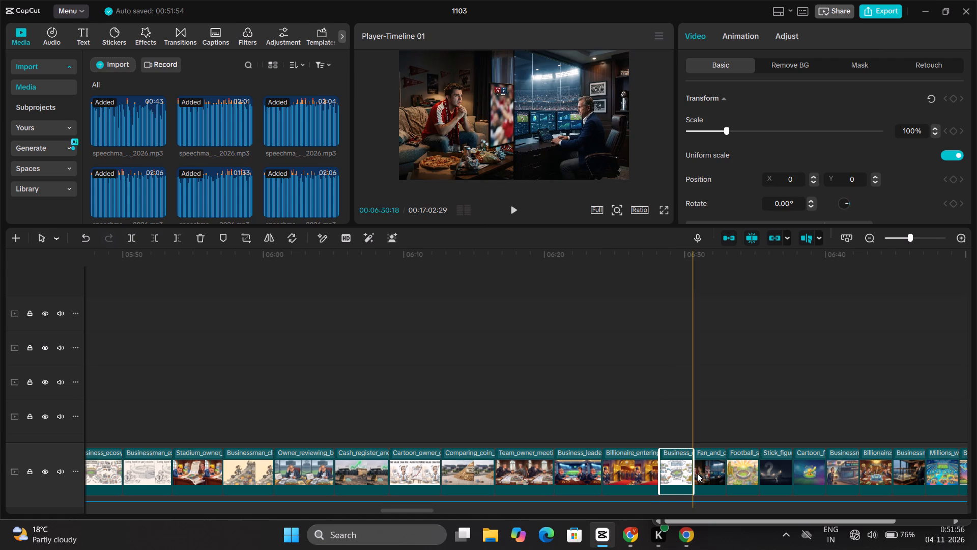
pyautogui.moveTo(692, 473); pyautogui.dragTo(706, 472)
pyautogui.click(724, 471)
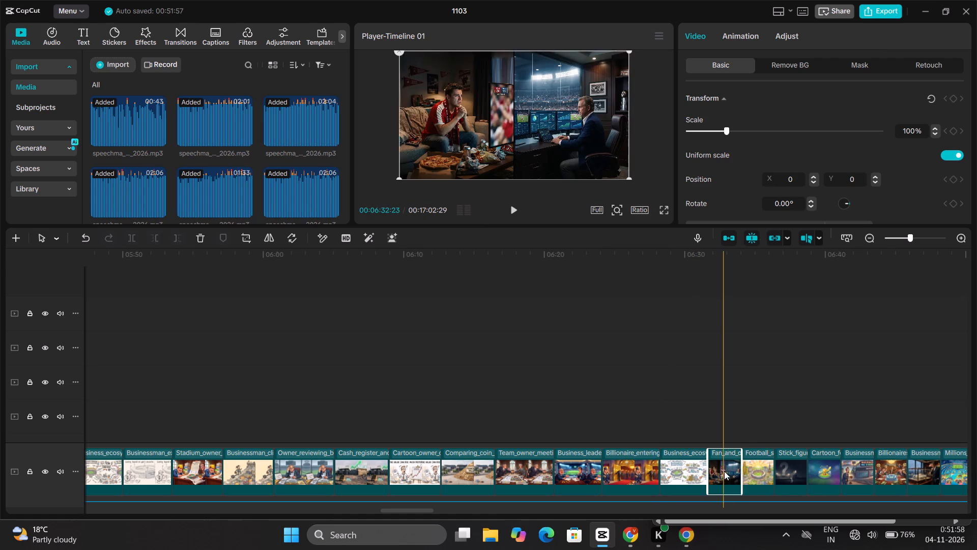
pyautogui.moveTo(740, 472); pyautogui.dragTo(752, 473)
pyautogui.click(775, 474)
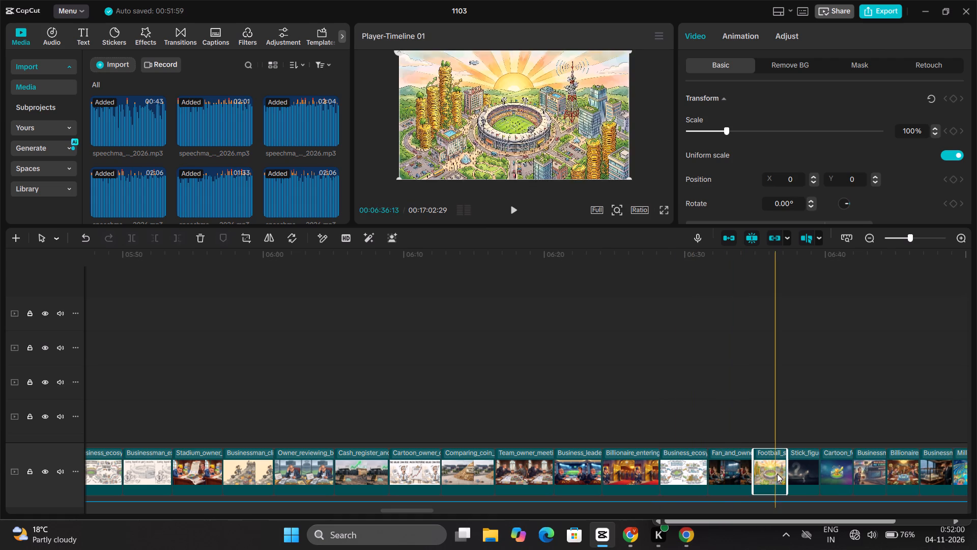
pyautogui.moveTo(784, 474); pyautogui.dragTo(796, 474)
# Lengthen the Stick figure, Cartoon football and Businessman holding images from about 06:38 to roughly 3.6, 3.5 and 3.2 seconds.
pyautogui.click(806, 474)
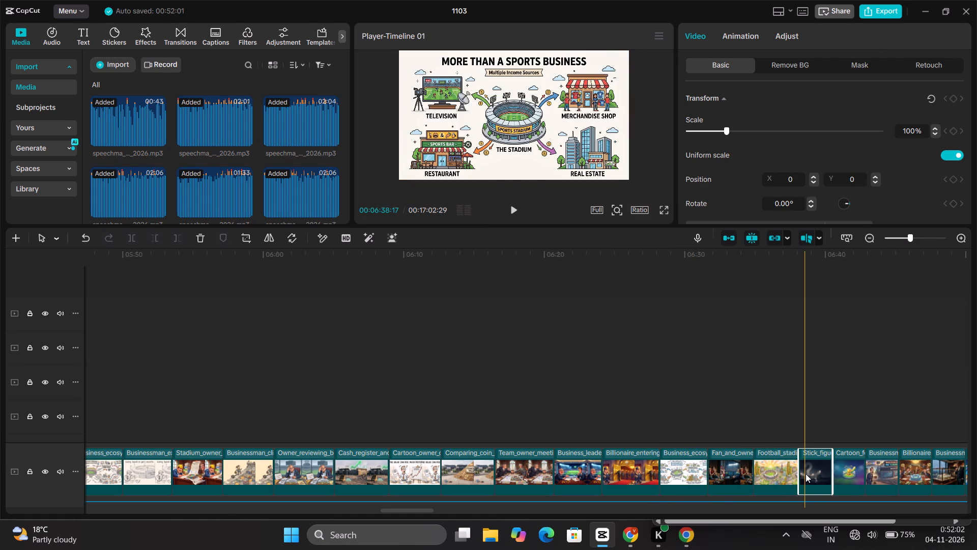
pyautogui.moveTo(832, 476); pyautogui.dragTo(848, 476)
pyautogui.click(876, 476)
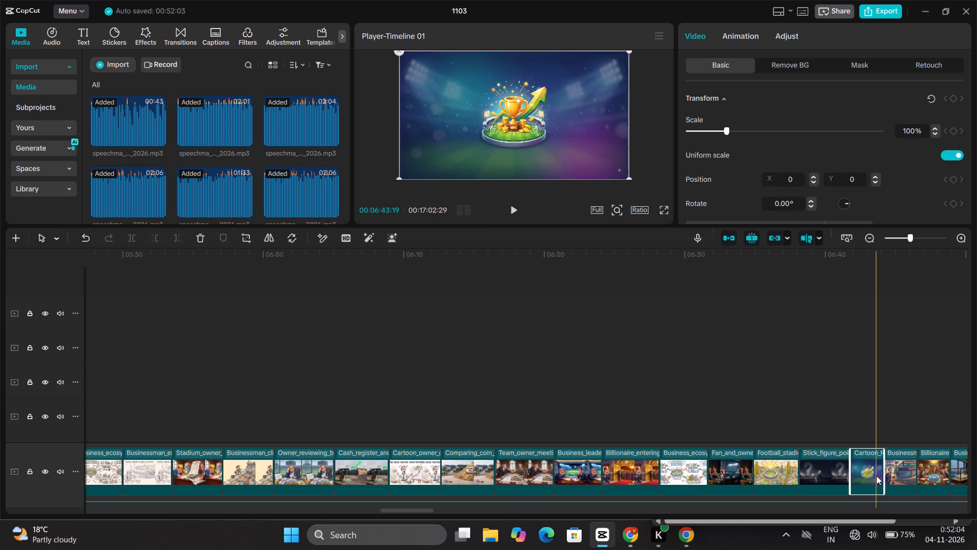
pyautogui.moveTo(886, 476); pyautogui.dragTo(899, 475)
pyautogui.click(929, 474)
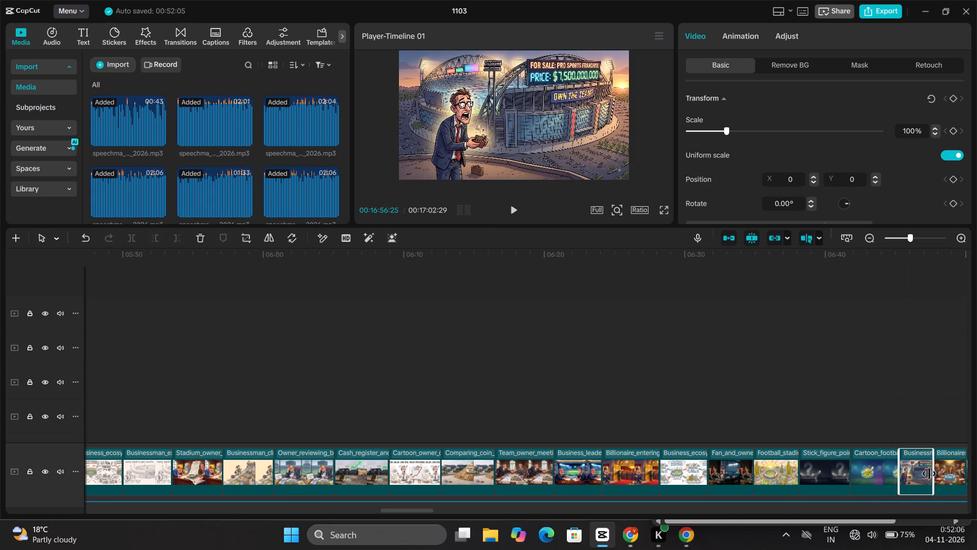
pyautogui.moveTo(935, 474); pyautogui.dragTo(976, 473)
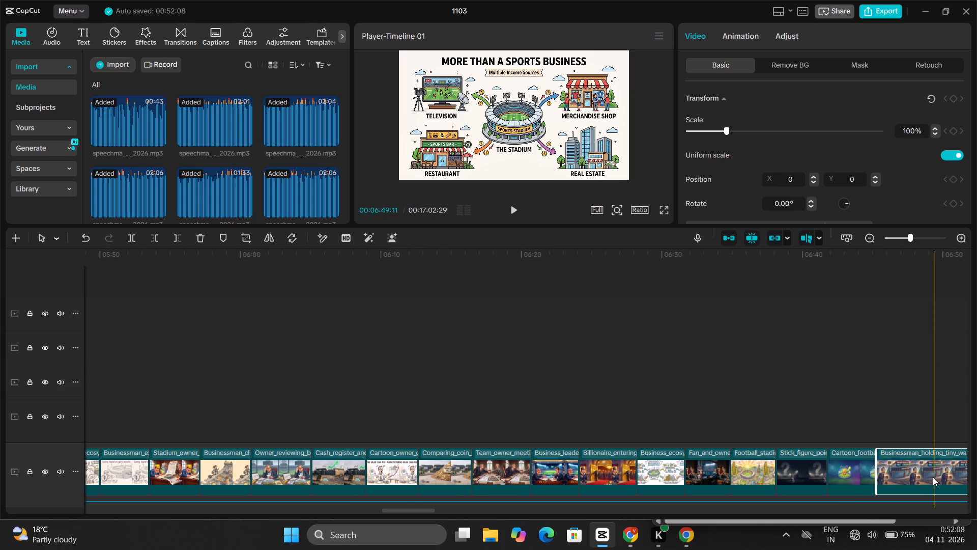
pyautogui.hscroll(-2, 933, 477)
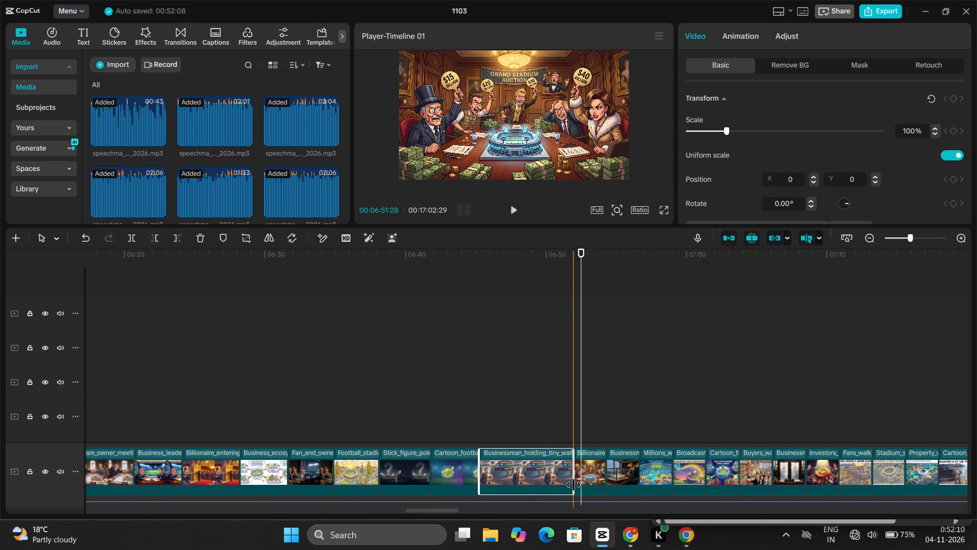
pyautogui.moveTo(573, 481); pyautogui.dragTo(523, 478)
# Lengthen the Billionaires competing, Businessman and Millions watching images from about 06:49 to roughly 3.9, 3.2 and 3.6 seconds.
pyautogui.click(542, 472)
pyautogui.moveTo(559, 472); pyautogui.dragTo(564, 472)
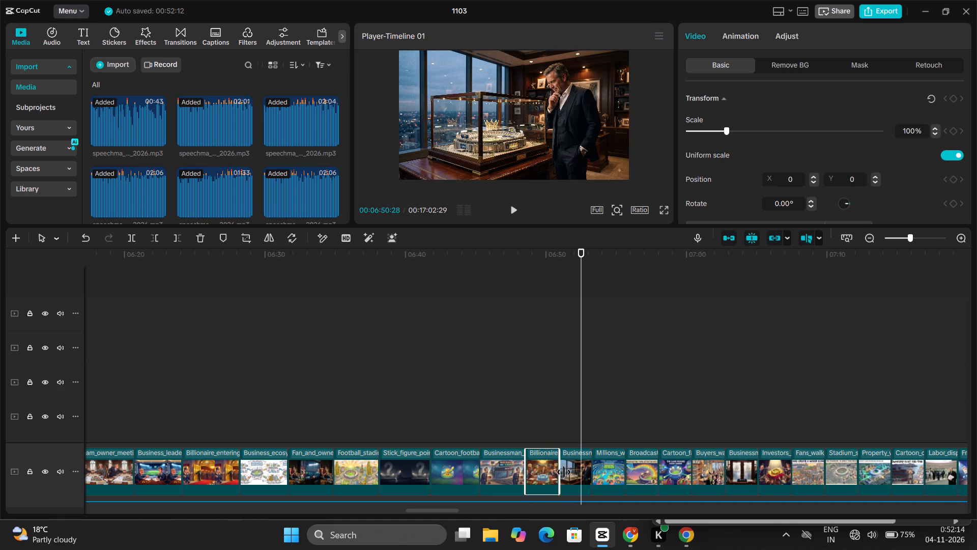
pyautogui.moveTo(564, 472); pyautogui.dragTo(574, 474)
pyautogui.click(594, 474)
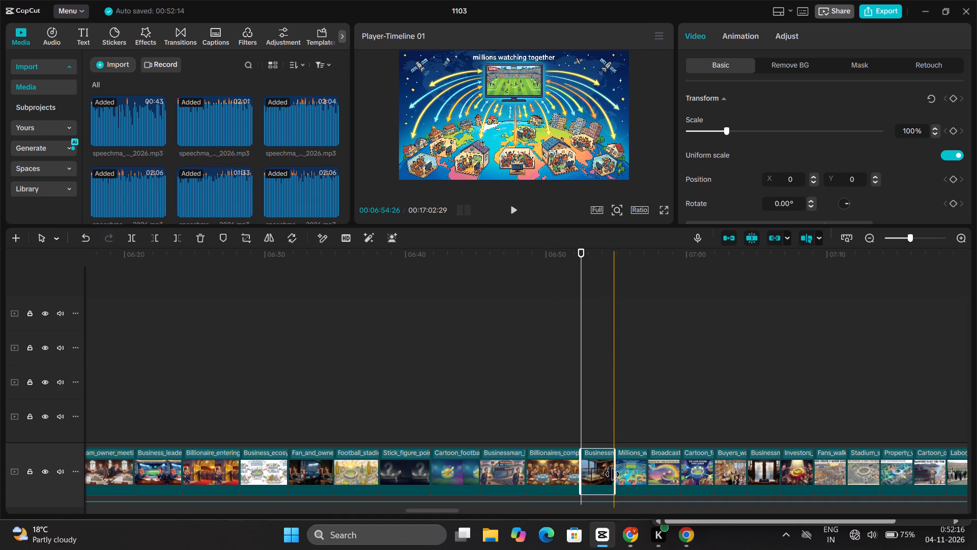
pyautogui.moveTo(613, 474); pyautogui.dragTo(625, 474)
pyautogui.click(648, 473)
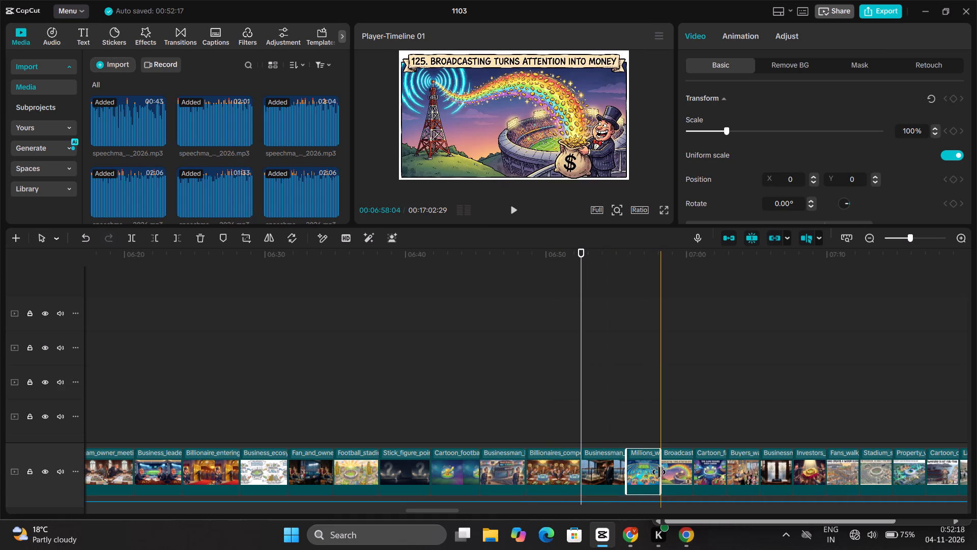
pyautogui.moveTo(659, 472); pyautogui.dragTo(677, 474)
# Lengthen the Broadcasting, Cartoon fans and Buyers waiting images from about 06:59 to roughly 3.0, 3.1 and 3.5 seconds.
pyautogui.click(693, 474)
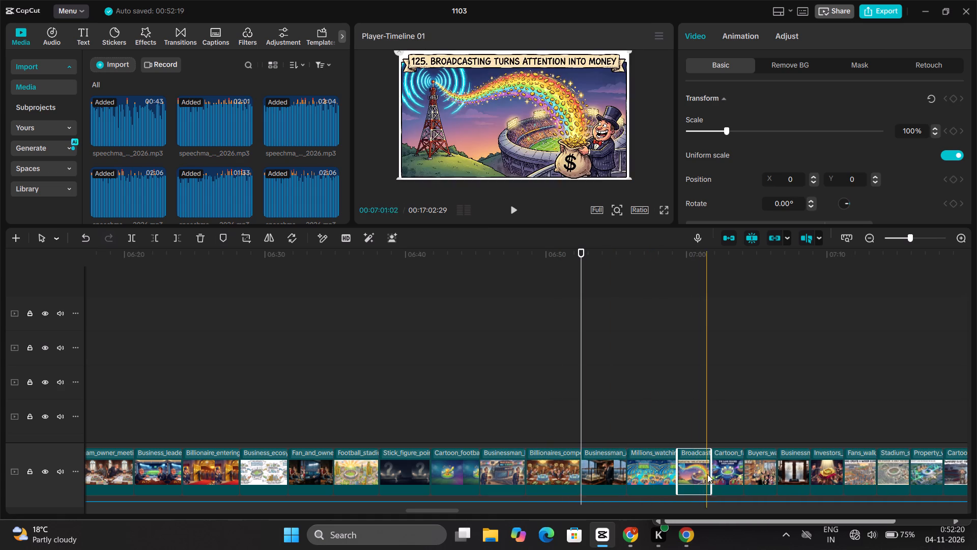
pyautogui.moveTo(711, 474); pyautogui.dragTo(717, 474)
pyautogui.click(733, 475)
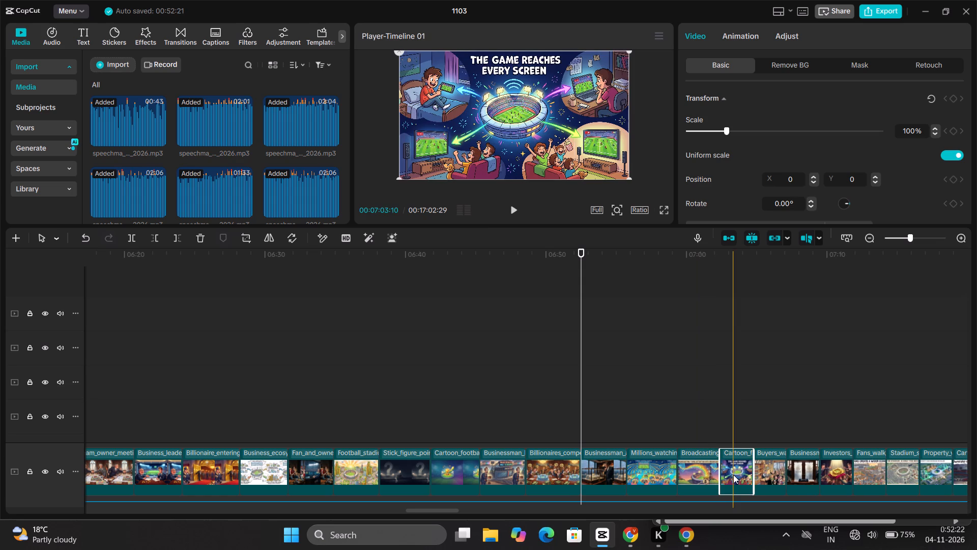
pyautogui.moveTo(753, 474); pyautogui.dragTo(761, 474)
pyautogui.click(781, 474)
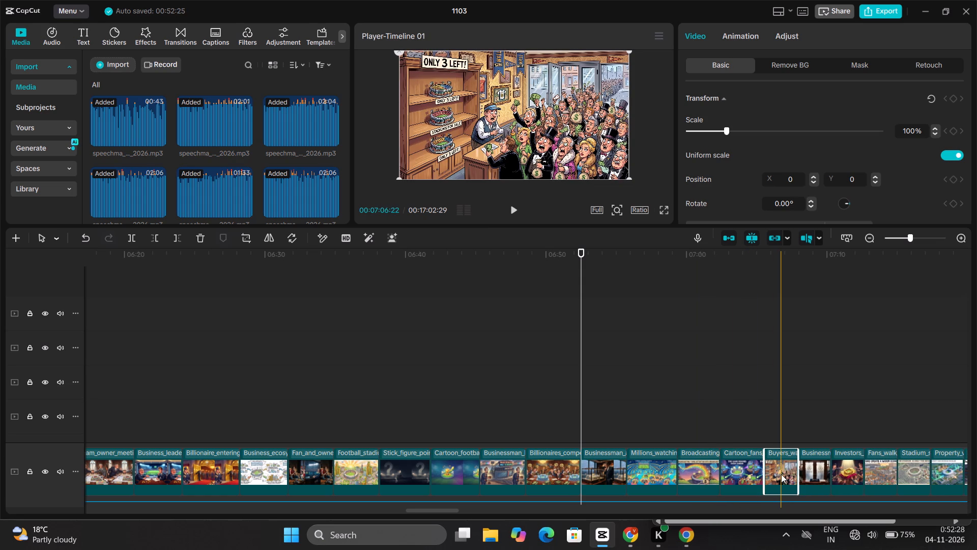
pyautogui.moveTo(799, 473); pyautogui.dragTo(799, 473)
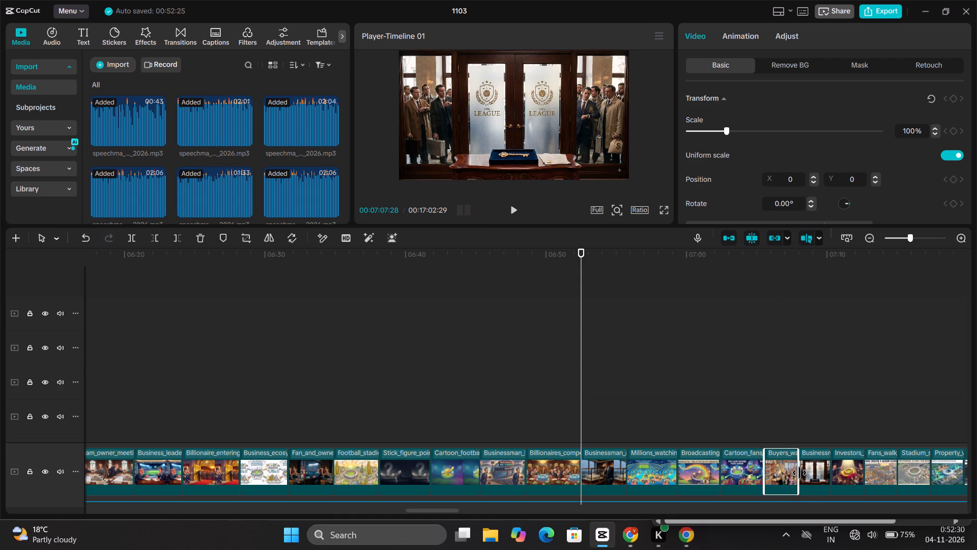
pyautogui.moveTo(799, 473); pyautogui.dragTo(812, 473)
# Lengthen the Businessmen and Investors images from about 07:09 to roughly 3.8 and 3.2 seconds.
pyautogui.click(831, 473)
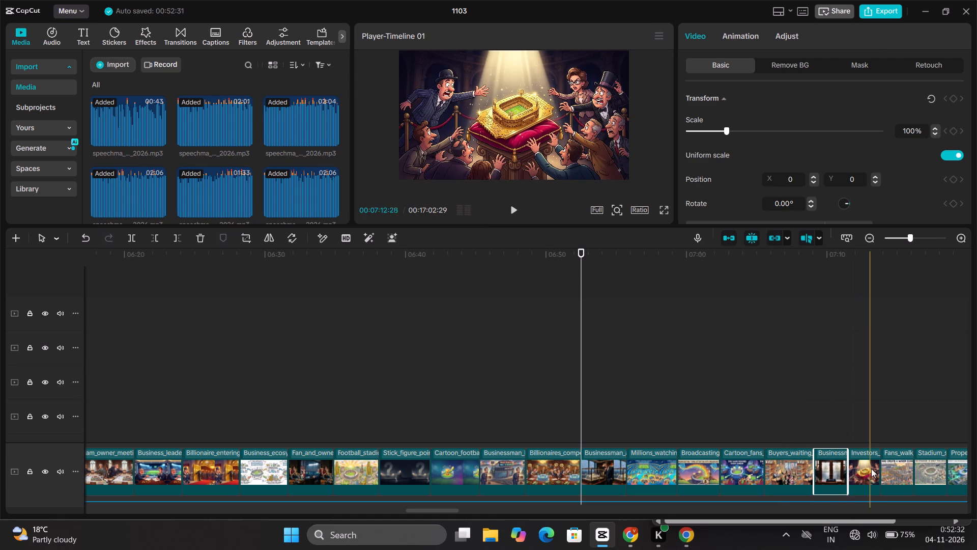
pyautogui.moveTo(847, 471); pyautogui.dragTo(861, 472)
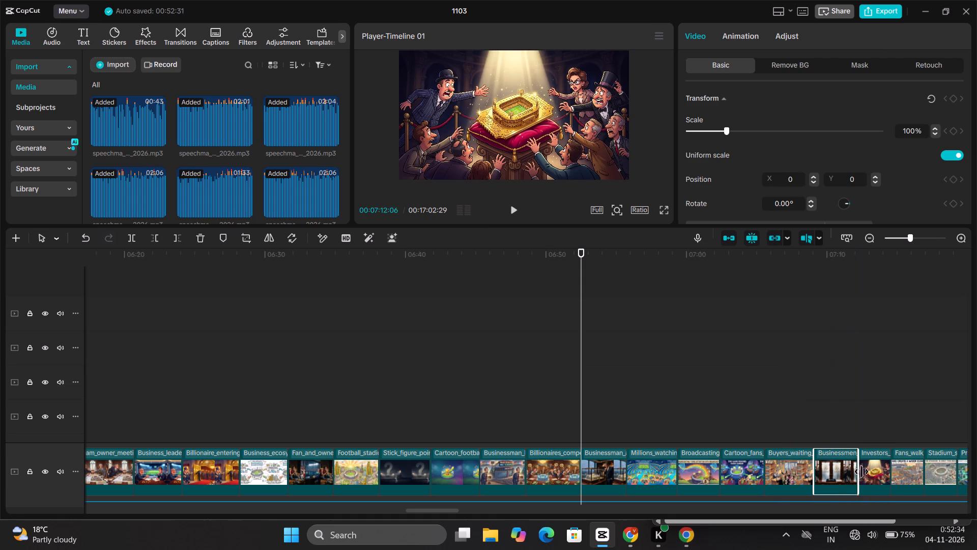
pyautogui.moveTo(861, 472); pyautogui.dragTo(864, 472)
pyautogui.click(886, 470)
pyautogui.moveTo(899, 470); pyautogui.dragTo(912, 470)
# Lengthen the Fans walk toward local business, Stadium and Property value images from about 07:16 to roughly 4.0, 3.2 and 3.4 seconds.
pyautogui.click(935, 467)
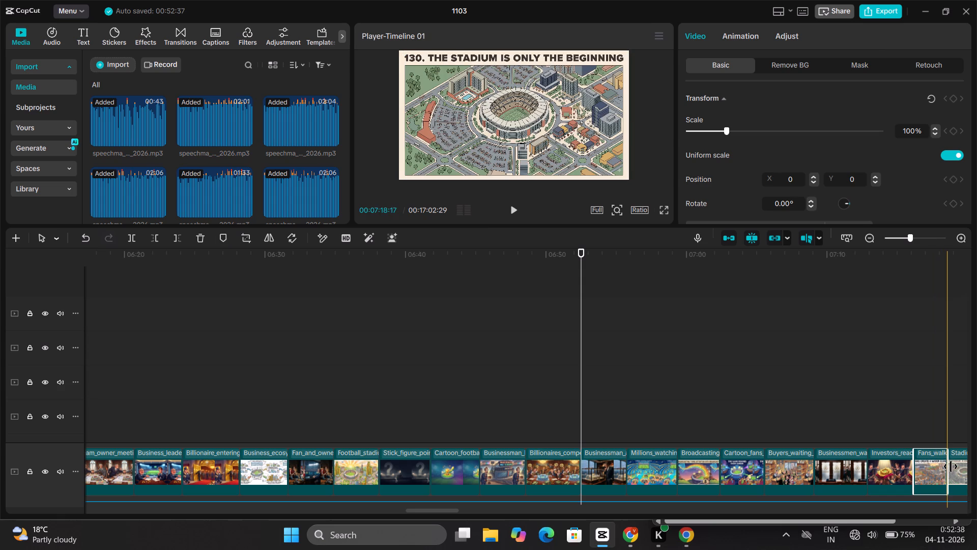
pyautogui.moveTo(949, 466); pyautogui.dragTo(965, 468)
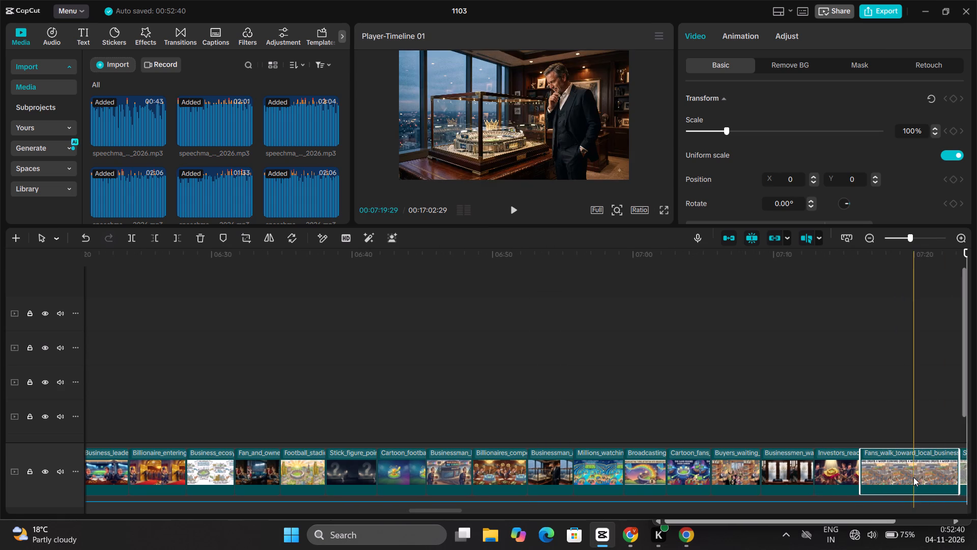
pyautogui.hscroll(-1, 913, 477)
pyautogui.moveTo(898, 477); pyautogui.dragTo(878, 475)
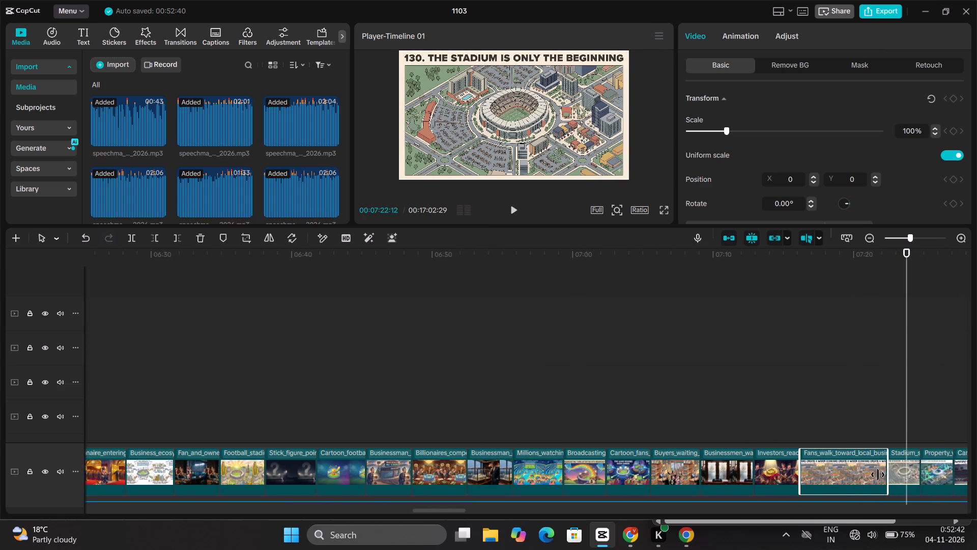
pyautogui.moveTo(878, 475); pyautogui.dragTo(852, 486)
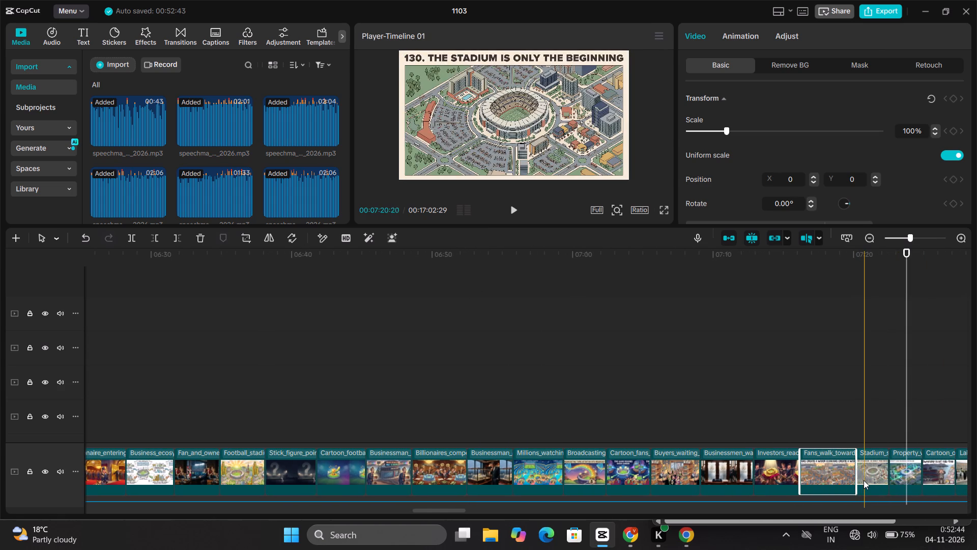
pyautogui.click(864, 480)
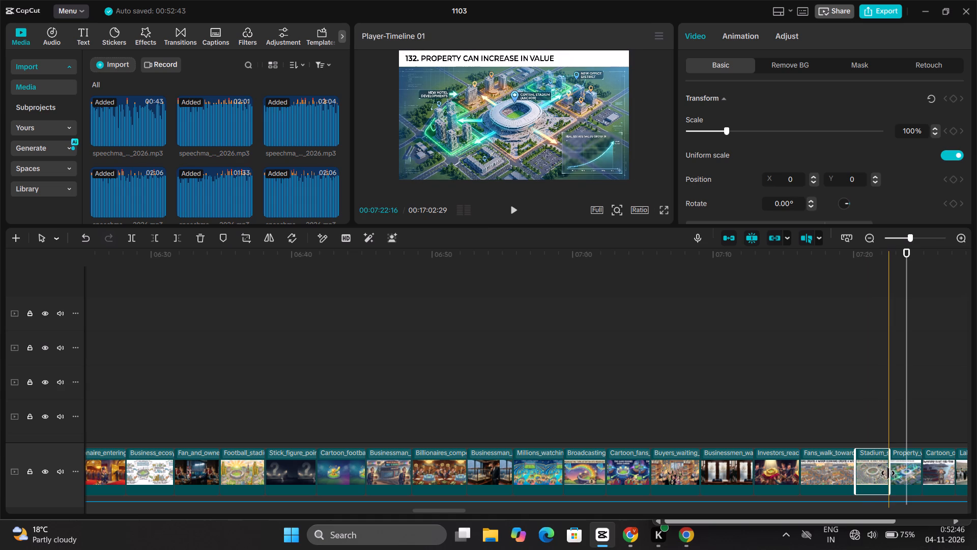
pyautogui.moveTo(888, 473); pyautogui.dragTo(900, 473)
pyautogui.click(923, 470)
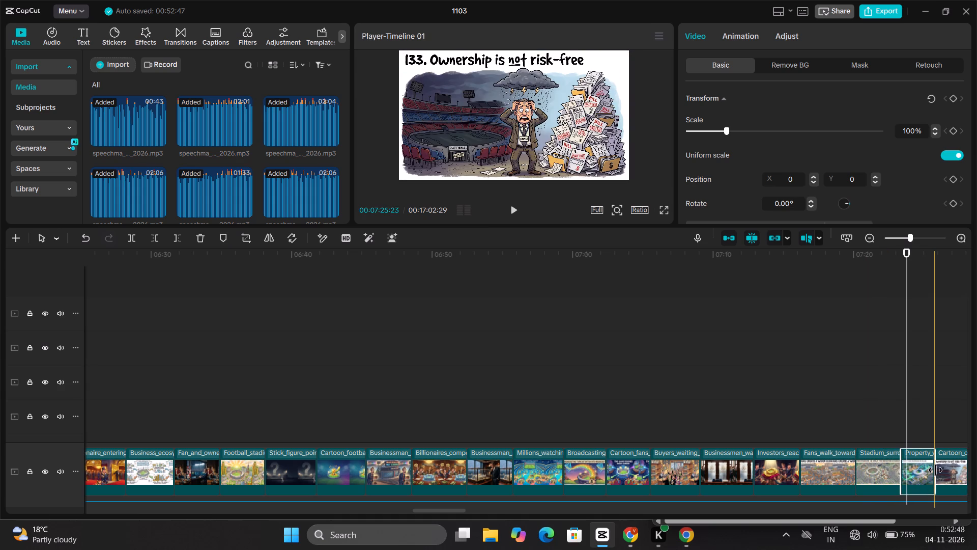
pyautogui.moveTo(936, 470); pyautogui.dragTo(946, 470)
# Lengthen the Cartoon owner, Labor dispute and Franchise owner images from about 07:27 to roughly 3.6, 3.2 and 3.1 seconds.
pyautogui.hscroll(-3, 946, 470)
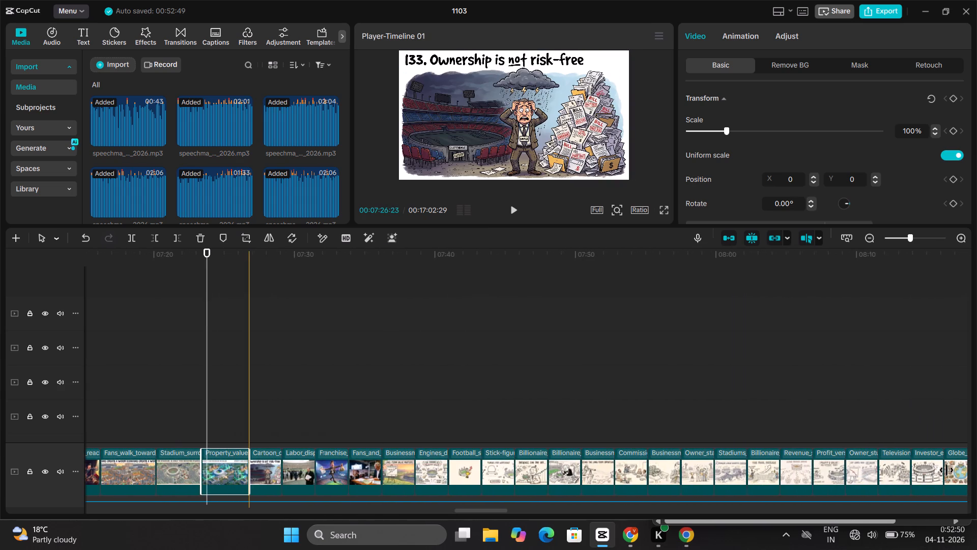
pyautogui.click(267, 480)
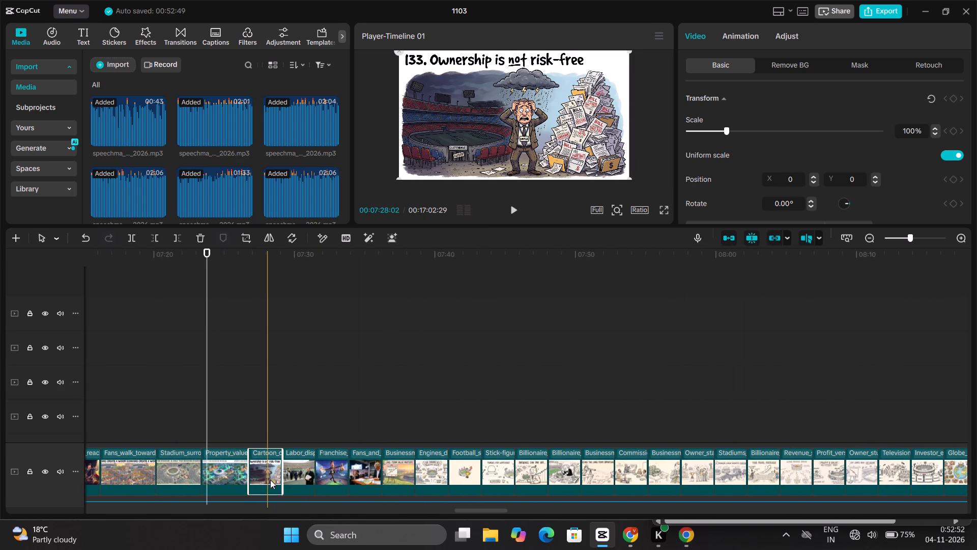
pyautogui.moveTo(283, 478); pyautogui.dragTo(297, 478)
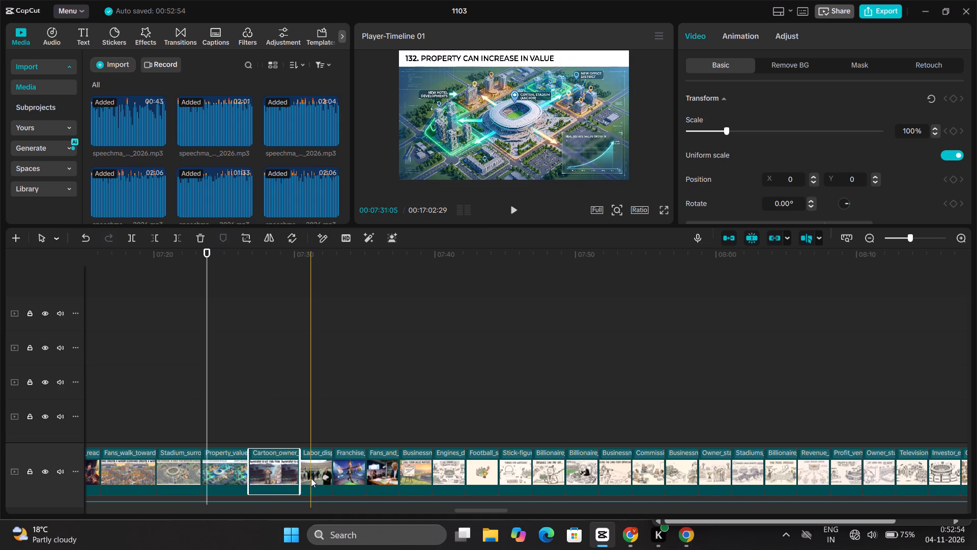
pyautogui.click(311, 478)
pyautogui.moveTo(331, 478); pyautogui.dragTo(342, 478)
pyautogui.click(367, 478)
pyautogui.moveTo(378, 478); pyautogui.dragTo(386, 478)
# Lengthen the Fans and owner, Businessman and Engines images from about 07:37 to roughly 3.5, 3.2 and 3.2 seconds.
pyautogui.click(398, 478)
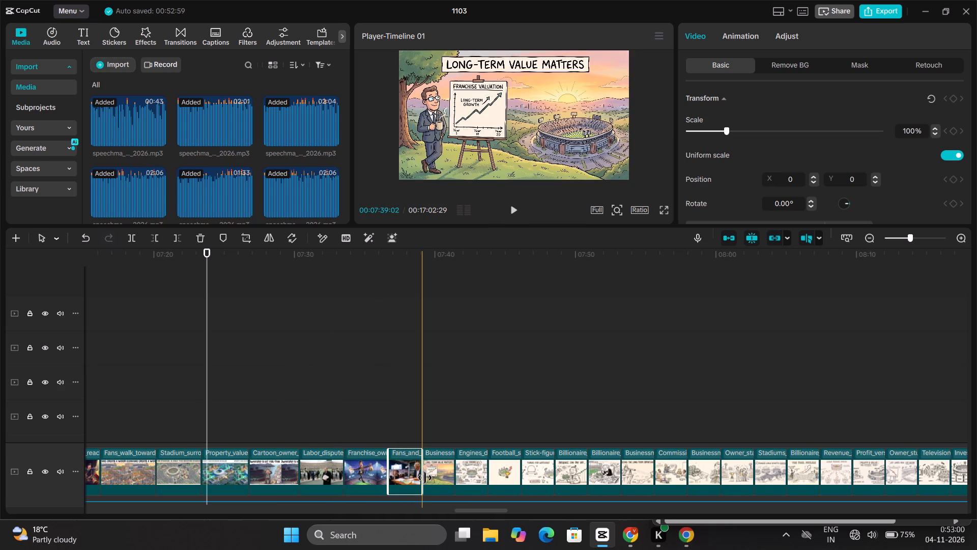
pyautogui.moveTo(425, 478); pyautogui.dragTo(438, 477)
pyautogui.click(448, 475)
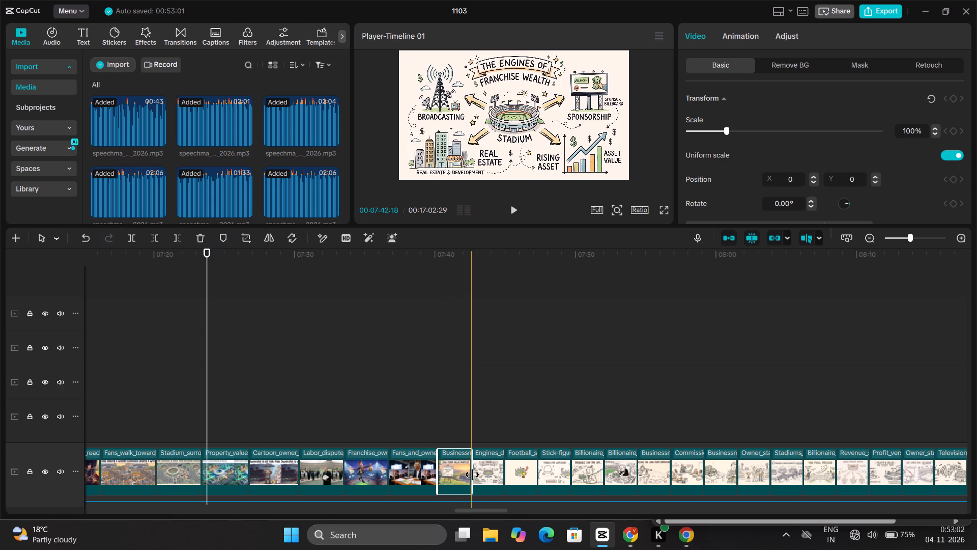
pyautogui.moveTo(473, 475); pyautogui.dragTo(482, 475)
pyautogui.click(506, 475)
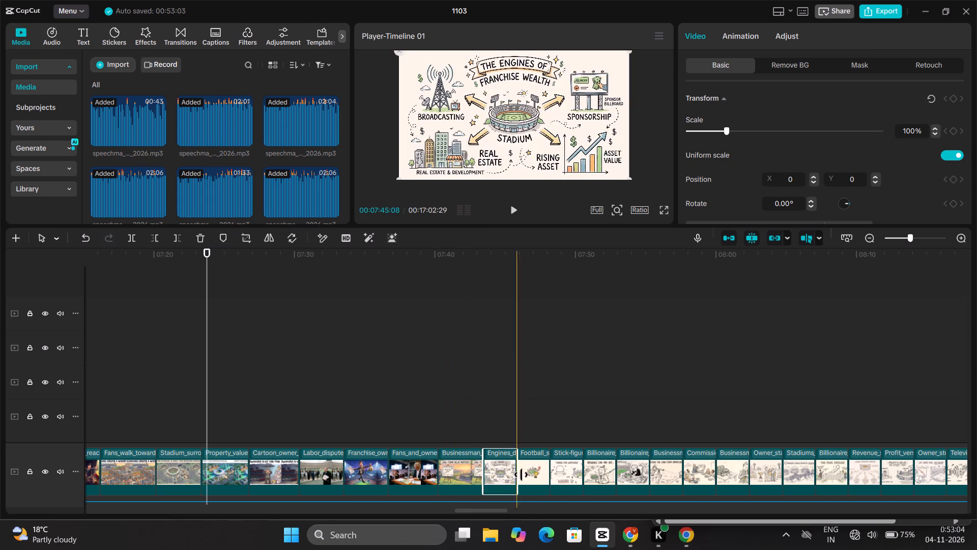
pyautogui.moveTo(516, 474); pyautogui.dragTo(527, 472)
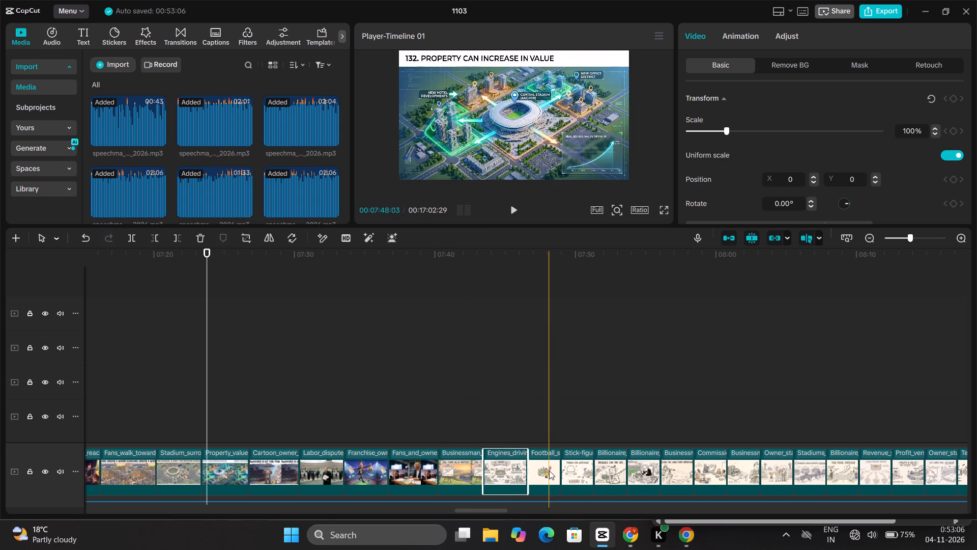
# Lengthen the Football stadium, Stick-figure and first Billionaire images from about 07:47 to roughly 3.2, 3.5 and 2.9 seconds.
pyautogui.click(549, 471)
pyautogui.moveTo(562, 471); pyautogui.dragTo(569, 475)
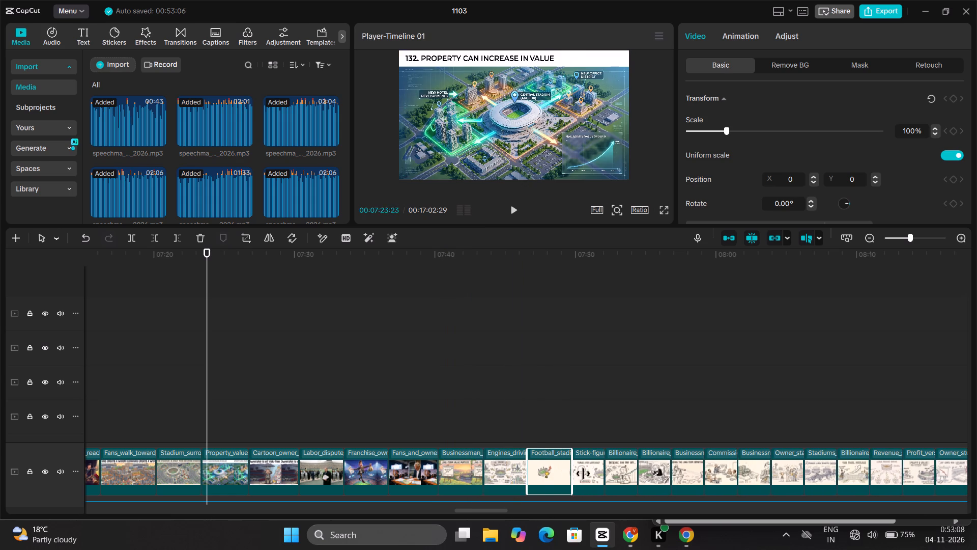
pyautogui.click(589, 474)
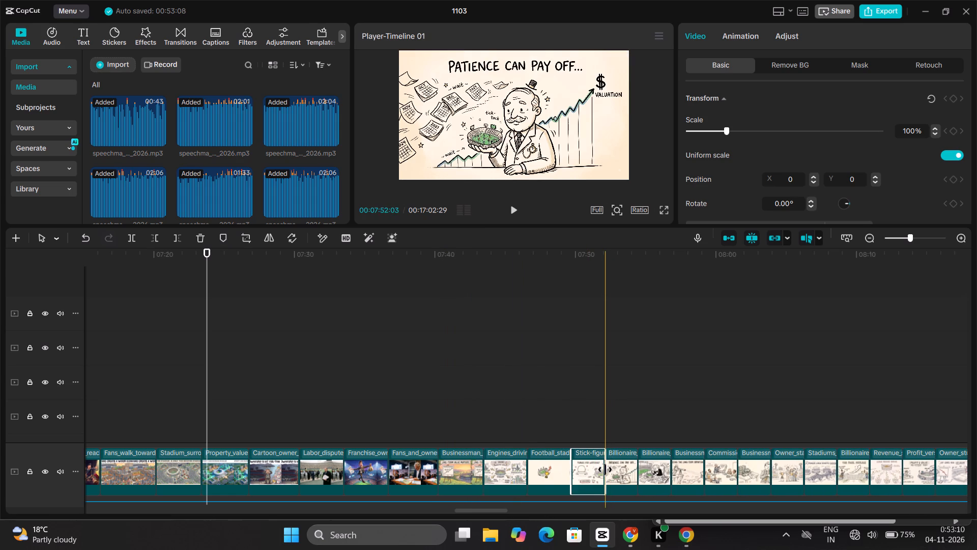
pyautogui.moveTo(605, 470); pyautogui.dragTo(618, 468)
pyautogui.click(645, 469)
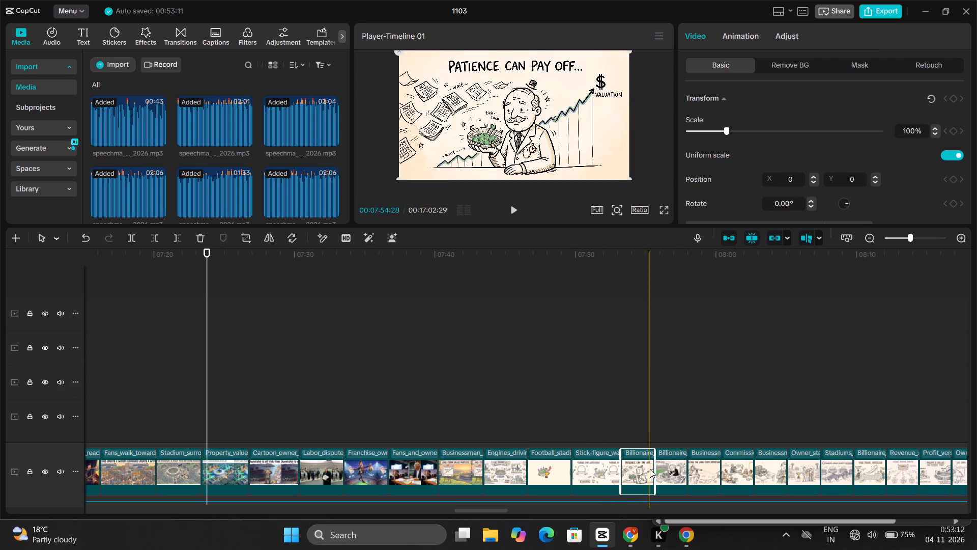
pyautogui.moveTo(658, 469); pyautogui.dragTo(664, 469)
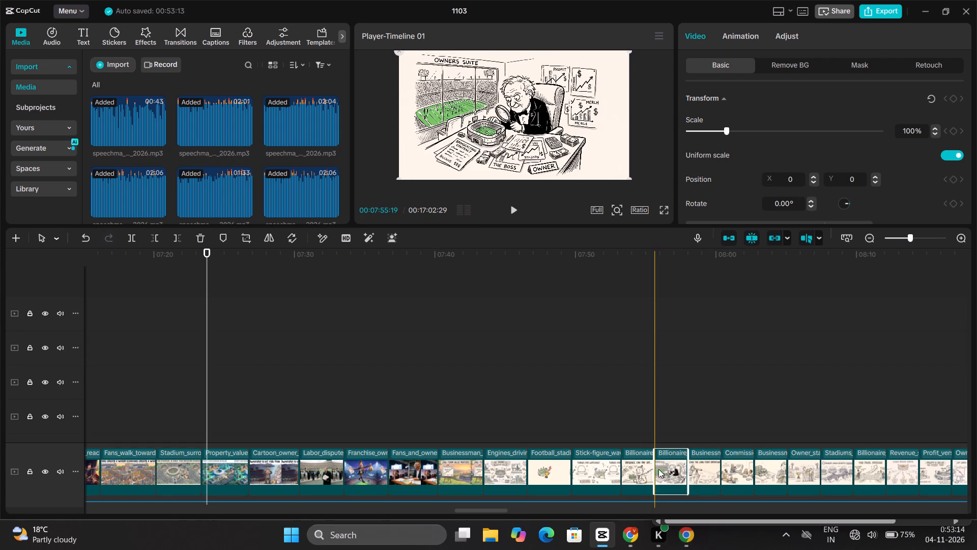
pyautogui.click(650, 471)
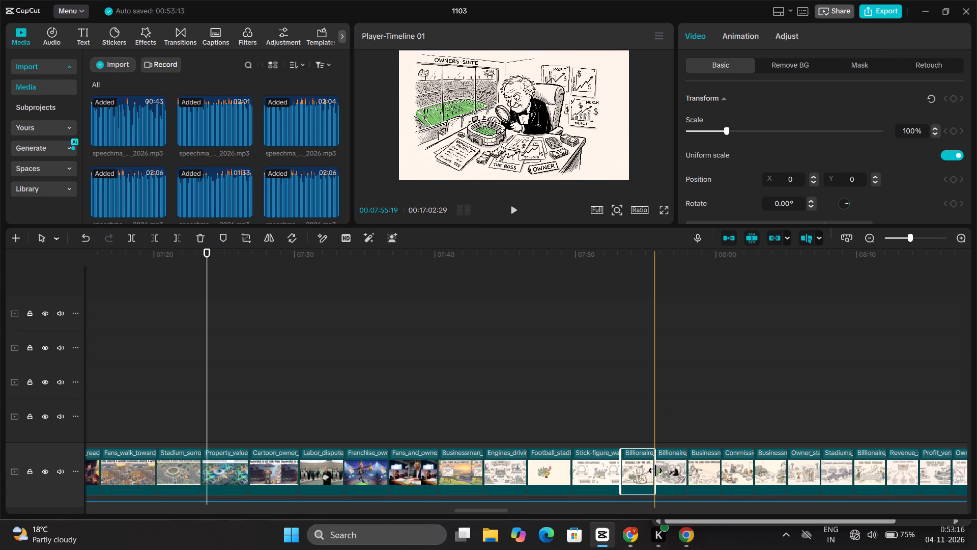
pyautogui.moveTo(655, 471); pyautogui.dragTo(660, 470)
# Lengthen the second Billionaire, Businessman and Commissioner images from about 07:56 to roughly 2.9, 3.5 and 2.8 seconds.
pyautogui.click(685, 470)
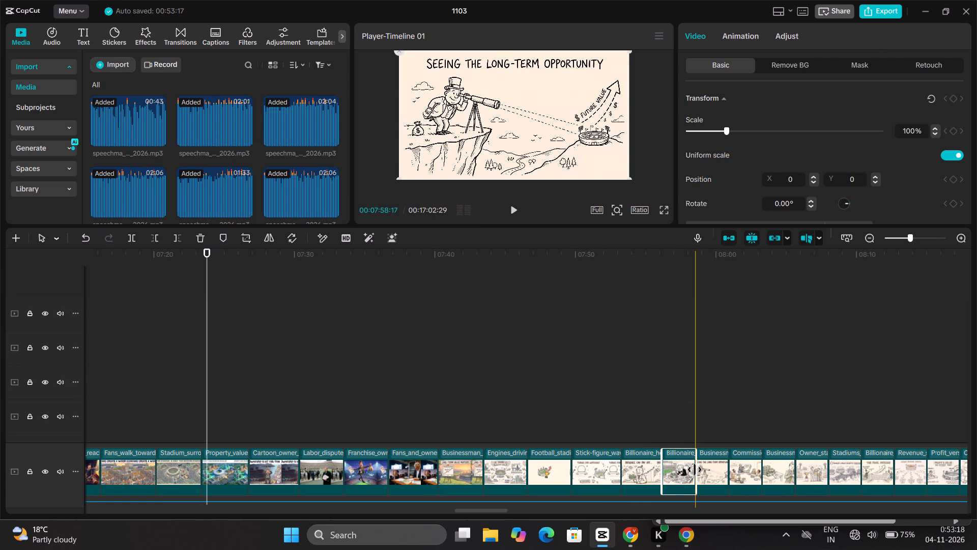
pyautogui.moveTo(696, 470); pyautogui.dragTo(700, 470)
pyautogui.click(715, 469)
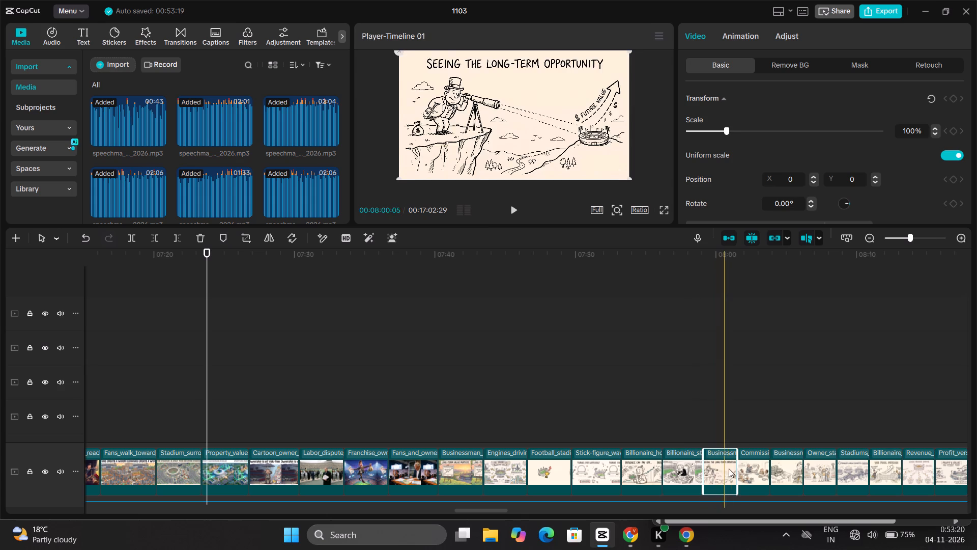
pyautogui.moveTo(738, 470); pyautogui.dragTo(750, 472)
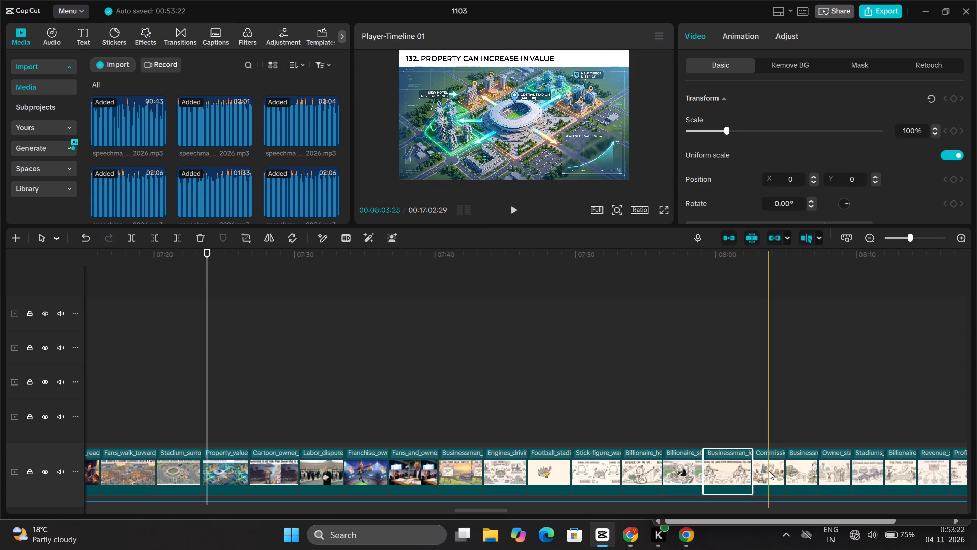
pyautogui.click(769, 471)
pyautogui.moveTo(784, 471); pyautogui.dragTo(791, 471)
# Lengthen the Businessman and Owner images from about 08:05 to roughly 2.7 and 2.6 seconds.
pyautogui.click(811, 468)
pyautogui.moveTo(825, 468); pyautogui.dragTo(829, 468)
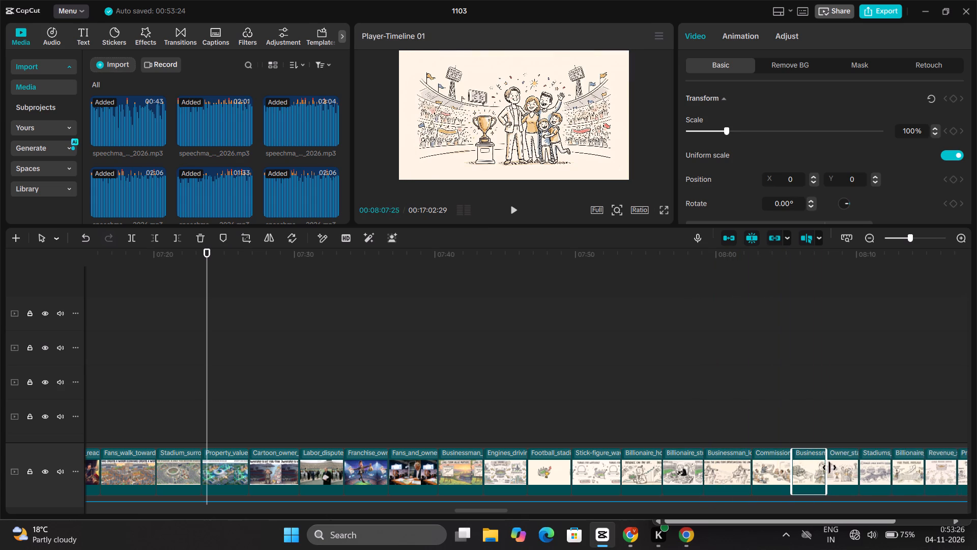
pyautogui.moveTo(829, 468); pyautogui.dragTo(830, 468)
pyautogui.click(843, 468)
pyautogui.click(863, 471)
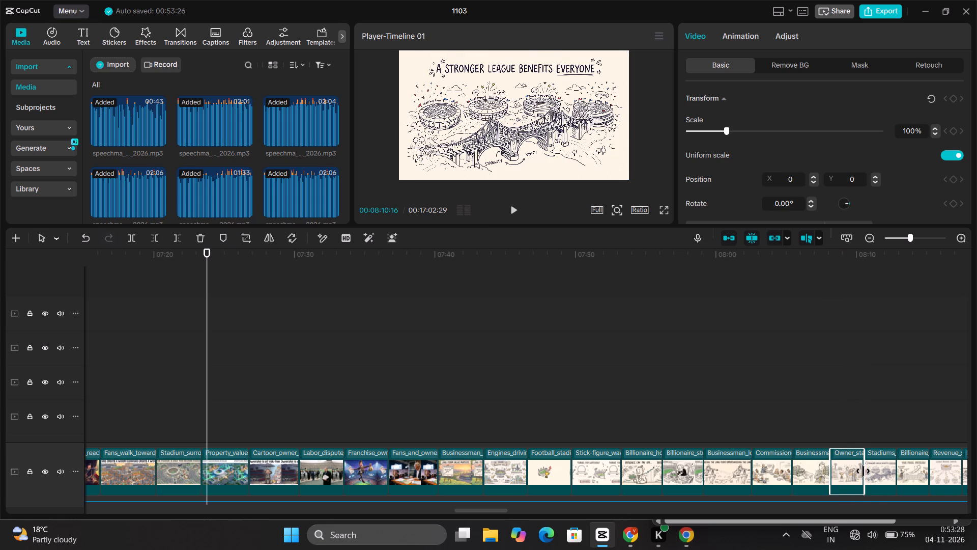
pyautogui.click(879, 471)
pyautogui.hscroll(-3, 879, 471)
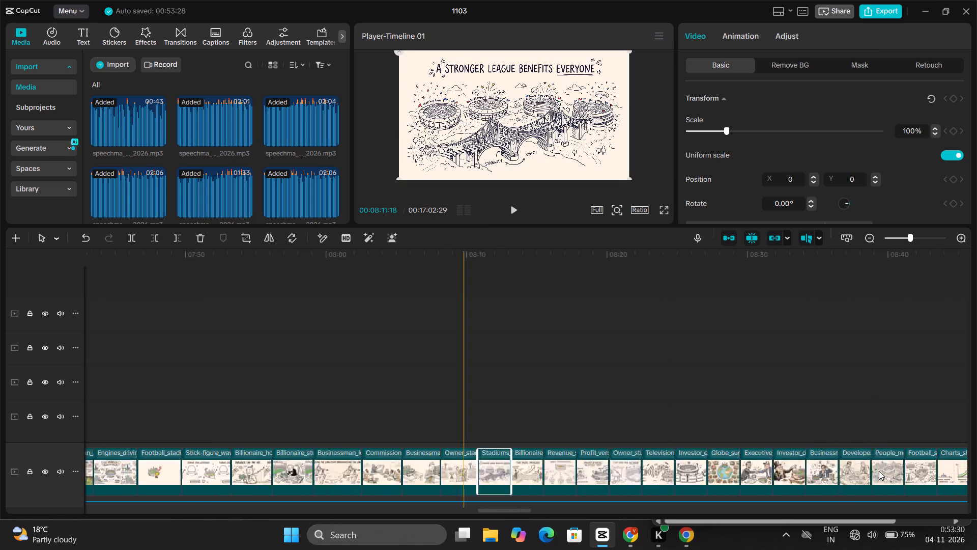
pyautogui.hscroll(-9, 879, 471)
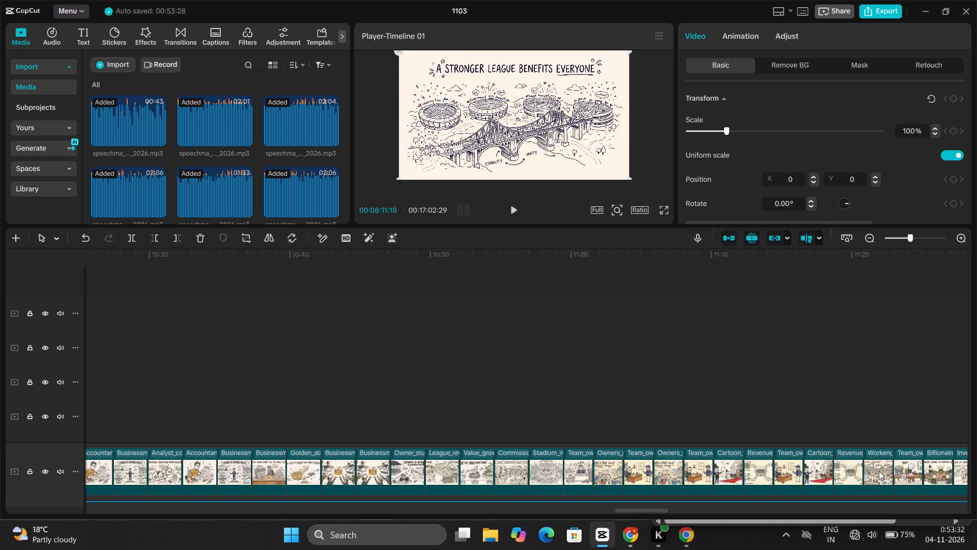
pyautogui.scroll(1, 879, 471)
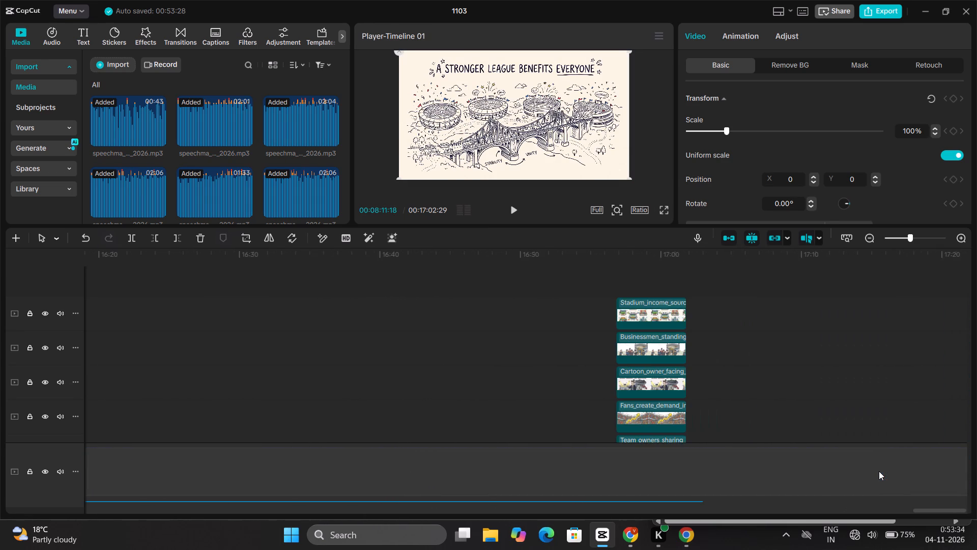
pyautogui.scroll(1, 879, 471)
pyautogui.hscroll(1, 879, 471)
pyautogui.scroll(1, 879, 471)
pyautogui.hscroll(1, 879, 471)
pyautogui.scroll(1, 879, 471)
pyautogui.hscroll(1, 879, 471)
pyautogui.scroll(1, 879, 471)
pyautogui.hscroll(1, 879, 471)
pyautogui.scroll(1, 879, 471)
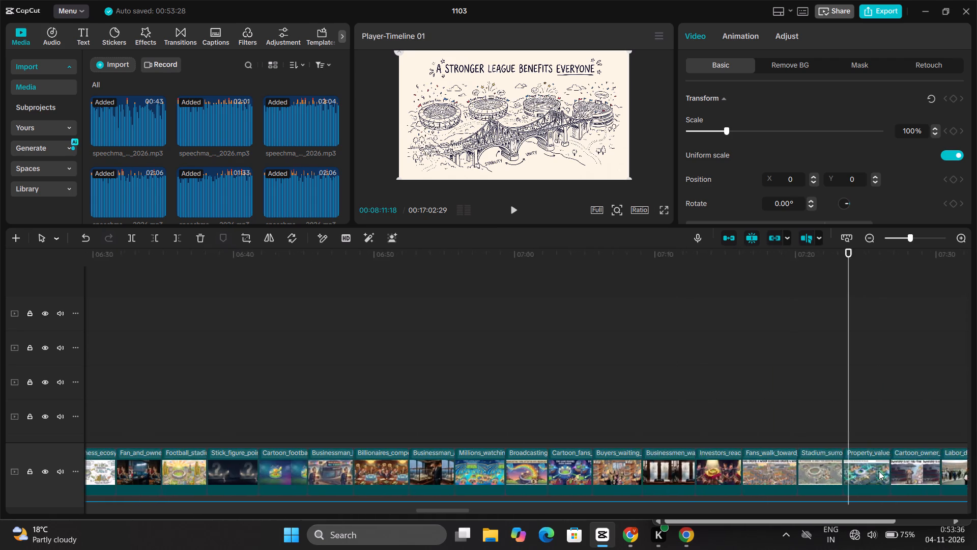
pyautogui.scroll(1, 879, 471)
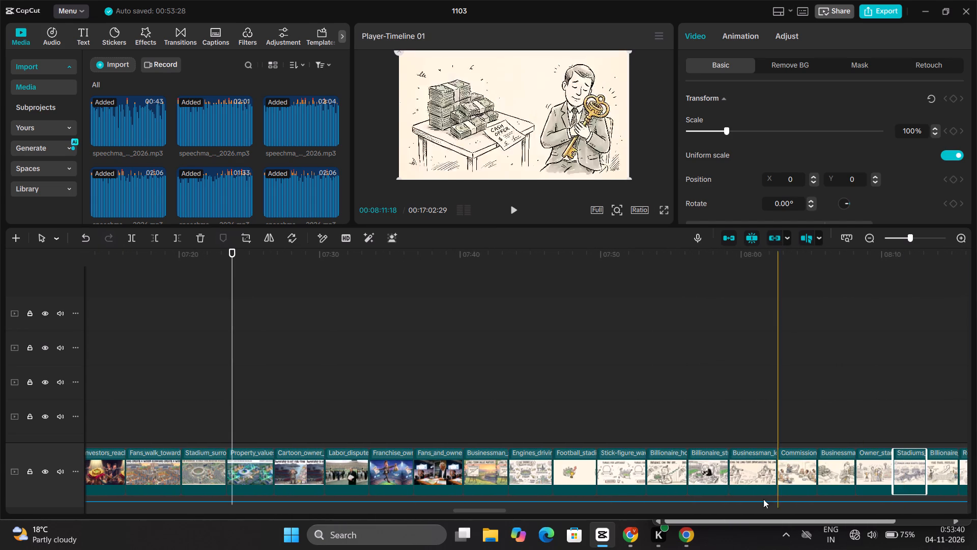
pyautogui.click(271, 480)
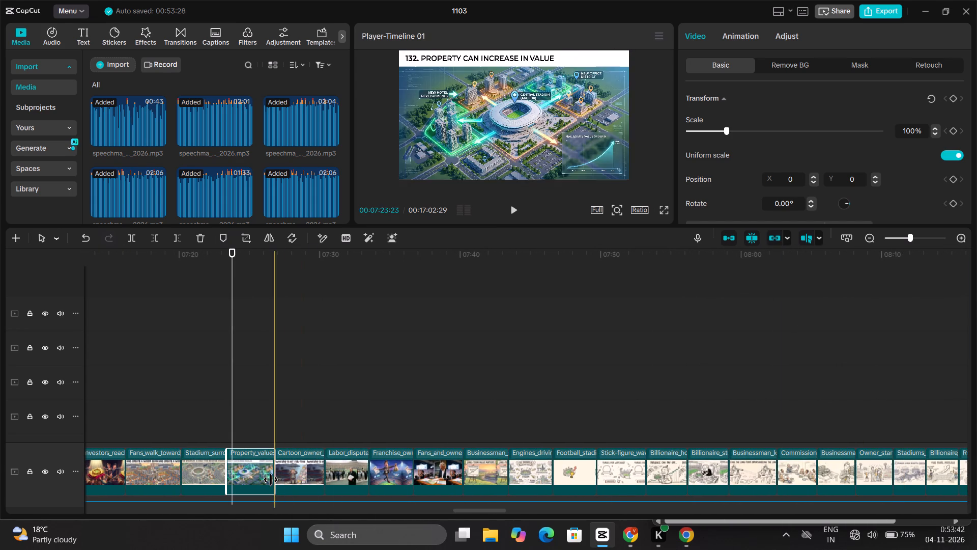
# Lengthen the Businessman, Owner-standing and Stadiums images from about 08:05 to roughly 3.3, 3.9 and 3.1 seconds.
pyautogui.hscroll(-4, 599, 511)
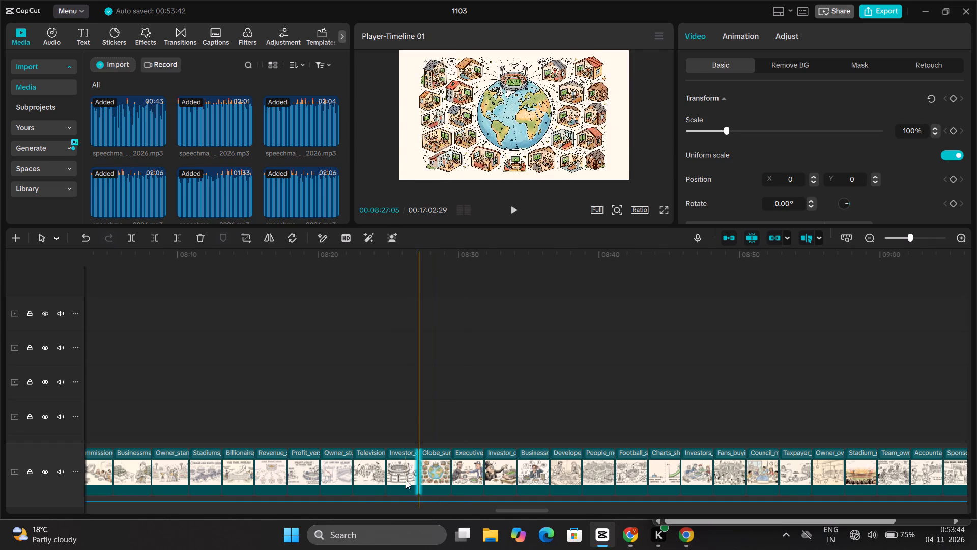
pyautogui.click(143, 468)
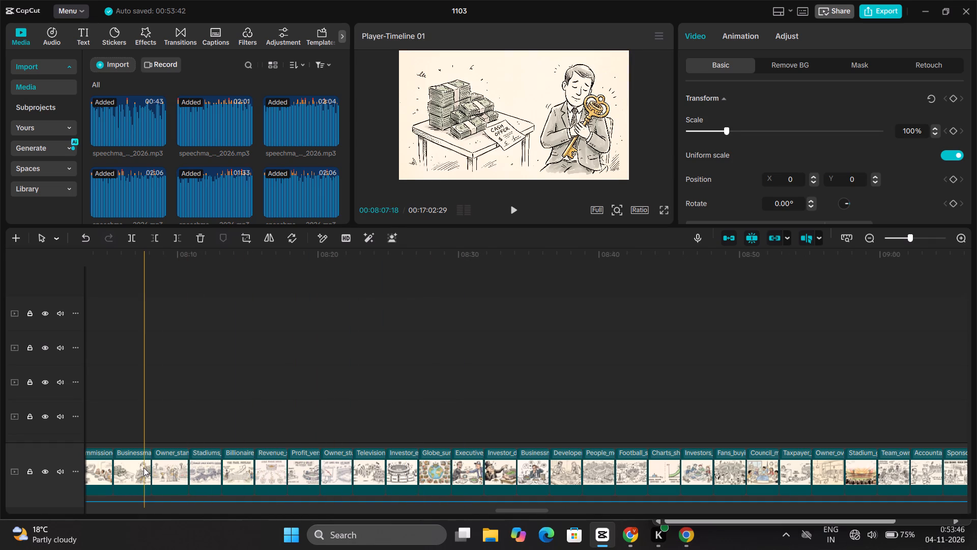
pyautogui.moveTo(151, 468); pyautogui.dragTo(159, 468)
pyautogui.click(175, 468)
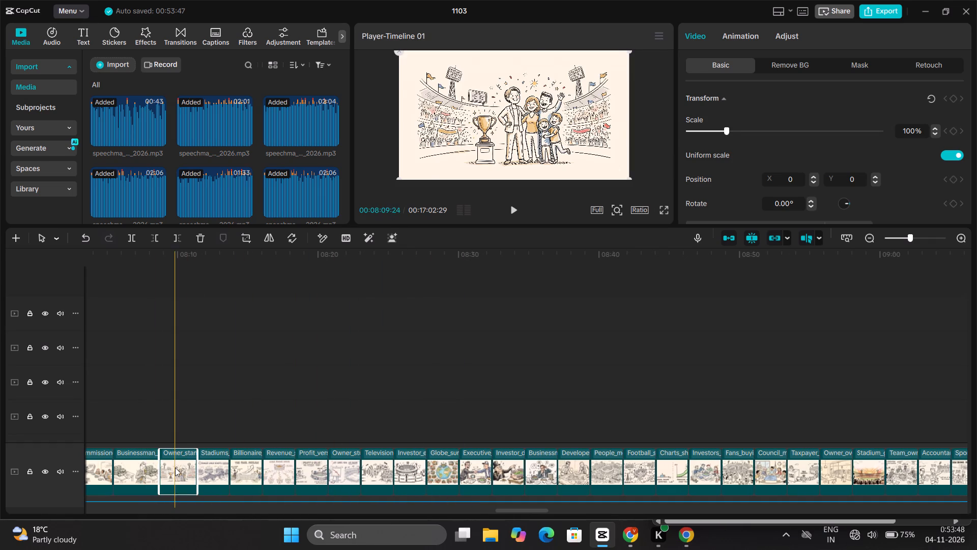
pyautogui.moveTo(198, 468); pyautogui.dragTo(213, 471)
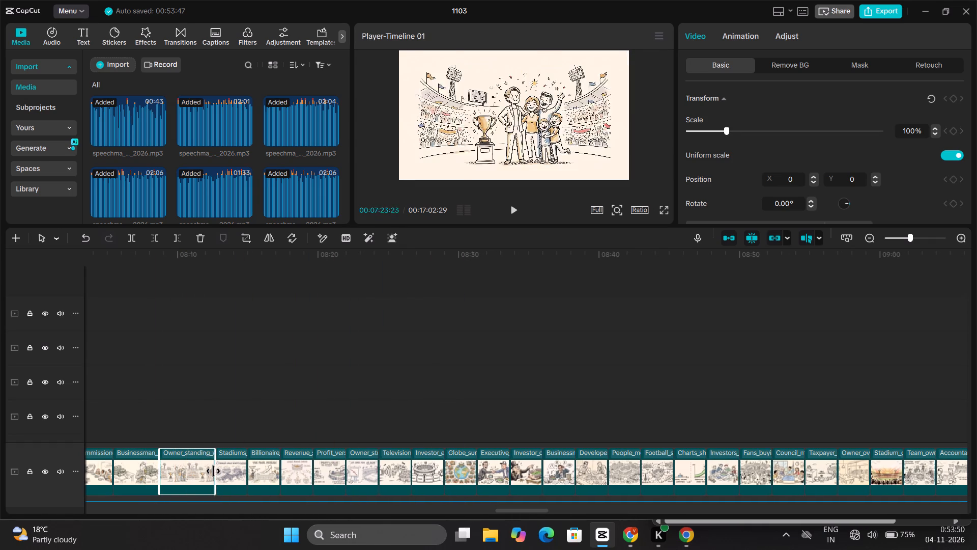
pyautogui.click(224, 471)
pyautogui.moveTo(249, 472); pyautogui.dragTo(257, 473)
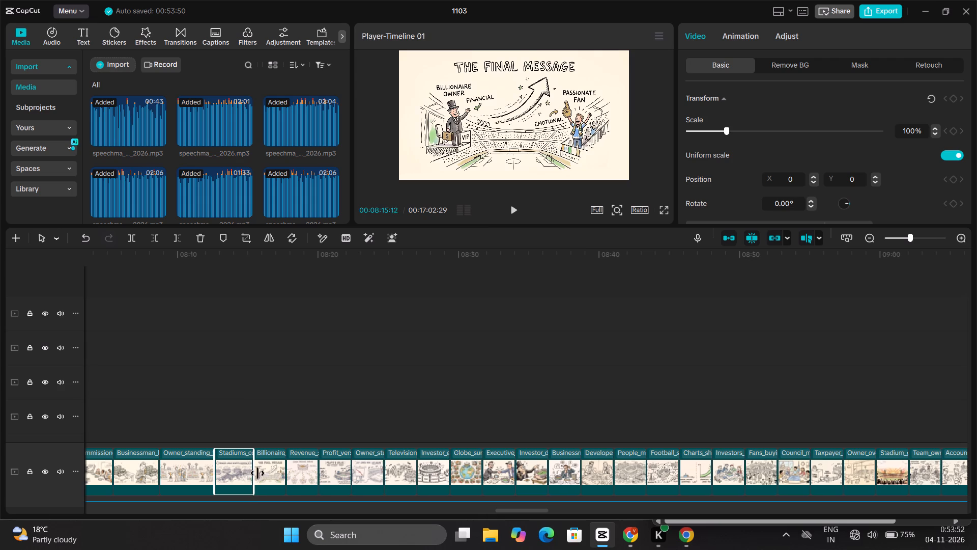
pyautogui.moveTo(257, 473); pyautogui.dragTo(258, 473)
# Lengthen the Billionaire, Revenue and Profit-versus-value images from about 08:16 to roughly 3.6, 3.0 and 4.2 seconds.
pyautogui.click(268, 474)
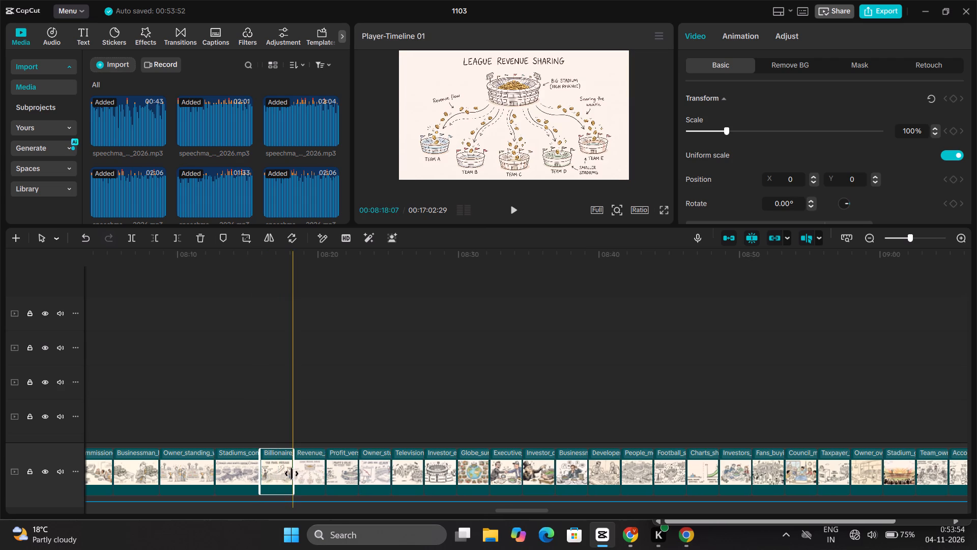
pyautogui.moveTo(293, 474); pyautogui.dragTo(308, 480)
pyautogui.click(318, 480)
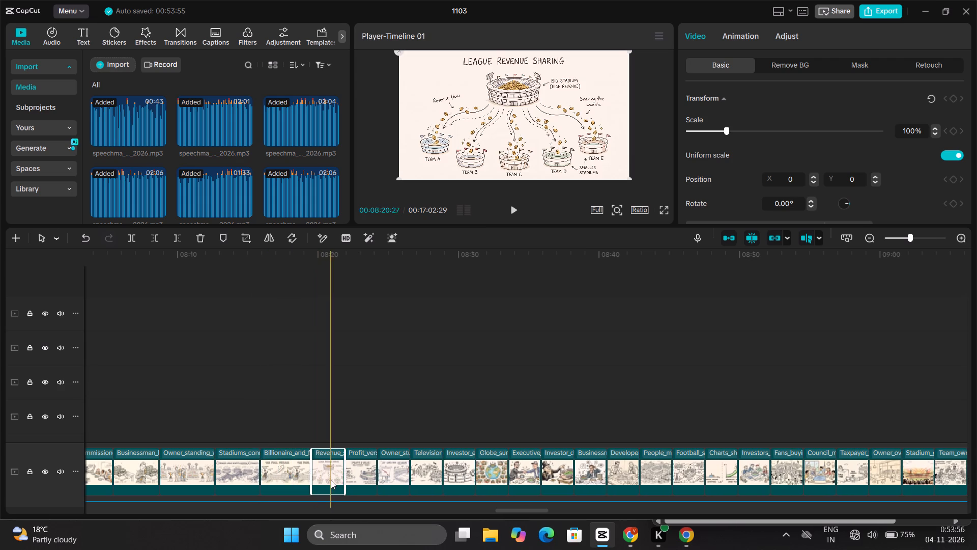
pyautogui.moveTo(343, 480); pyautogui.dragTo(351, 483)
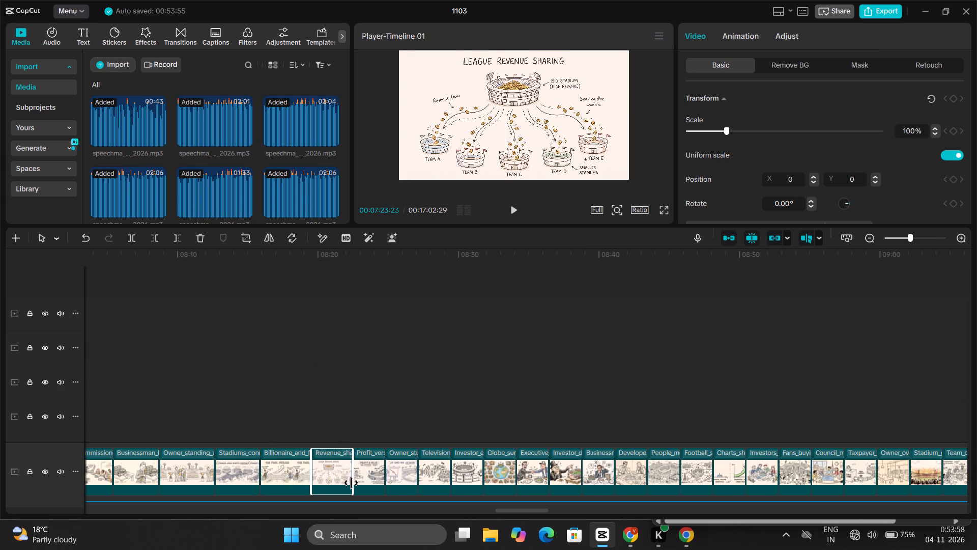
pyautogui.click(364, 483)
pyautogui.moveTo(384, 479); pyautogui.dragTo(410, 477)
# Lengthen the Owner-studies, Television and Investor-examining images from about 08:27 to roughly 4.0, 3.5 and 3.5 seconds.
pyautogui.click(428, 473)
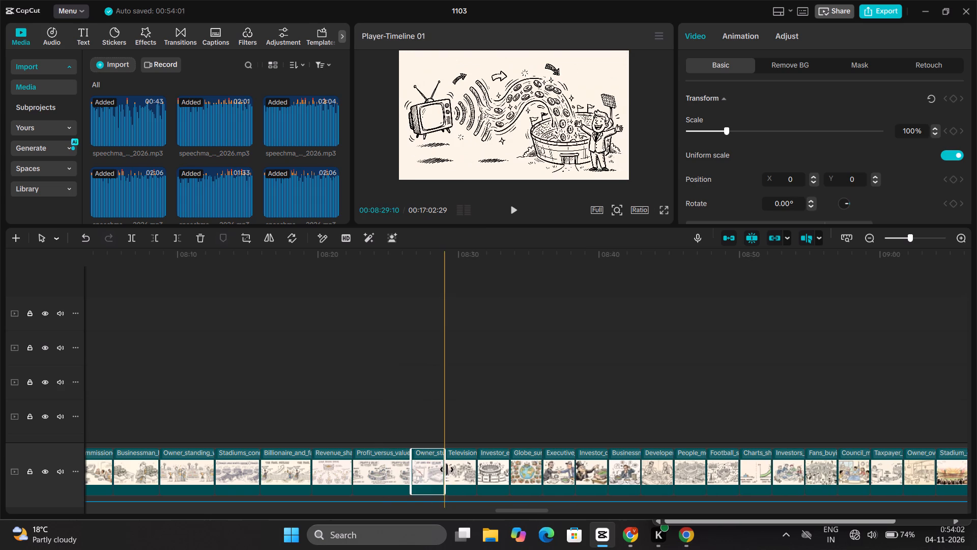
pyautogui.moveTo(445, 470); pyautogui.dragTo(465, 471)
pyautogui.click(484, 470)
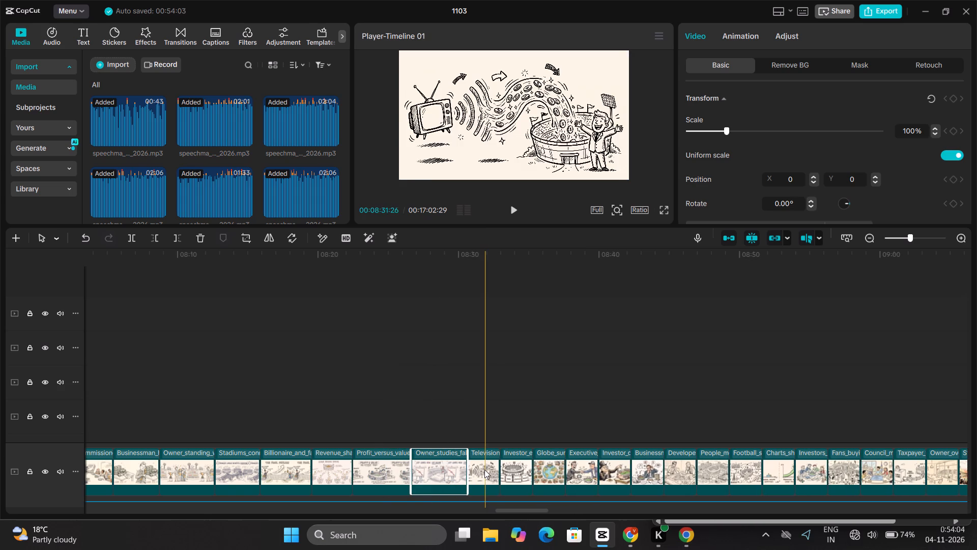
pyautogui.moveTo(500, 467); pyautogui.dragTo(513, 470)
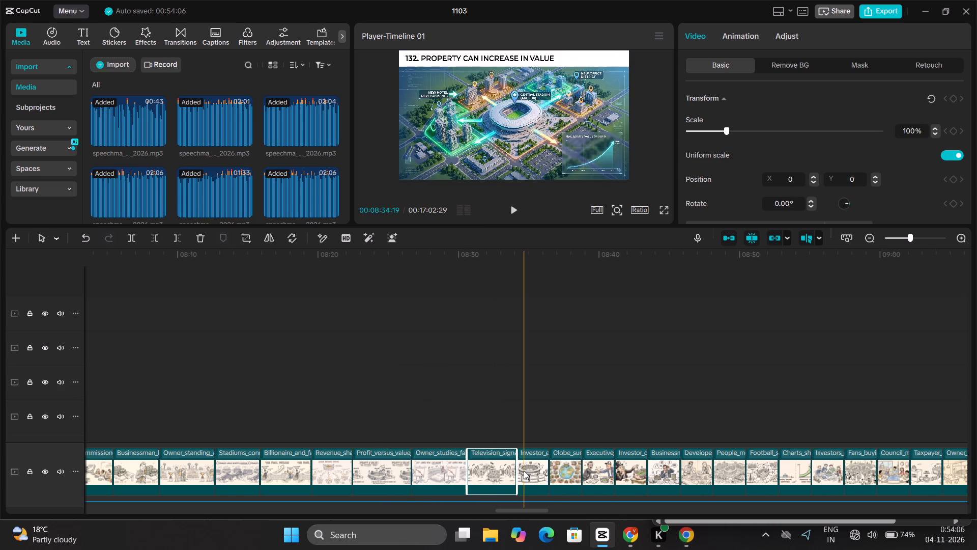
pyautogui.click(524, 471)
pyautogui.click(524, 471)
pyautogui.moveTo(549, 469); pyautogui.dragTo(564, 471)
# Lengthen the Globe, Executive and Investor-dropping images from about 08:38 to roughly 3.9, 3.8 and 4.3 seconds.
pyautogui.click(588, 473)
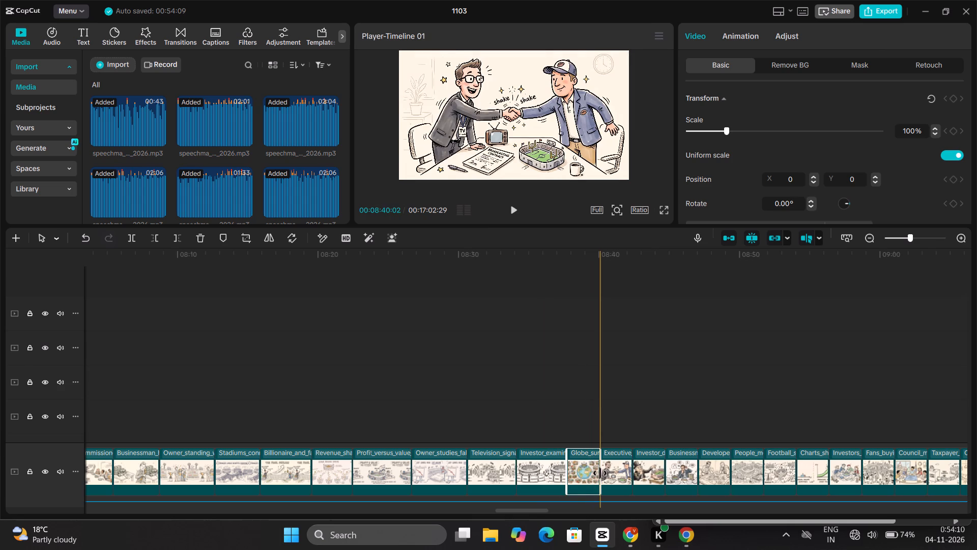
pyautogui.moveTo(600, 473); pyautogui.dragTo(619, 474)
pyautogui.click(639, 472)
pyautogui.doubleClick(639, 472)
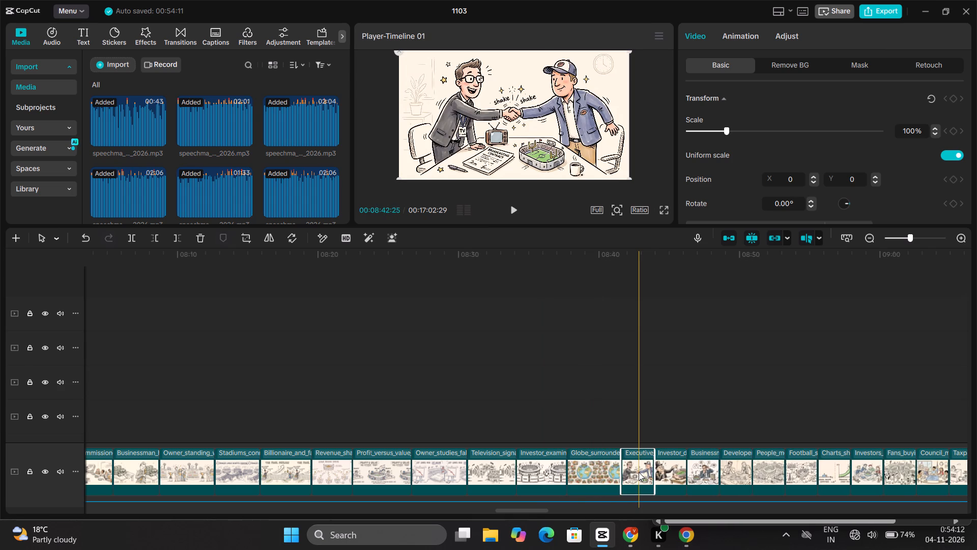
pyautogui.moveTo(654, 469); pyautogui.dragTo(671, 469)
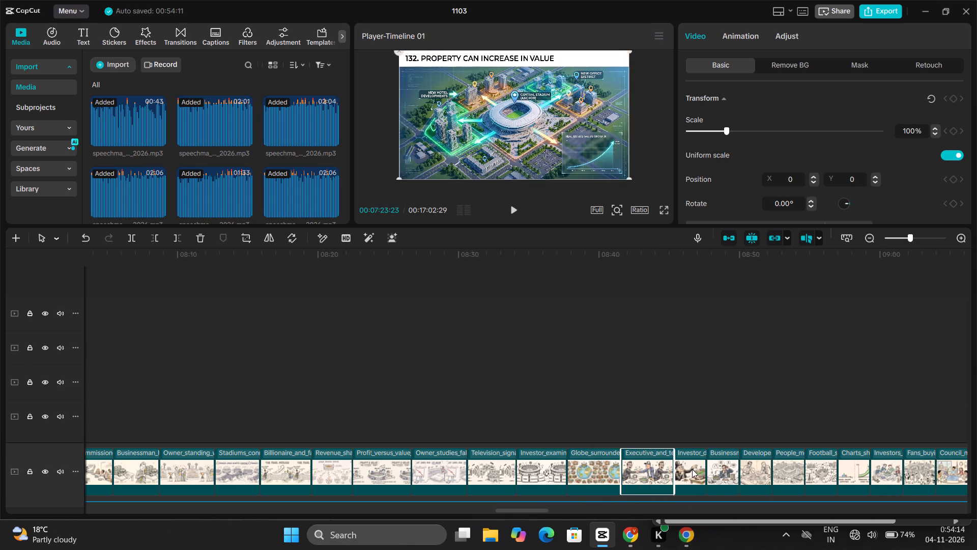
pyautogui.click(692, 469)
pyautogui.moveTo(707, 469); pyautogui.dragTo(731, 470)
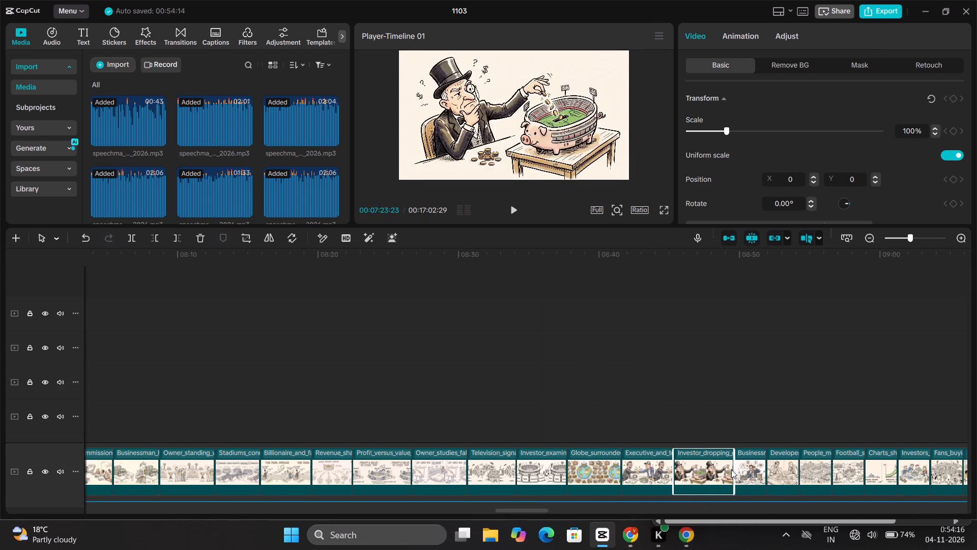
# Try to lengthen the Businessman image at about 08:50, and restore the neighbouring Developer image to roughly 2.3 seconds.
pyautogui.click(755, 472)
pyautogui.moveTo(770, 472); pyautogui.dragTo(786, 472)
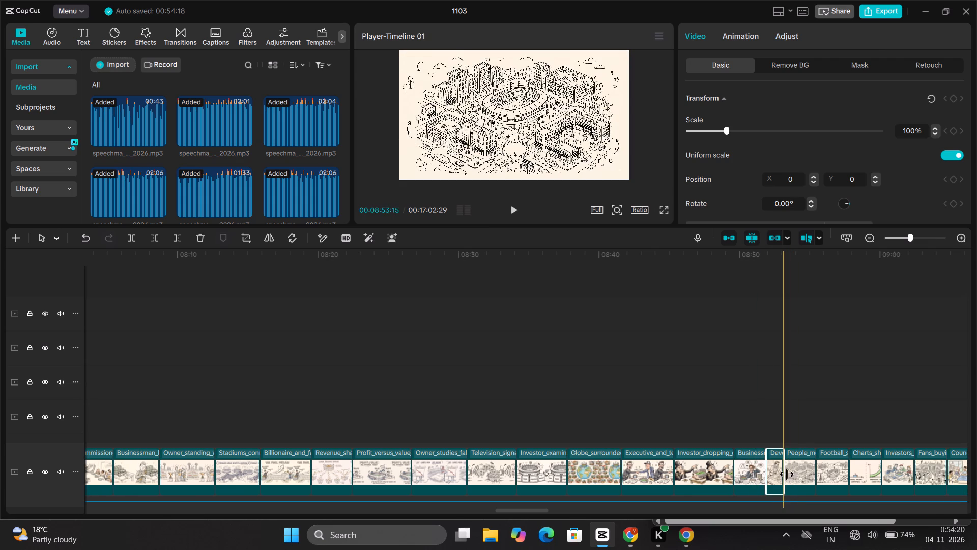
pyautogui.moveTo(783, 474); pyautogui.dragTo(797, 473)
# Lengthen the People-moving, Football stadium and Charts images from about 08:54 to roughly 2.9, 3.4 and 3.4 seconds.
pyautogui.click(831, 472)
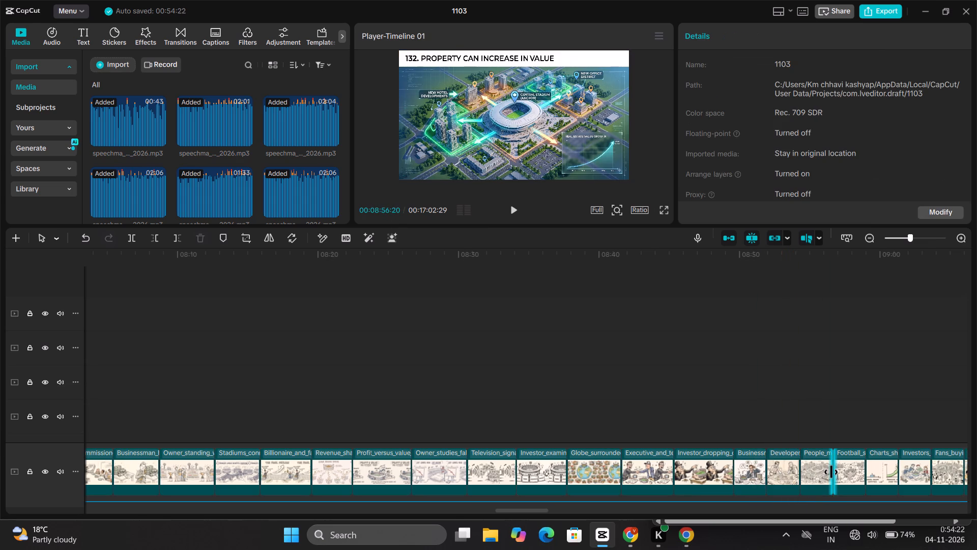
pyautogui.click(812, 474)
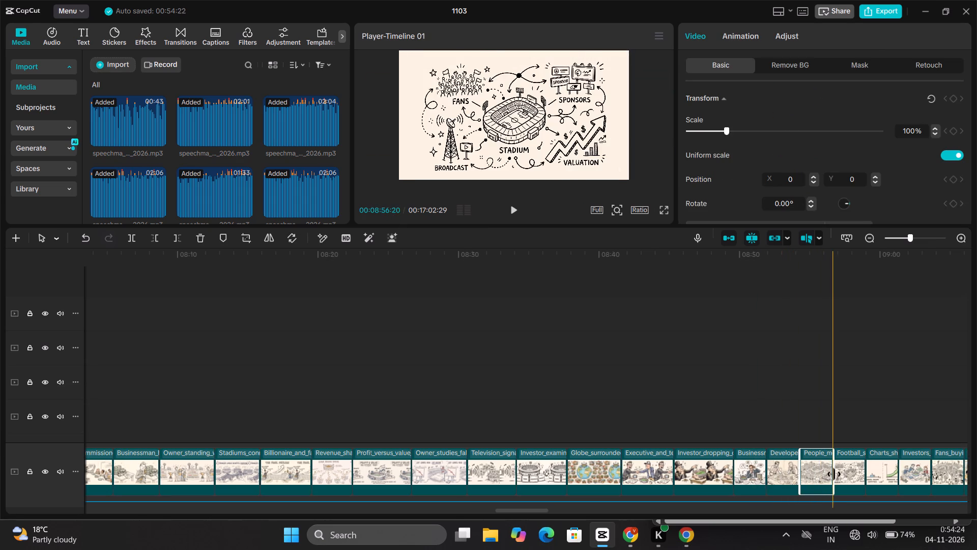
pyautogui.moveTo(834, 474); pyautogui.dragTo(839, 474)
pyautogui.click(860, 471)
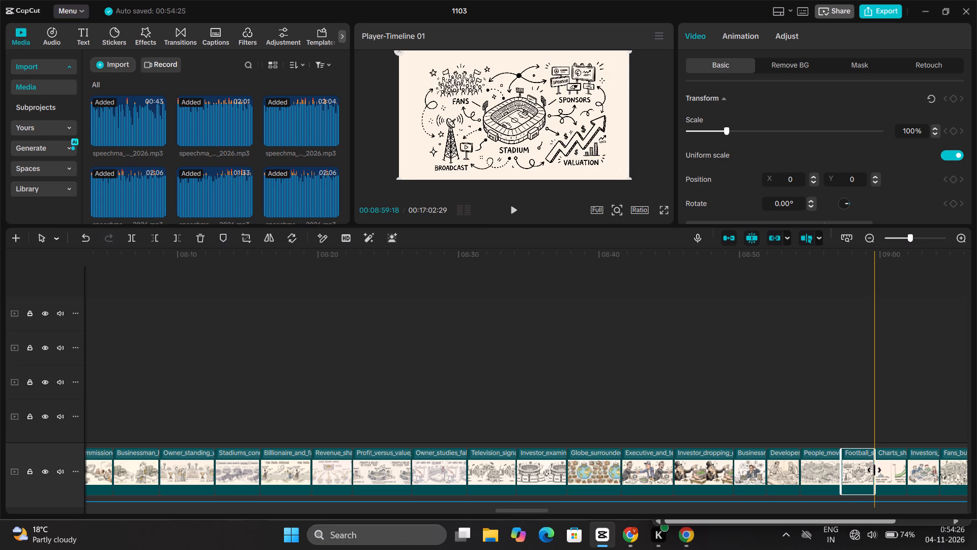
pyautogui.moveTo(875, 470); pyautogui.dragTo(888, 470)
pyautogui.click(903, 470)
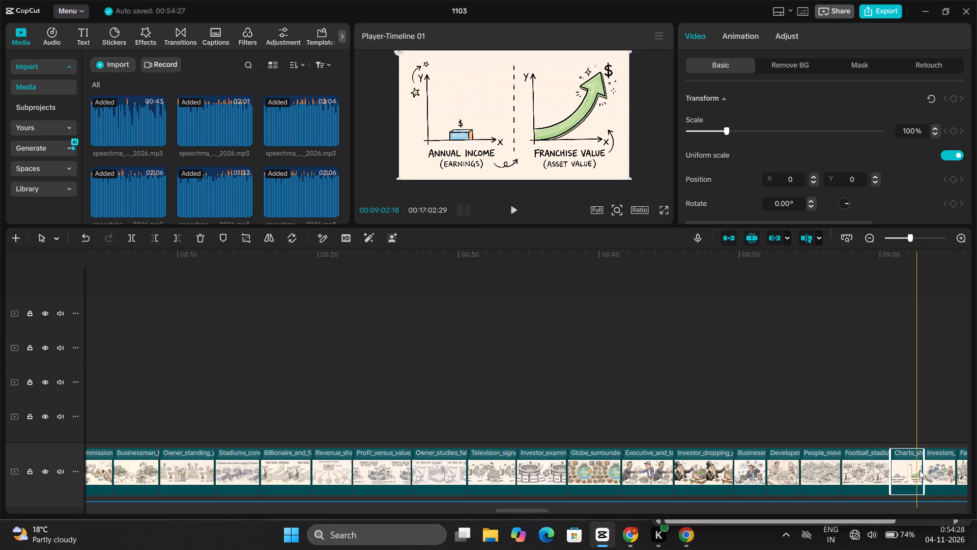
pyautogui.moveTo(924, 470); pyautogui.dragTo(936, 468)
# Lengthen the Investors, Fans-buying and Council images from about 09:04 to roughly 3.4, 3.9 and 3.4 seconds.
pyautogui.hscroll(-1, 913, 472)
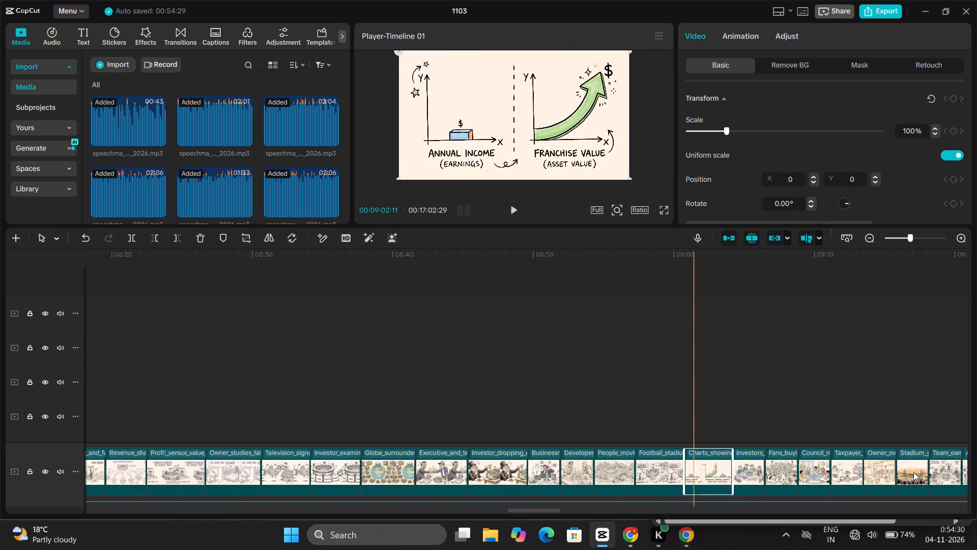
pyautogui.hscroll(-2, 913, 472)
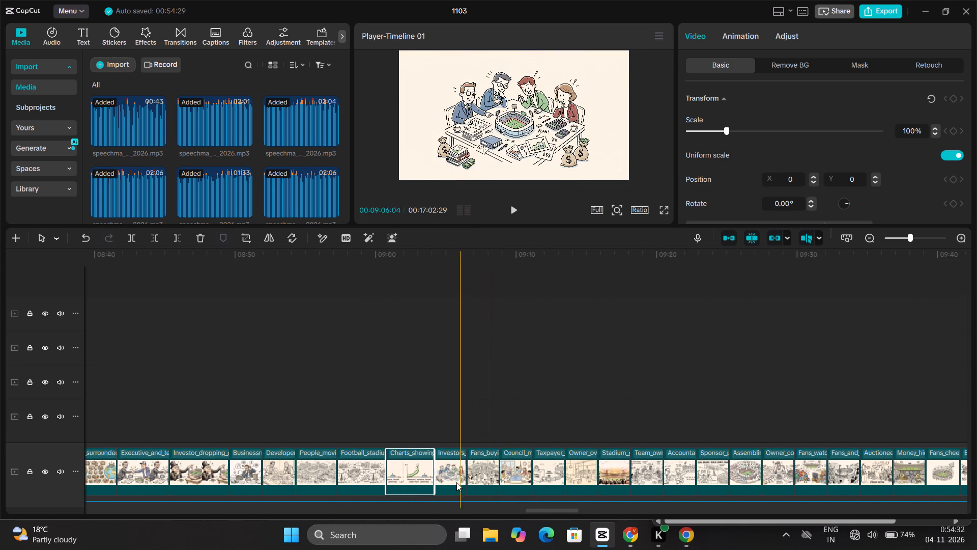
pyautogui.click(454, 481)
pyautogui.moveTo(468, 481); pyautogui.dragTo(481, 481)
pyautogui.click(491, 481)
pyautogui.moveTo(518, 479); pyautogui.dragTo(537, 480)
pyautogui.click(554, 478)
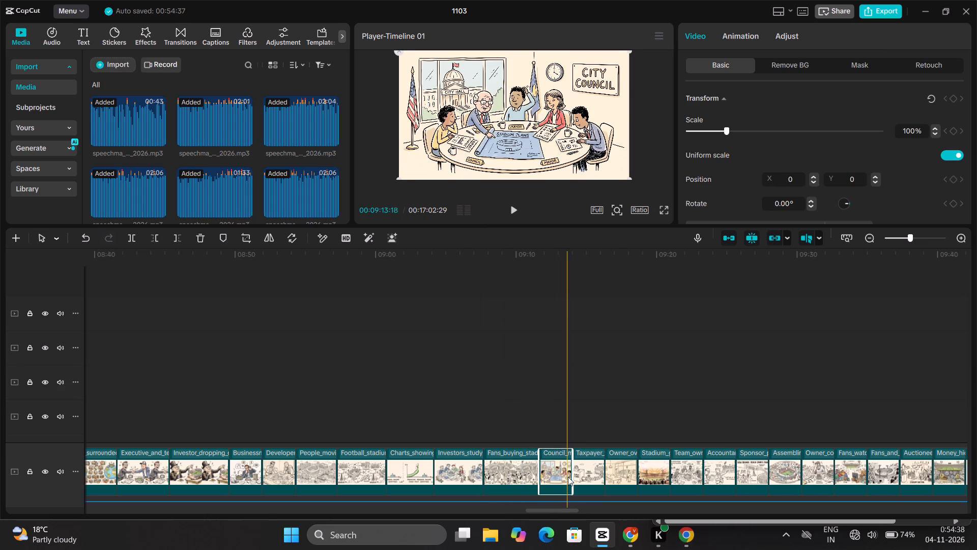
pyautogui.moveTo(571, 477); pyautogui.dragTo(586, 477)
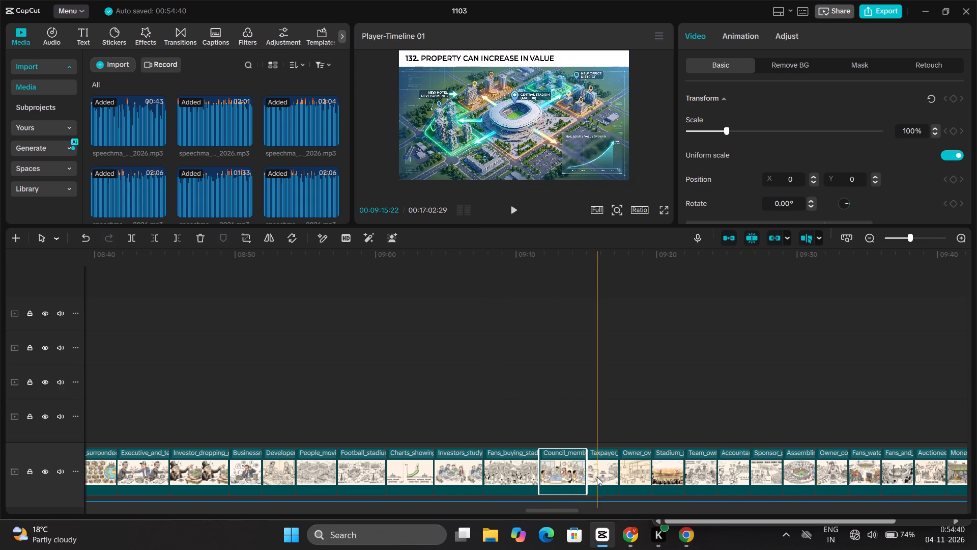
# Lengthen the Taxpayer, Owner-overlooking and Stadium images from about 09:15 to roughly 3.4, 3.0 and 3.0 seconds.
pyautogui.click(597, 477)
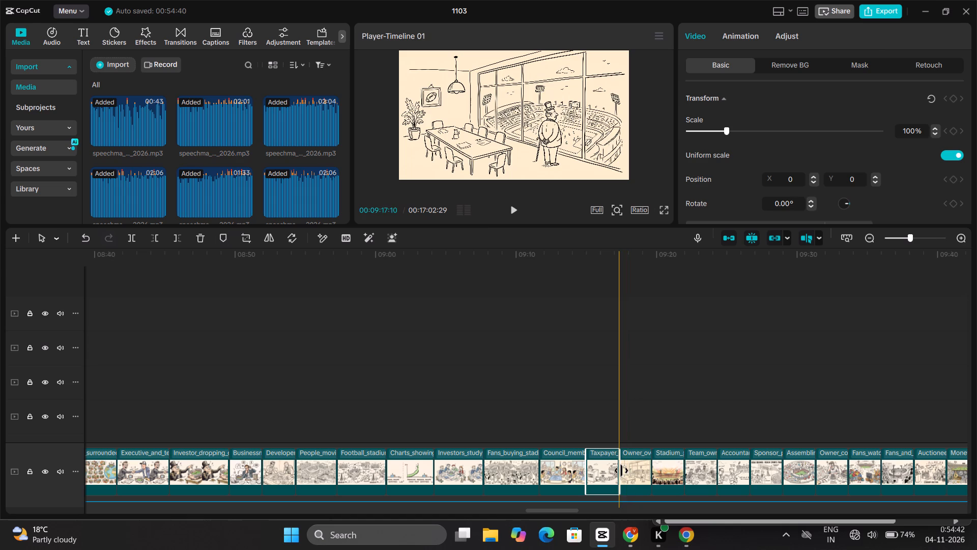
pyautogui.moveTo(619, 470); pyautogui.dragTo(631, 470)
pyautogui.click(649, 472)
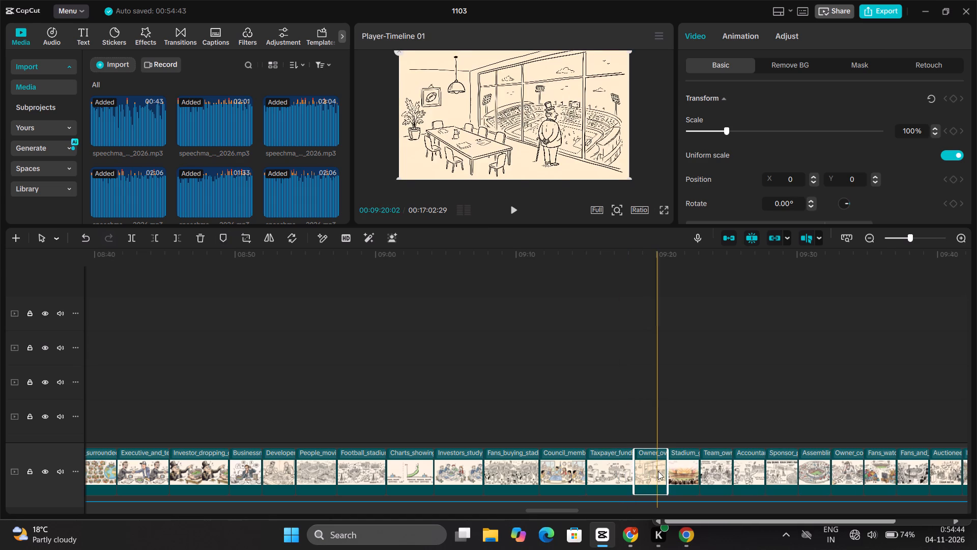
pyautogui.moveTo(667, 471); pyautogui.dragTo(677, 471)
pyautogui.click(692, 472)
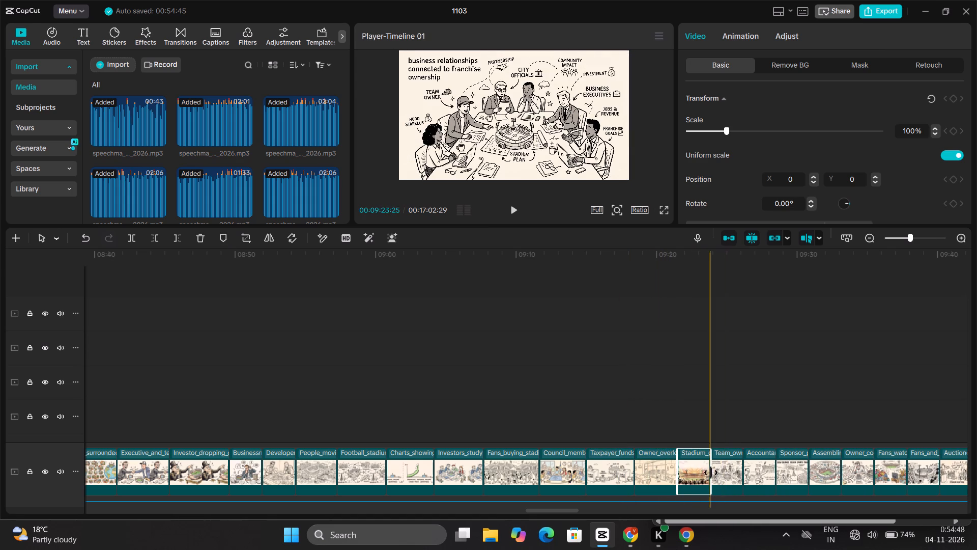
pyautogui.moveTo(708, 473); pyautogui.dragTo(717, 471)
# Lengthen the Team-owner, Accountant and Sponsor images from about 09:24 to roughly 3.7, 3.2 and 4.7 seconds.
pyautogui.click(743, 472)
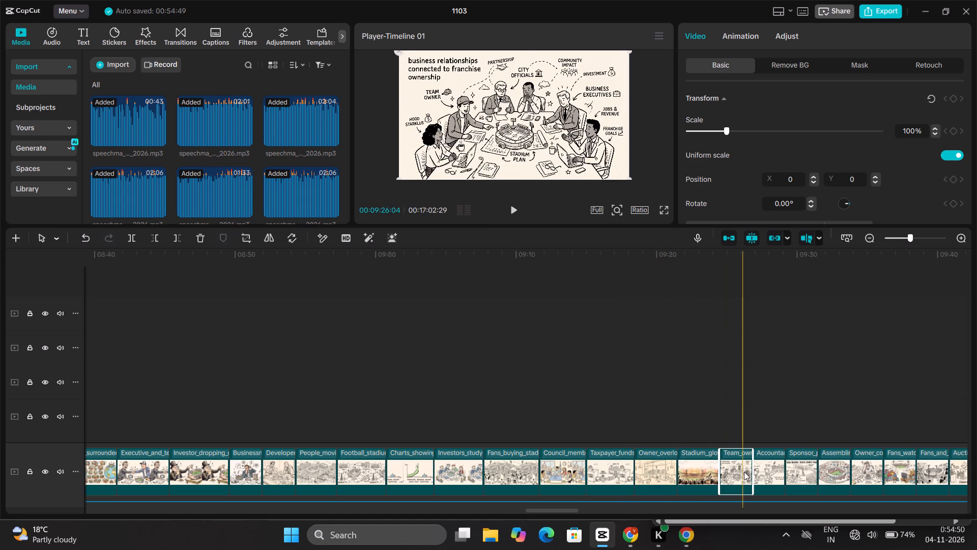
pyautogui.moveTo(756, 471); pyautogui.dragTo(772, 473)
pyautogui.click(782, 473)
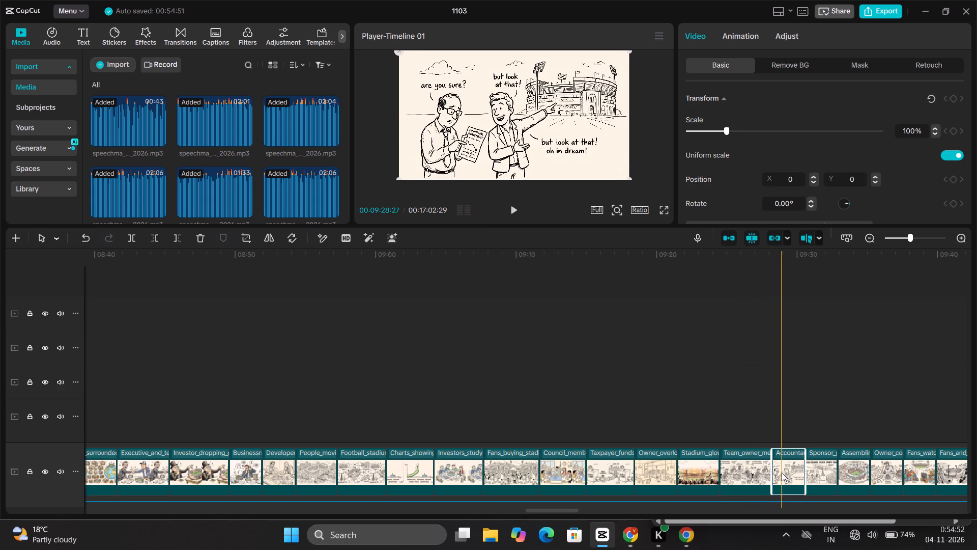
pyautogui.moveTo(806, 471); pyautogui.dragTo(815, 471)
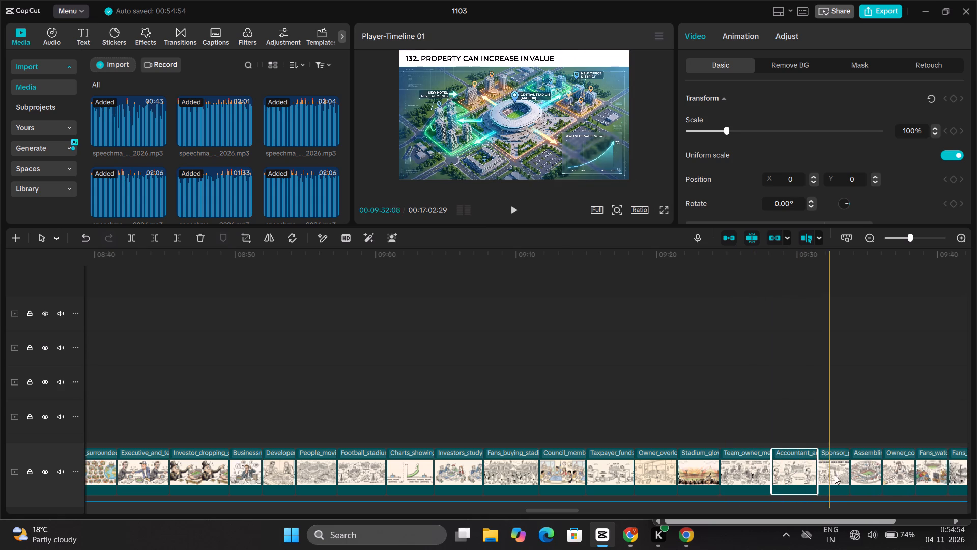
pyautogui.click(842, 478)
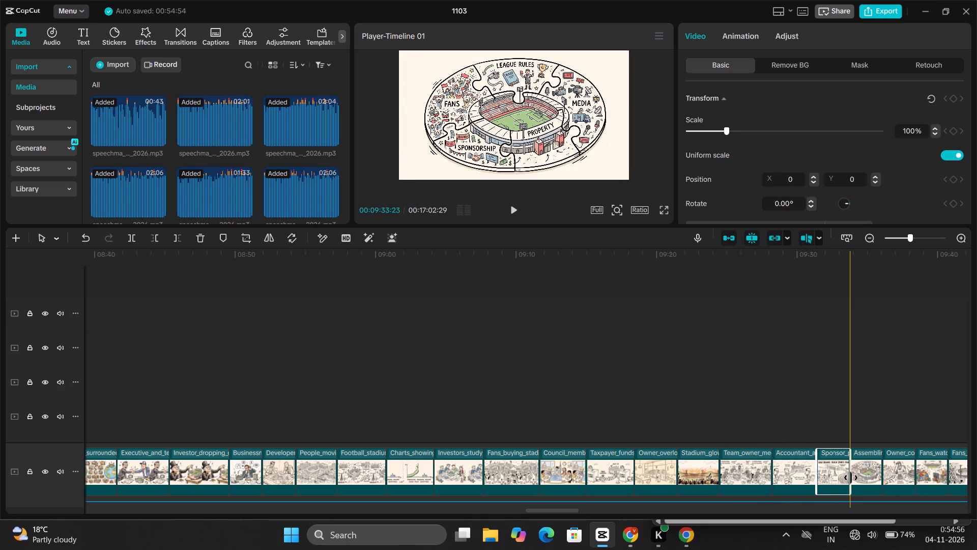
pyautogui.moveTo(851, 478); pyautogui.dragTo(881, 478)
# Lengthen the Assembling, Owner-compares and Fans-watching images from about 09:36 to roughly 3.9, 4.0 and 2.9 seconds.
pyautogui.click(895, 477)
pyautogui.click(895, 477)
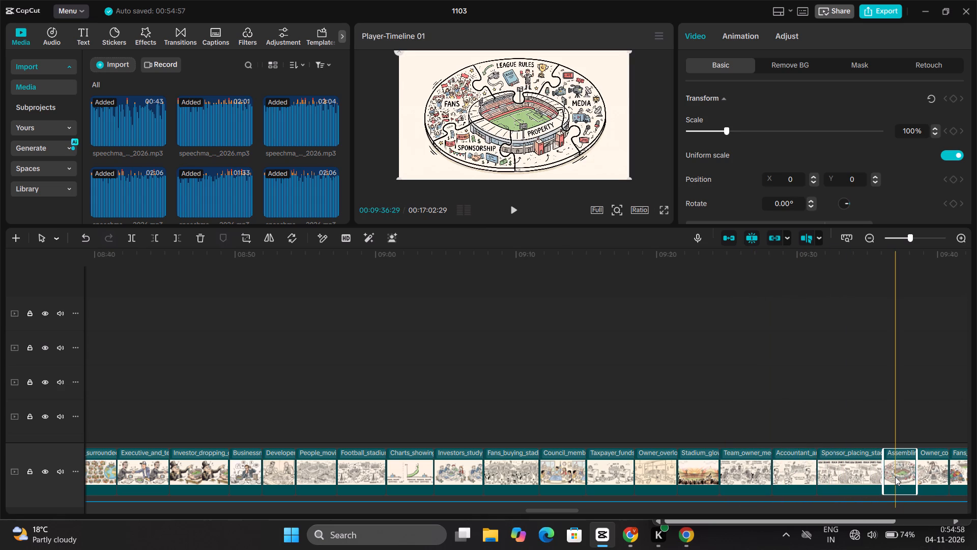
pyautogui.moveTo(917, 471); pyautogui.dragTo(936, 472)
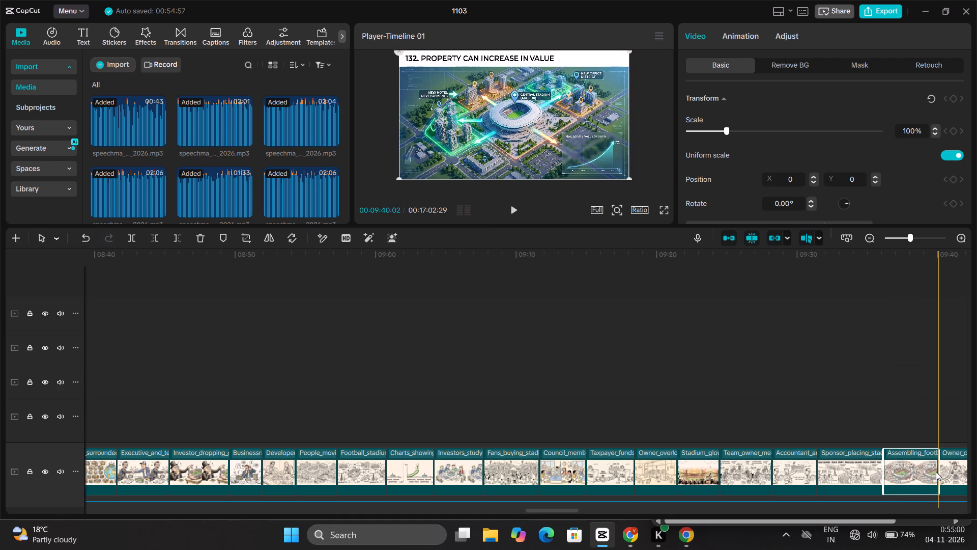
pyautogui.hscroll(-4, 936, 472)
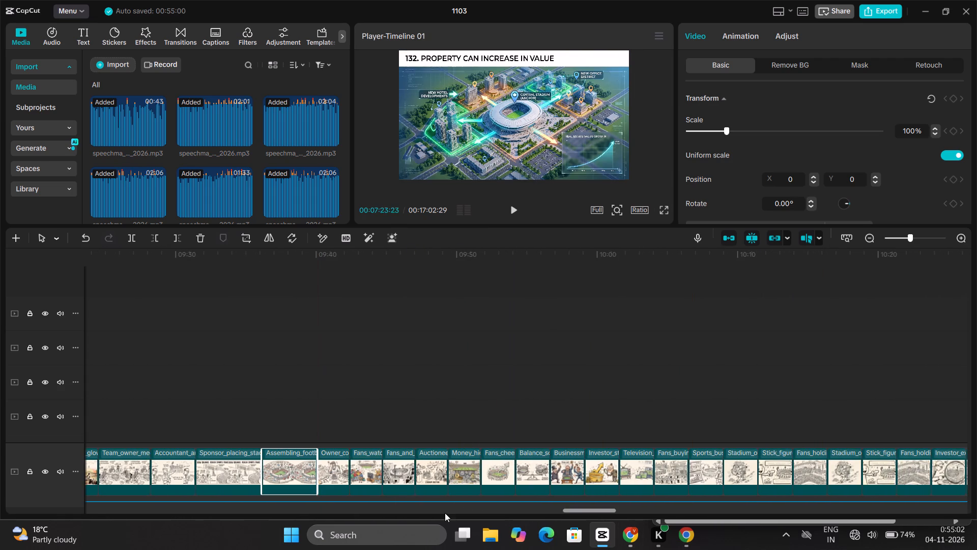
pyautogui.click(337, 474)
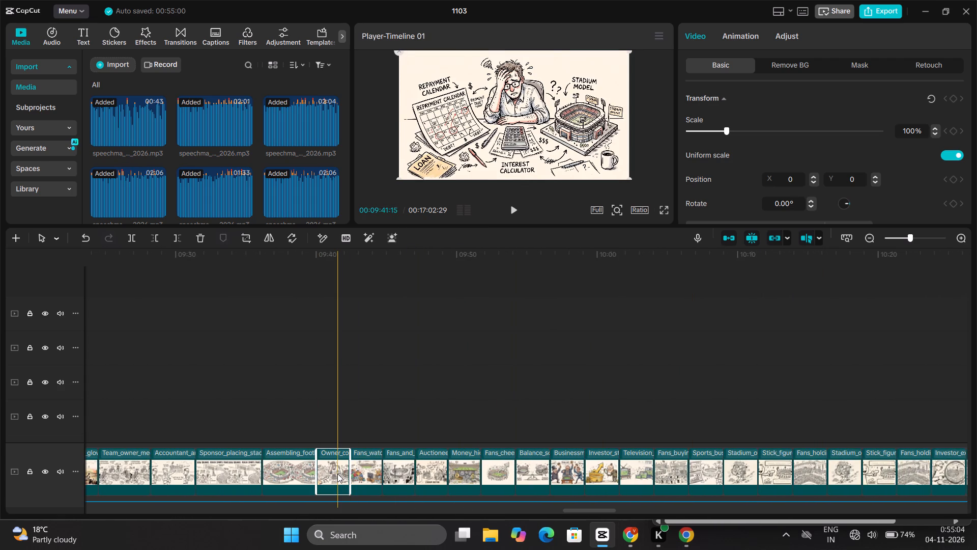
pyautogui.moveTo(351, 474); pyautogui.dragTo(371, 475)
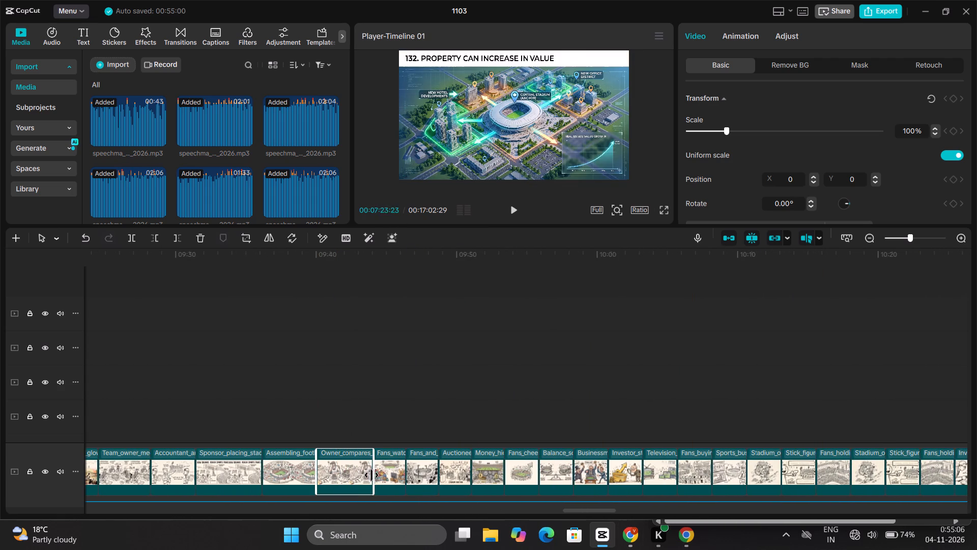
pyautogui.click(385, 473)
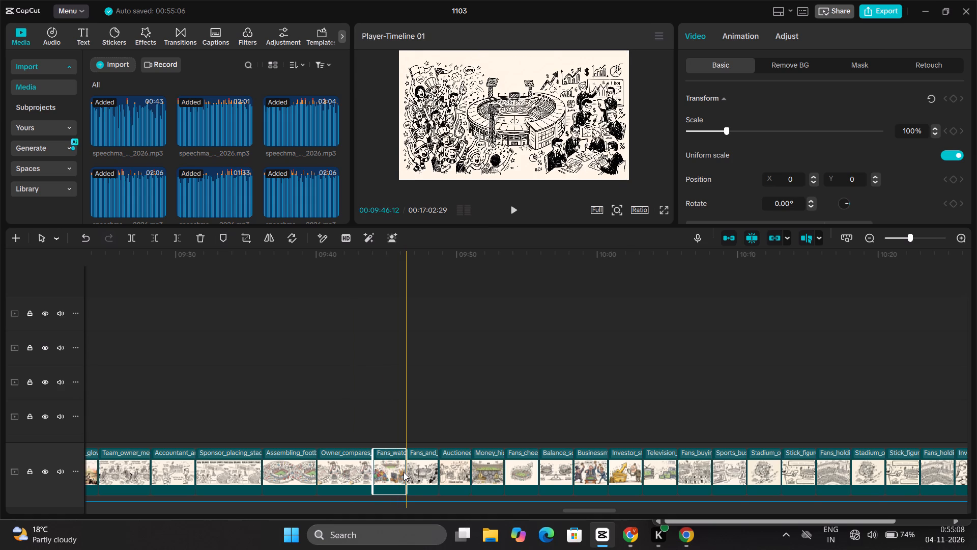
pyautogui.moveTo(404, 472); pyautogui.dragTo(412, 472)
# Lengthen the Fans-and-executives, Auctioneer and Money-hidden images from about 09:47 to roughly 3.6, 3.5 and 3.9 seconds.
pyautogui.click(428, 474)
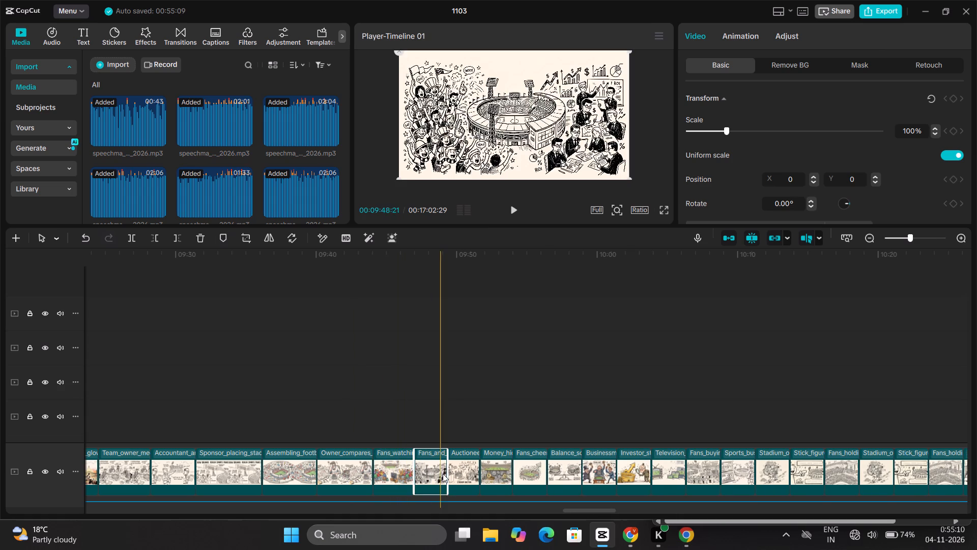
pyautogui.moveTo(447, 473); pyautogui.dragTo(463, 473)
pyautogui.click(482, 471)
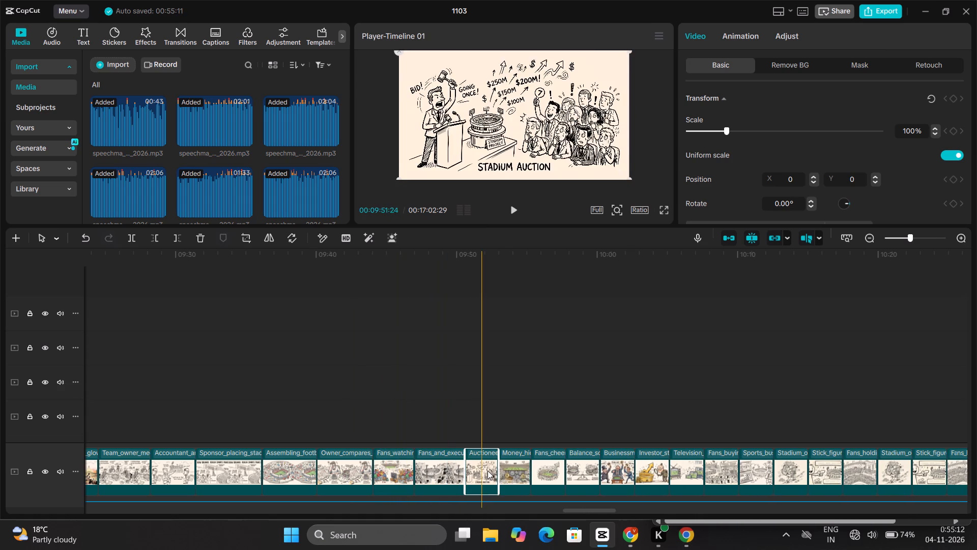
pyautogui.moveTo(499, 469); pyautogui.dragTo(512, 469)
pyautogui.click(530, 470)
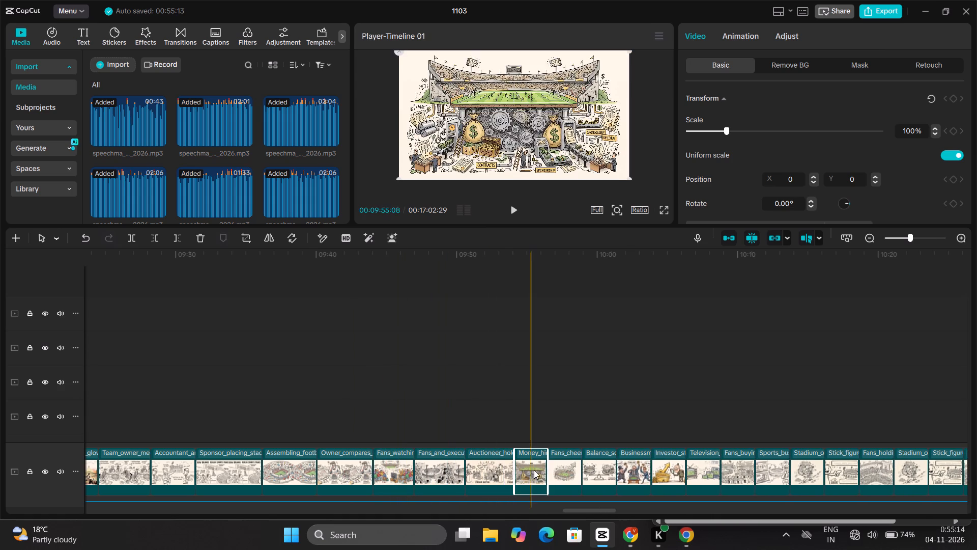
pyautogui.moveTo(547, 471); pyautogui.dragTo(566, 473)
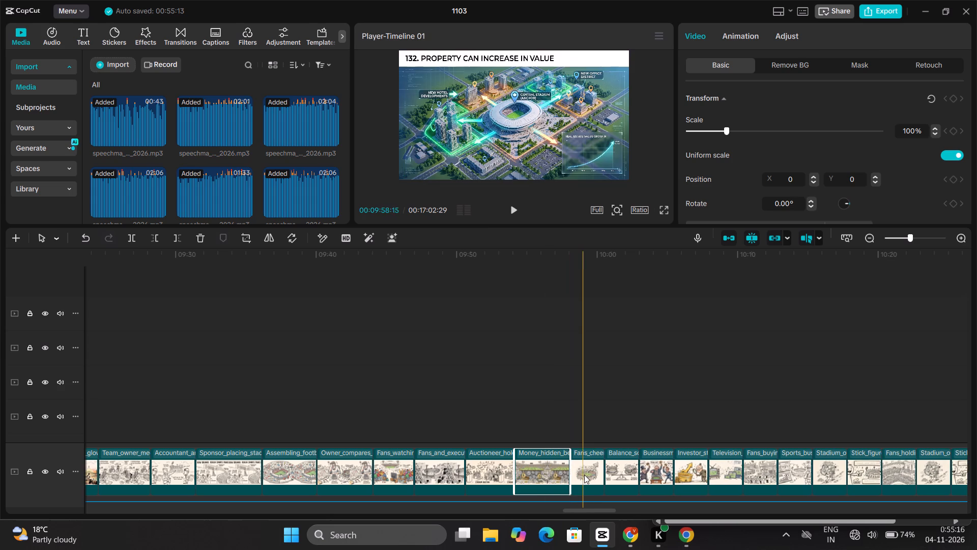
# Lengthen the Fans-cheering, Balance scale and Businessmen images from about 09:58 to roughly 3.2, 3.4 and 3.0 seconds.
pyautogui.click(586, 475)
pyautogui.moveTo(604, 475); pyautogui.dragTo(614, 475)
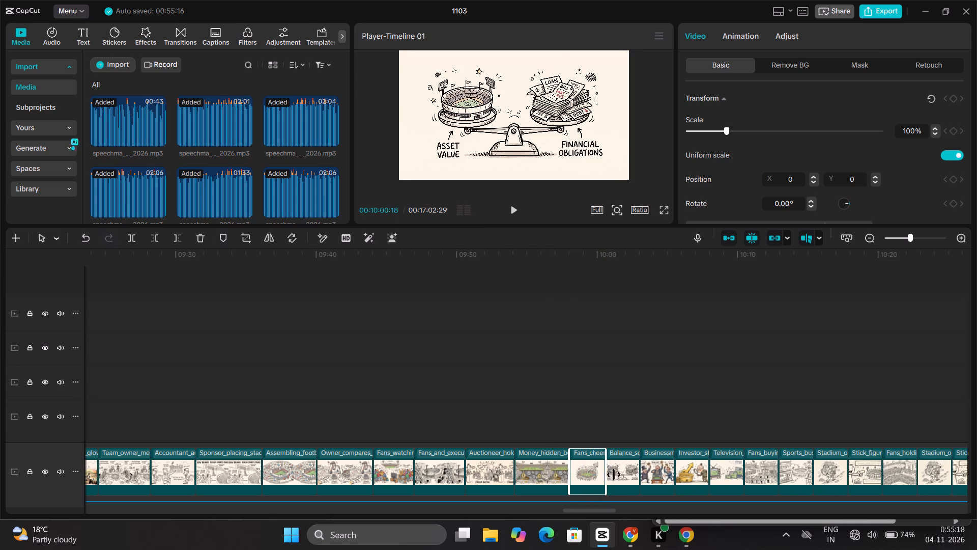
pyautogui.moveTo(614, 475); pyautogui.dragTo(615, 475)
pyautogui.click(634, 475)
pyautogui.moveTo(650, 473); pyautogui.dragTo(654, 473)
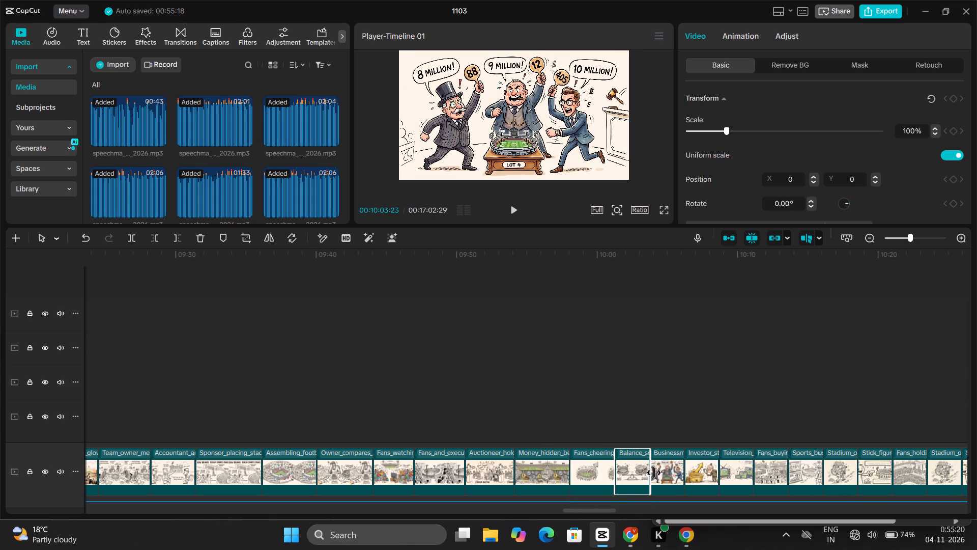
pyautogui.moveTo(654, 473); pyautogui.dragTo(660, 473)
pyautogui.click(675, 474)
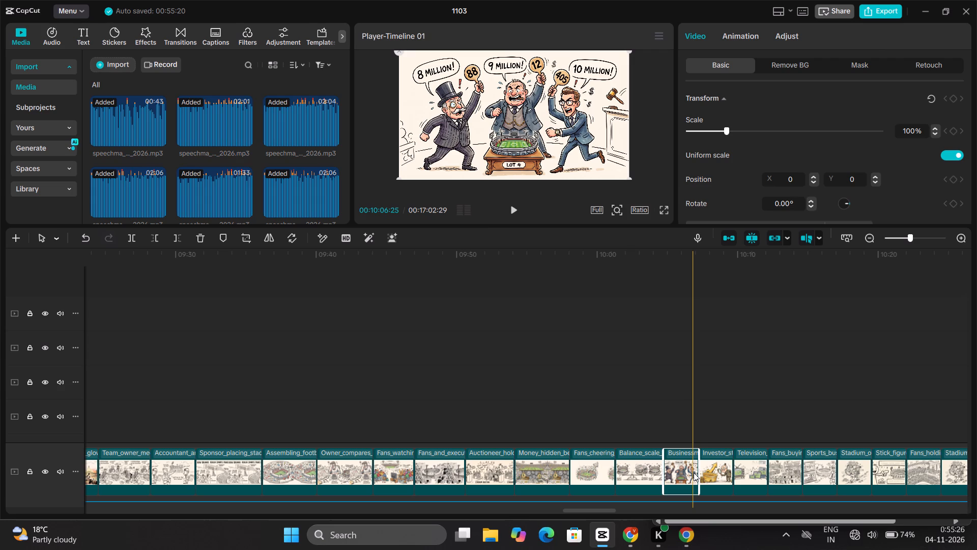
pyautogui.moveTo(697, 473); pyautogui.dragTo(704, 474)
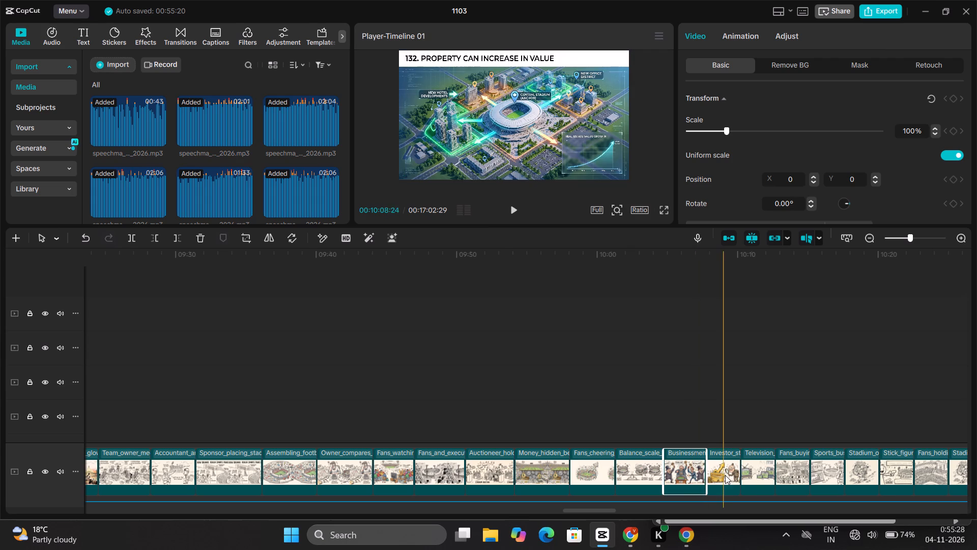
# Lengthen the Investor-studies, Television and Fans-buying images from about 10:07 to roughly 3.4, 3.5 and 5.3 seconds.
pyautogui.click(725, 475)
pyautogui.moveTo(740, 474); pyautogui.dragTo(750, 474)
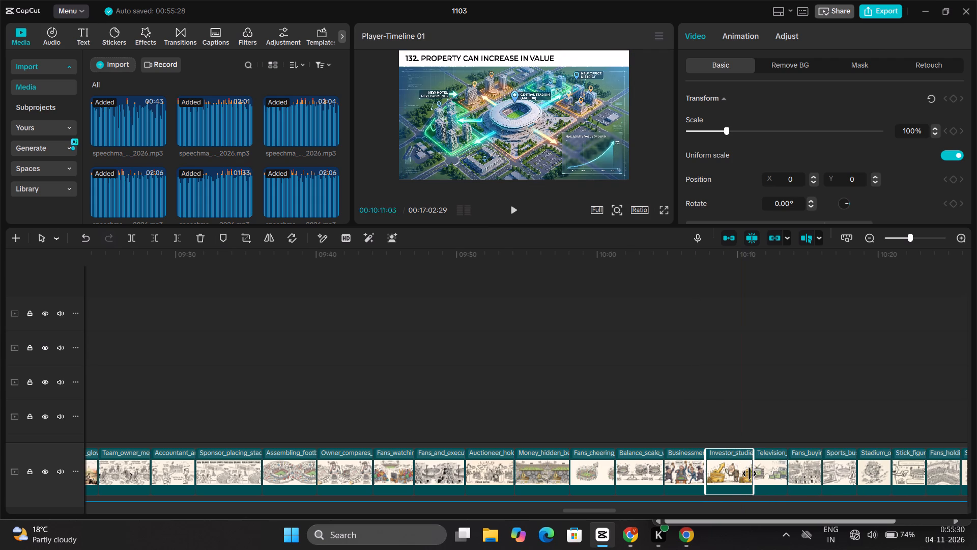
pyautogui.click(766, 475)
pyautogui.moveTo(788, 473); pyautogui.dragTo(799, 472)
pyautogui.click(818, 473)
pyautogui.moveTo(837, 471); pyautogui.dragTo(872, 469)
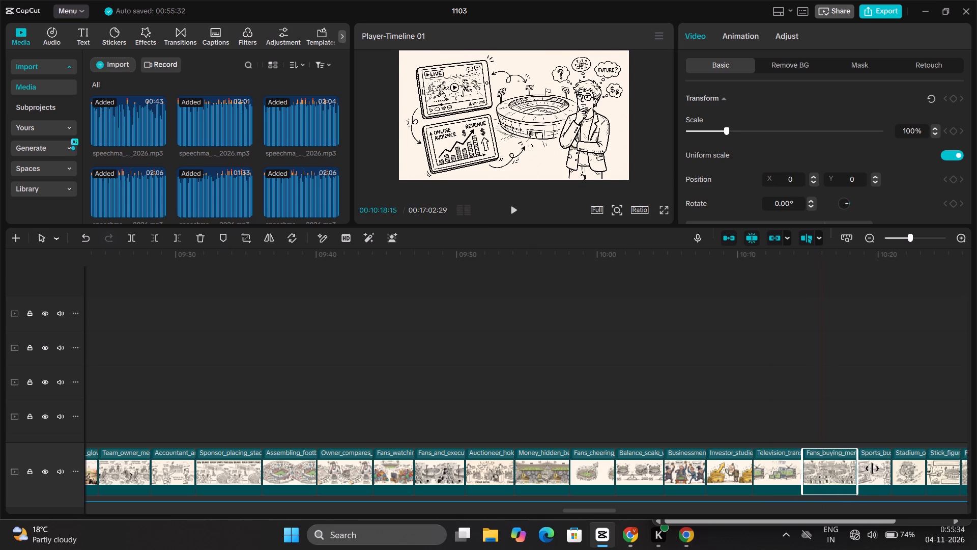
pyautogui.moveTo(872, 469); pyautogui.dragTo(874, 469)
# Lengthen the Sports-business, Stadium-owner and Stick-figure images from about 10:20 to roughly 5.6, 3.6 and 3.8 seconds.
pyautogui.click(894, 470)
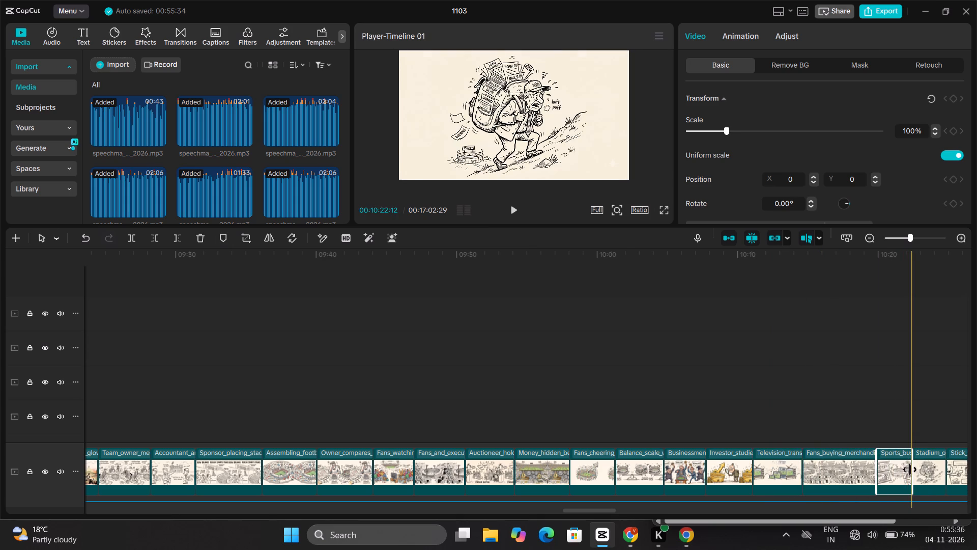
pyautogui.moveTo(912, 470); pyautogui.dragTo(952, 470)
pyautogui.hscroll(-1, 952, 470)
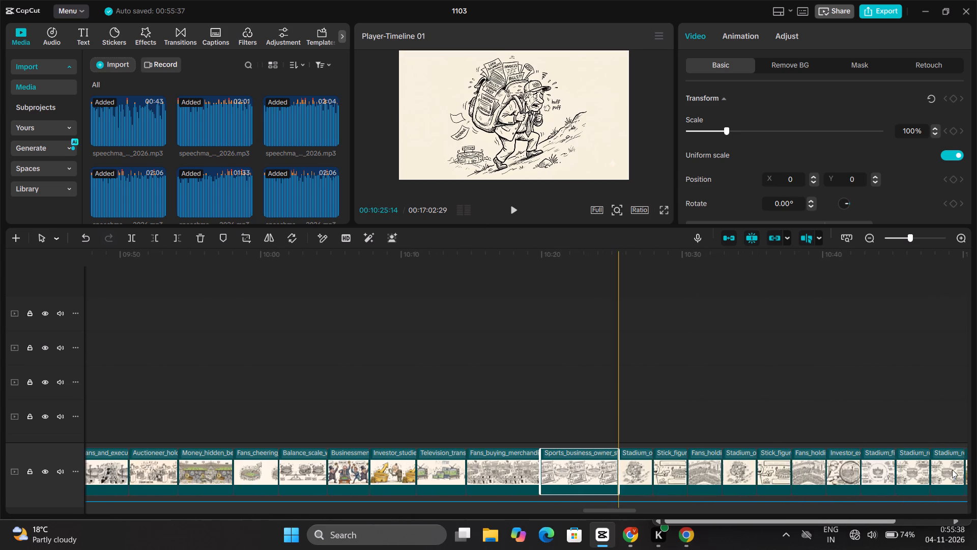
pyautogui.click(634, 472)
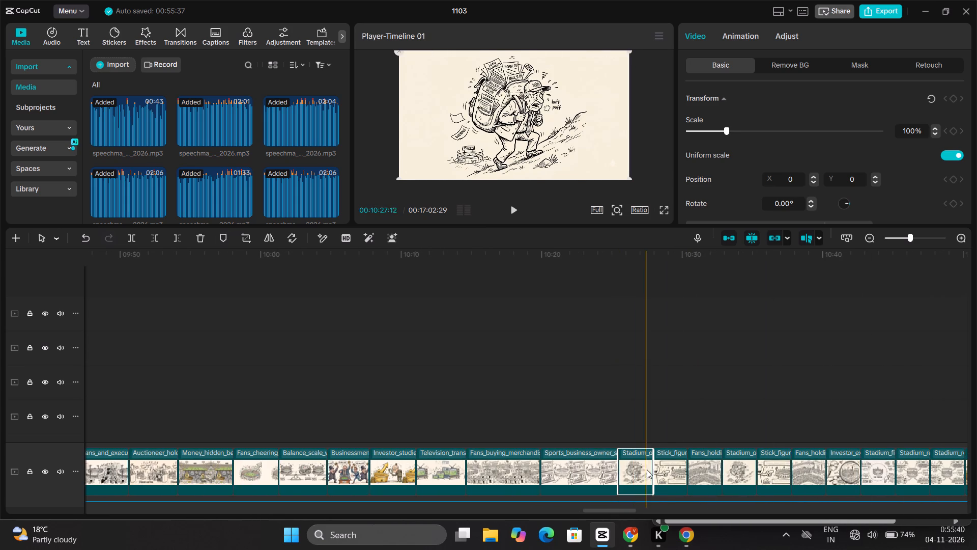
pyautogui.moveTo(653, 471); pyautogui.dragTo(666, 470)
pyautogui.click(684, 471)
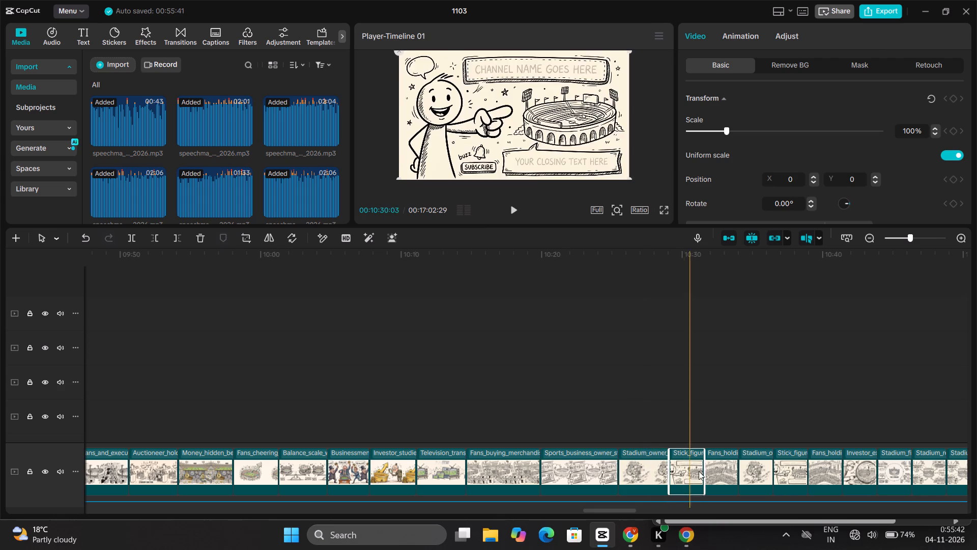
pyautogui.moveTo(703, 471); pyautogui.dragTo(722, 475)
# Lengthen the Fans-holding, second Stadium-owner and second Stick-figure images from about 10:33 to roughly 4.0, 6.5 and 3.9 seconds.
pyautogui.click(742, 475)
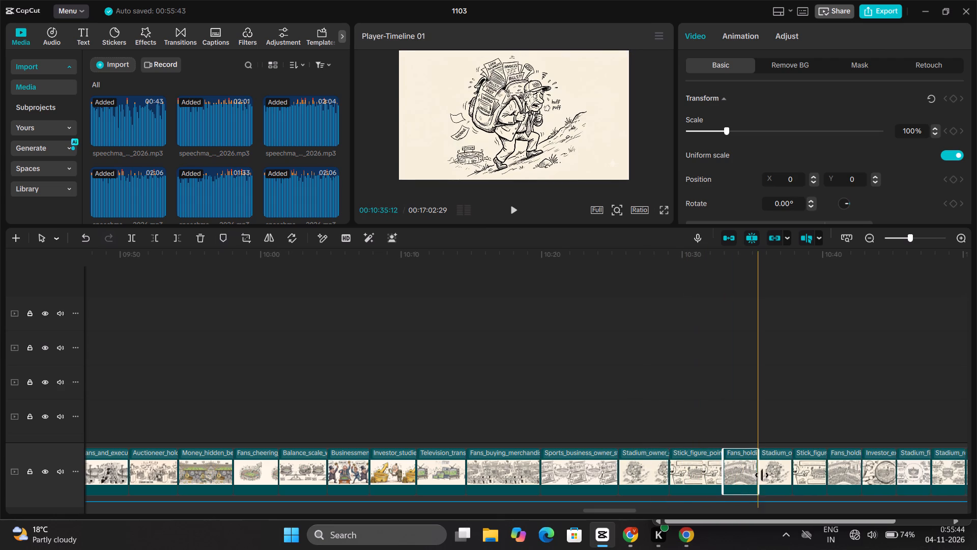
pyautogui.moveTo(759, 475); pyautogui.dragTo(776, 475)
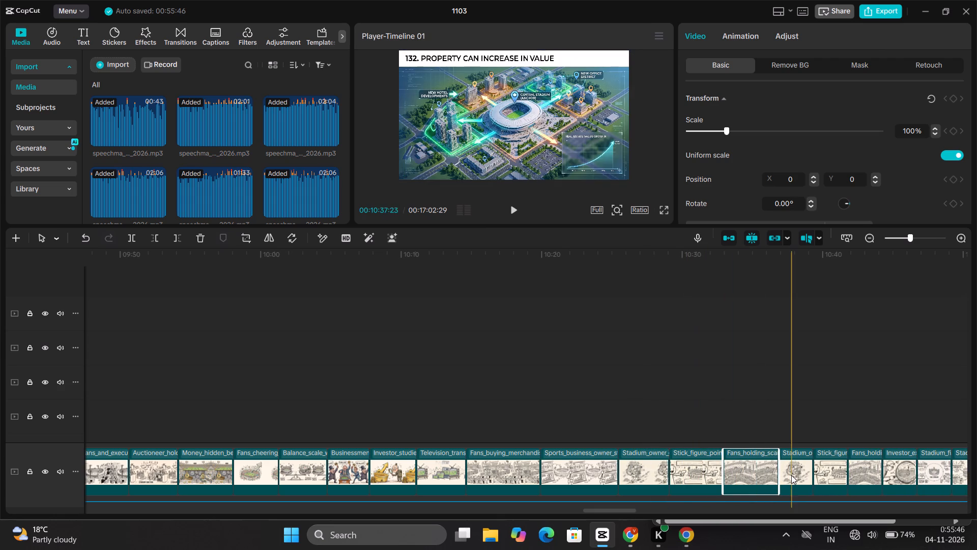
pyautogui.click(791, 475)
pyautogui.moveTo(814, 474); pyautogui.dragTo(868, 471)
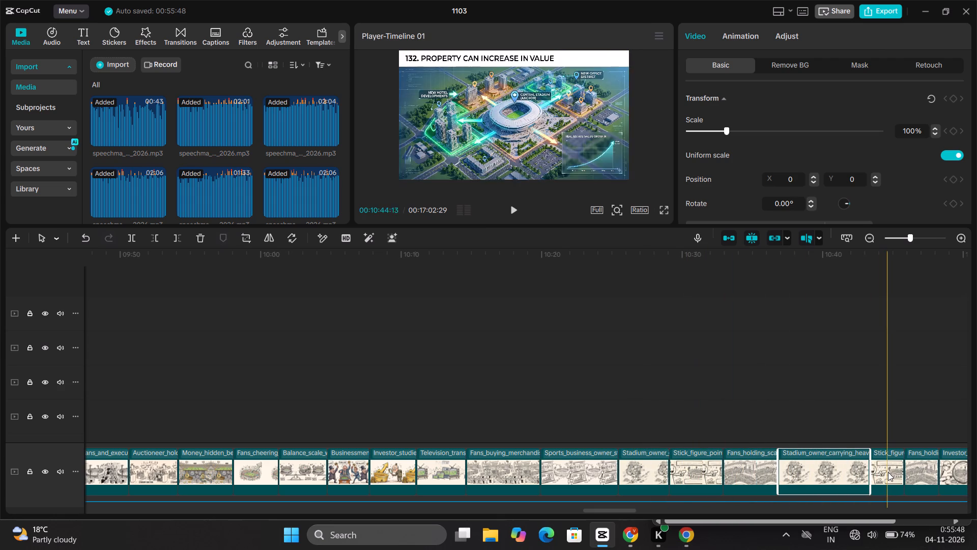
pyautogui.click(888, 472)
pyautogui.moveTo(903, 472); pyautogui.dragTo(912, 472)
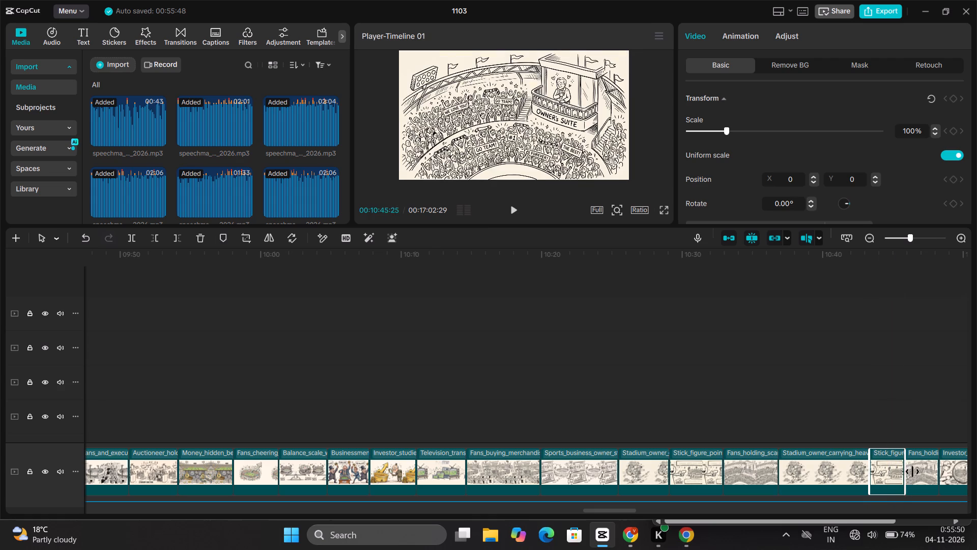
pyautogui.moveTo(912, 472); pyautogui.dragTo(924, 471)
# Lengthen the Investor-examining, Stadium-financial and first Stadium-revenue images from about 10:50 to roughly 3.4, 3.3 and 2.9 seconds.
pyautogui.hscroll(-1, 917, 472)
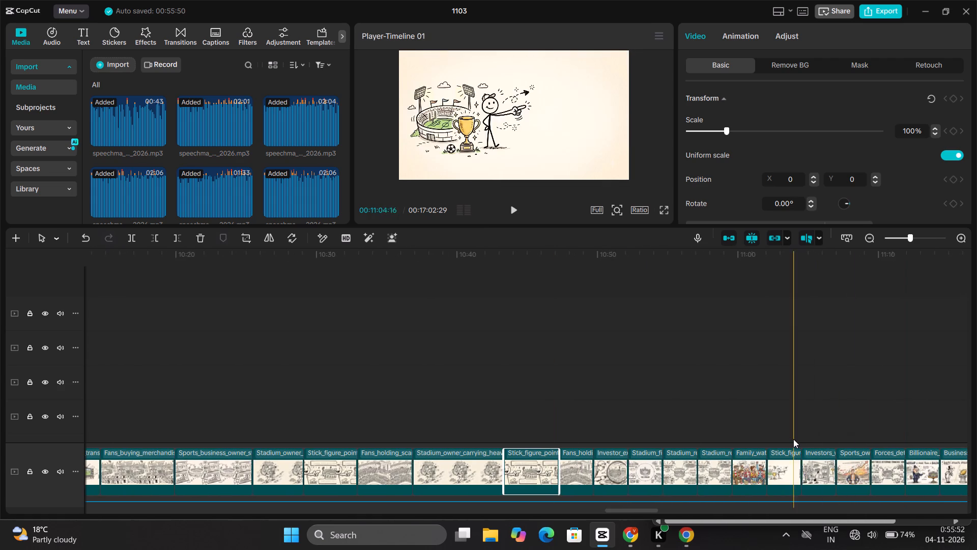
pyautogui.click(607, 478)
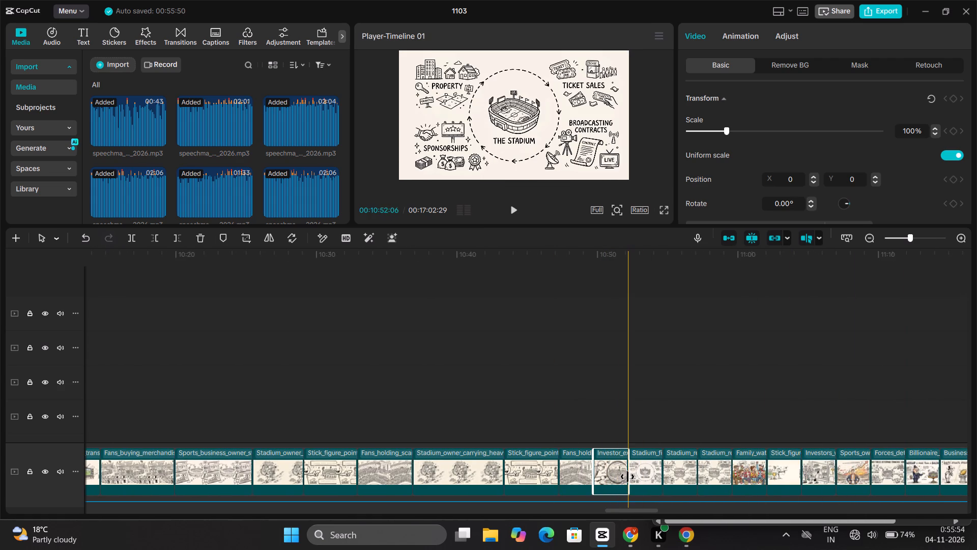
pyautogui.moveTo(627, 477); pyautogui.dragTo(640, 477)
pyautogui.click(658, 476)
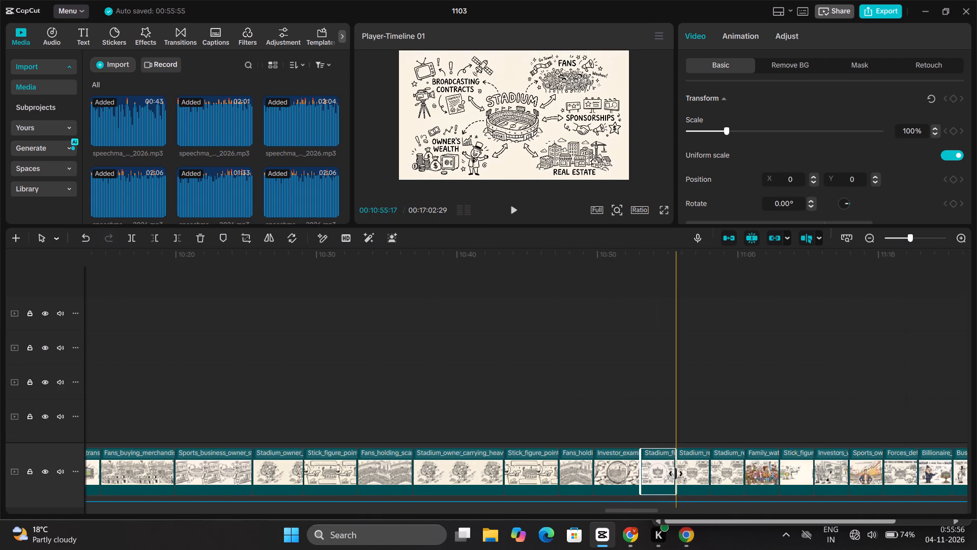
pyautogui.moveTo(676, 474); pyautogui.dragTo(685, 474)
pyautogui.click(699, 475)
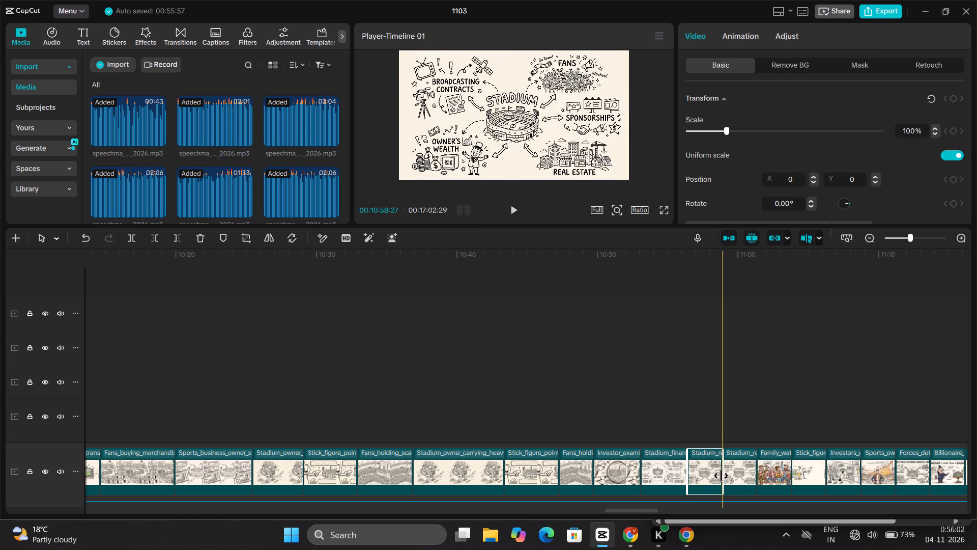
pyautogui.moveTo(721, 476); pyautogui.dragTo(727, 475)
# Lengthen the second Stadium-revenue and the Family-watching images from about 10:59 to roughly 3.3 and 3.4 seconds.
pyautogui.click(755, 473)
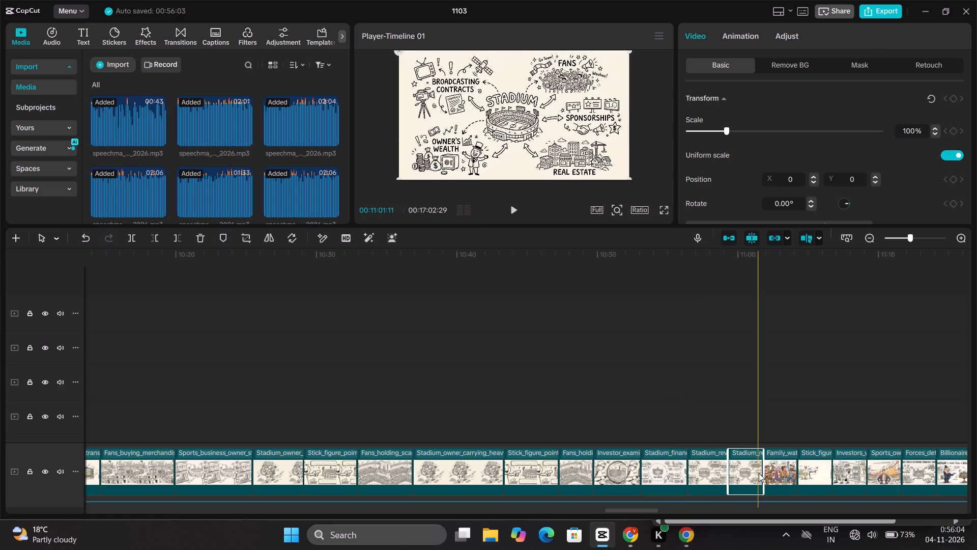
pyautogui.moveTo(765, 473); pyautogui.dragTo(773, 473)
pyautogui.click(790, 472)
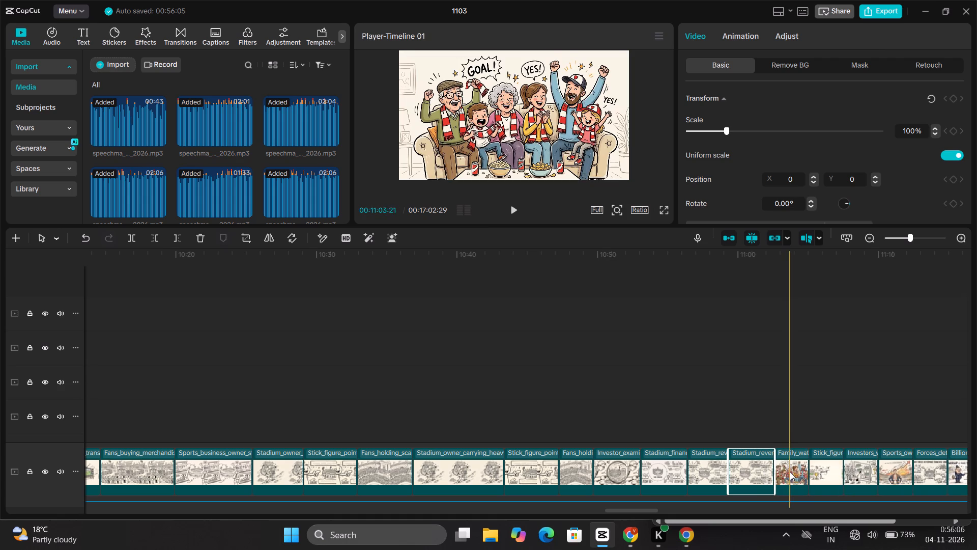
pyautogui.moveTo(807, 470); pyautogui.dragTo(820, 472)
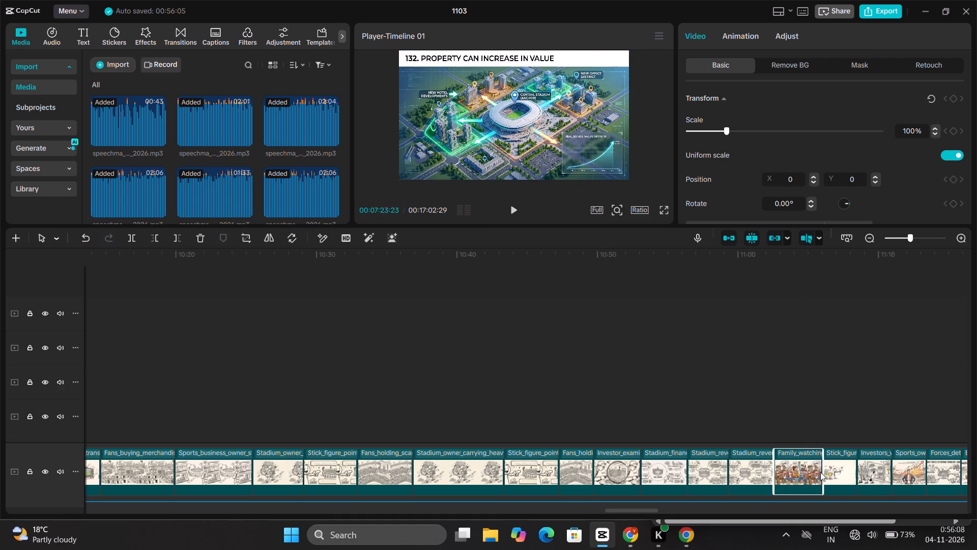
# Lengthen the third Stick-figure, the Investors-waiting and the Sports-owner images from about 11:06 to roughly 3.2, 2.9 and 2.9 seconds.
pyautogui.click(853, 466)
pyautogui.moveTo(857, 466); pyautogui.dragTo(865, 466)
pyautogui.click(883, 465)
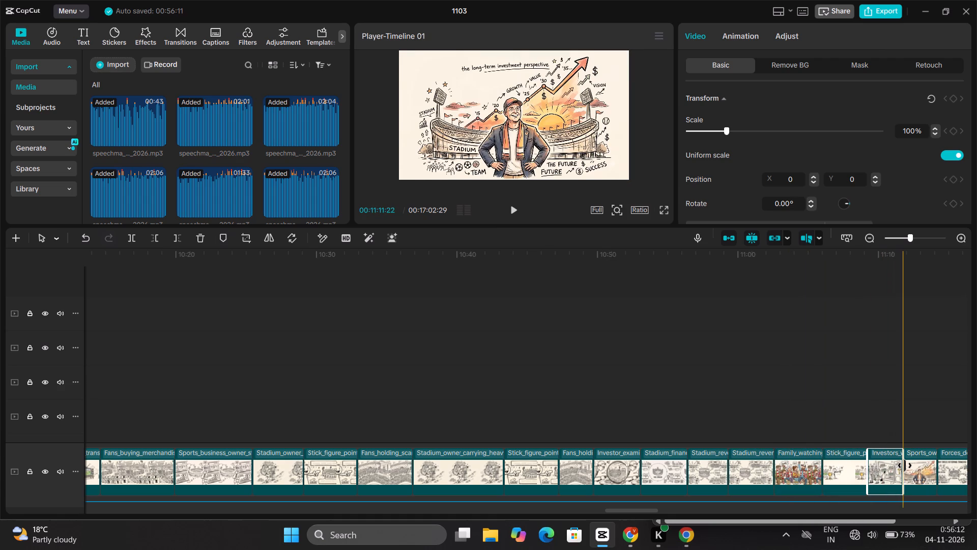
pyautogui.click(905, 465)
pyautogui.click(918, 468)
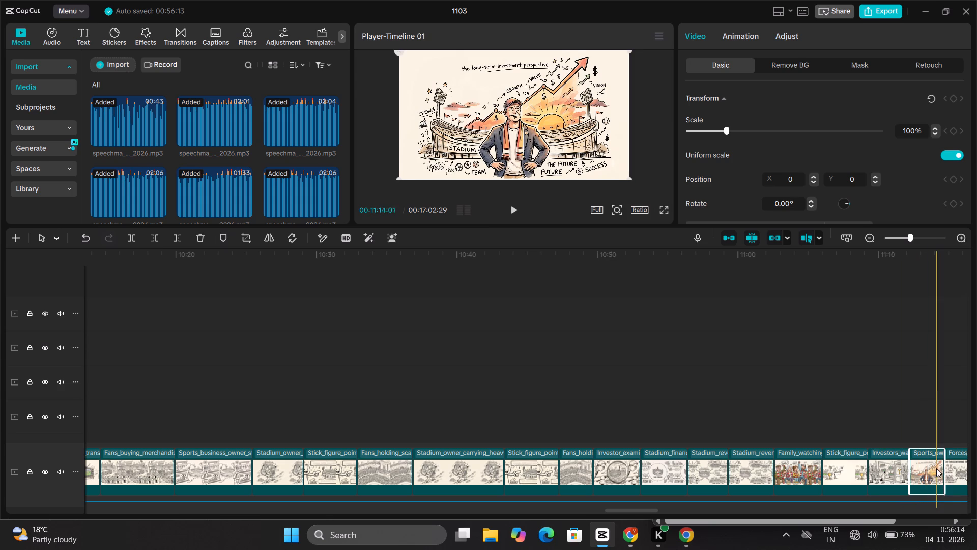
pyautogui.moveTo(942, 468); pyautogui.dragTo(950, 470)
# Shorten all the stacked overlay images at about 16:57 together to roughly 2.5 seconds each.
pyautogui.hscroll(-2, 950, 470)
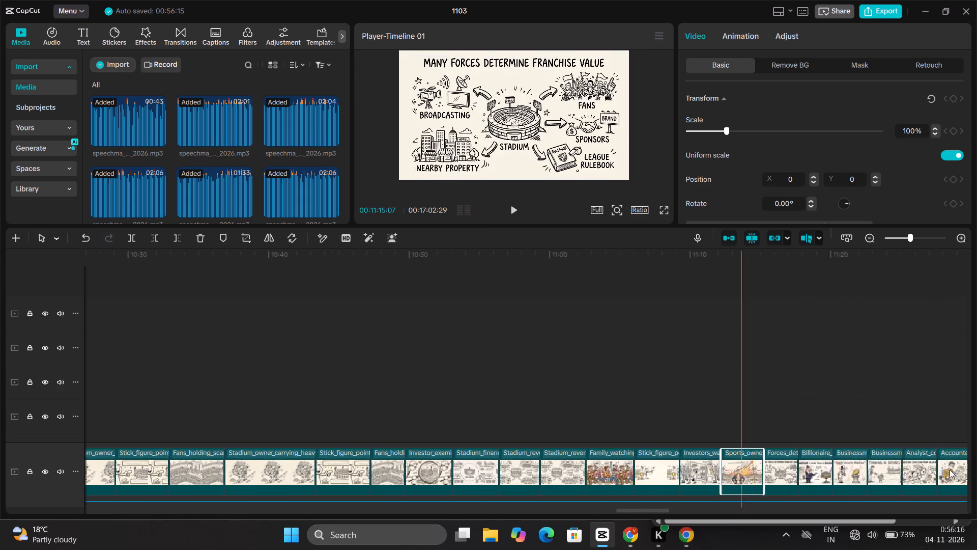
pyautogui.hscroll(-7, 950, 470)
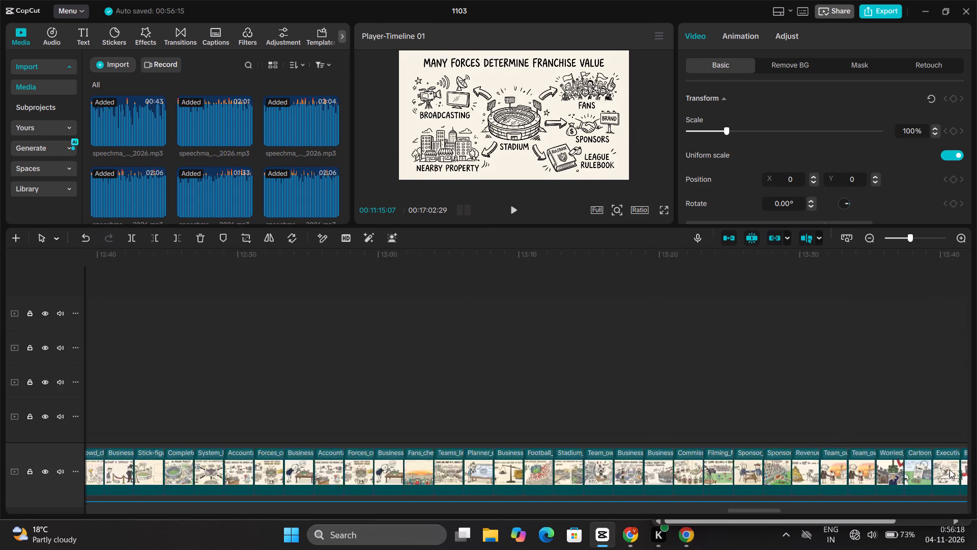
pyautogui.hscroll(-7, 950, 470)
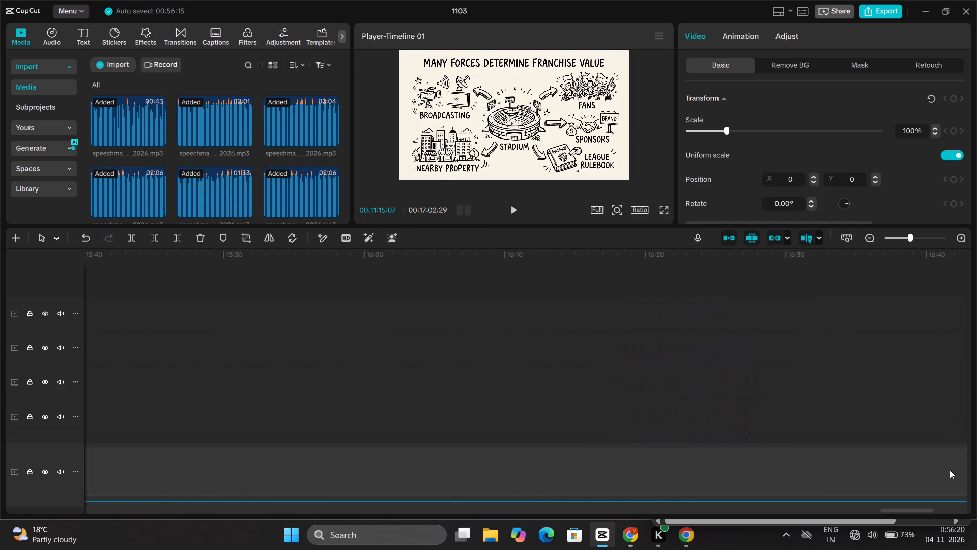
pyautogui.hscroll(-4, 950, 470)
pyautogui.scroll(-6, 745, 371)
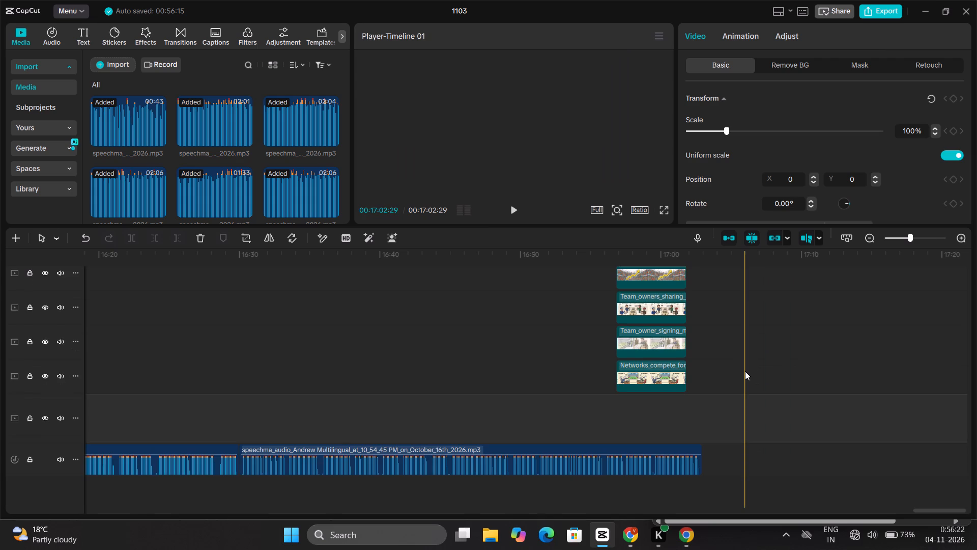
pyautogui.scroll(-5, 745, 371)
pyautogui.moveTo(719, 370); pyautogui.dragTo(575, 79)
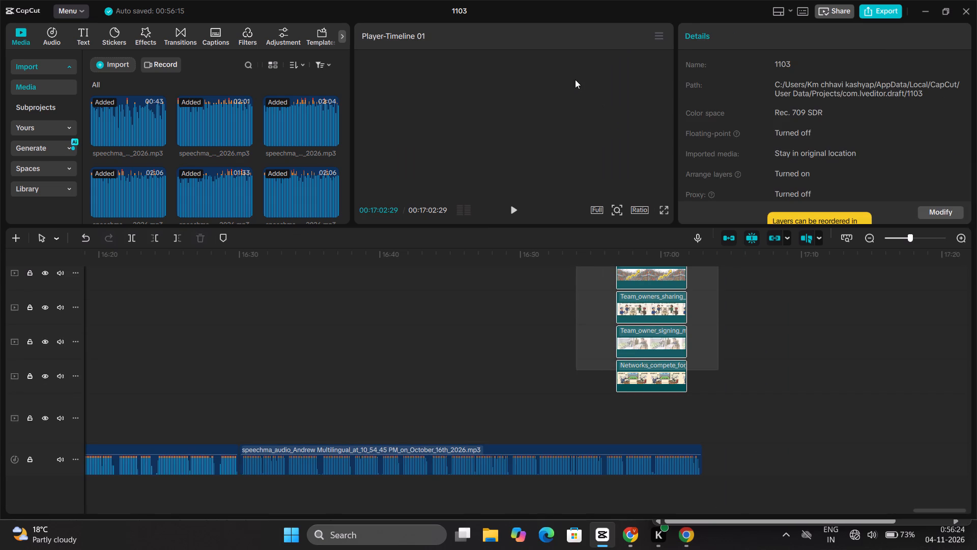
pyautogui.moveTo(575, 79); pyautogui.dragTo(583, 0)
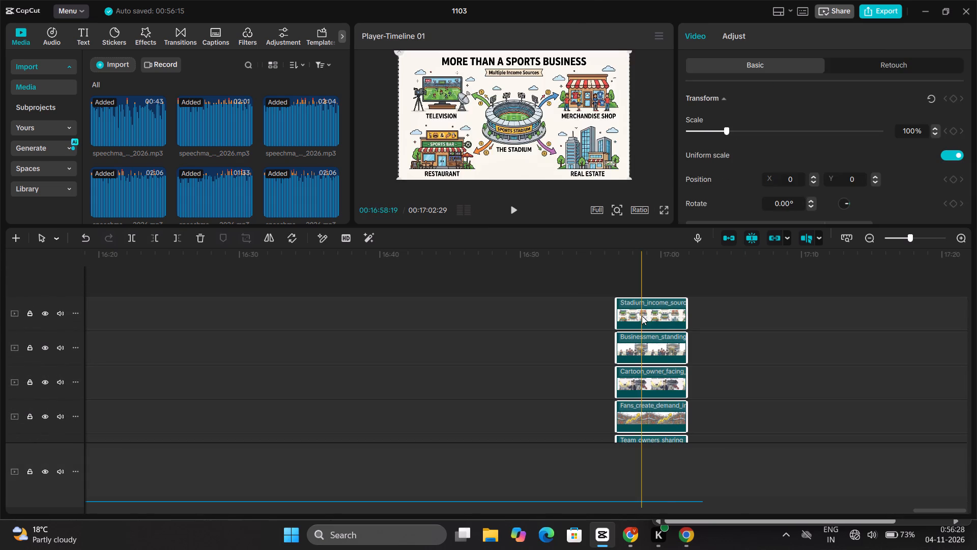
pyautogui.moveTo(686, 382); pyautogui.dragTo(666, 384)
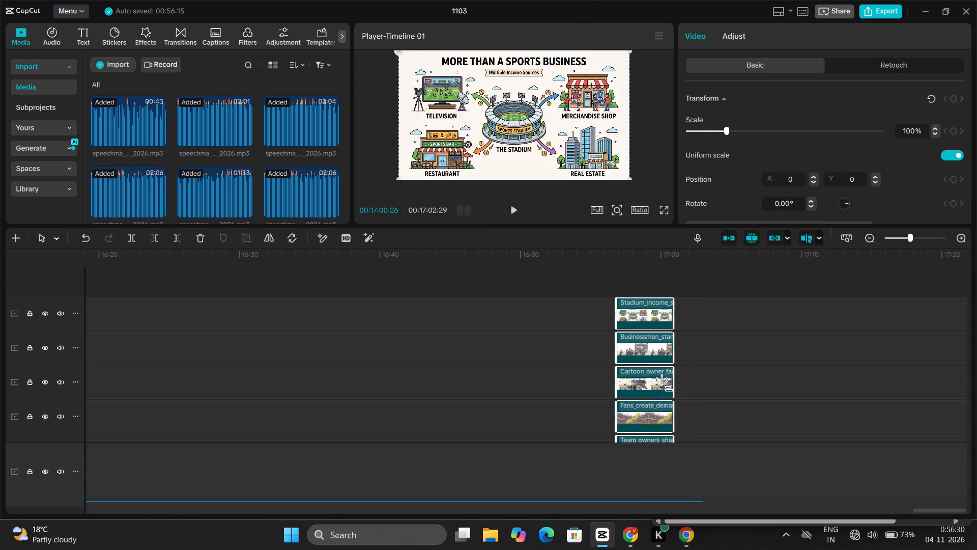
pyautogui.moveTo(666, 384); pyautogui.dragTo(651, 388)
# Move the stacked overlay images one by one, from Networks-compete up to Stadium-income, onto the end of the main track.
pyautogui.scroll(-3, 638, 389)
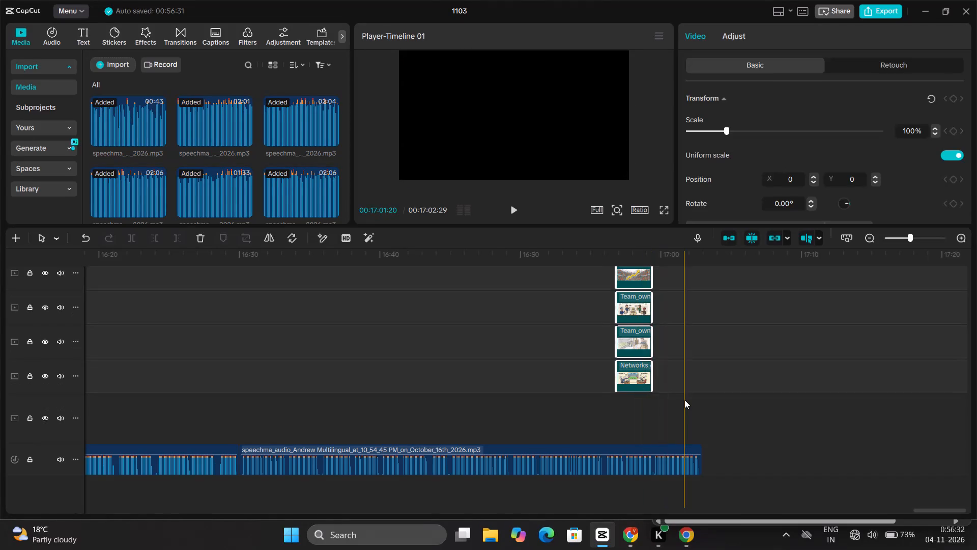
pyautogui.click(684, 400)
pyautogui.moveTo(648, 377); pyautogui.dragTo(644, 420)
pyautogui.moveTo(634, 382); pyautogui.dragTo(631, 444)
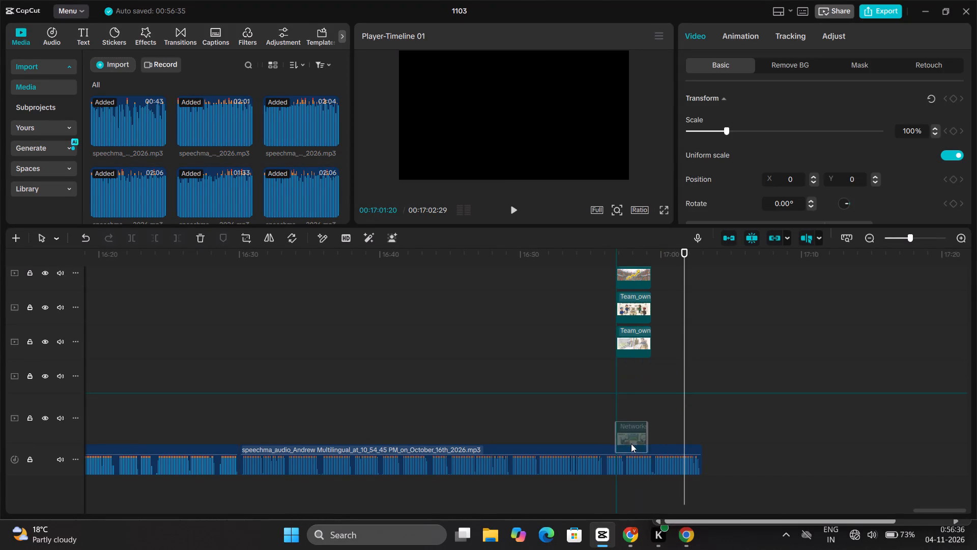
pyautogui.moveTo(634, 378); pyautogui.dragTo(631, 417)
pyautogui.moveTo(631, 376); pyautogui.dragTo(629, 421)
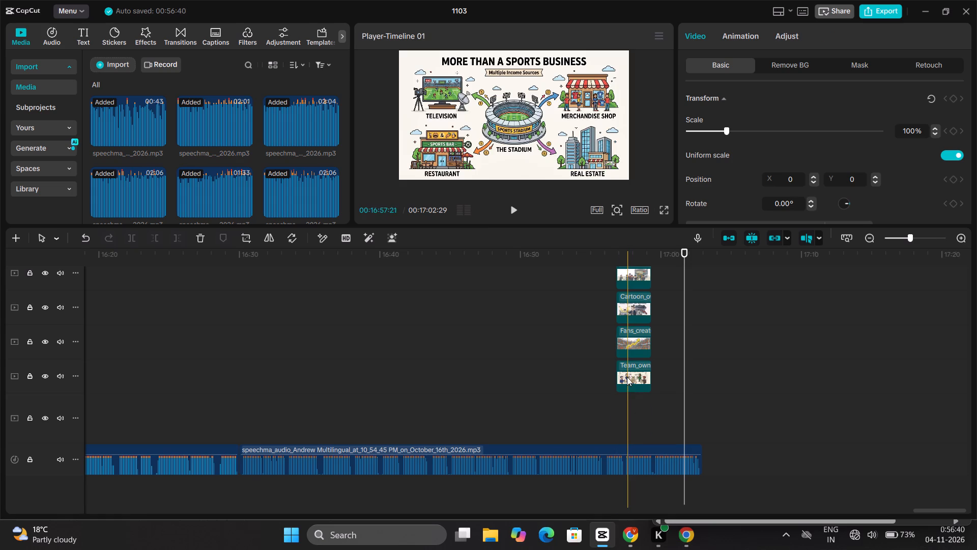
pyautogui.moveTo(627, 371); pyautogui.dragTo(629, 396)
pyautogui.moveTo(631, 362); pyautogui.dragTo(634, 393)
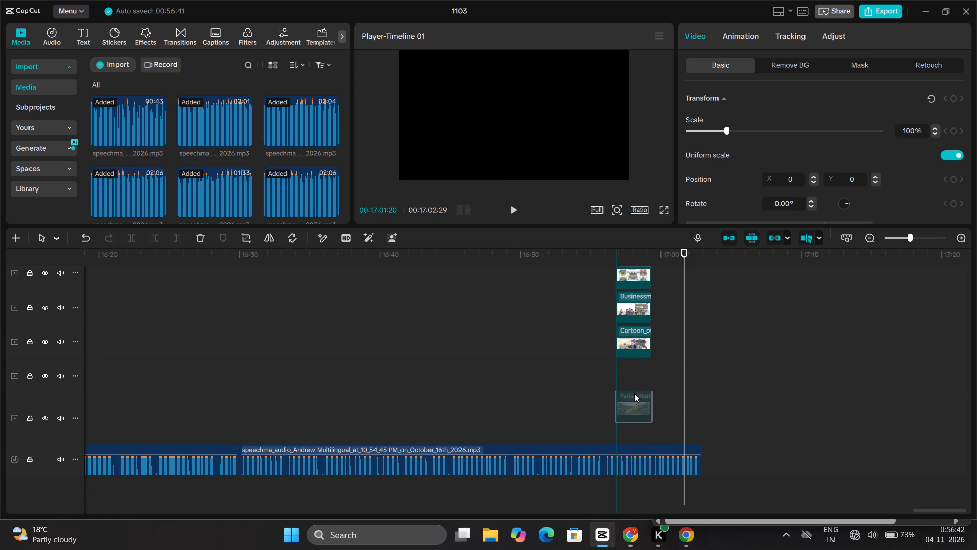
pyautogui.moveTo(636, 364); pyautogui.dragTo(638, 421)
pyautogui.moveTo(638, 372); pyautogui.dragTo(636, 413)
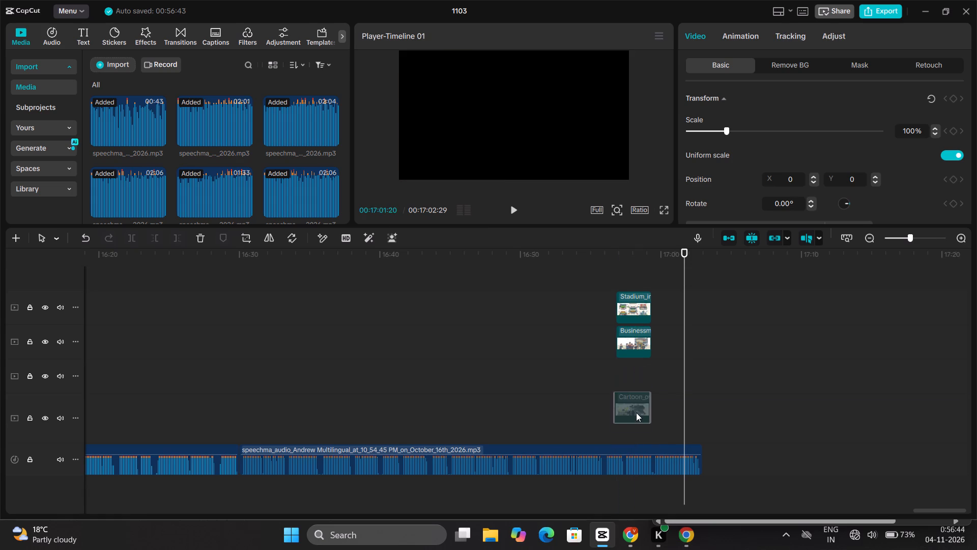
pyautogui.moveTo(633, 356); pyautogui.dragTo(635, 390)
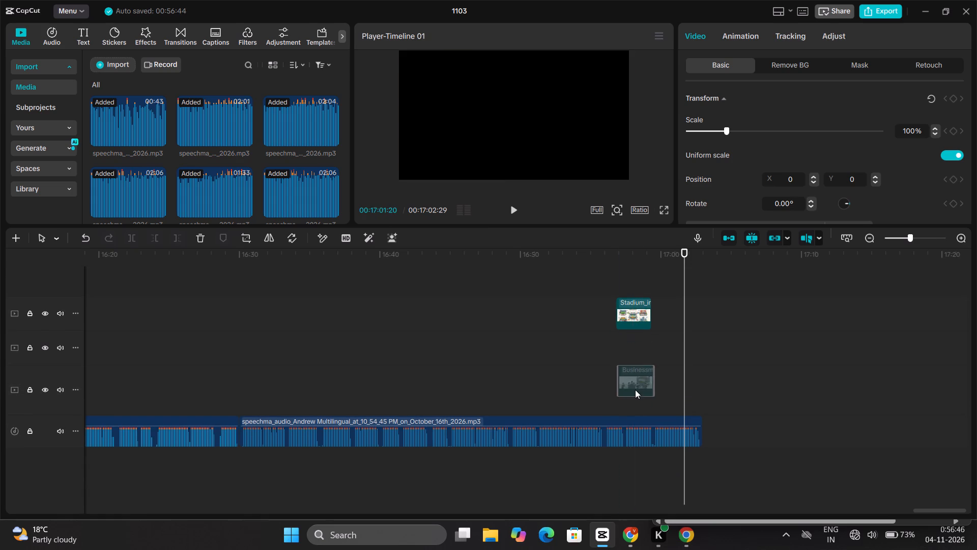
pyautogui.moveTo(635, 355); pyautogui.dragTo(637, 380)
# Lengthen the Investors-waiting, Sports-owner and Forces-determining images from about 11:09 to roughly 4.1, 4.2 and 3.5 seconds.
pyautogui.hscroll(1, 637, 380)
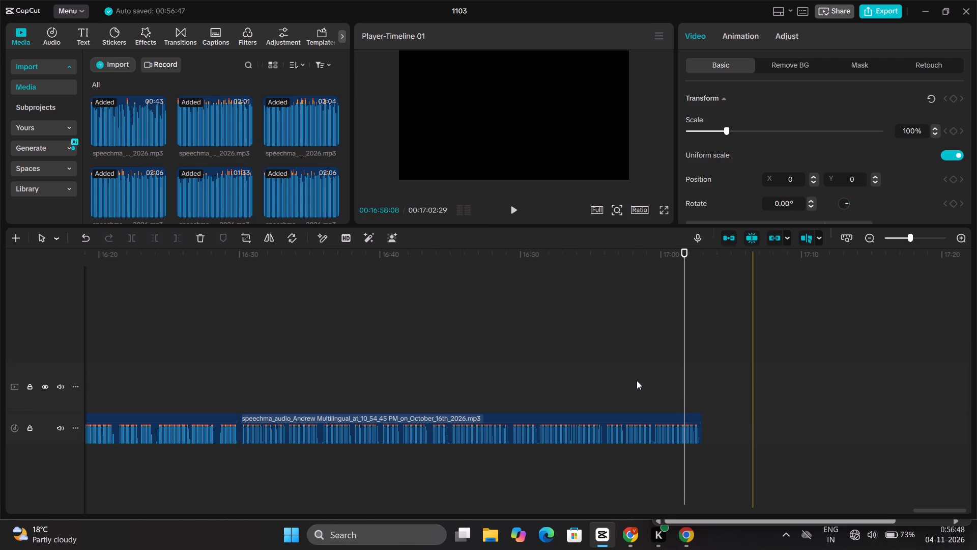
pyautogui.hscroll(9, 637, 380)
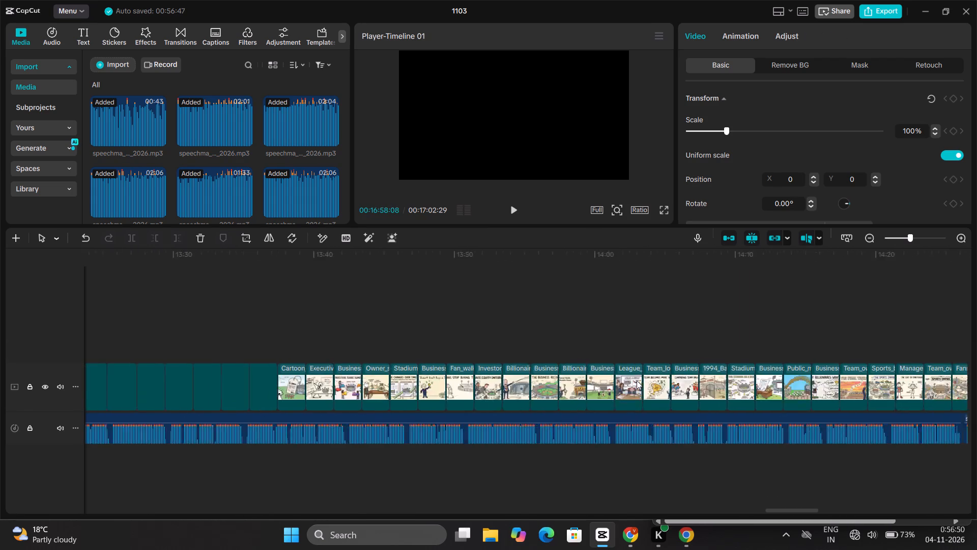
pyautogui.hscroll(10, 637, 380)
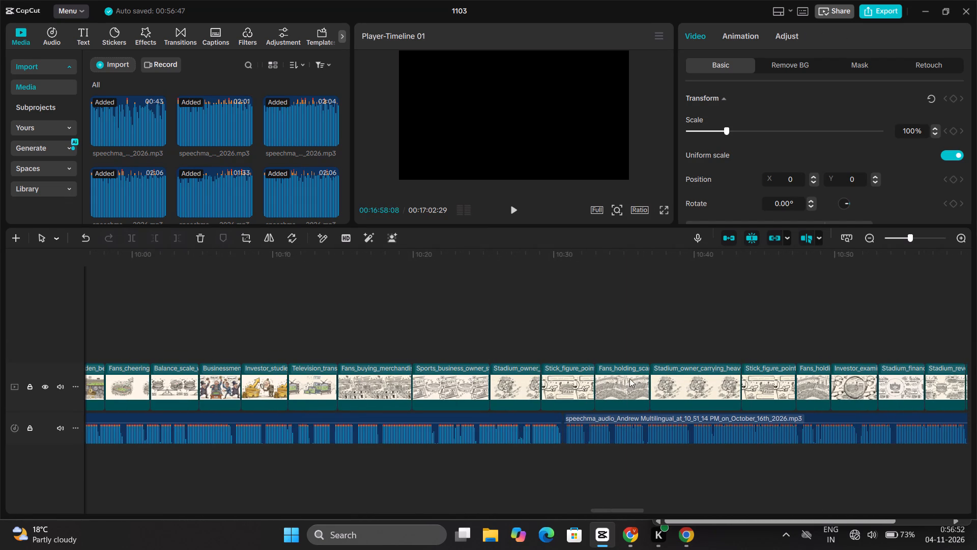
pyautogui.hscroll(-3, 592, 369)
pyautogui.click(368, 400)
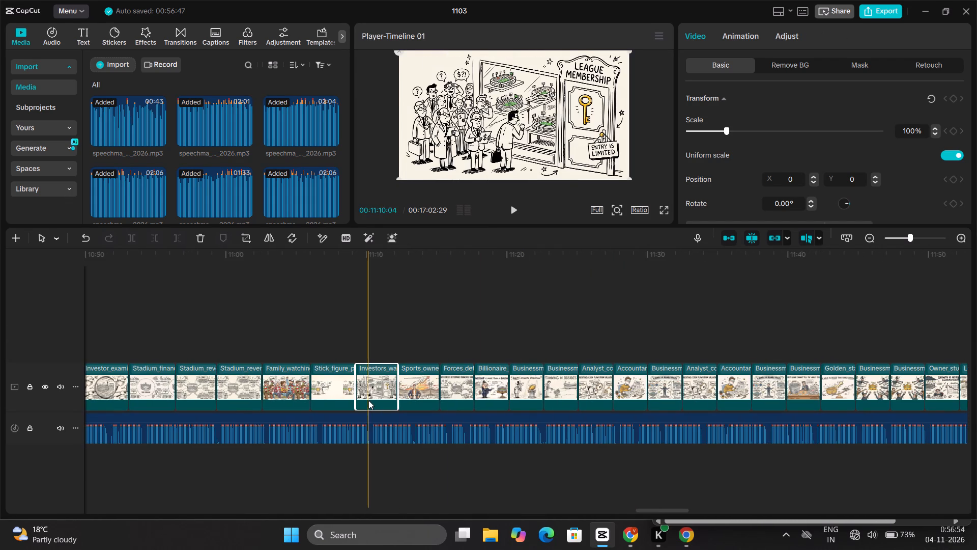
pyautogui.moveTo(398, 392); pyautogui.dragTo(411, 394)
pyautogui.click(433, 394)
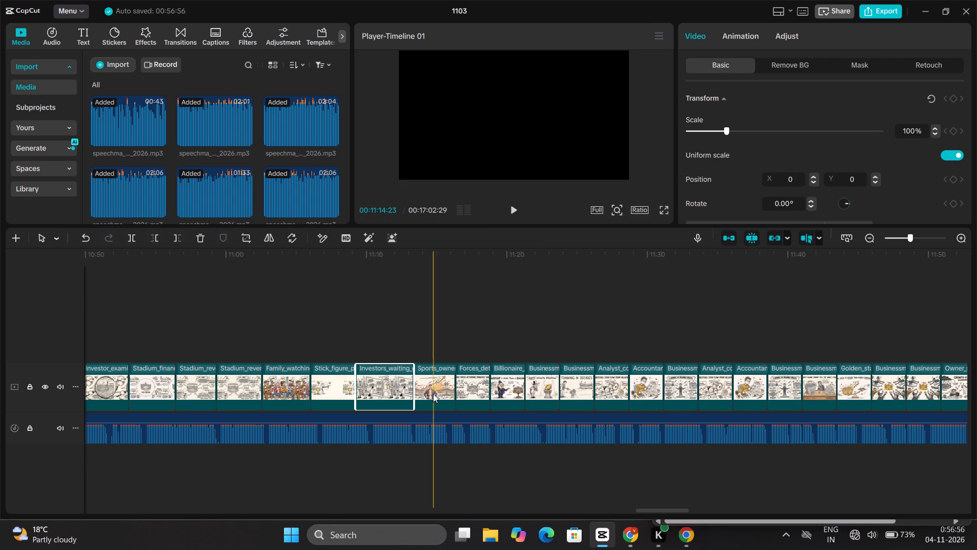
pyautogui.moveTo(453, 394); pyautogui.dragTo(471, 396)
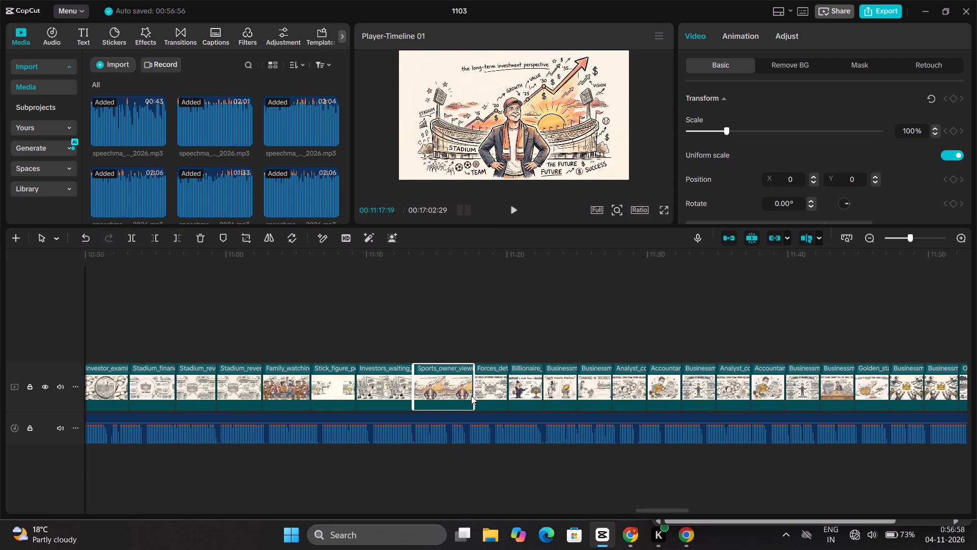
pyautogui.click(484, 396)
pyautogui.moveTo(507, 394); pyautogui.dragTo(522, 396)
# Lengthen the Billionaire-holding image and the next two Businessman images from about 11:21 to roughly 3.4, 3.7 and 3.4 seconds.
pyautogui.click(545, 396)
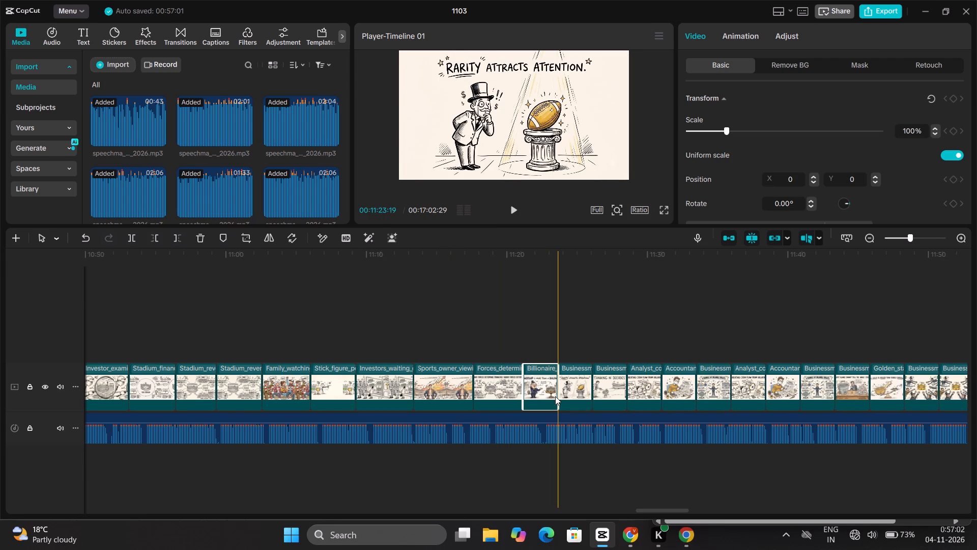
pyautogui.moveTo(555, 396); pyautogui.dragTo(568, 397)
pyautogui.click(588, 395)
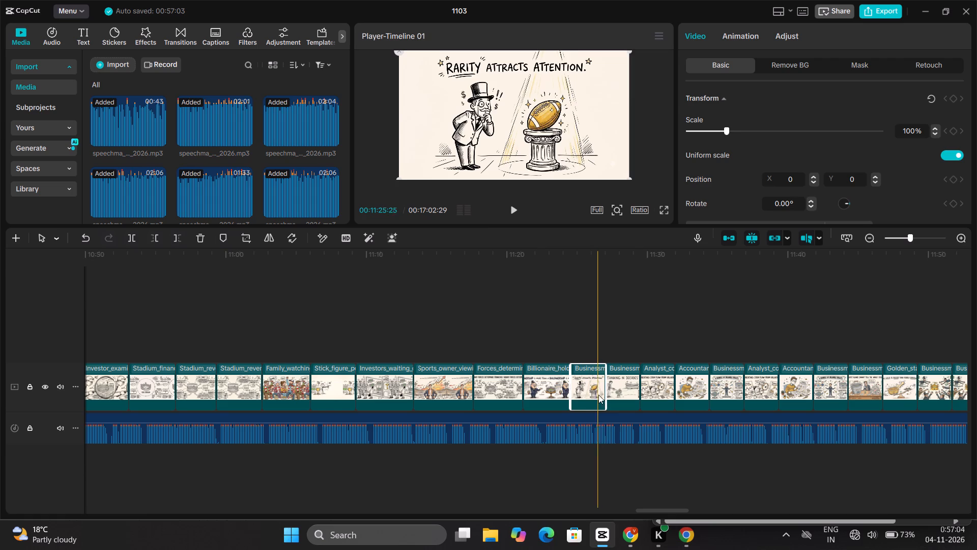
pyautogui.moveTo(607, 395); pyautogui.dragTo(621, 395)
pyautogui.click(631, 395)
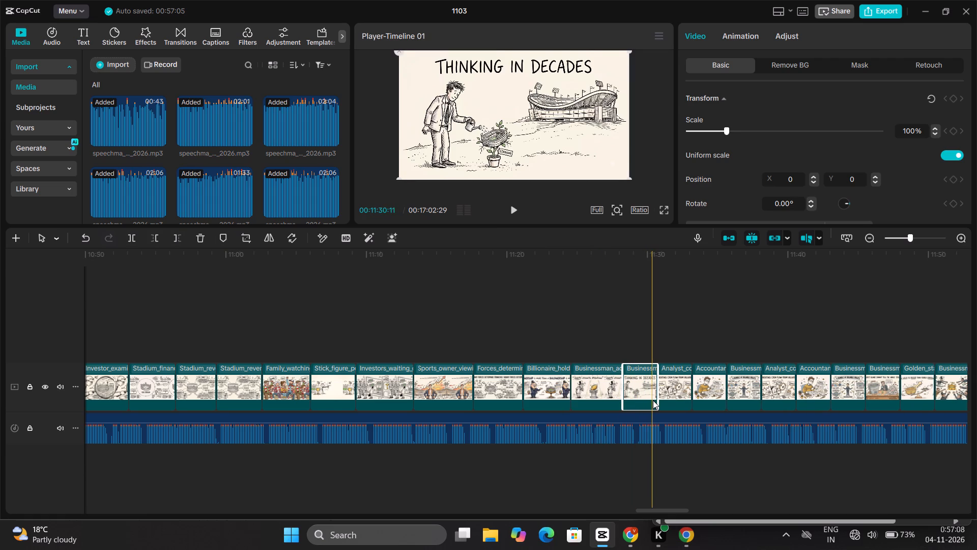
pyautogui.moveTo(657, 397); pyautogui.dragTo(669, 399)
# Lengthen the first Analyst-comparing, the first Accountant-reviewing and the valuable-rights Businessman images from about 11:32 to roughly 3.3, 3.9 and 3.4 seconds.
pyautogui.click(685, 399)
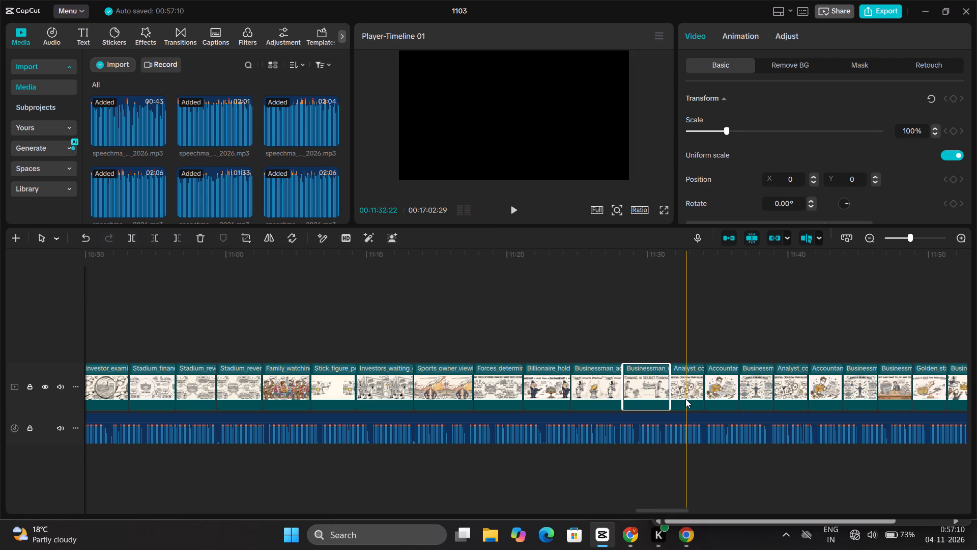
pyautogui.moveTo(702, 400); pyautogui.dragTo(714, 400)
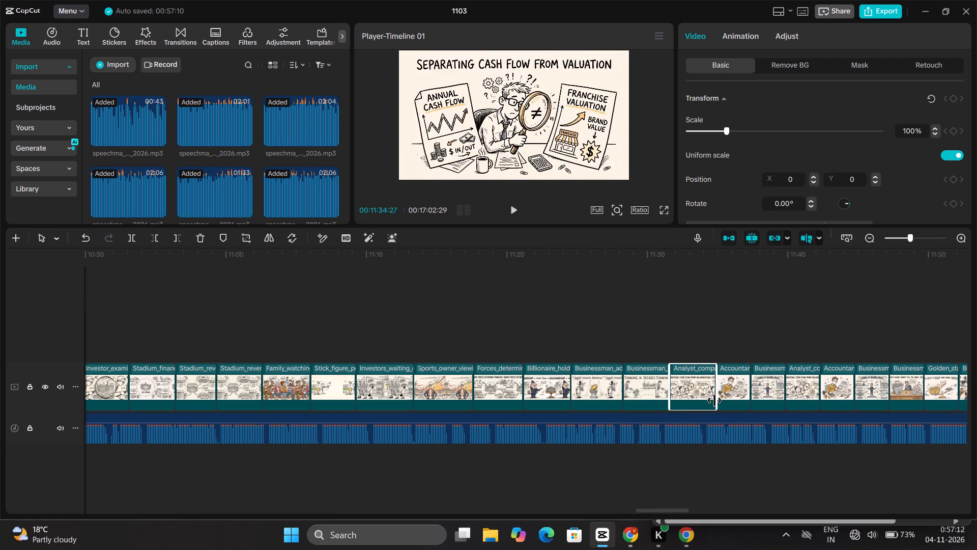
pyautogui.click(723, 400)
pyautogui.moveTo(751, 401); pyautogui.dragTo(770, 402)
pyautogui.click(782, 399)
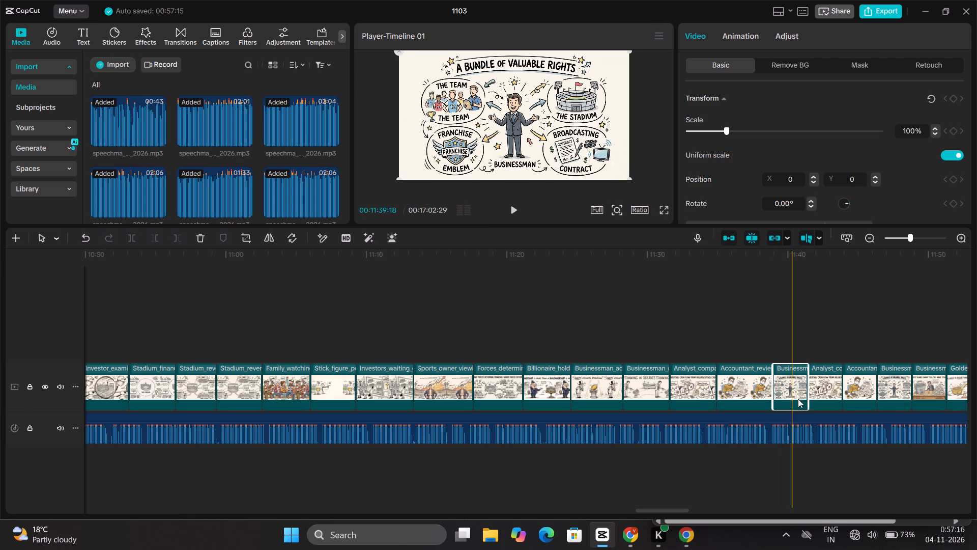
pyautogui.moveTo(804, 398); pyautogui.dragTo(817, 398)
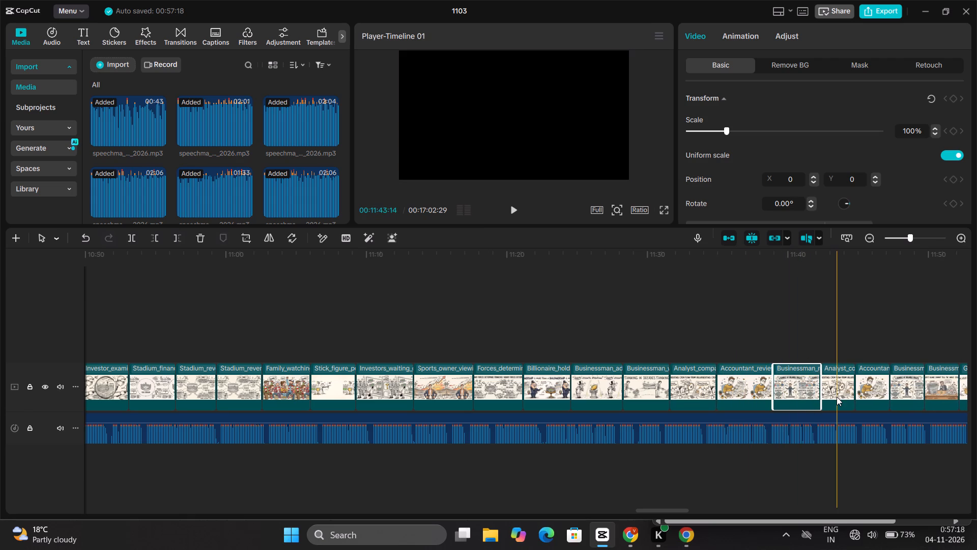
# Lengthen the second Analyst-comparing and second Accountant images from about 11:42 to roughly 3.7 and 3.3 seconds.
pyautogui.click(837, 397)
pyautogui.moveTo(855, 395); pyautogui.dragTo(870, 399)
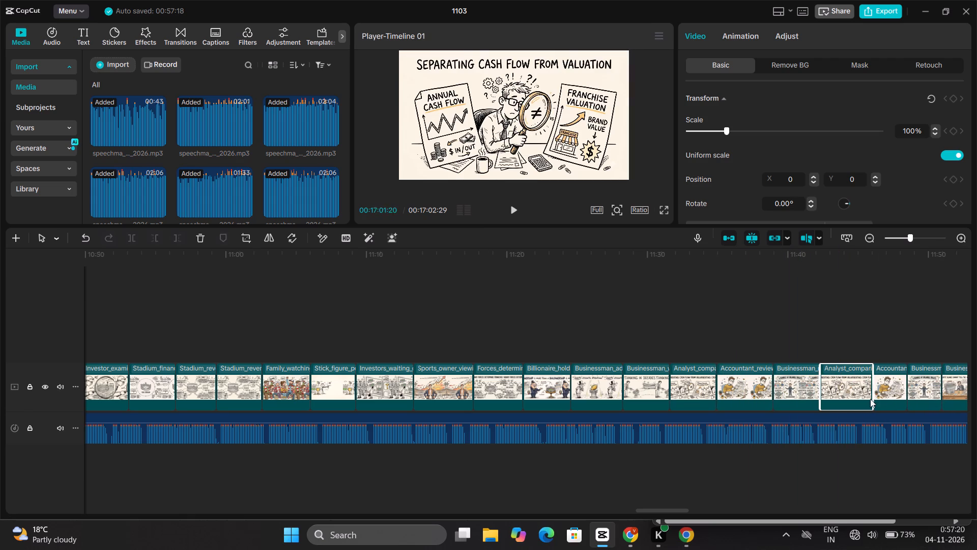
pyautogui.click(882, 391)
pyautogui.moveTo(906, 389); pyautogui.dragTo(916, 392)
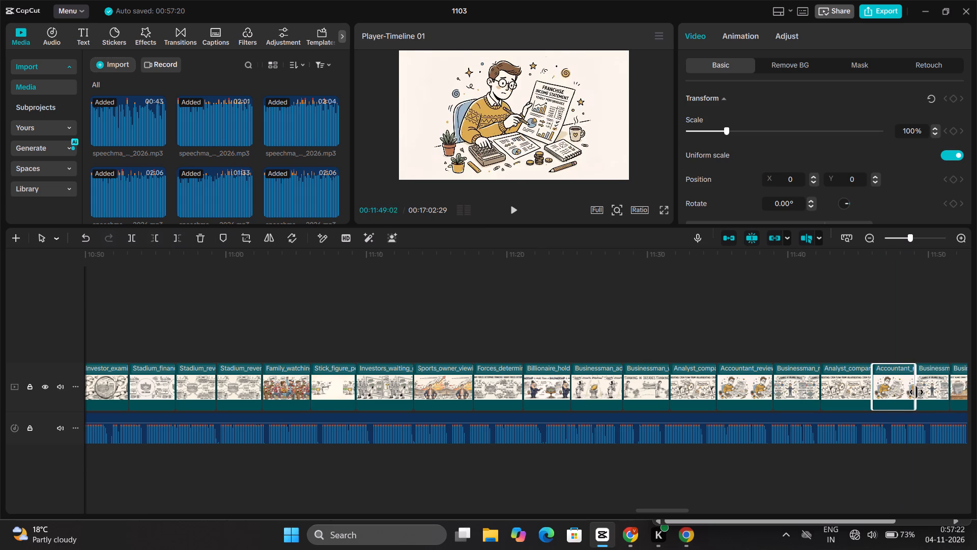
pyautogui.moveTo(916, 392); pyautogui.dragTo(917, 392)
# Lengthen the profit-alone Businessman, Golden-stadium and first Businessmen-reaching images from about 11:52 to roughly 3.0, 3.1 and 3.2 seconds.
pyautogui.hscroll(-6, 917, 392)
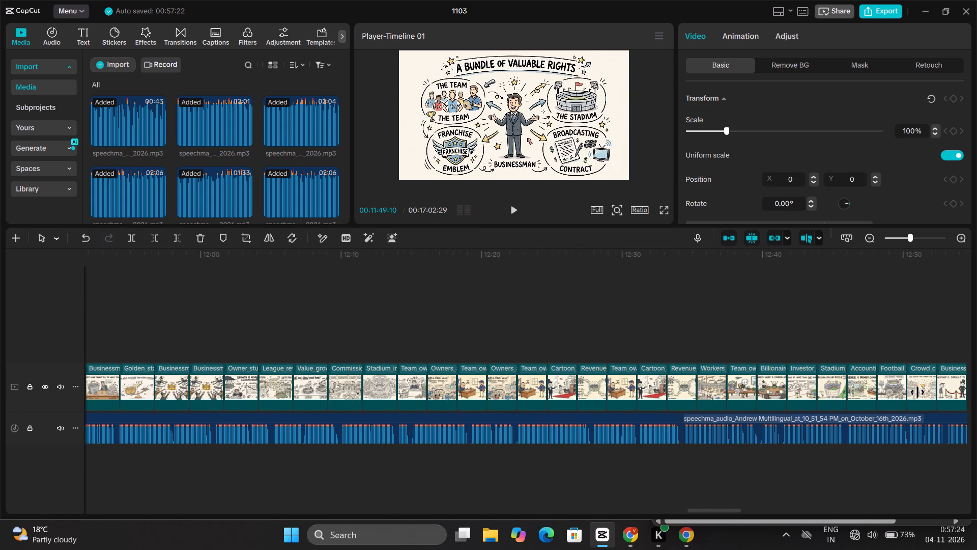
pyautogui.click(99, 374)
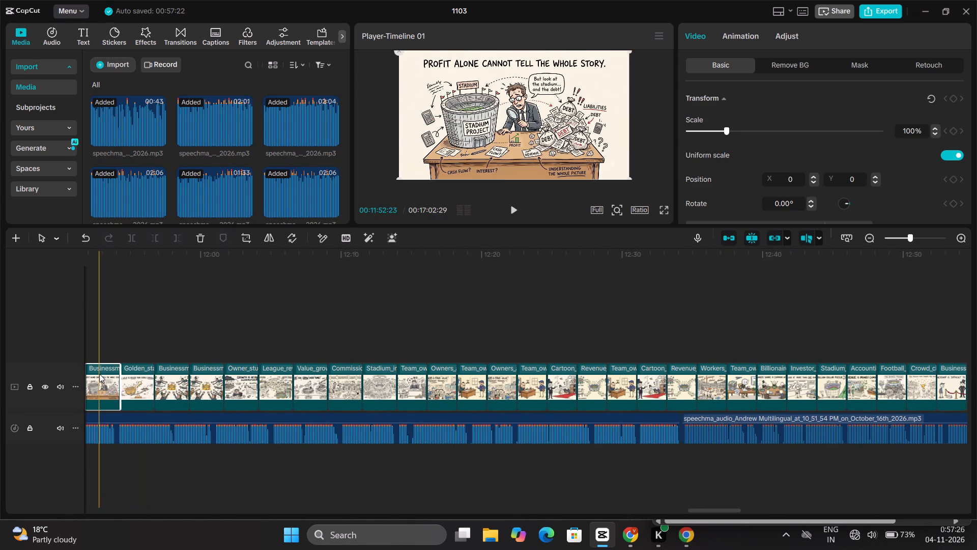
pyautogui.moveTo(122, 381); pyautogui.dragTo(127, 382)
pyautogui.click(146, 394)
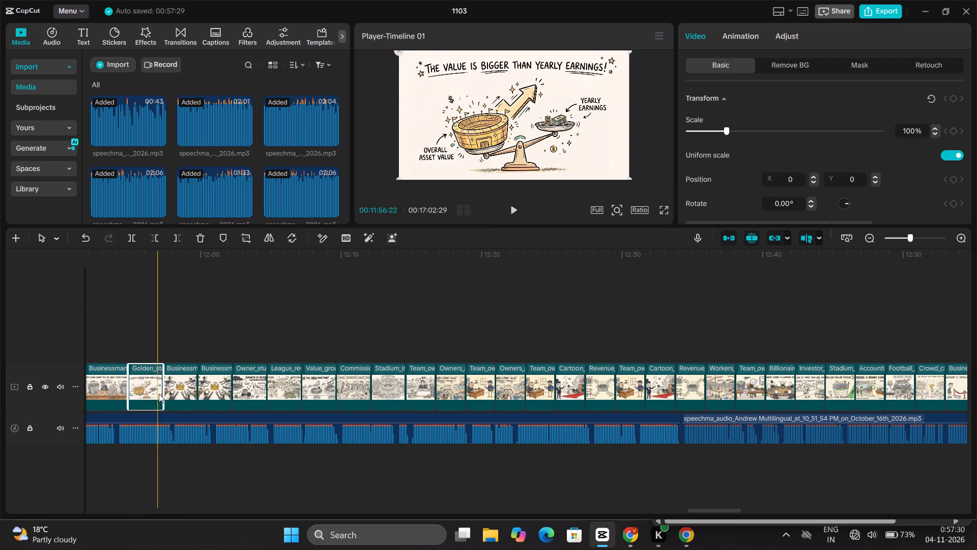
pyautogui.moveTo(164, 394); pyautogui.dragTo(170, 394)
pyautogui.click(184, 394)
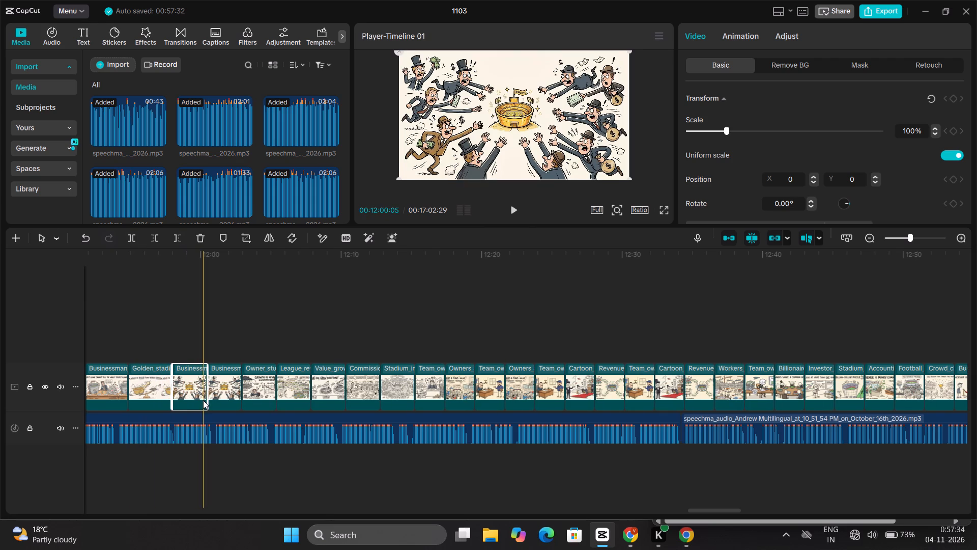
pyautogui.moveTo(208, 400); pyautogui.dragTo(215, 401)
pyautogui.click(221, 400)
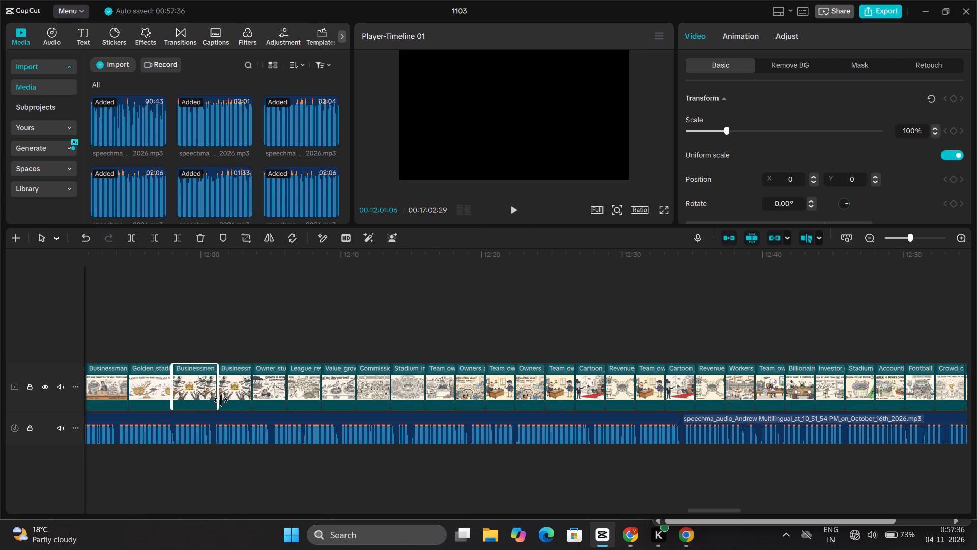
# Lengthen the second Businessmen-reaching, the Owner-studying and the League-revenue images from about 12:01 to roughly 3.2, 3.3 and 3.7 seconds.
pyautogui.moveTo(251, 399); pyautogui.dragTo(262, 401)
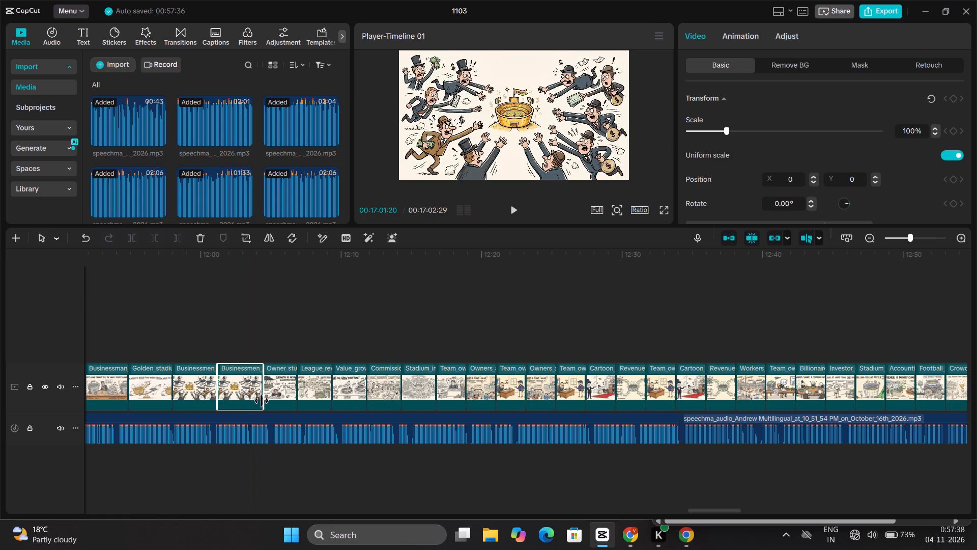
pyautogui.click(273, 396)
pyautogui.moveTo(294, 396); pyautogui.dragTo(301, 396)
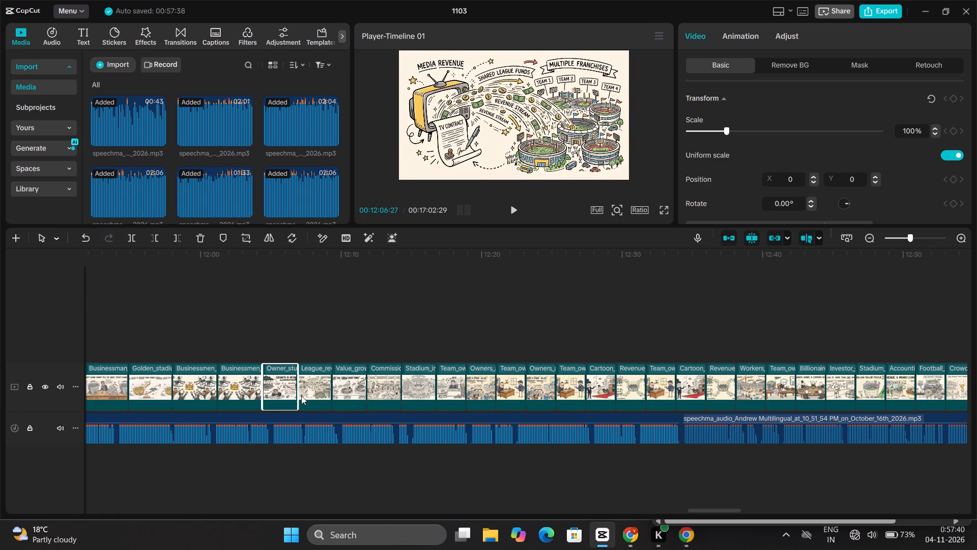
pyautogui.moveTo(301, 396); pyautogui.dragTo(305, 397)
pyautogui.click(317, 397)
pyautogui.moveTo(343, 396); pyautogui.dragTo(358, 398)
# Lengthen the Value-growing, Commissioner and following Stadium images from about 12:11 to roughly 3.6, 3.3 and 3.2 seconds.
pyautogui.click(370, 397)
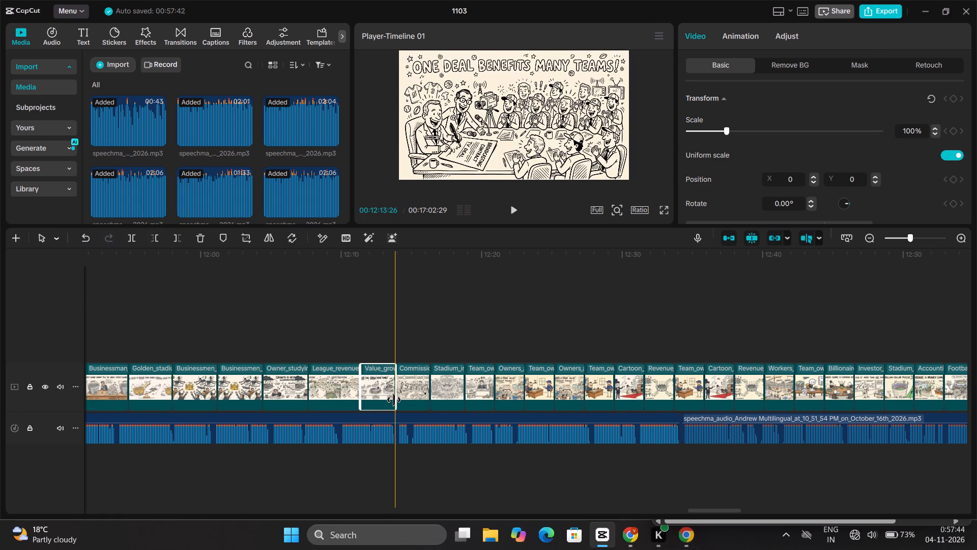
pyautogui.moveTo(394, 400); pyautogui.dragTo(410, 400)
pyautogui.click(416, 400)
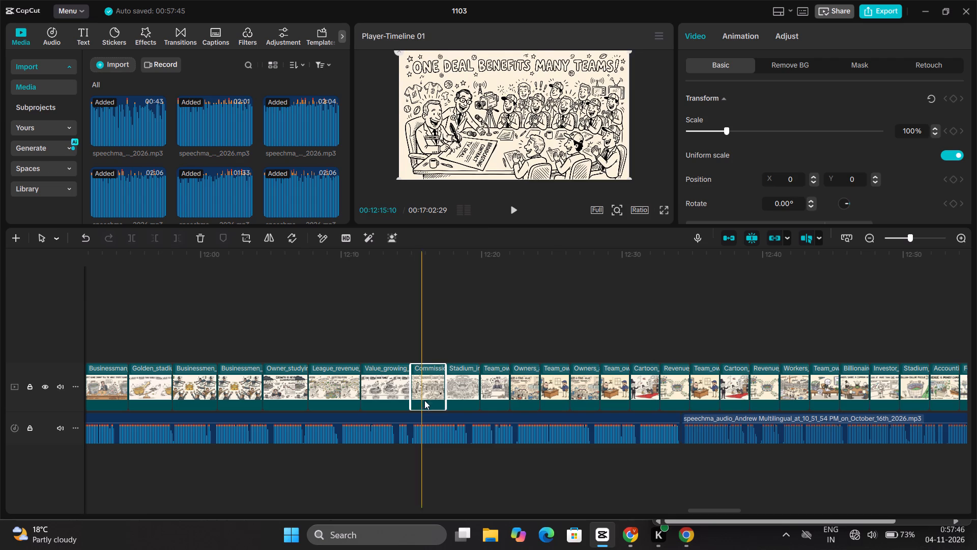
pyautogui.moveTo(444, 400); pyautogui.dragTo(455, 400)
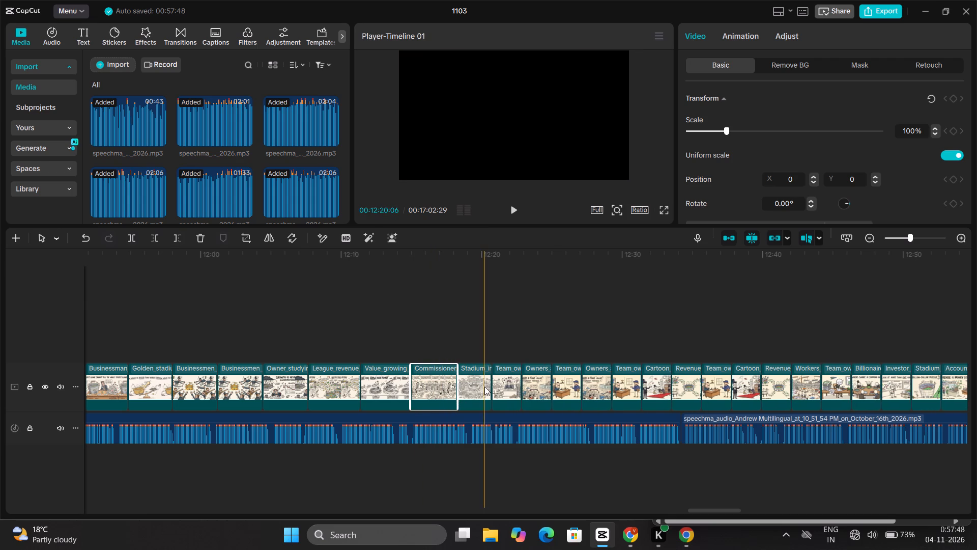
pyautogui.click(484, 387)
pyautogui.moveTo(491, 387); pyautogui.dragTo(501, 387)
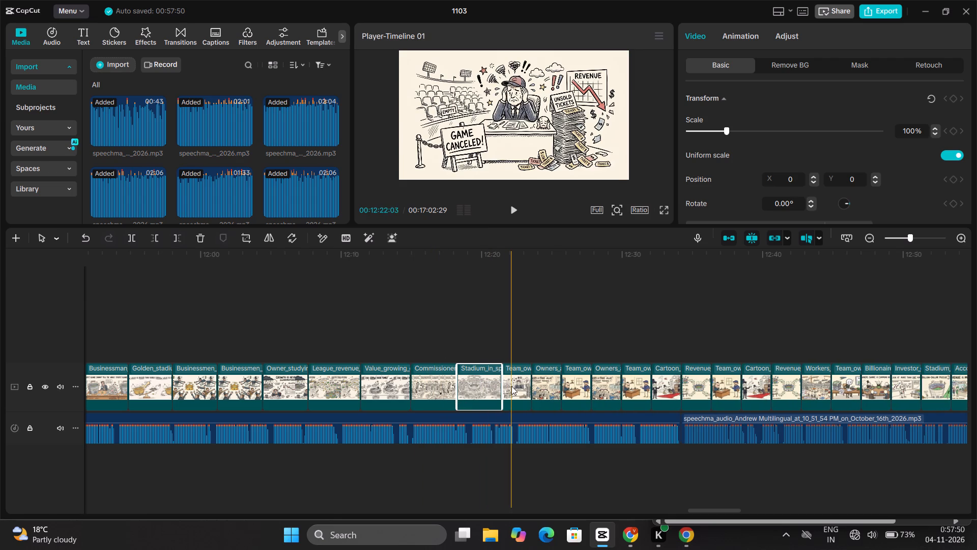
# Lengthen the game-canceled Team-owner, first Owners-and-fans and first Team-owner-signing images from about 12:21 to roughly 3.4, 3.5 and 3.4 seconds.
pyautogui.click(511, 386)
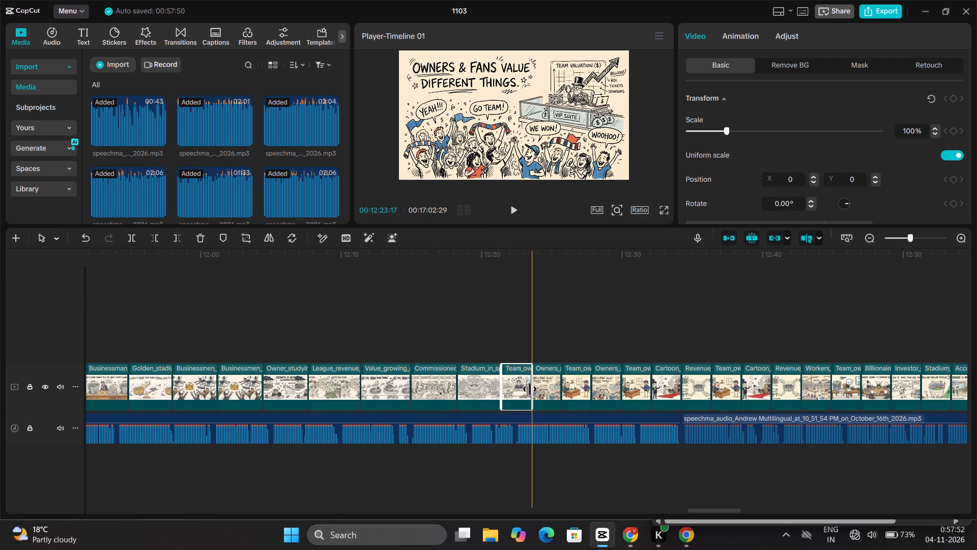
pyautogui.moveTo(530, 389); pyautogui.dragTo(548, 392)
pyautogui.click(559, 392)
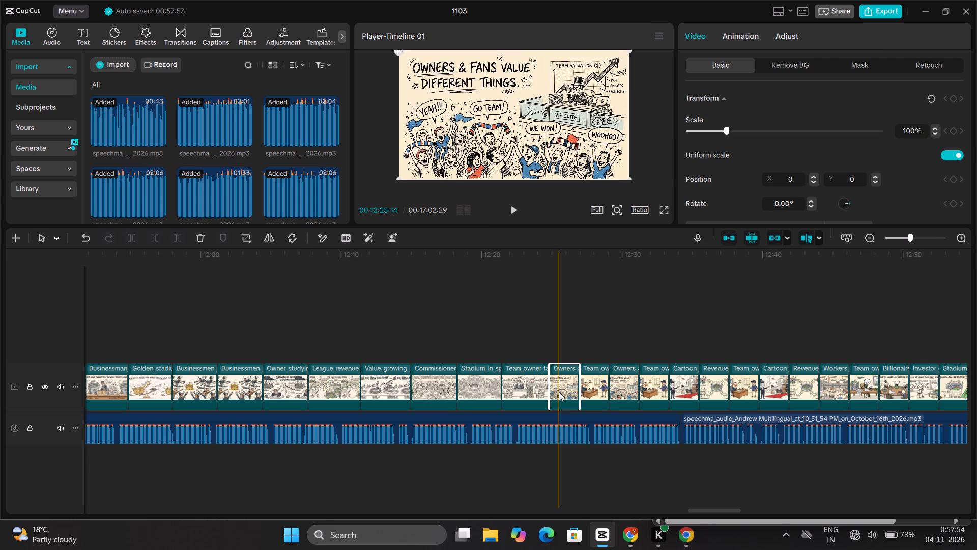
pyautogui.moveTo(580, 392); pyautogui.dragTo(595, 393)
pyautogui.click(599, 393)
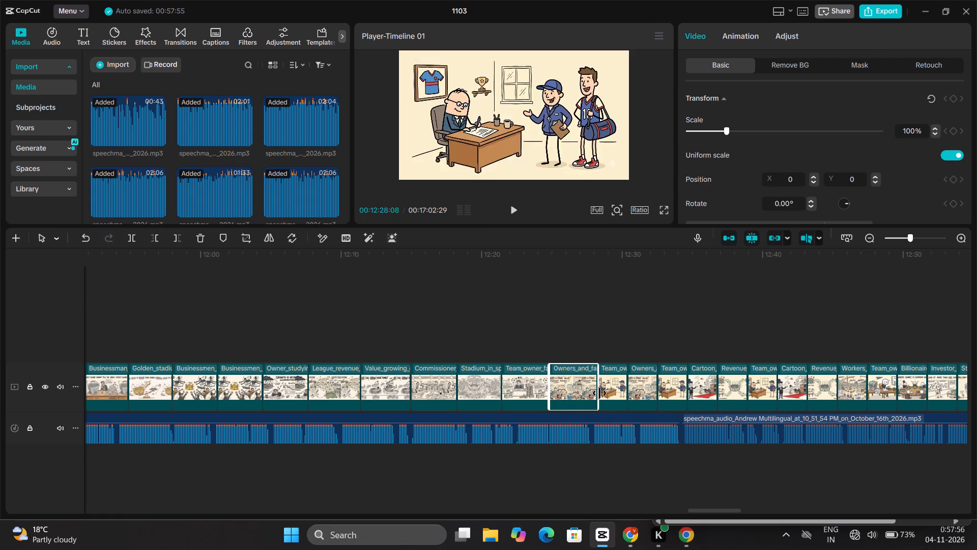
pyautogui.click(604, 393)
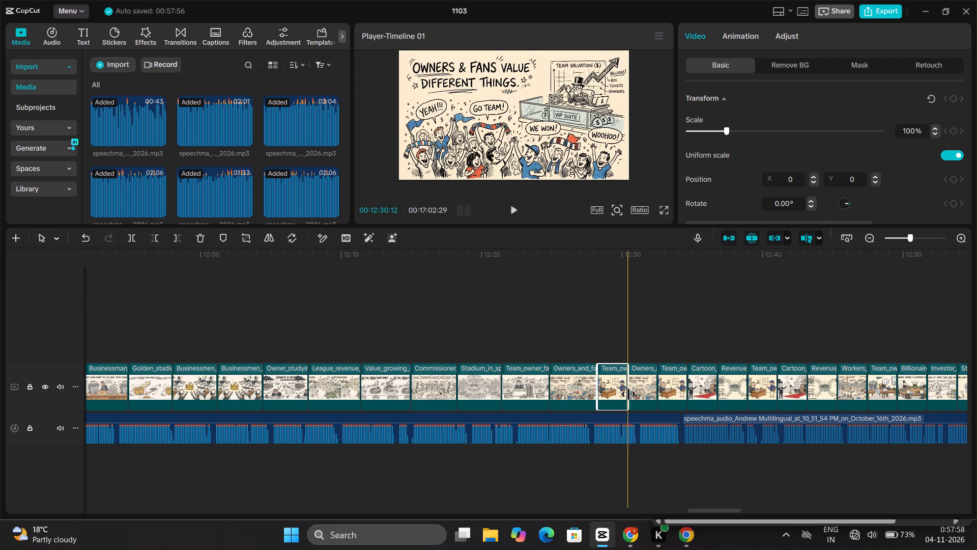
pyautogui.moveTo(628, 394); pyautogui.dragTo(642, 395)
# Lengthen the second Owners-and-fans and second Team-owner-signing images from about 12:32 to roughly 2.7 and 3.8 seconds.
pyautogui.click(647, 395)
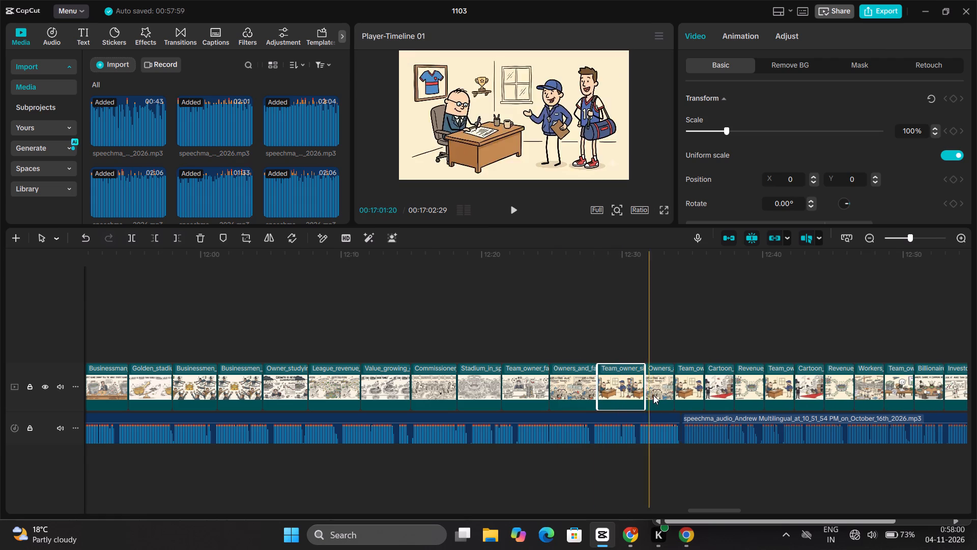
pyautogui.click(653, 395)
pyautogui.moveTo(673, 390); pyautogui.dragTo(678, 390)
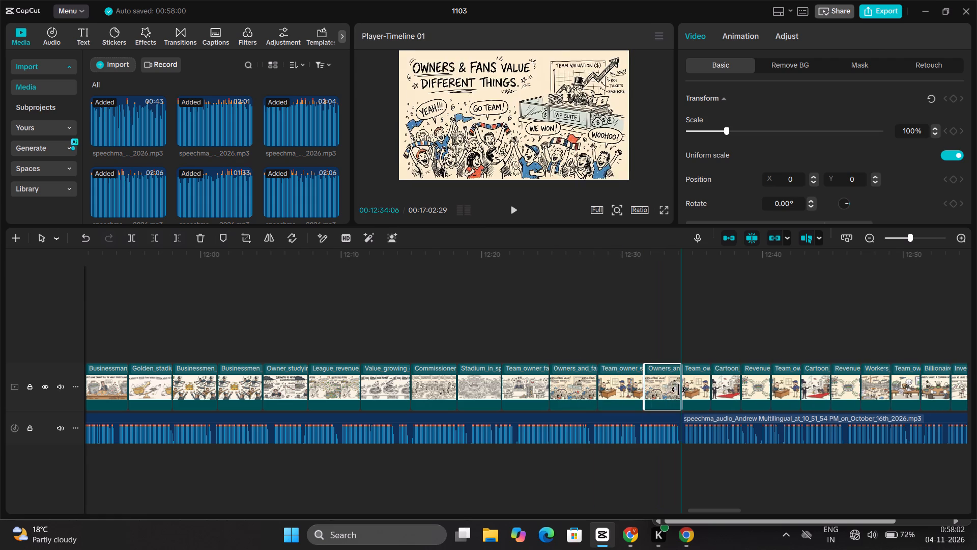
pyautogui.click(701, 382)
pyautogui.moveTo(709, 385); pyautogui.dragTo(727, 390)
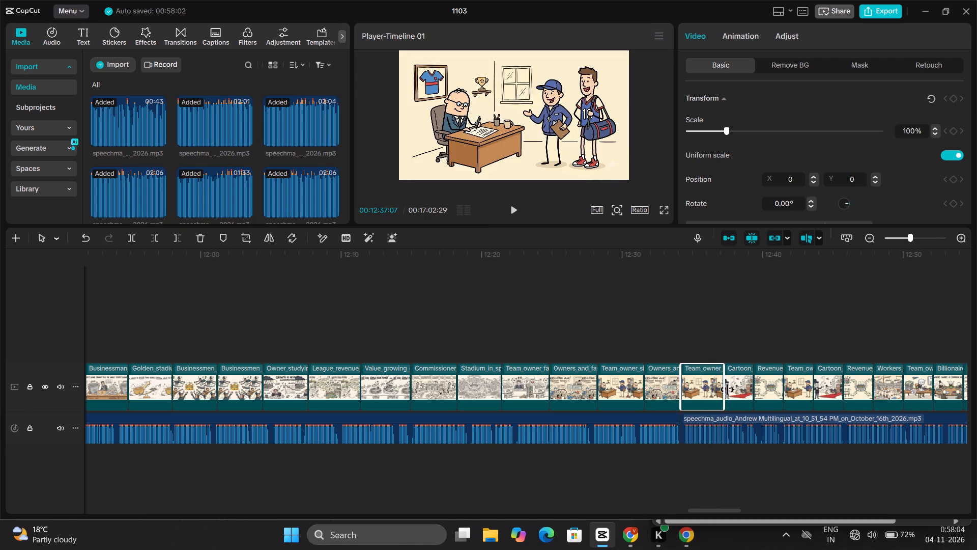
pyautogui.moveTo(727, 390); pyautogui.dragTo(734, 390)
# Lengthen the first Cartoon-businessman, first Revenue-flows and third Team-owner-signing images from about 12:38 to roughly 3.4, 3.4 and 3.6 seconds.
pyautogui.click(746, 390)
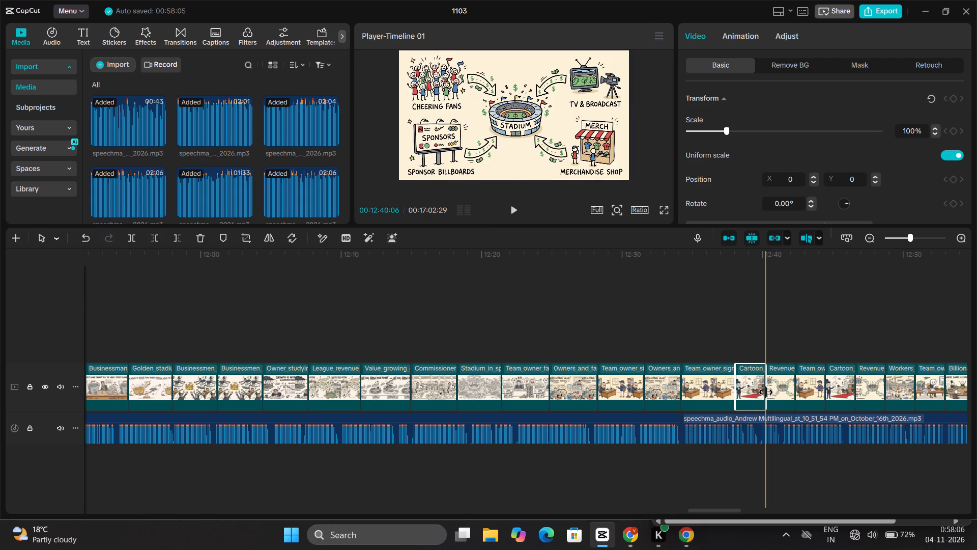
pyautogui.moveTo(767, 392); pyautogui.dragTo(782, 394)
pyautogui.click(789, 394)
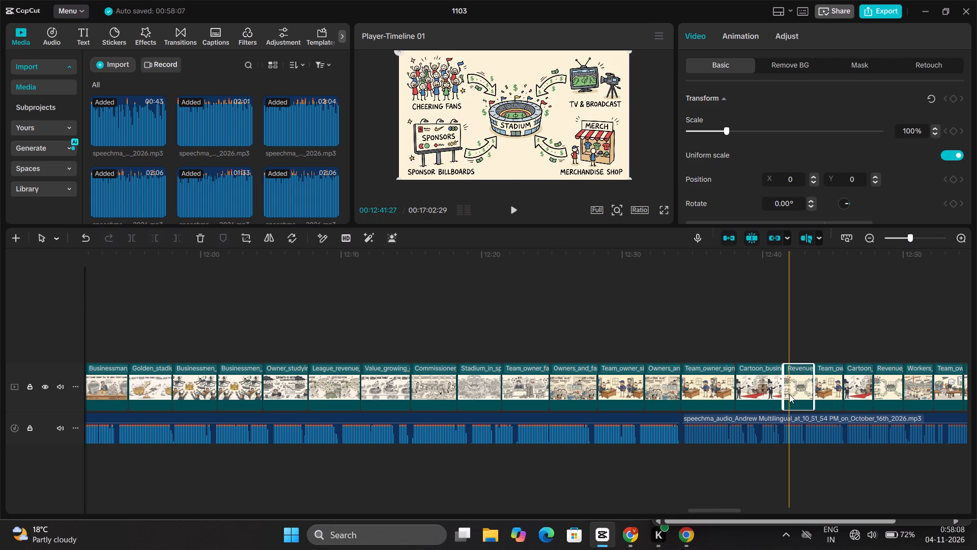
pyautogui.moveTo(813, 385); pyautogui.dragTo(829, 389)
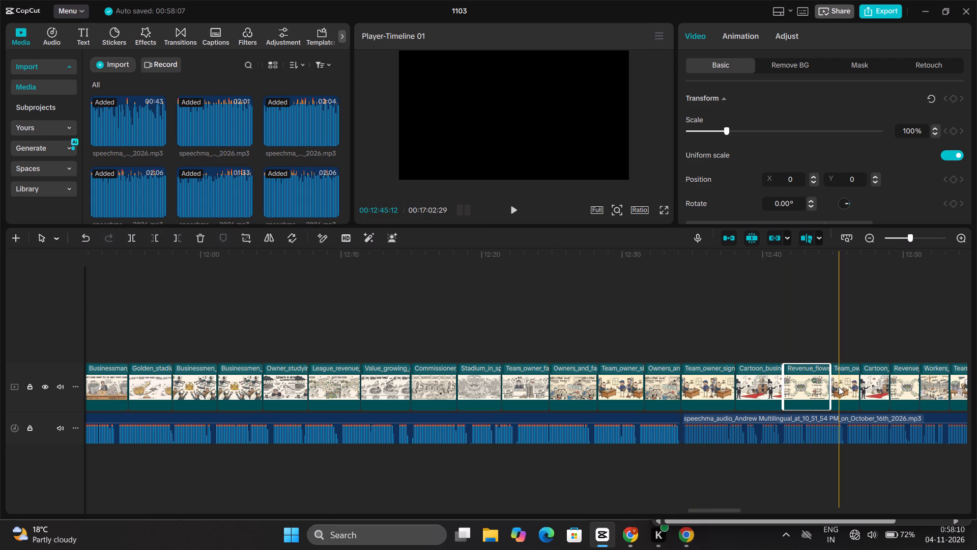
pyautogui.click(839, 387)
pyautogui.moveTo(859, 386); pyautogui.dragTo(871, 385)
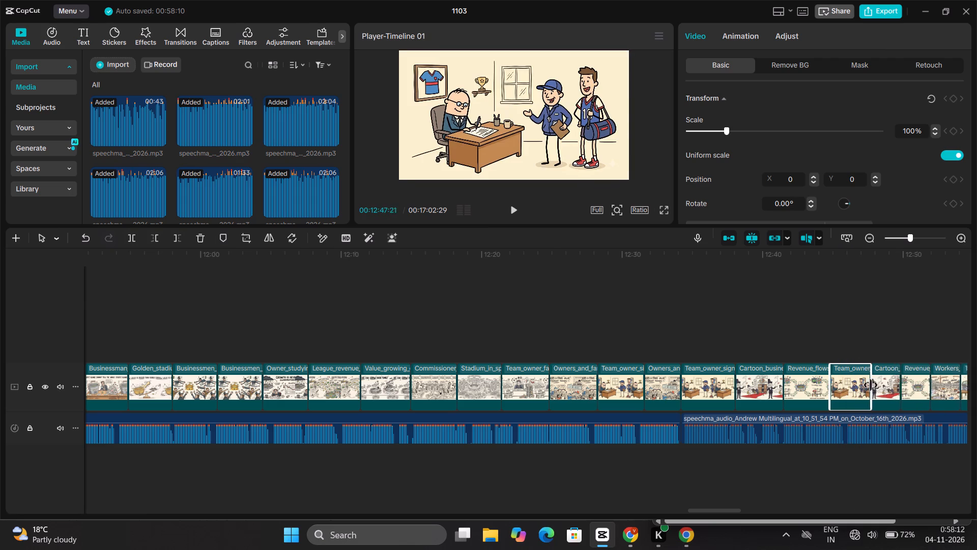
pyautogui.moveTo(871, 385); pyautogui.dragTo(879, 387)
# Lengthen the second Cartoon-businessman and second Revenue-flows images from about 12:48 to roughly 3.1 and 3.9 seconds.
pyautogui.hscroll(-2, 879, 387)
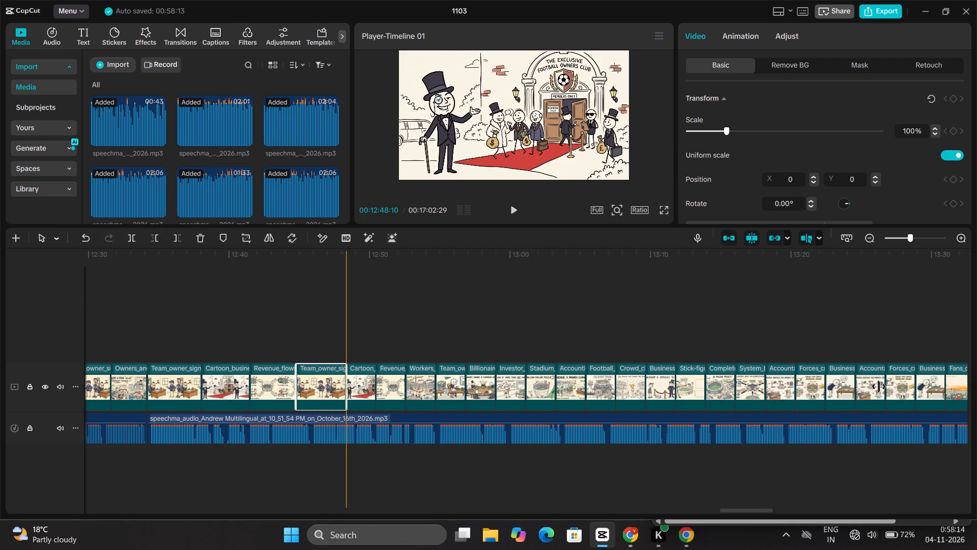
pyautogui.hscroll(-1, 879, 387)
pyautogui.click(371, 386)
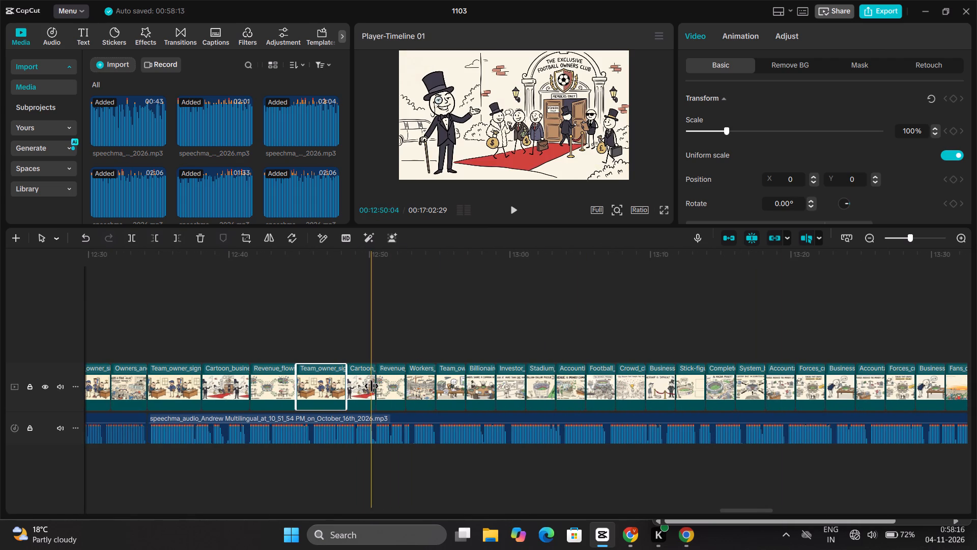
pyautogui.moveTo(378, 386); pyautogui.dragTo(388, 389)
pyautogui.click(404, 392)
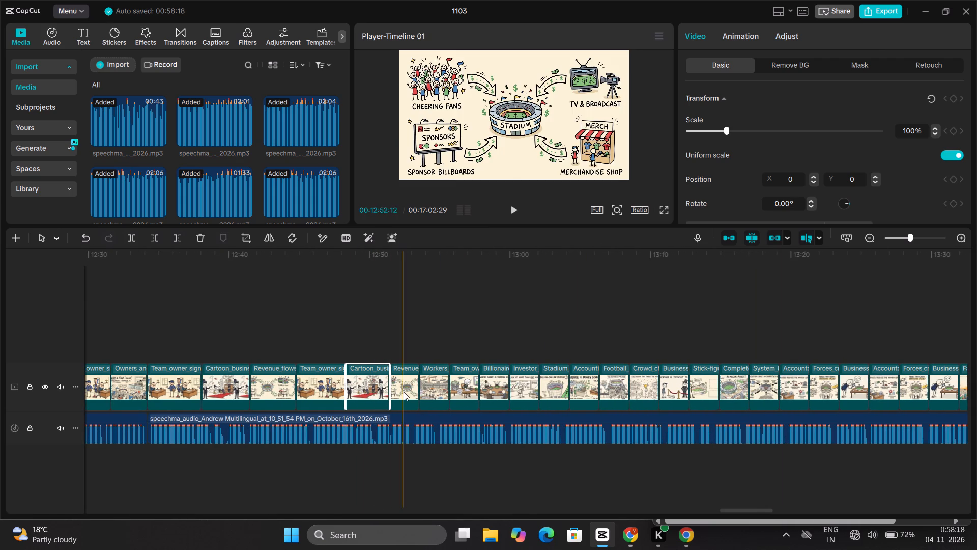
pyautogui.moveTo(421, 393); pyautogui.dragTo(442, 401)
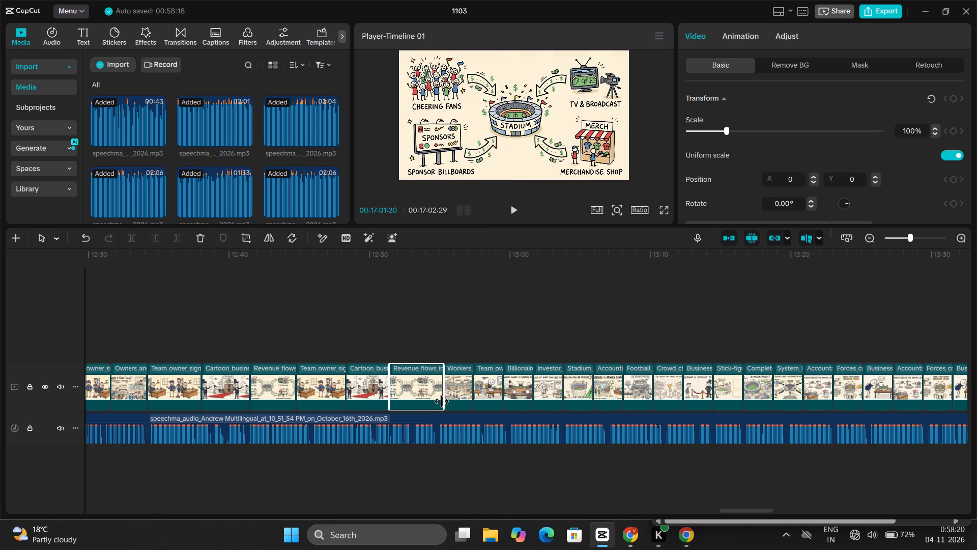
# Lengthen the Workers-building image and the Team-owner image after it from about 12:55 to roughly 3.3 and 3.5 seconds.
pyautogui.click(458, 402)
pyautogui.moveTo(473, 406); pyautogui.dragTo(484, 409)
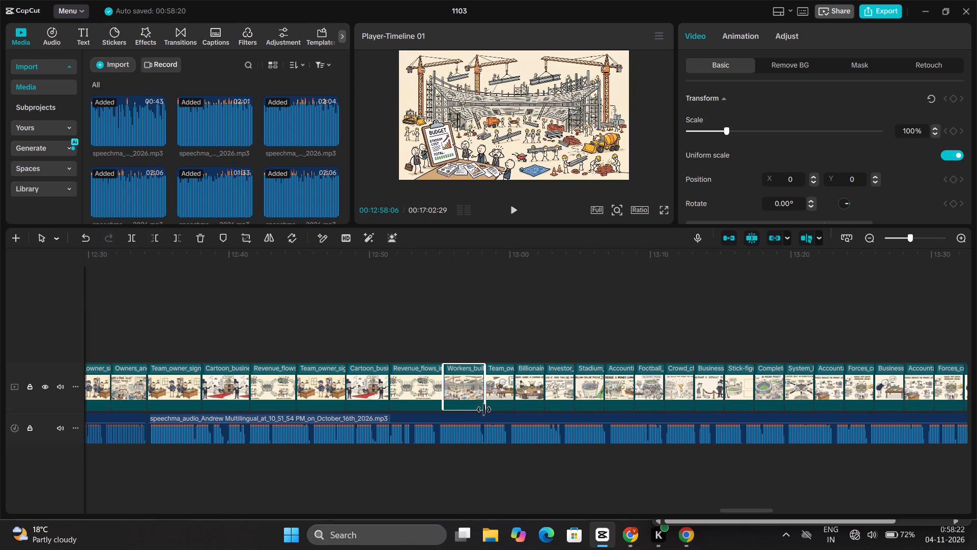
pyautogui.moveTo(484, 409); pyautogui.dragTo(486, 409)
pyautogui.click(504, 404)
pyautogui.moveTo(520, 404); pyautogui.dragTo(536, 405)
# Move the Billionaires image after the Investor image, to about 13:04, and lengthen it to roughly 3.2 seconds.
pyautogui.click(547, 399)
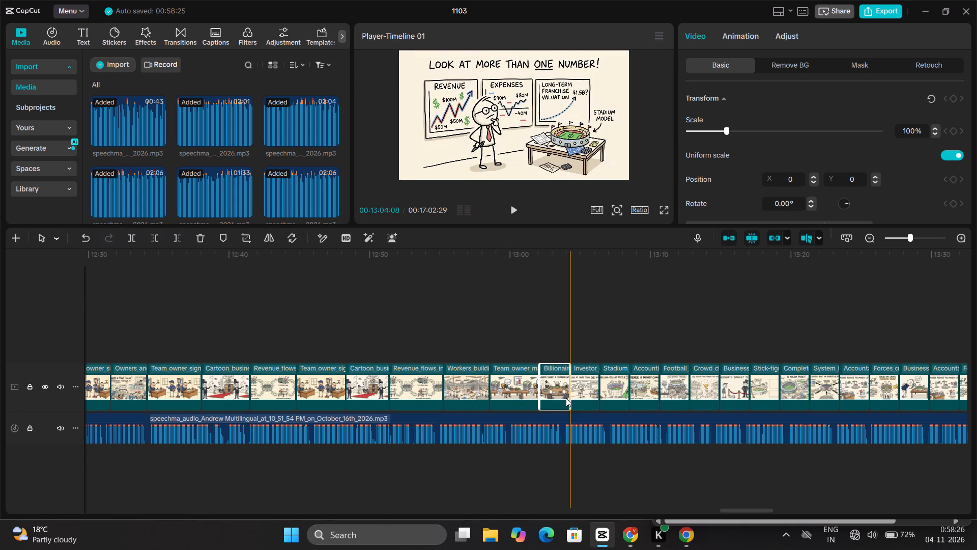
pyautogui.moveTo(566, 398); pyautogui.dragTo(575, 398)
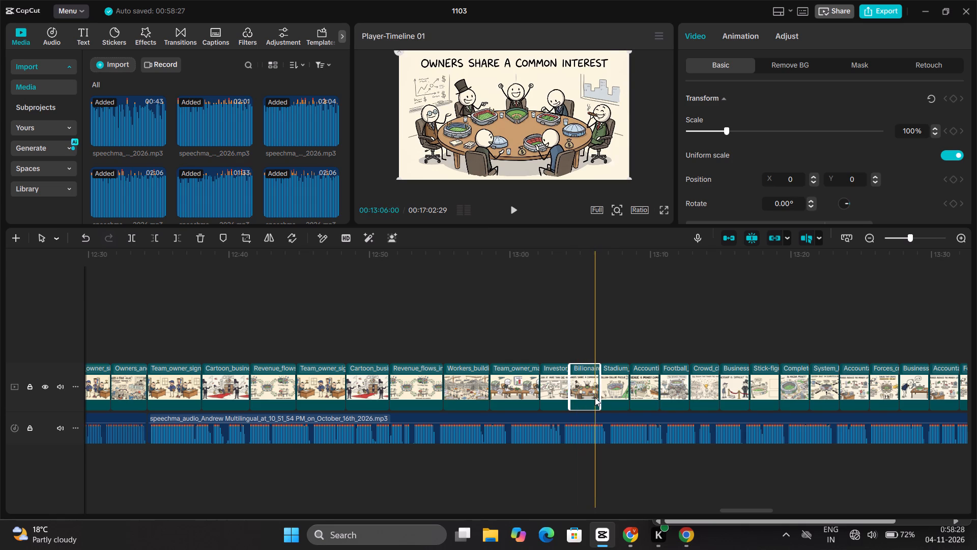
pyautogui.moveTo(599, 397); pyautogui.dragTo(610, 399)
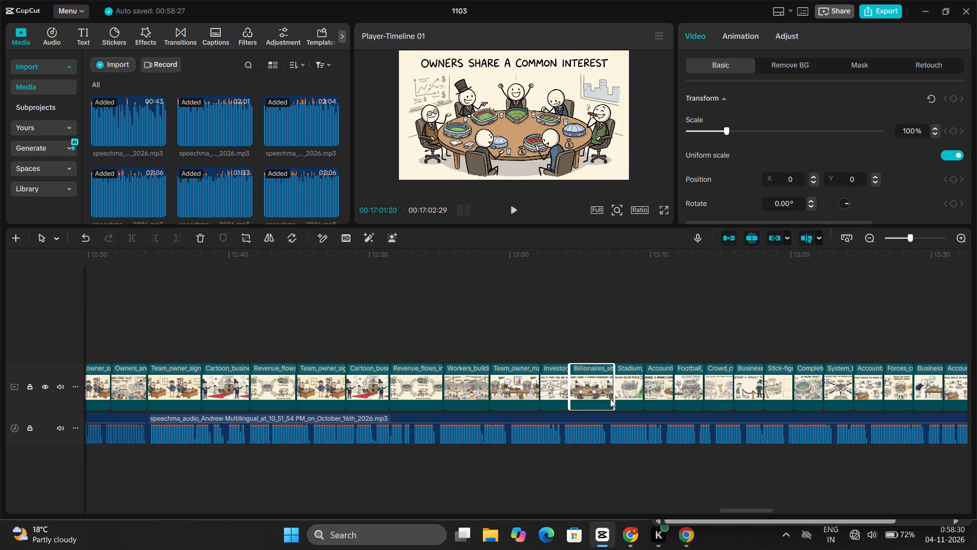
# Lengthen the Stadium-value, Accounting and Football-stadium images from about 13:07 to roughly 2.9, 3.3 and 3.5 seconds.
pyautogui.click(622, 398)
pyautogui.moveTo(646, 395); pyautogui.dragTo(654, 397)
pyautogui.click(660, 397)
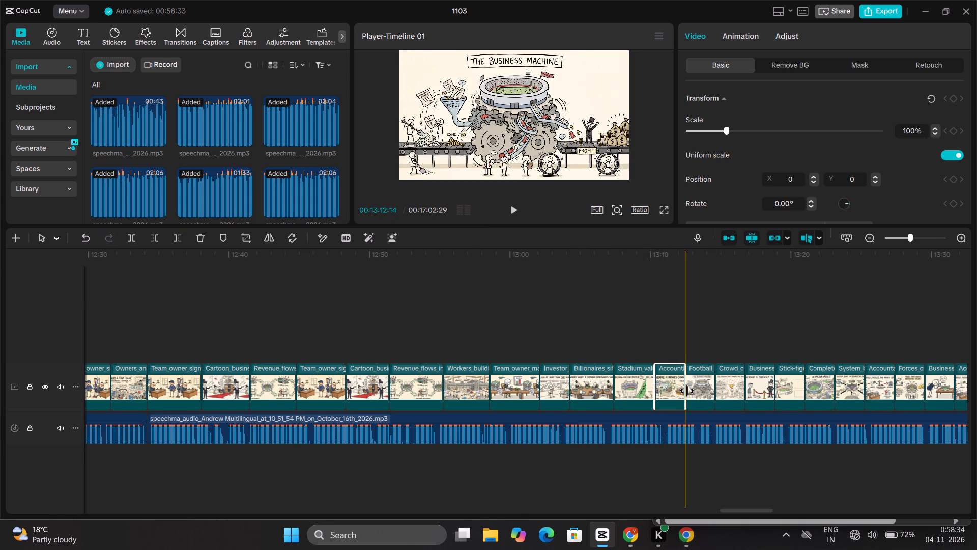
pyautogui.moveTo(687, 391); pyautogui.dragTo(700, 393)
pyautogui.click(715, 386)
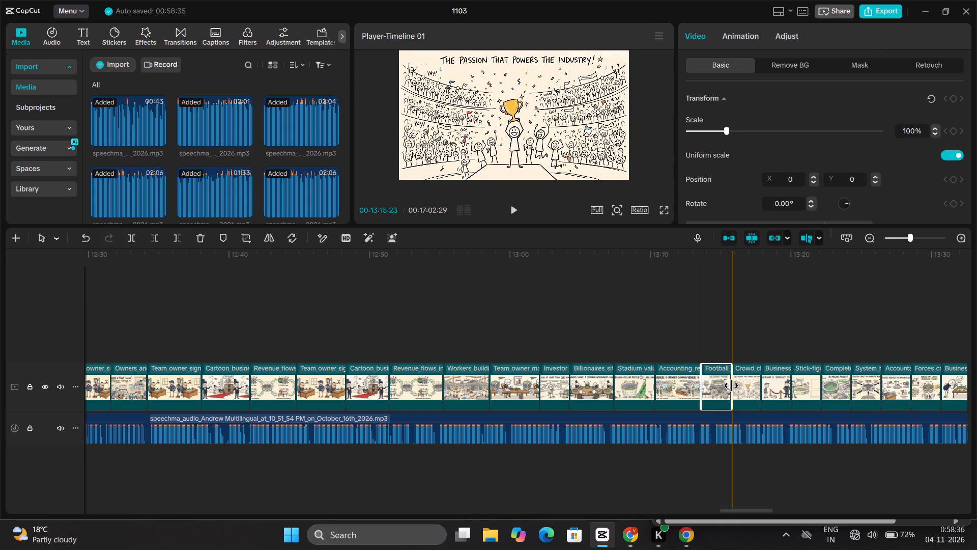
pyautogui.moveTo(731, 386); pyautogui.dragTo(747, 389)
# Lengthen the Crowd-cheering and difficult-ownership images from about 13:17 to roughly 2.7 and 3.0 seconds.
pyautogui.click(756, 391)
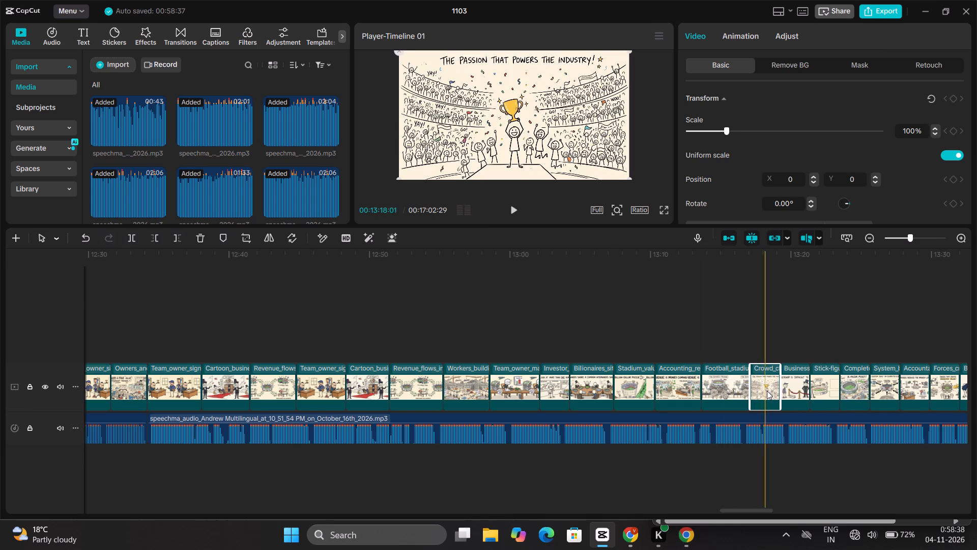
pyautogui.moveTo(778, 391); pyautogui.dragTo(786, 392)
pyautogui.click(794, 394)
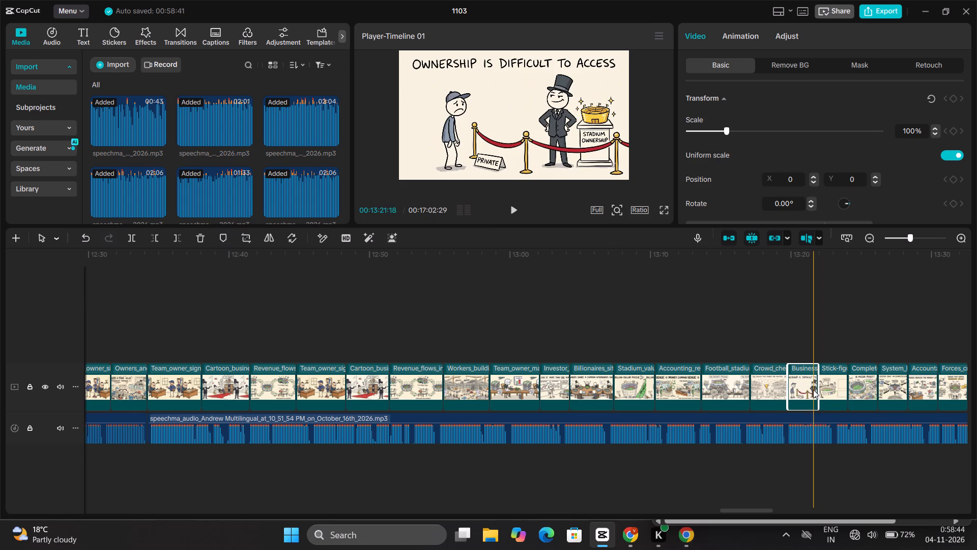
pyautogui.moveTo(815, 389); pyautogui.dragTo(826, 392)
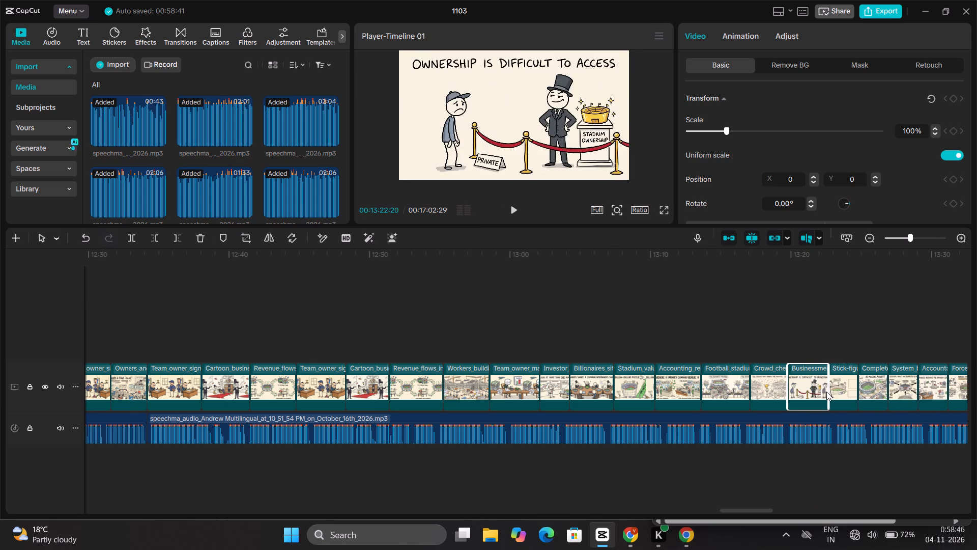
pyautogui.moveTo(826, 392); pyautogui.dragTo(827, 392)
# Lengthen the Stick-figure and Completed-stadium images from about 13:23 to roughly 2.8 and 3.4 seconds.
pyautogui.click(838, 393)
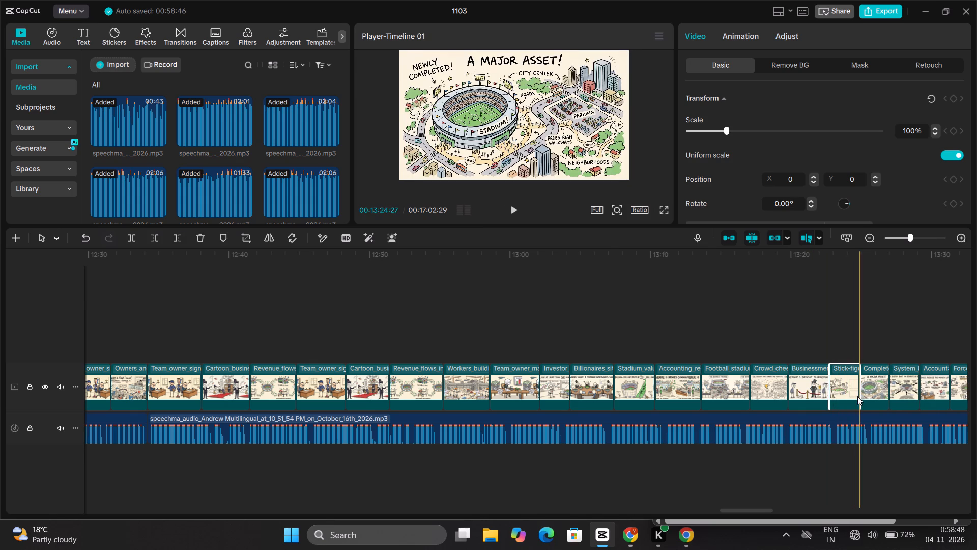
pyautogui.moveTo(857, 396); pyautogui.dragTo(868, 400)
pyautogui.click(880, 392)
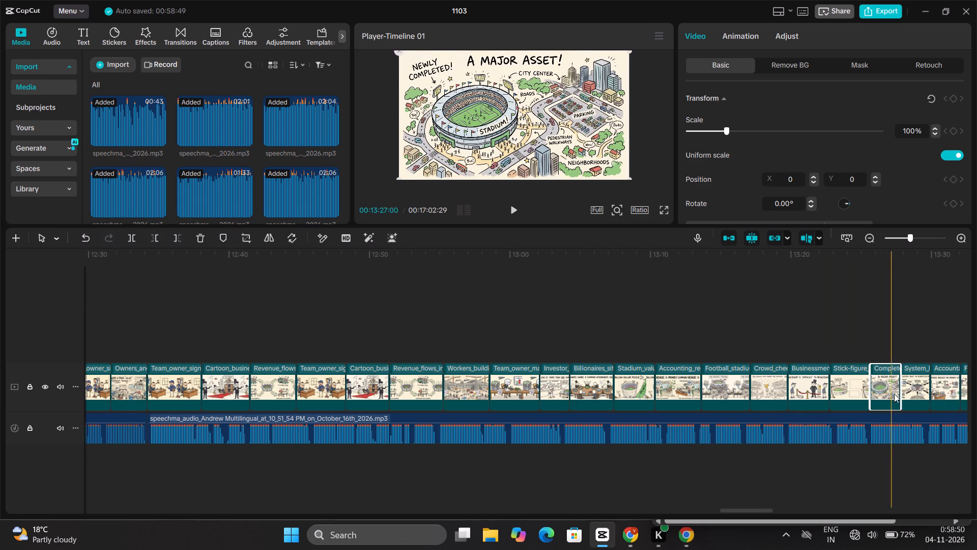
pyautogui.moveTo(902, 394); pyautogui.dragTo(916, 397)
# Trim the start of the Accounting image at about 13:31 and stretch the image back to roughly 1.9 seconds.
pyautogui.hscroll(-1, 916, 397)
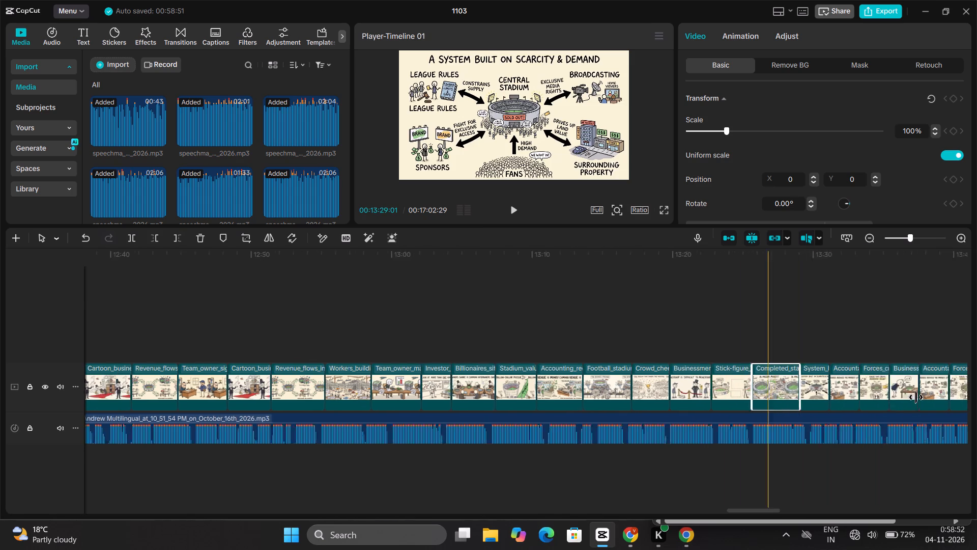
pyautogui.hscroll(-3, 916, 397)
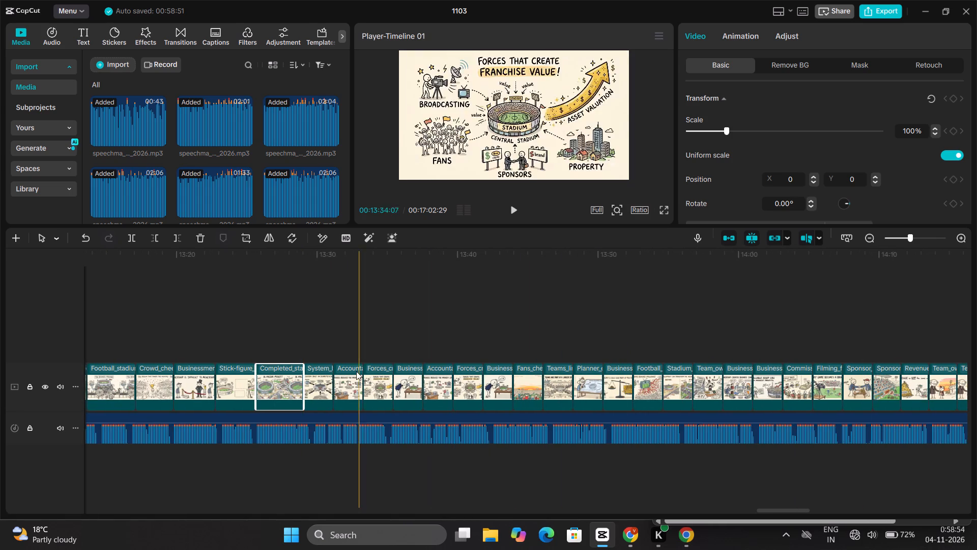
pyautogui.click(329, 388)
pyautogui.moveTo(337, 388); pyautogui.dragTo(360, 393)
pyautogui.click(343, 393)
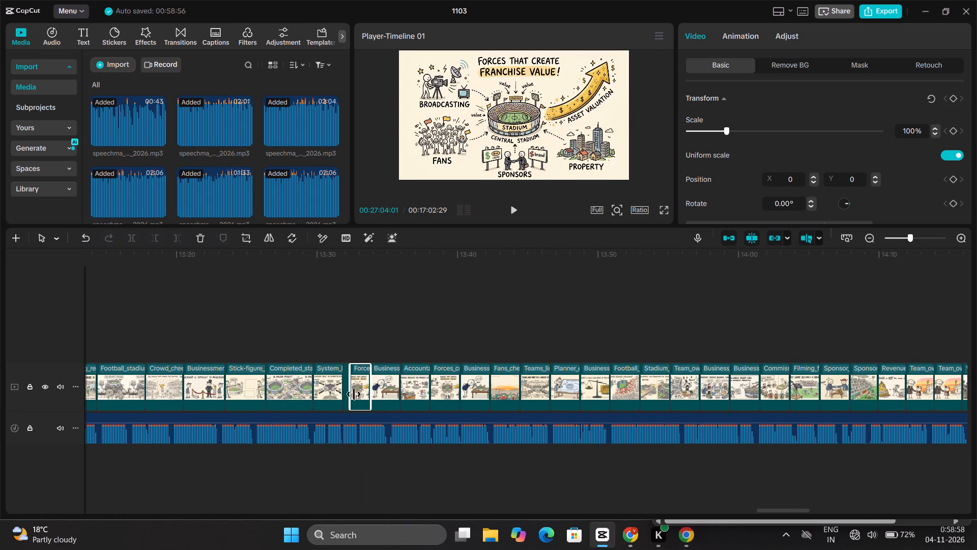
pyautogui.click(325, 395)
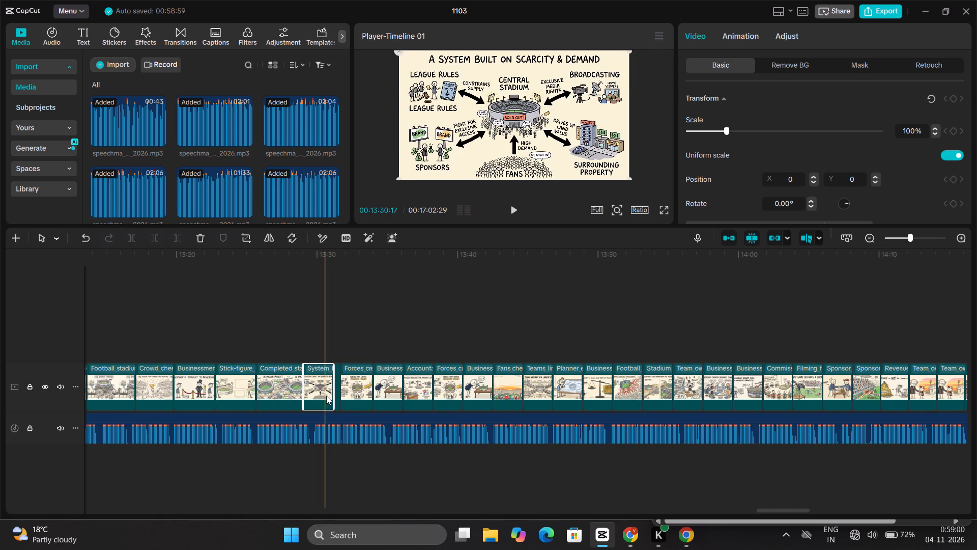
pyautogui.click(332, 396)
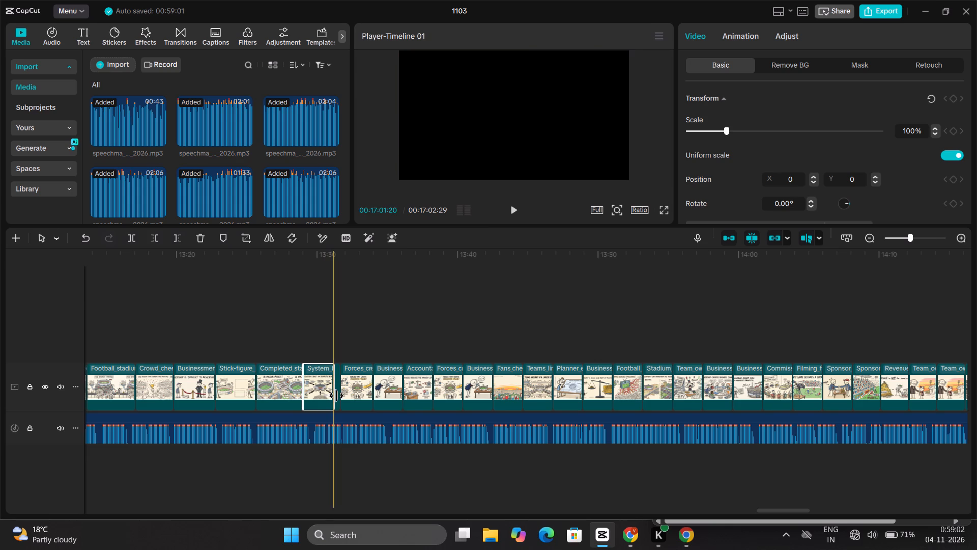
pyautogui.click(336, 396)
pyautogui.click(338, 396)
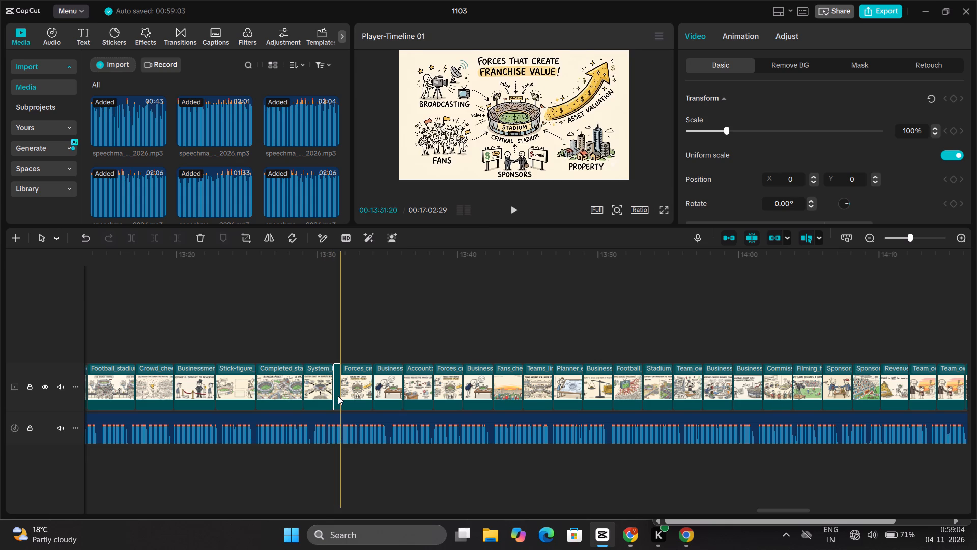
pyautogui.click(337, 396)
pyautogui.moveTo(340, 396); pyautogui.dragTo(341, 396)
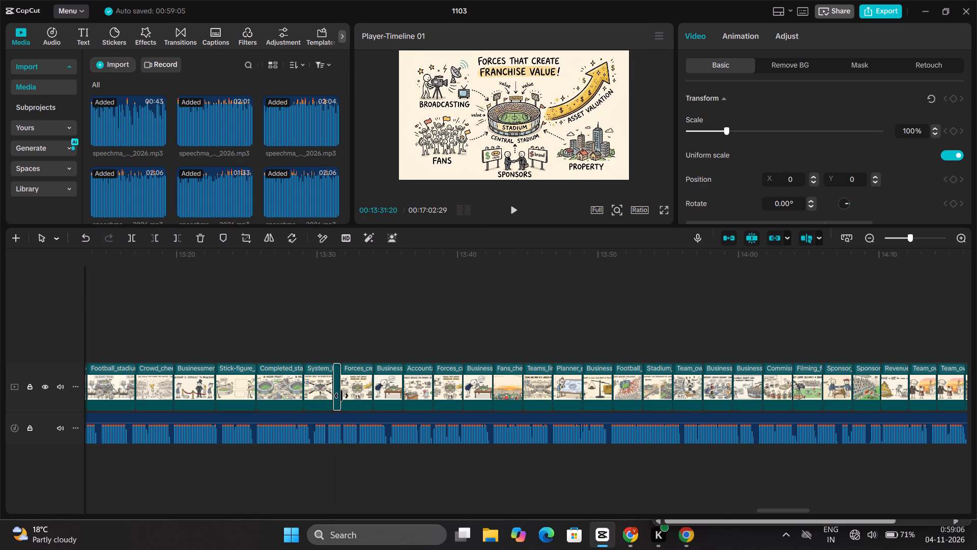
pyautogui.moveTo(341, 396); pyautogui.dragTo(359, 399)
# Lengthen the Businessman, Accountant and second Forces-create images from about 13:35 to roughly 3.3, 3.1 and 3.1 seconds.
pyautogui.click(406, 392)
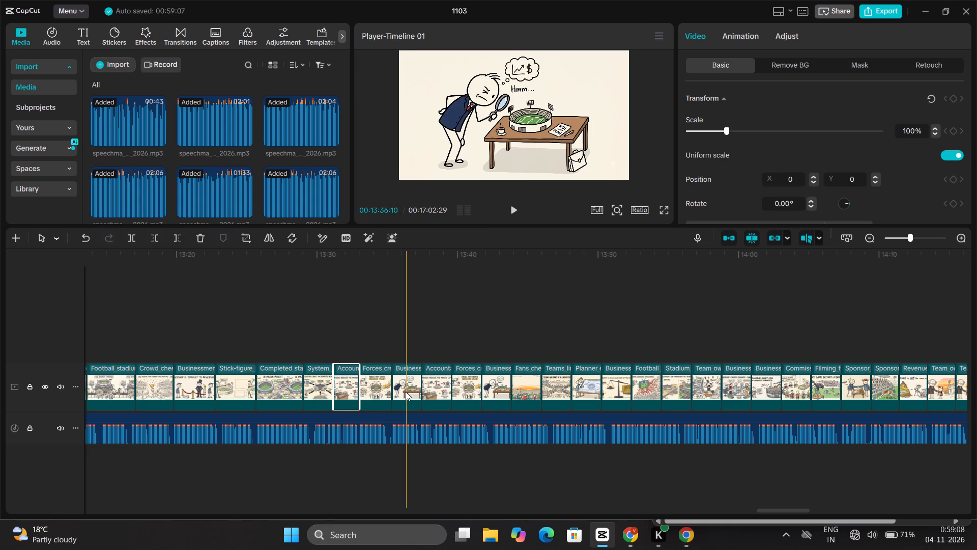
pyautogui.moveTo(422, 395); pyautogui.dragTo(435, 395)
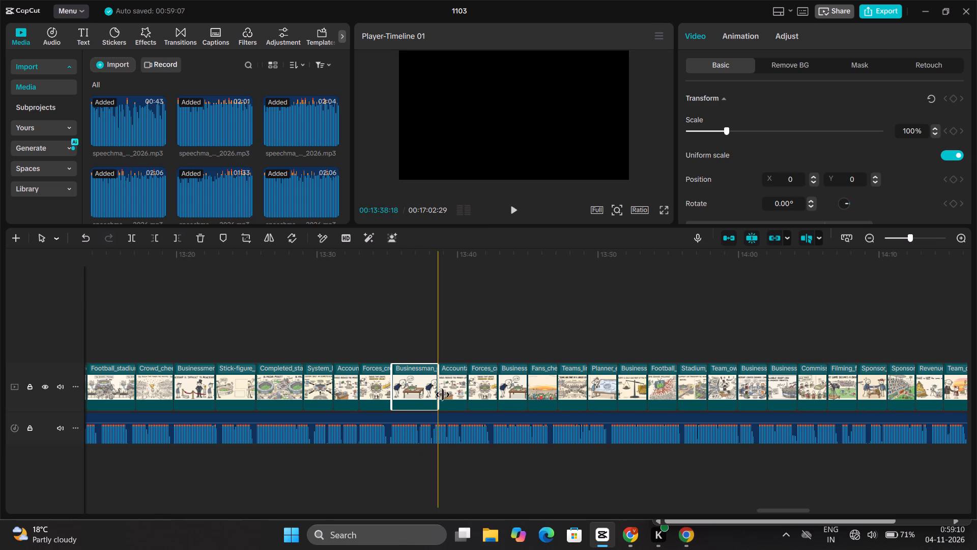
pyautogui.click(453, 395)
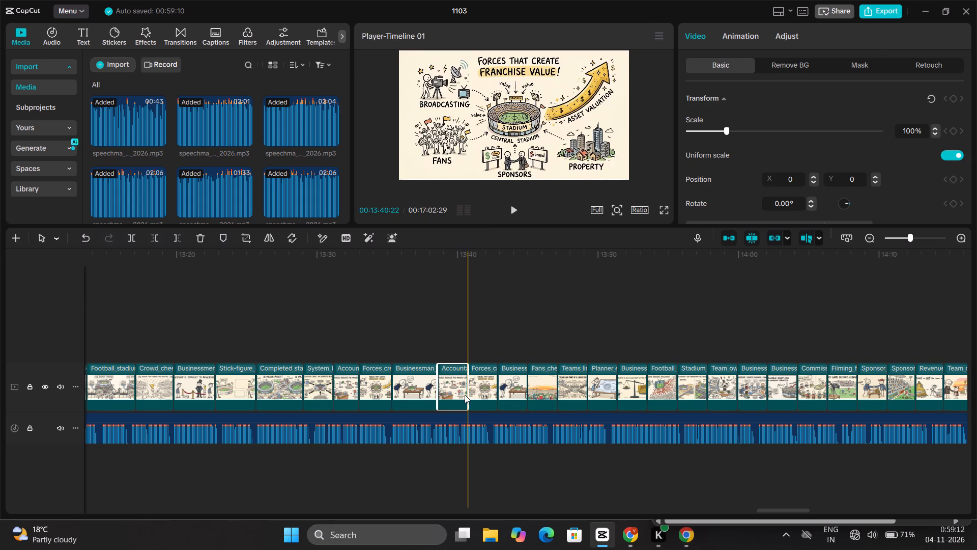
pyautogui.moveTo(465, 394); pyautogui.dragTo(480, 397)
pyautogui.click(496, 395)
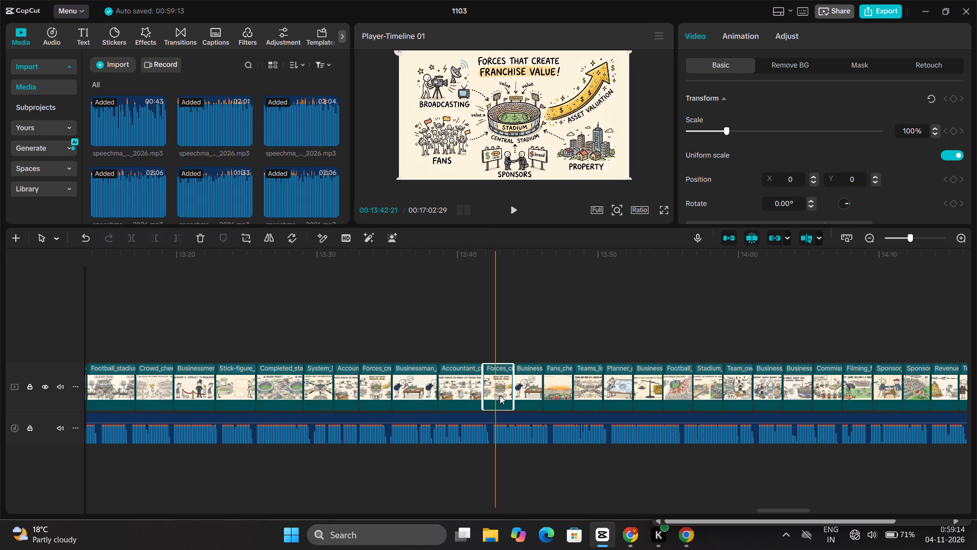
pyautogui.moveTo(511, 395); pyautogui.dragTo(525, 398)
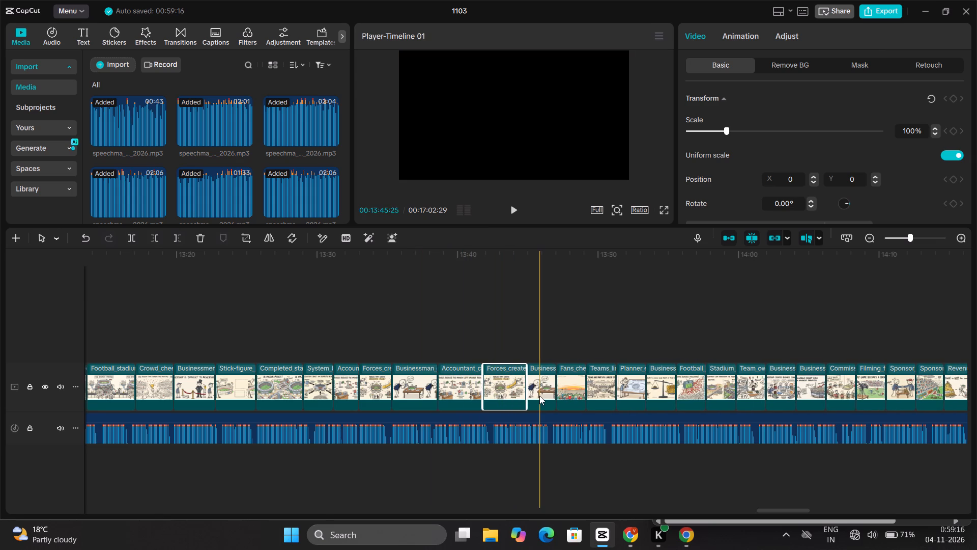
# Lengthen the Businessman, Fans-cheering and Teams-linked images from about 13:45 to roughly 3.3, 3.3 and 3.2 seconds.
pyautogui.click(539, 396)
pyautogui.moveTo(557, 396); pyautogui.dragTo(569, 398)
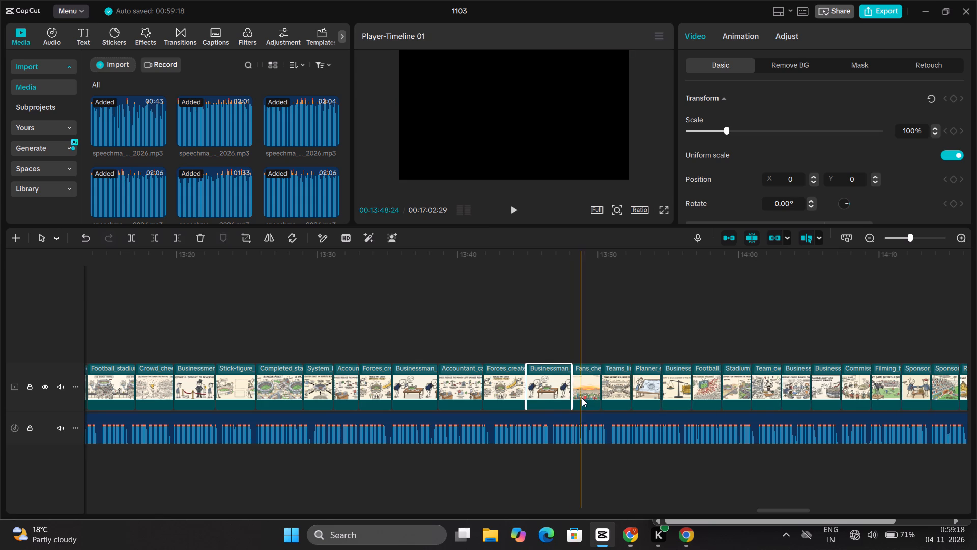
pyautogui.click(582, 398)
pyautogui.moveTo(603, 398); pyautogui.dragTo(617, 400)
pyautogui.click(623, 399)
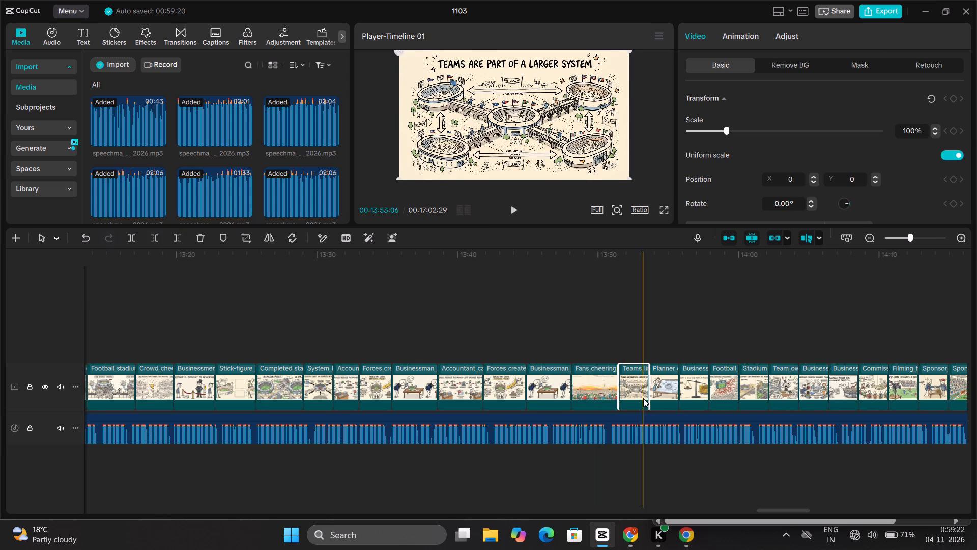
pyautogui.moveTo(650, 399); pyautogui.dragTo(660, 400)
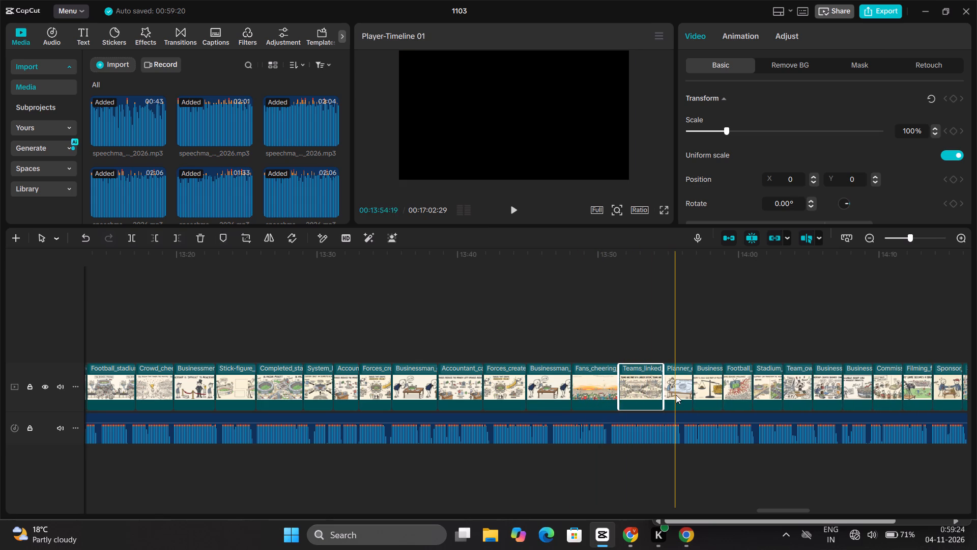
# Lengthen the Planner, Businessman-with-scales and Football-match images from about 13:55 to roughly 3.3, 3.3 and 3.4 seconds.
pyautogui.click(676, 395)
pyautogui.moveTo(692, 395); pyautogui.dragTo(708, 398)
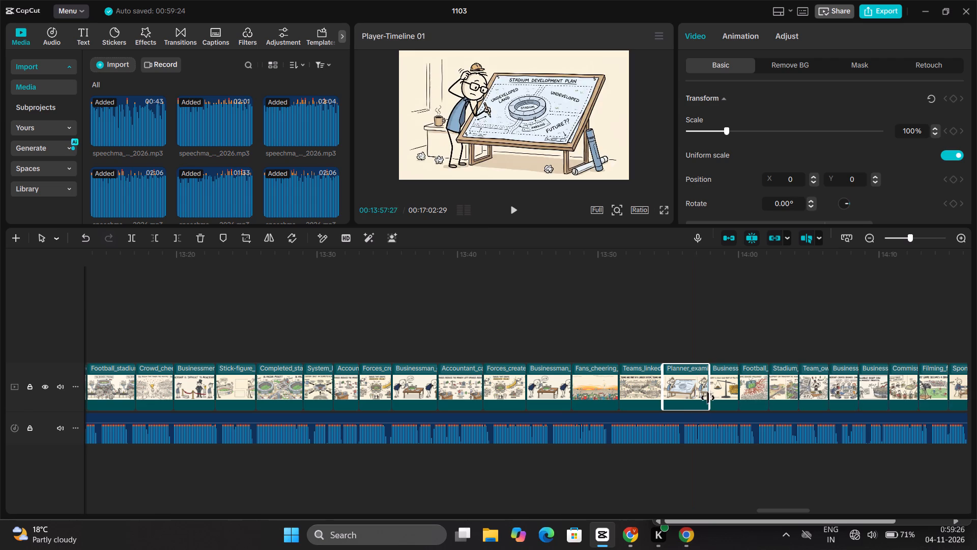
pyautogui.click(721, 397)
pyautogui.moveTo(738, 397); pyautogui.dragTo(755, 399)
pyautogui.click(768, 398)
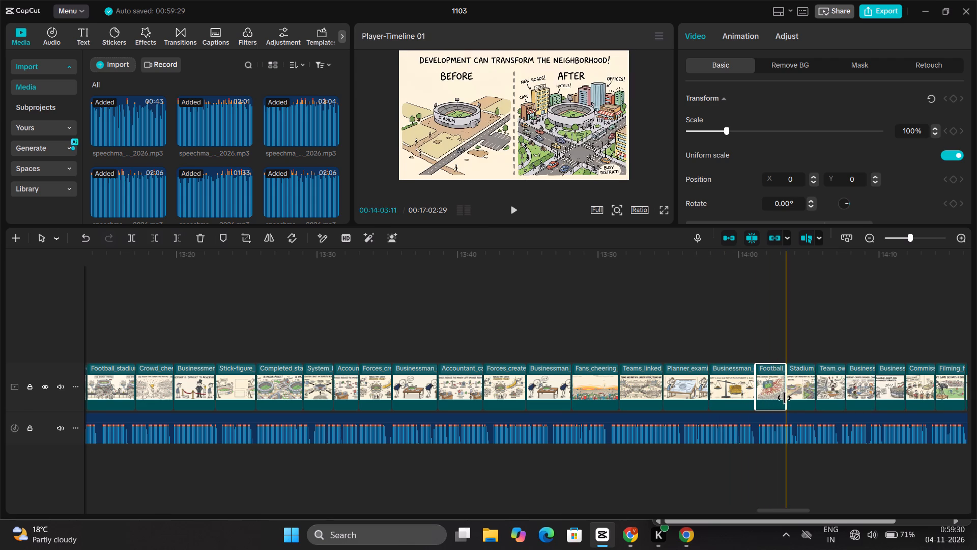
pyautogui.moveTo(785, 398); pyautogui.dragTo(802, 399)
# Lengthen the Stadium-area and Team-owner images from about 14:05 to roughly 3.5 seconds each.
pyautogui.click(823, 388)
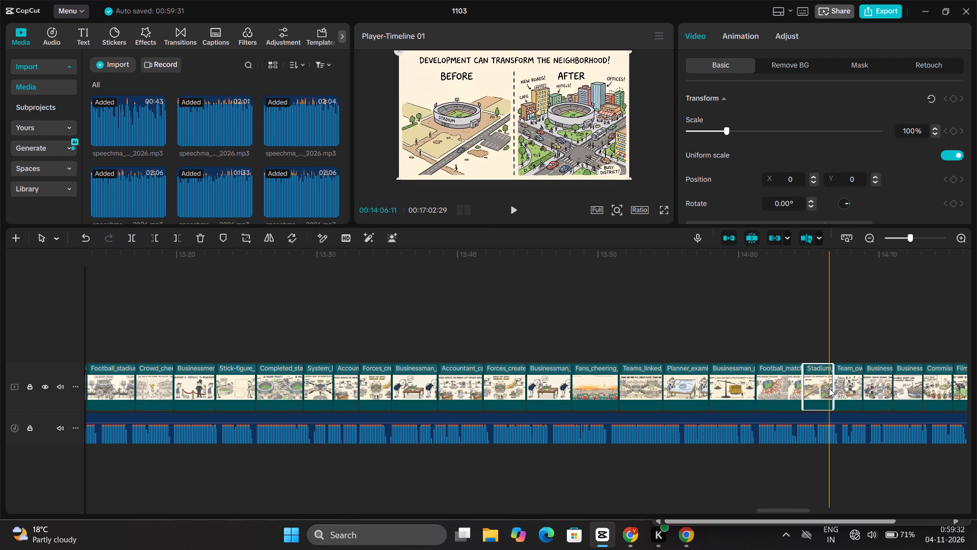
pyautogui.moveTo(830, 388); pyautogui.dragTo(849, 391)
pyautogui.click(863, 388)
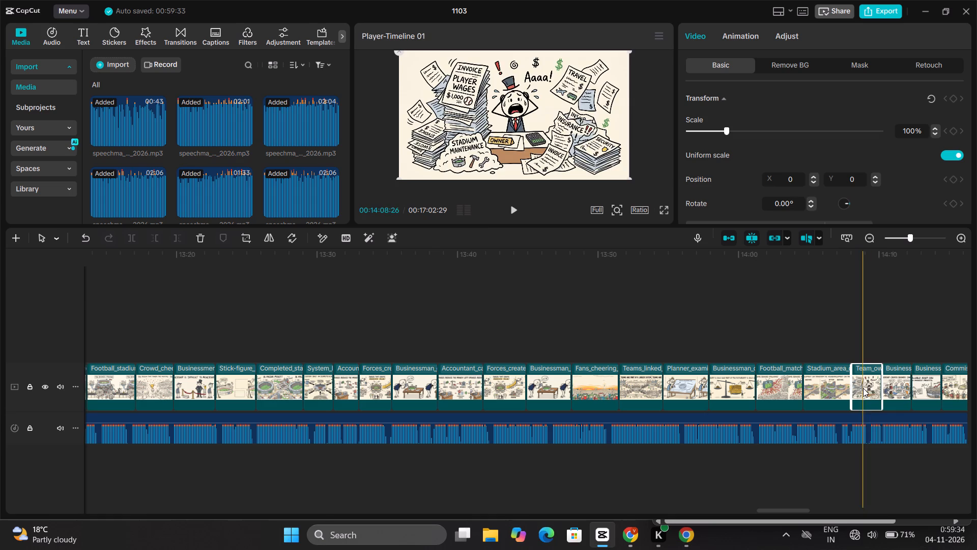
pyautogui.moveTo(884, 391); pyautogui.dragTo(899, 393)
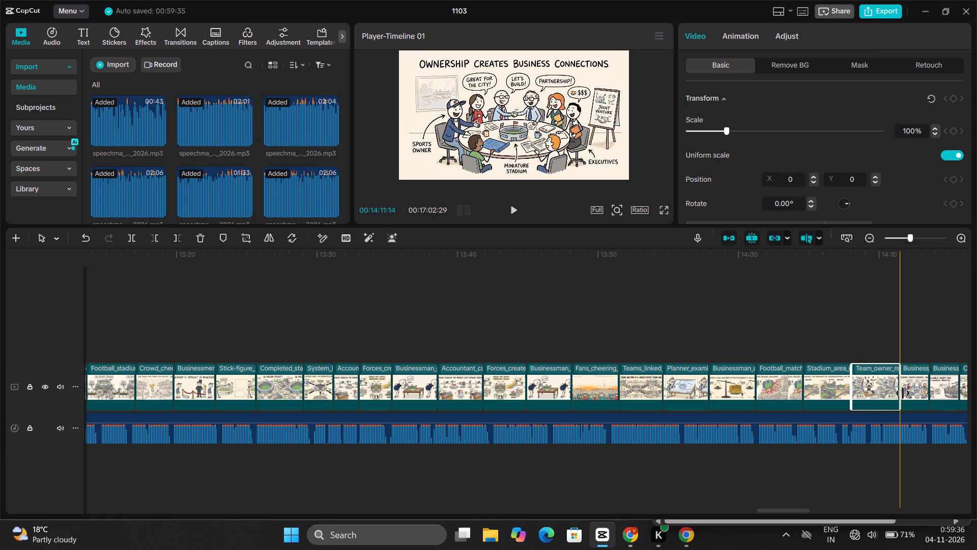
# Lengthen the Business-owner and following Businessman images from about 14:11 to roughly 3.1 and 3.5 seconds.
pyautogui.hscroll(-4, 903, 393)
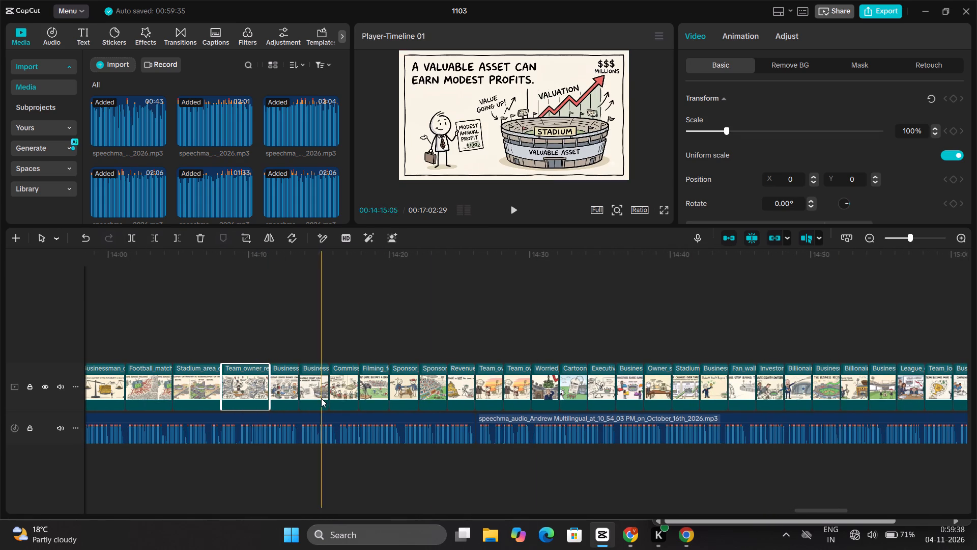
pyautogui.click(295, 394)
pyautogui.moveTo(298, 394); pyautogui.dragTo(312, 396)
pyautogui.click(332, 397)
pyautogui.moveTo(340, 397); pyautogui.dragTo(361, 400)
# Lengthen the Commissioner and Filming-football images from about 14:18 to roughly 4.2 and 3.6 seconds.
pyautogui.click(373, 398)
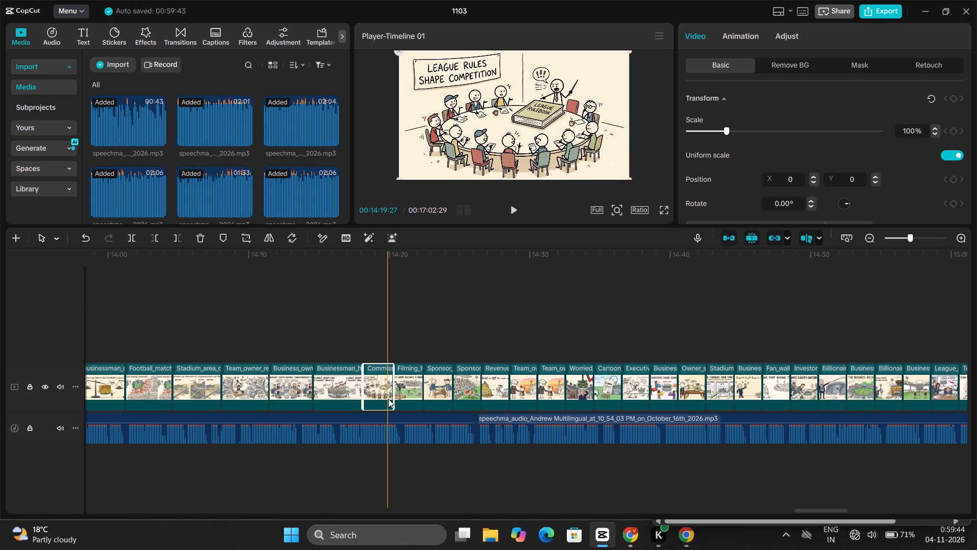
pyautogui.moveTo(393, 399); pyautogui.dragTo(417, 402)
pyautogui.click(431, 402)
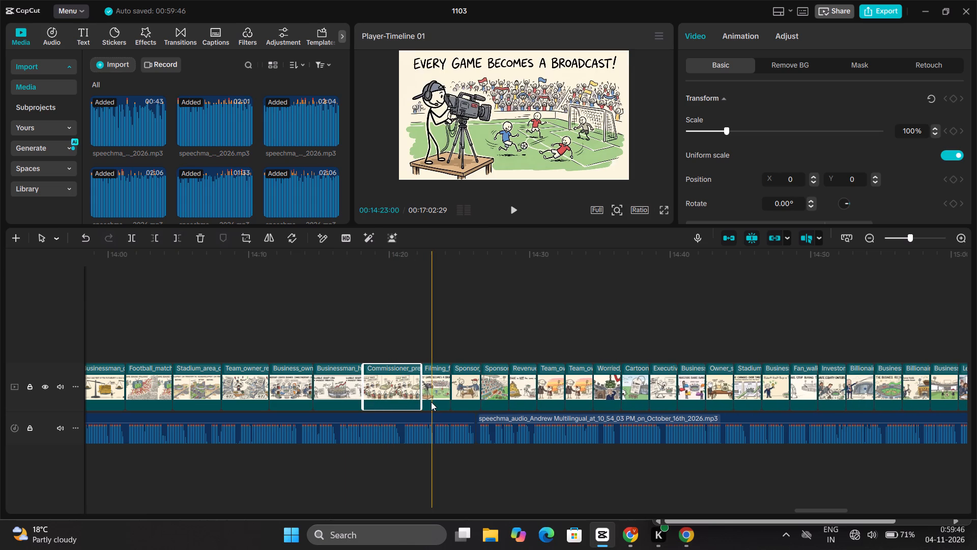
pyautogui.moveTo(450, 401); pyautogui.dragTo(471, 402)
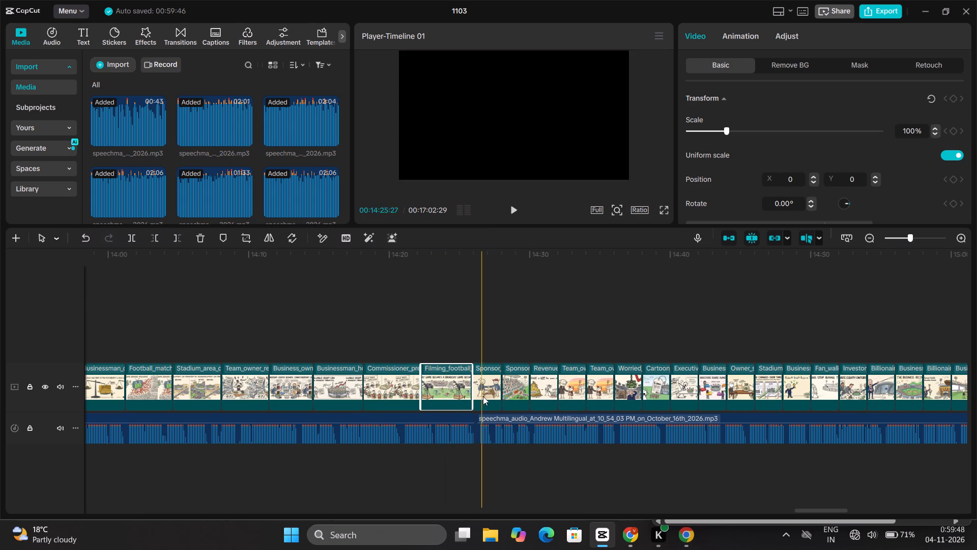
# Lengthen the sponsor-and-team handshake and following Sponsor images from about 14:26 to roughly 3.5 and 3.2 seconds.
pyautogui.click(484, 396)
pyautogui.moveTo(499, 397); pyautogui.dragTo(517, 401)
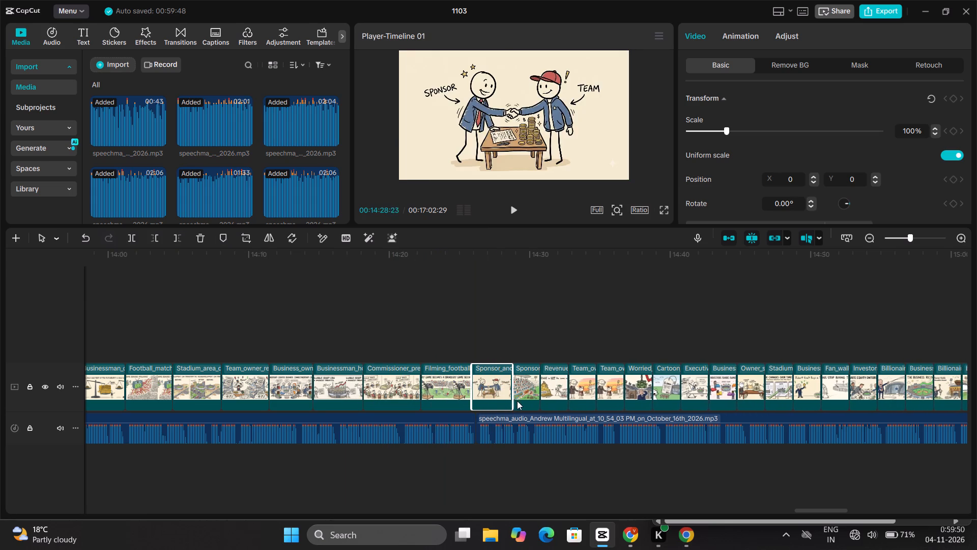
pyautogui.moveTo(517, 401); pyautogui.dragTo(519, 401)
pyautogui.click(531, 398)
pyautogui.moveTo(548, 399); pyautogui.dragTo(565, 400)
# Lengthen the Revenue-versus-profit image and the first Team-owner image after it, from about 14:33, to roughly 3.1 and 3.4 seconds.
pyautogui.click(583, 391)
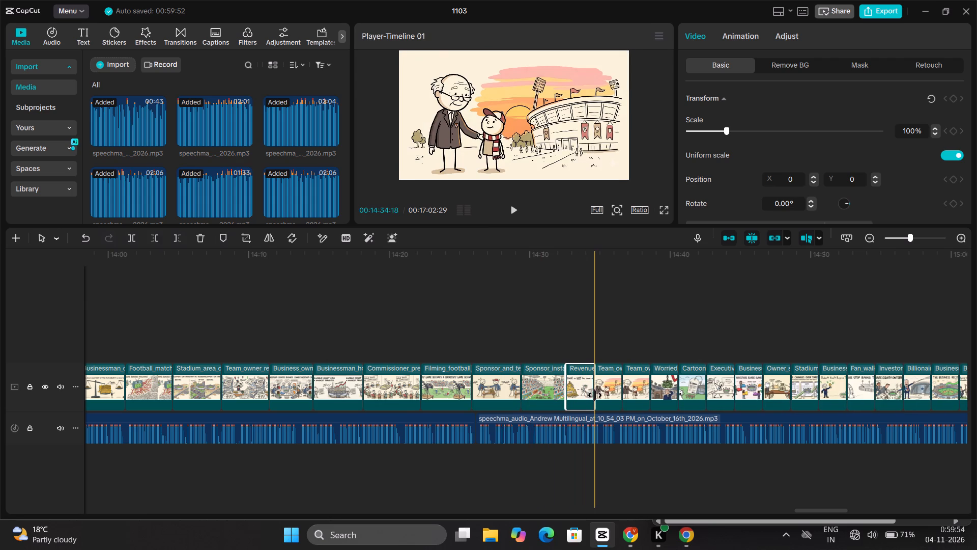
pyautogui.moveTo(594, 392); pyautogui.dragTo(596, 392)
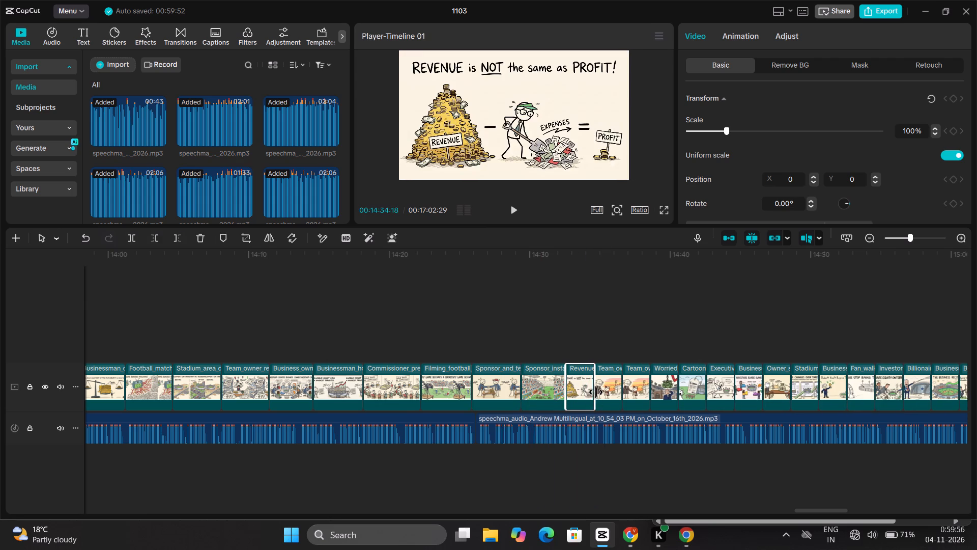
pyautogui.moveTo(596, 392); pyautogui.dragTo(607, 396)
pyautogui.click(619, 396)
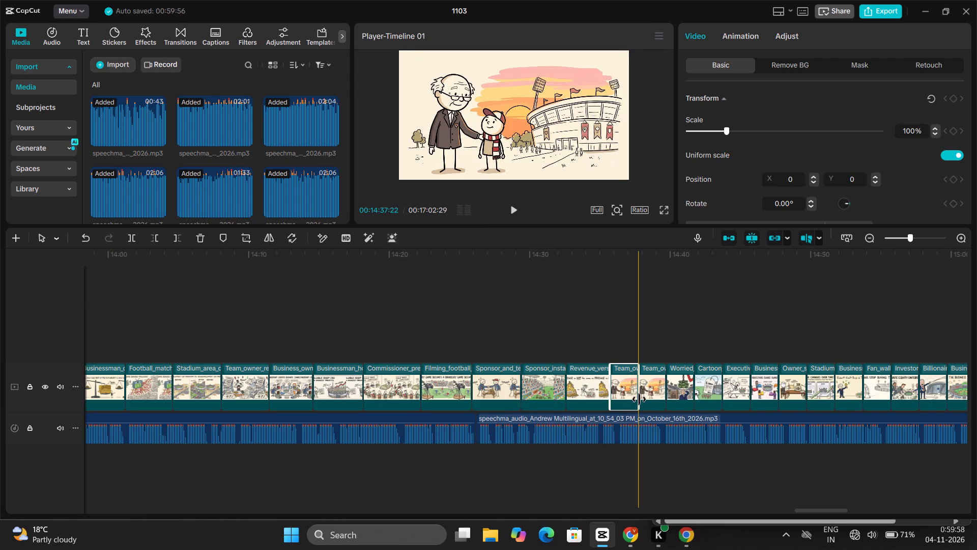
pyautogui.moveTo(639, 399); pyautogui.dragTo(655, 404)
# Move the Worried-team image after the Cartoon image, to about 14:43, and lengthen it to roughly 2.7 seconds.
pyautogui.click(663, 402)
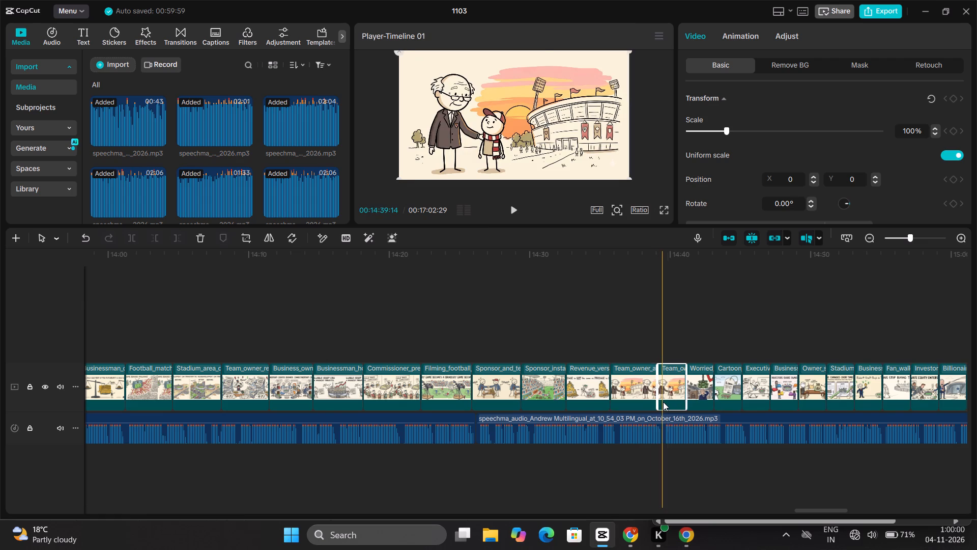
pyautogui.click(696, 392)
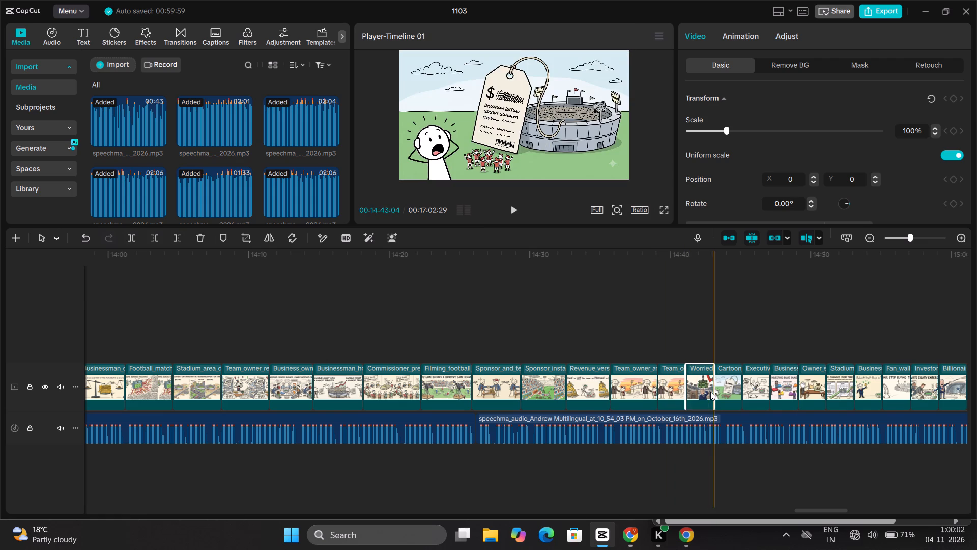
pyautogui.moveTo(710, 392); pyautogui.dragTo(726, 392)
pyautogui.moveTo(741, 393); pyautogui.dragTo(751, 393)
# Lengthen the Executive image at about 14:46 to roughly 3.5 seconds.
pyautogui.click(759, 393)
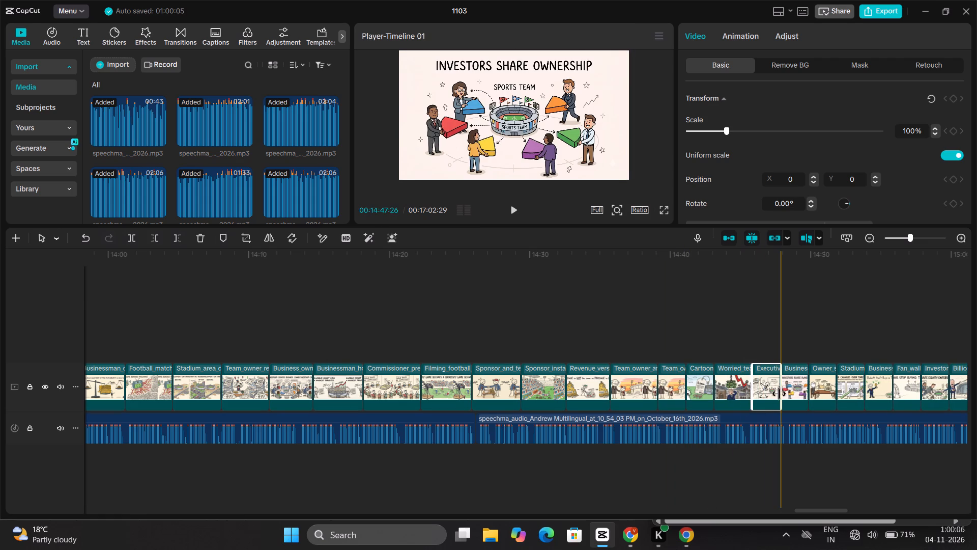
pyautogui.moveTo(782, 394); pyautogui.dragTo(799, 396)
# Lengthen the Stadium and team-buying Businessman images from about 14:53 to roughly 2.6 and 3.2 seconds.
pyautogui.hscroll(-2, 799, 396)
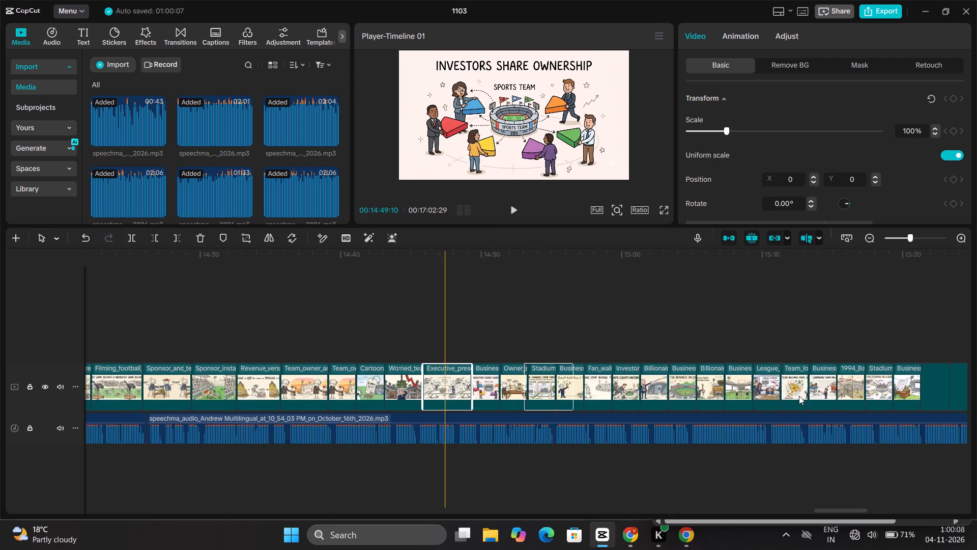
pyautogui.hscroll(-3, 799, 396)
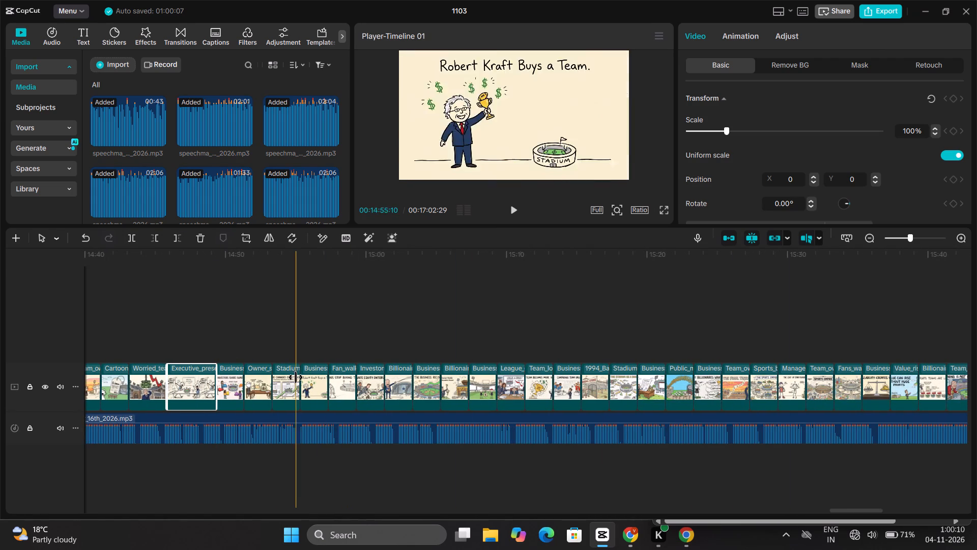
pyautogui.click(294, 378)
pyautogui.moveTo(299, 385); pyautogui.dragTo(308, 387)
pyautogui.click(324, 390)
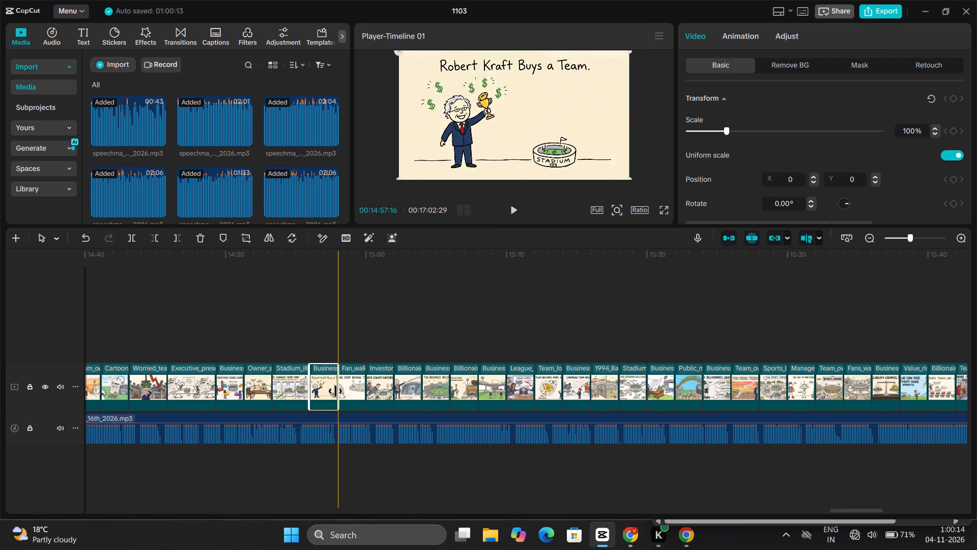
pyautogui.moveTo(340, 391); pyautogui.dragTo(355, 392)
# Adjust the Billionaire-beside-stadium image at about 15:03 to roughly 2.1 seconds and lengthen the Business-recovery image after it to roughly 2.6 seconds.
pyautogui.click(367, 392)
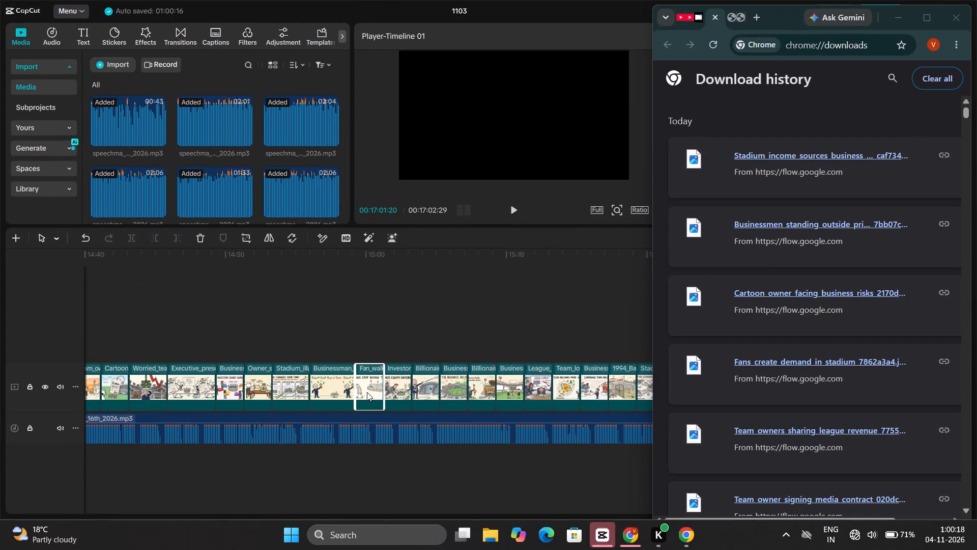
pyautogui.click(393, 391)
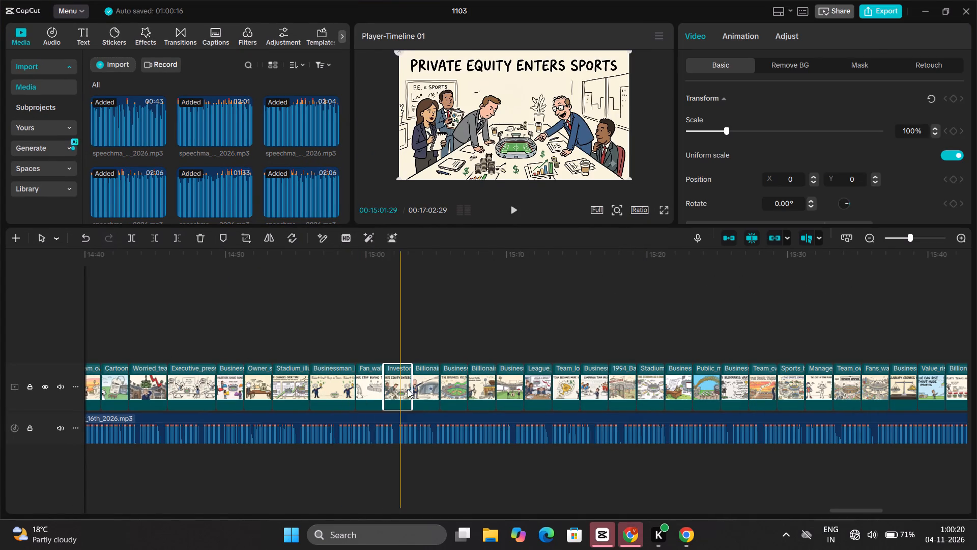
pyautogui.moveTo(415, 389); pyautogui.dragTo(422, 389)
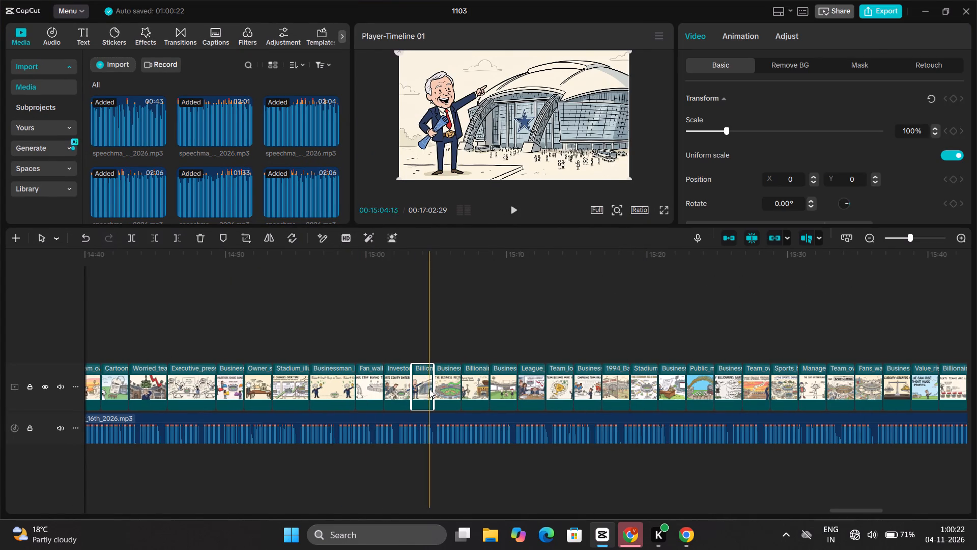
pyautogui.moveTo(430, 390); pyautogui.dragTo(439, 392)
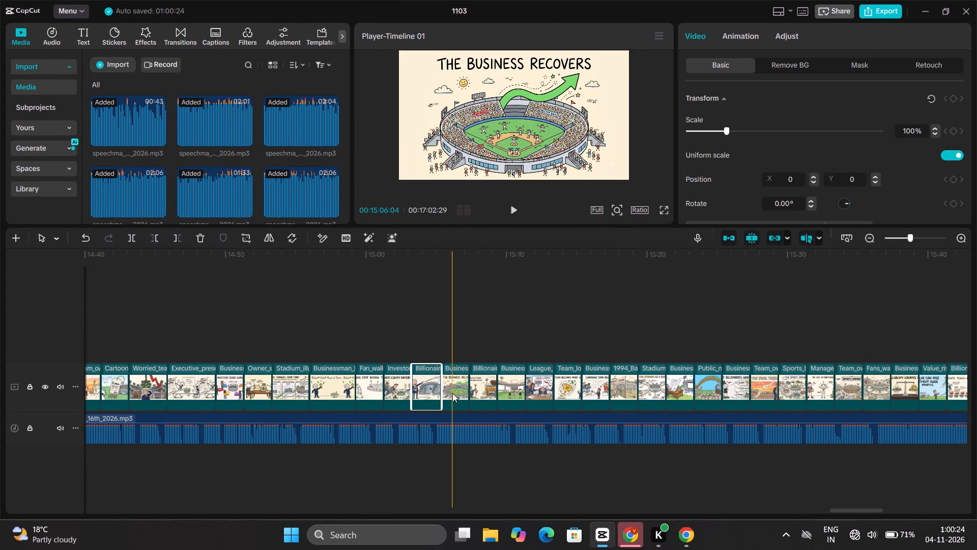
pyautogui.click(452, 393)
pyautogui.moveTo(467, 393); pyautogui.dragTo(473, 393)
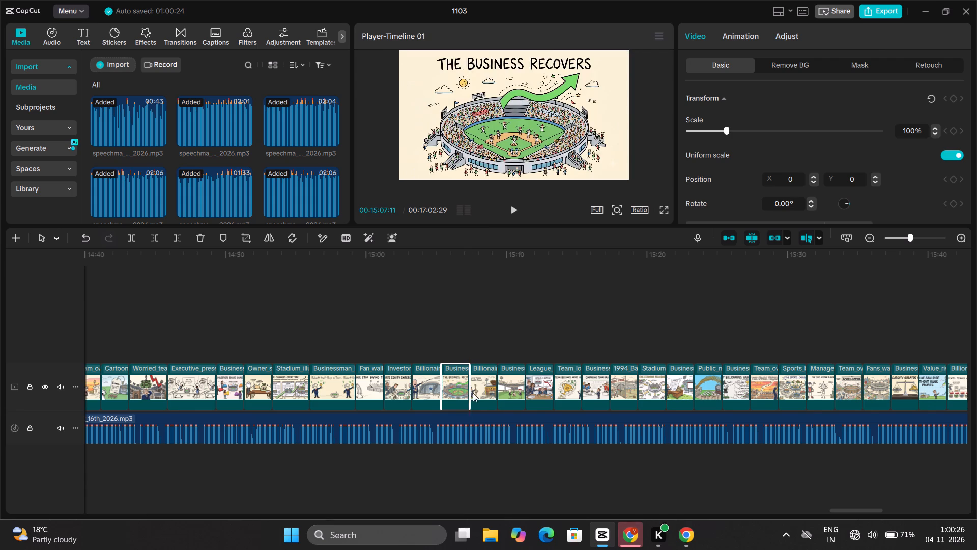
pyautogui.moveTo(473, 393); pyautogui.dragTo(475, 393)
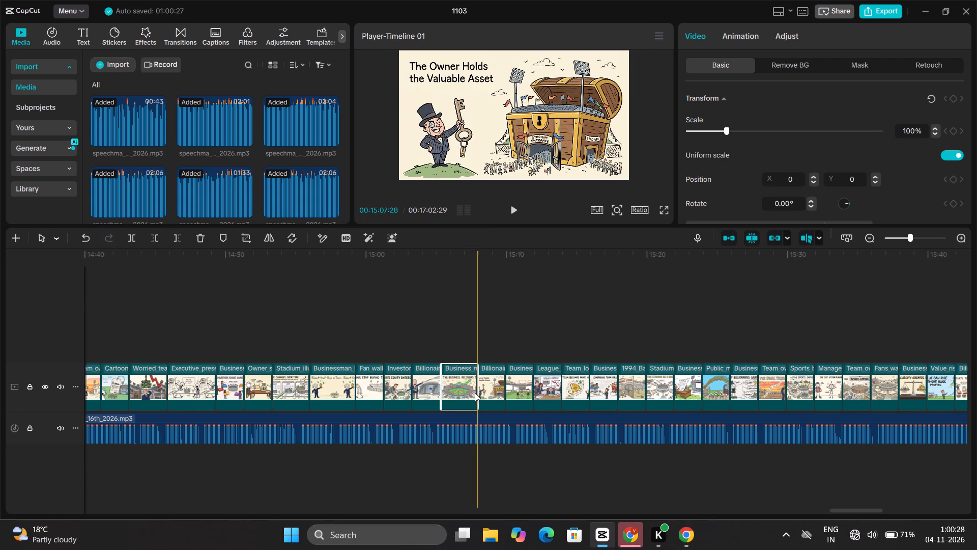
# Lengthen the Billionaire-holding-key image and the Businessman money-bag image after it, from about 15:08, to roughly 3.4 and 2.4 seconds.
pyautogui.click(494, 396)
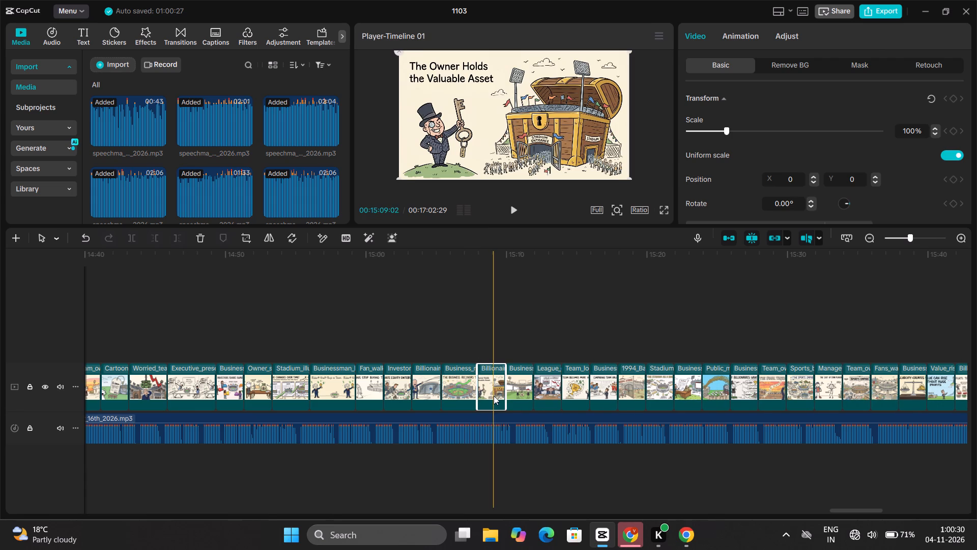
pyautogui.moveTo(508, 397); pyautogui.dragTo(525, 400)
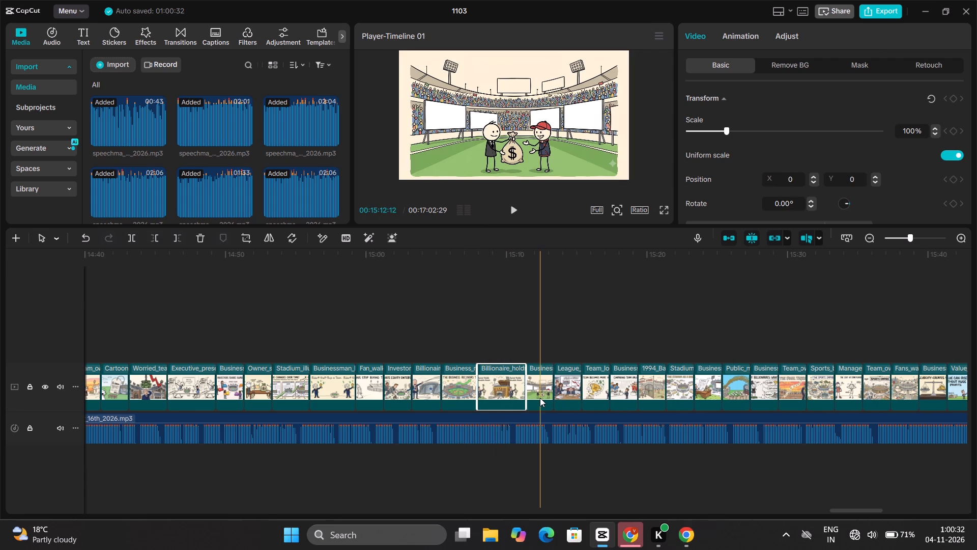
pyautogui.click(540, 398)
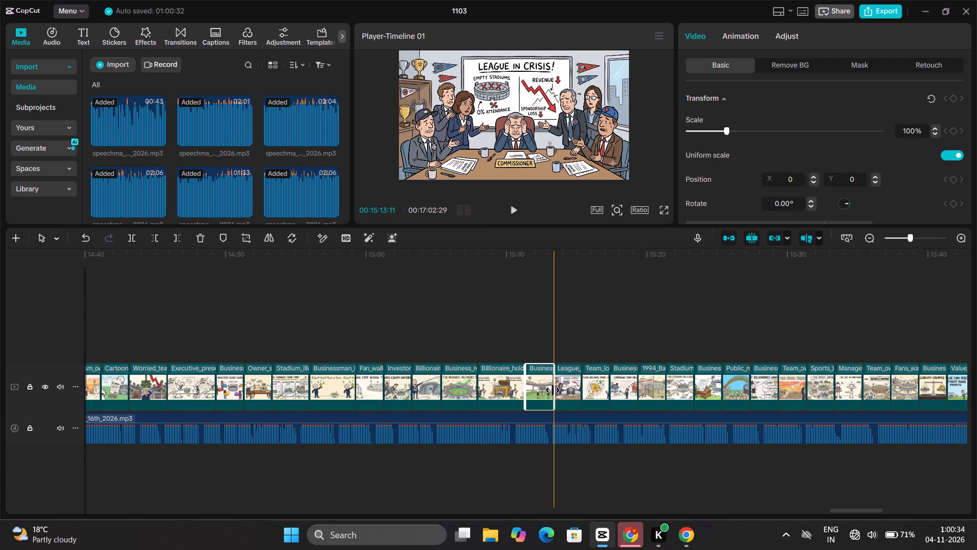
pyautogui.moveTo(553, 390); pyautogui.dragTo(559, 391)
# Lengthen the League-commissioner and Team-logo images from about 15:14 to roughly 3.3 and 2.8 seconds.
pyautogui.click(580, 393)
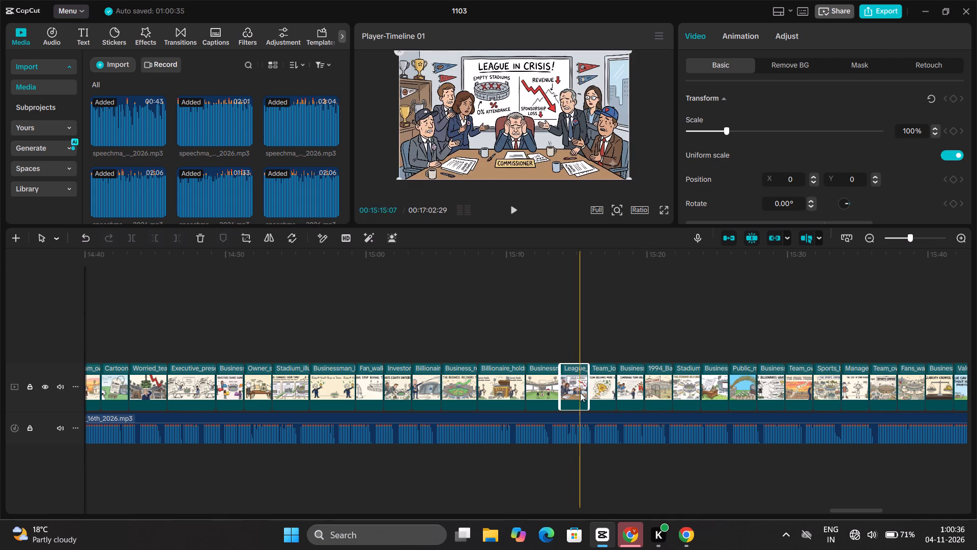
pyautogui.moveTo(589, 393); pyautogui.dragTo(605, 395)
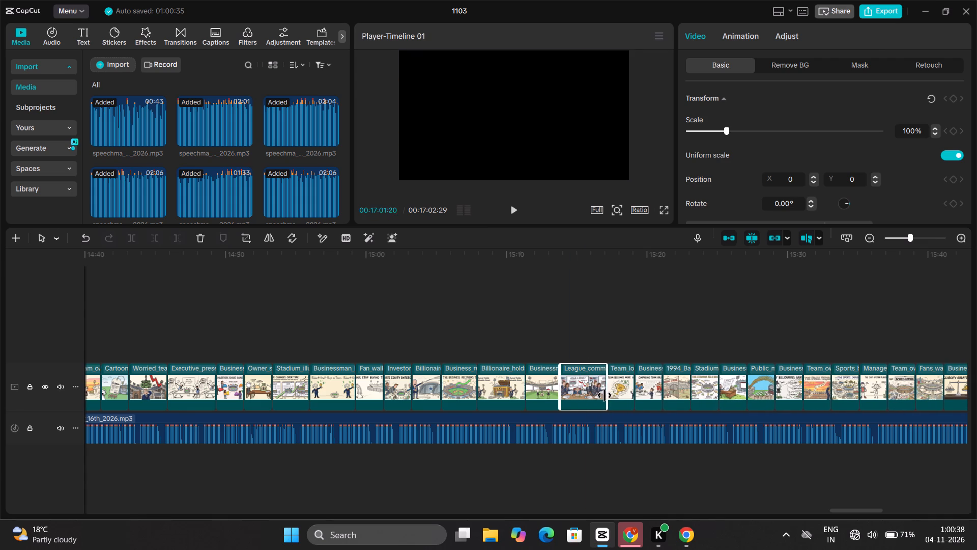
pyautogui.click(624, 399)
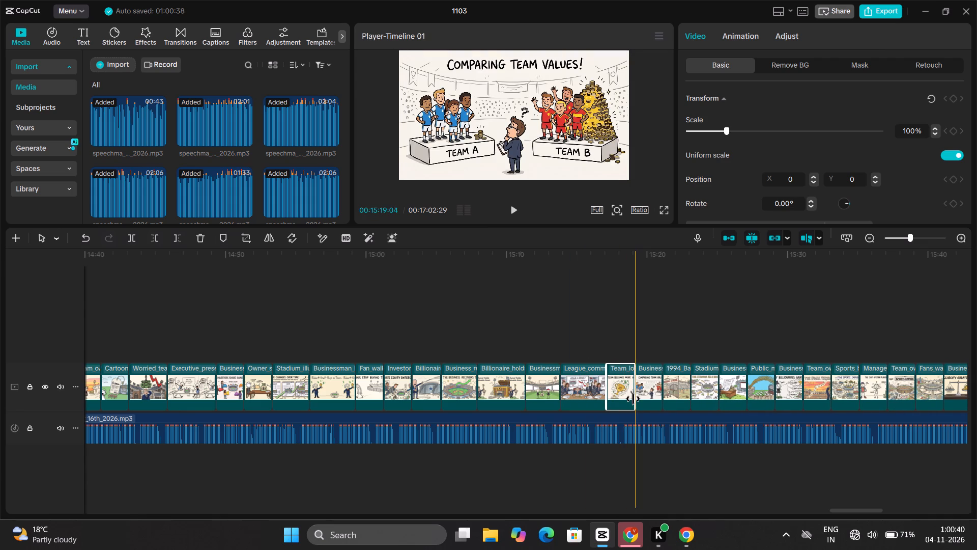
pyautogui.moveTo(633, 399); pyautogui.dragTo(646, 398)
# Lengthen the Businessman image comparing team values and the 1994-Baseball image, from about 15:20, to roughly 2.9 and 2.7 seconds.
pyautogui.click(670, 400)
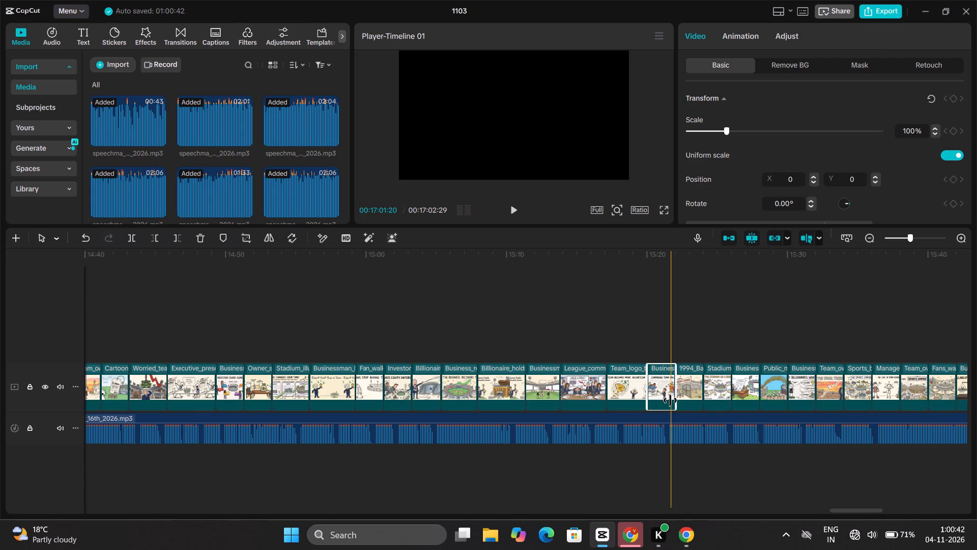
pyautogui.moveTo(674, 400); pyautogui.dragTo(686, 400)
pyautogui.click(698, 398)
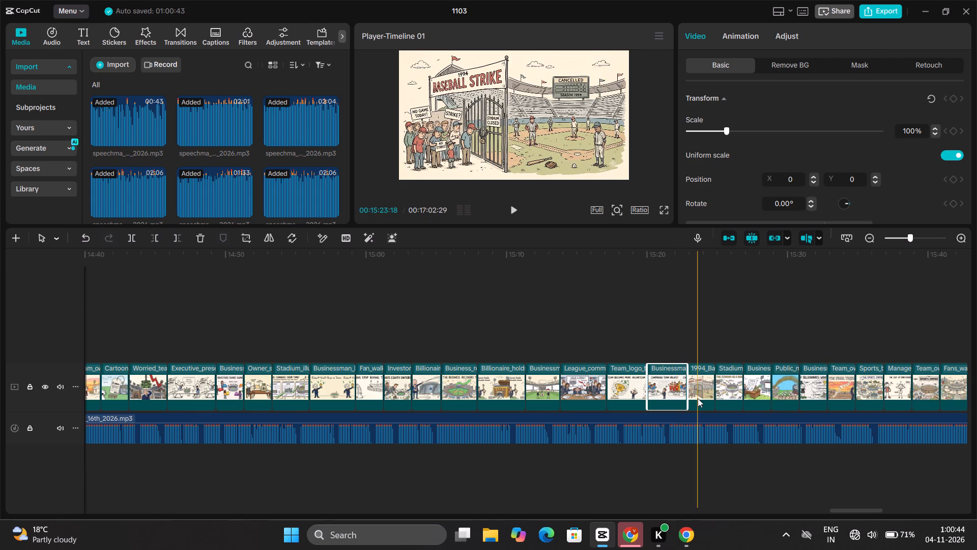
pyautogui.moveTo(713, 396); pyautogui.dragTo(718, 396)
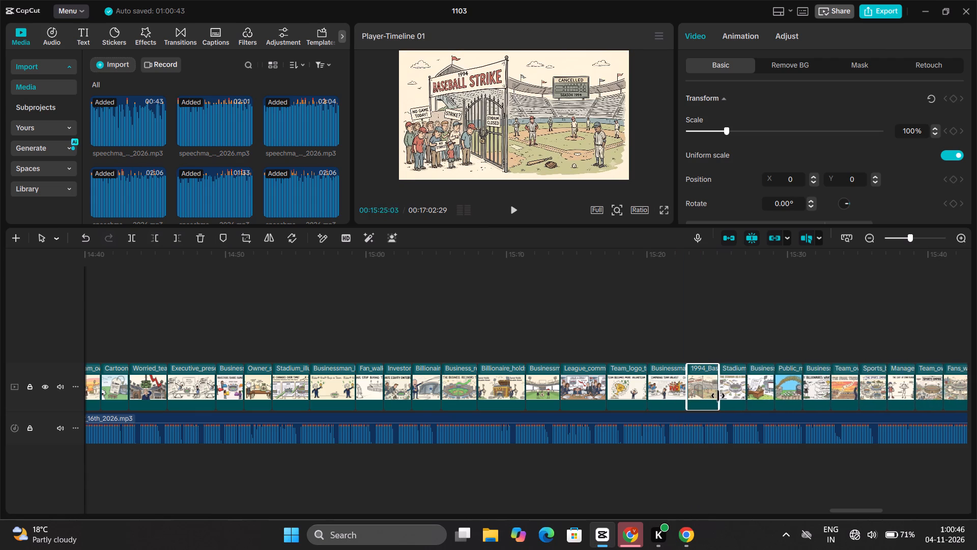
pyautogui.moveTo(718, 396); pyautogui.dragTo(723, 396)
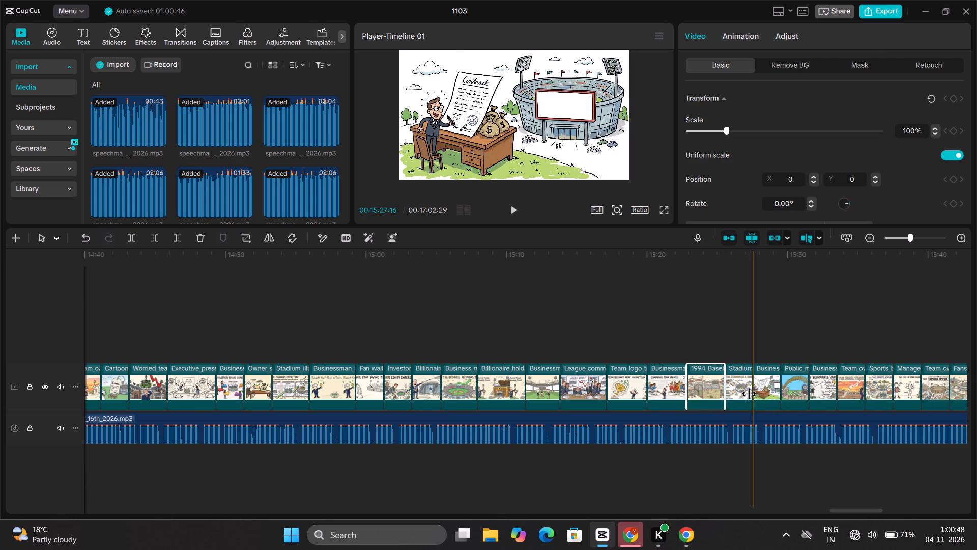
# Lengthen the Stadium-business image and the contract-signing Businessman image, from about 15:26, to roughly 3.1 and 2.6 seconds.
pyautogui.click(749, 394)
pyautogui.moveTo(753, 395); pyautogui.dragTo(765, 395)
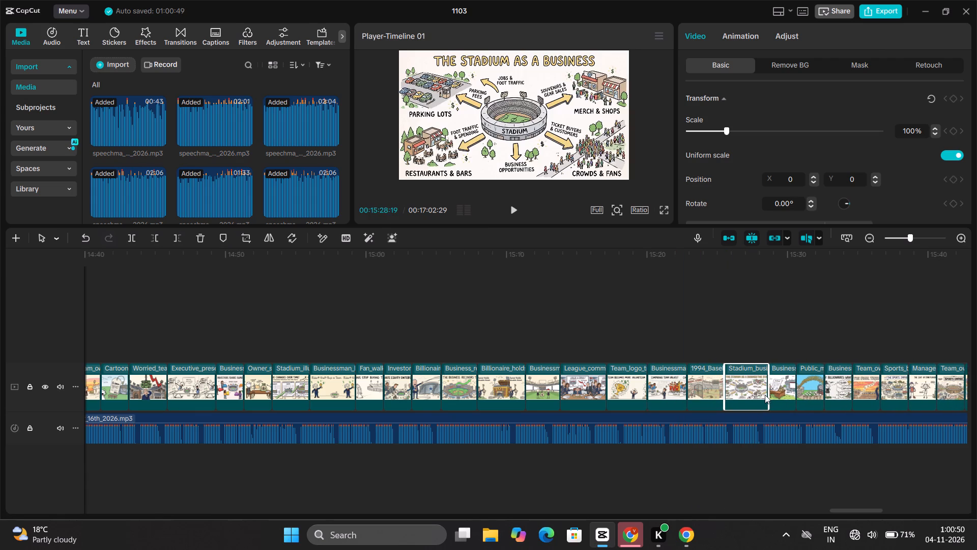
pyautogui.click(781, 394)
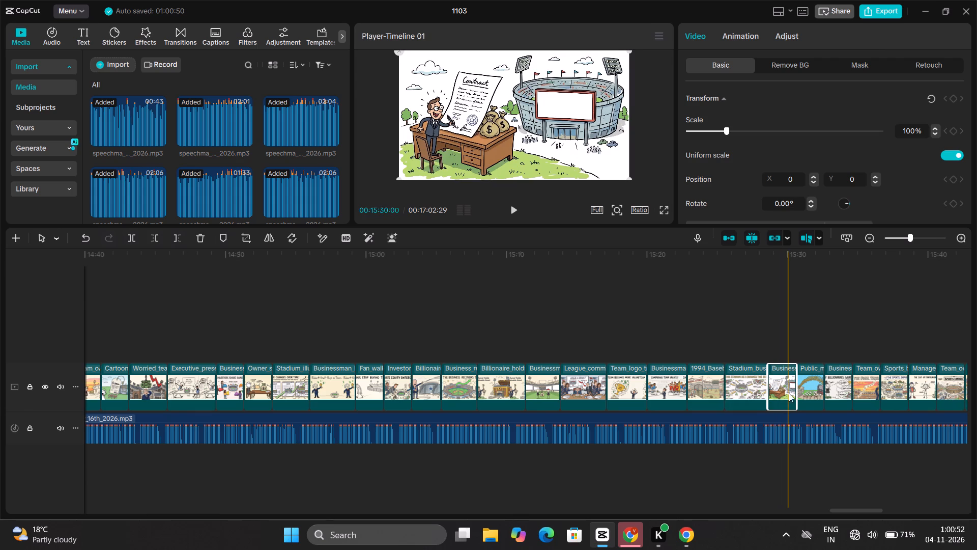
pyautogui.moveTo(793, 394); pyautogui.dragTo(800, 394)
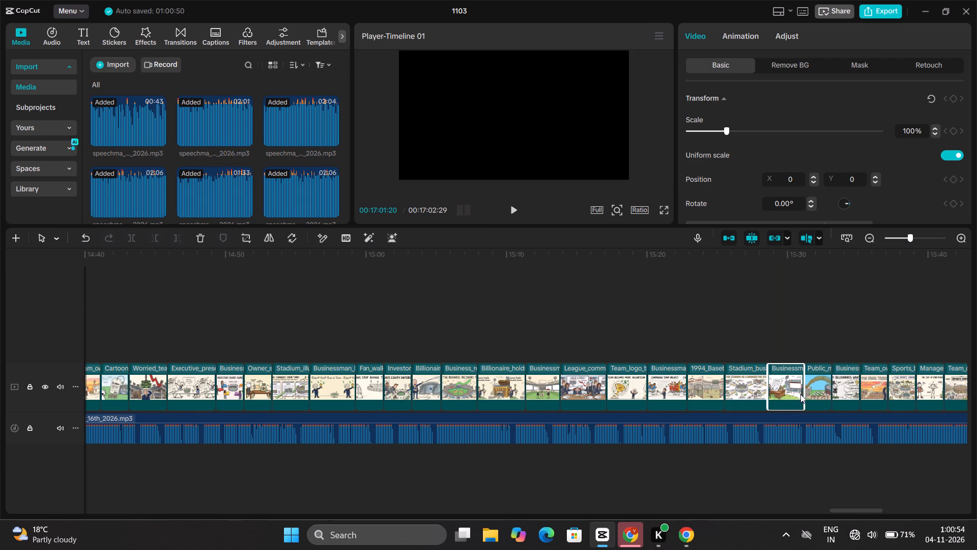
# Lengthen the Public-money image and the Businessman image after it, from about 15:31, to roughly 3.1 seconds each.
pyautogui.click(812, 392)
pyautogui.moveTo(831, 388); pyautogui.dragTo(844, 388)
pyautogui.click(865, 388)
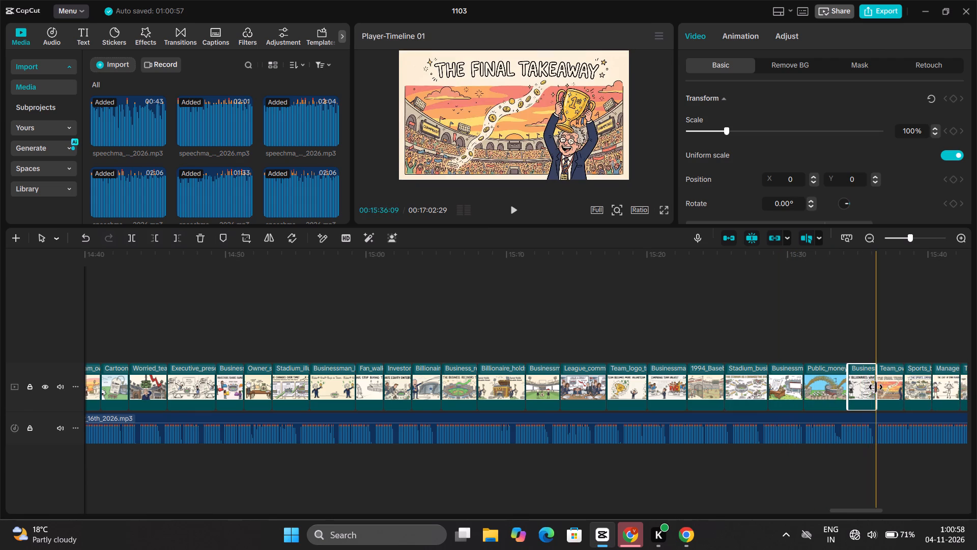
pyautogui.moveTo(876, 387); pyautogui.dragTo(888, 387)
# Lengthen the final-takeaway Team-owner image and the Sports-business image, from about 15:37, to roughly 3.1 and 4.1 seconds.
pyautogui.click(905, 387)
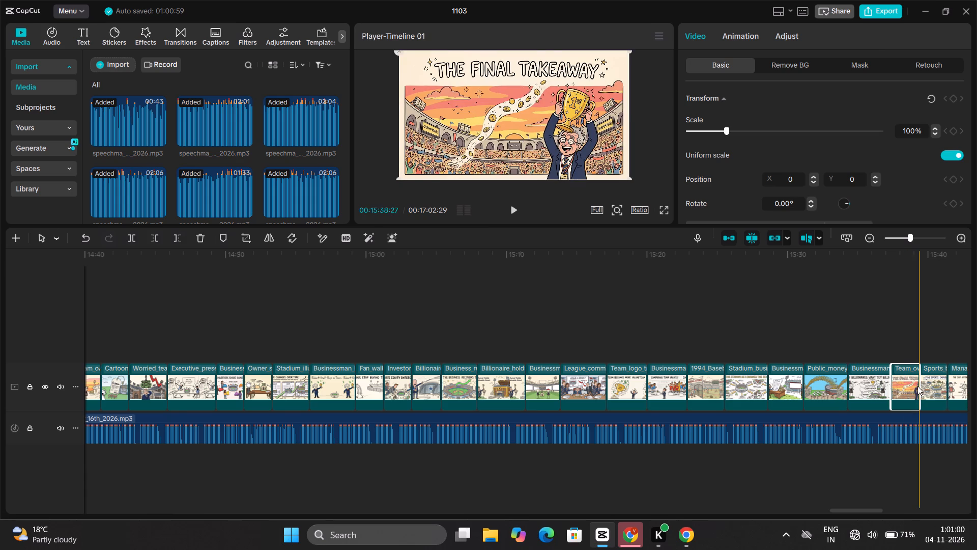
pyautogui.moveTo(922, 386); pyautogui.dragTo(935, 386)
pyautogui.hscroll(-2, 935, 386)
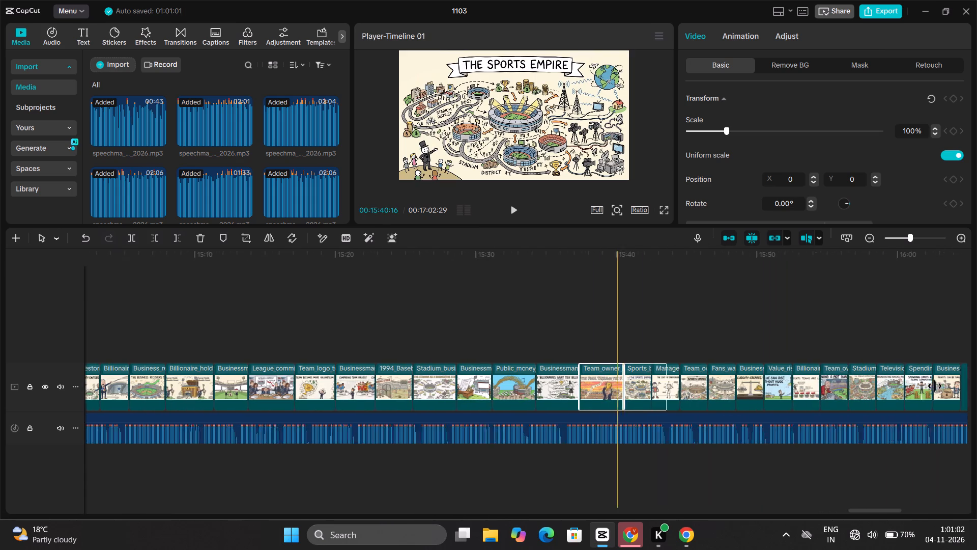
pyautogui.click(637, 376)
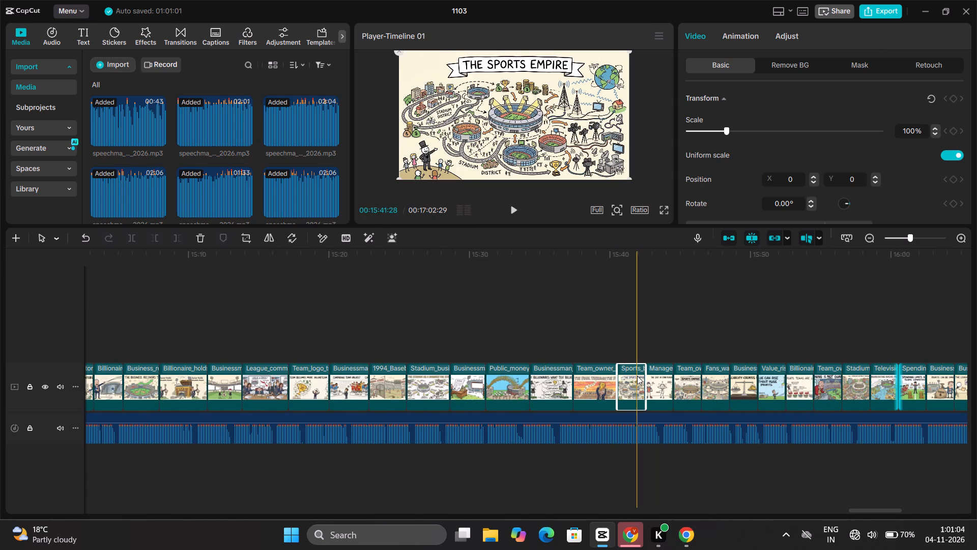
pyautogui.moveTo(646, 383); pyautogui.dragTo(672, 387)
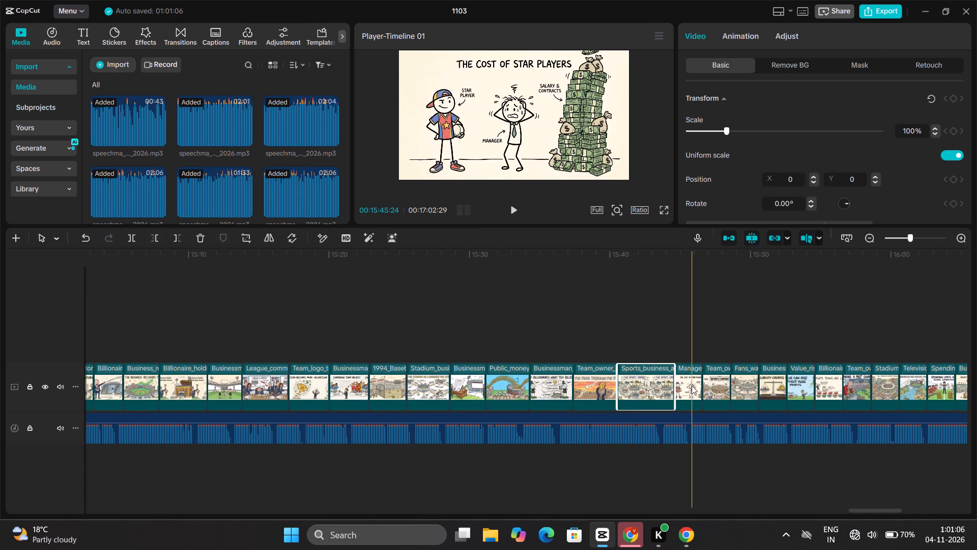
# Lengthen the Manager image and the Team-owner image after it, from about 15:45, to roughly 2.8 seconds each.
pyautogui.click(692, 386)
pyautogui.moveTo(701, 386); pyautogui.dragTo(711, 386)
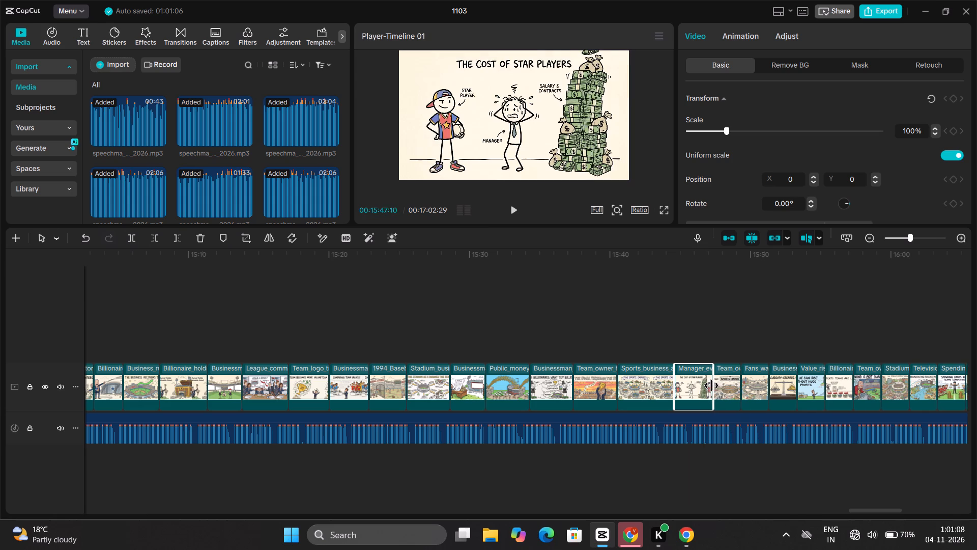
pyautogui.click(736, 384)
pyautogui.moveTo(744, 385); pyautogui.dragTo(752, 386)
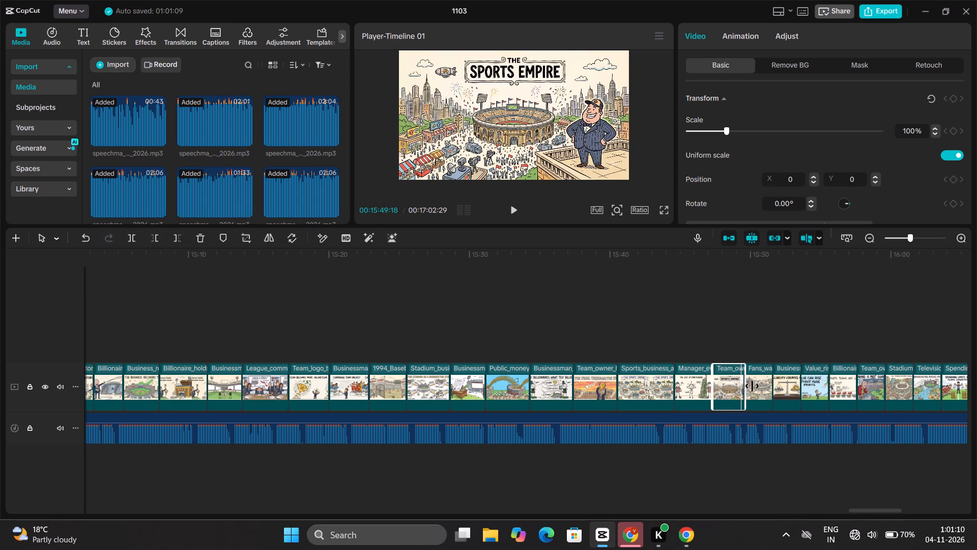
pyautogui.moveTo(752, 386); pyautogui.dragTo(754, 386)
# Move the Fans-walking image after the neighbouring Businessman image, to about 15:52.
pyautogui.click(765, 387)
pyautogui.moveTo(778, 387); pyautogui.dragTo(786, 390)
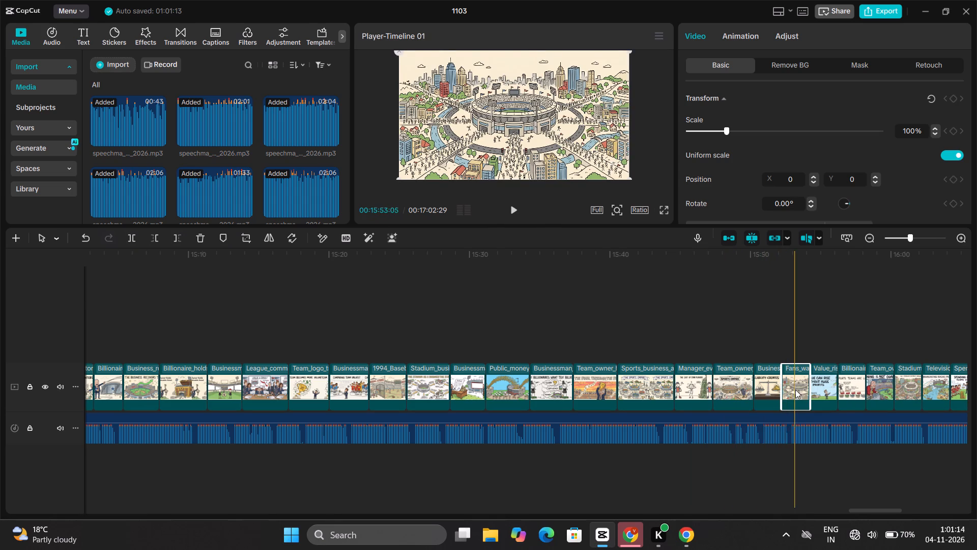
# Lengthen the Value-rising image and the Billionaire-buying image after it, from about 15:54, to roughly 3.1 seconds each.
pyautogui.click(817, 390)
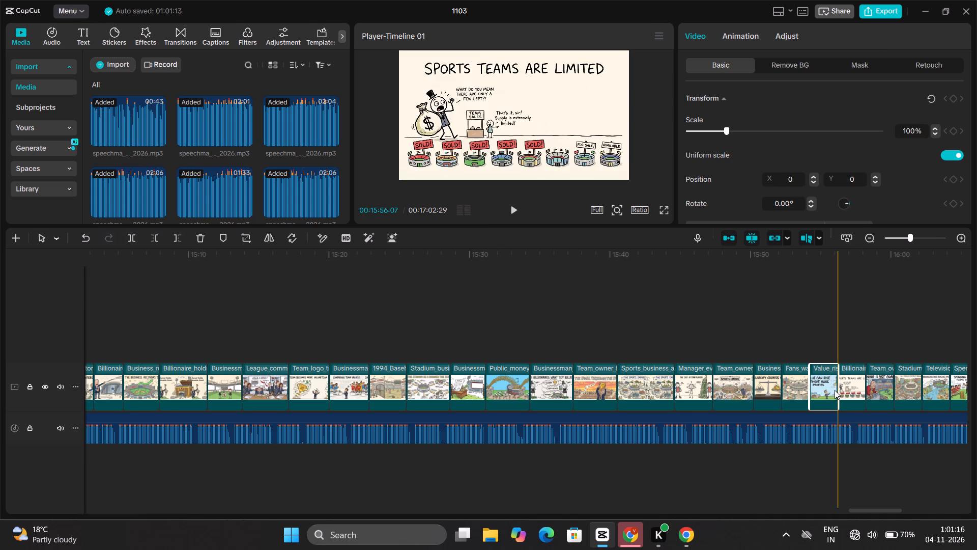
pyautogui.moveTo(835, 390); pyautogui.dragTo(850, 390)
pyautogui.click(862, 390)
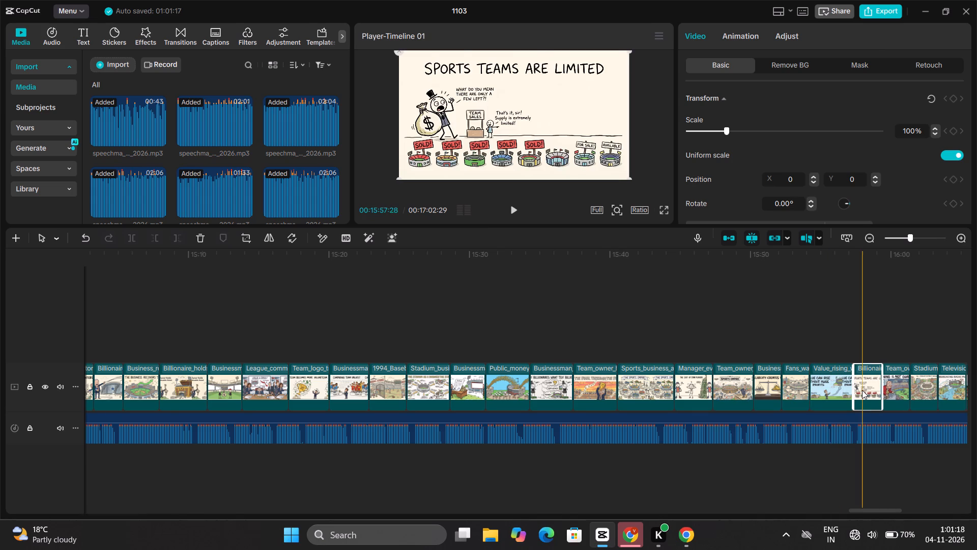
pyautogui.moveTo(882, 390); pyautogui.dragTo(894, 390)
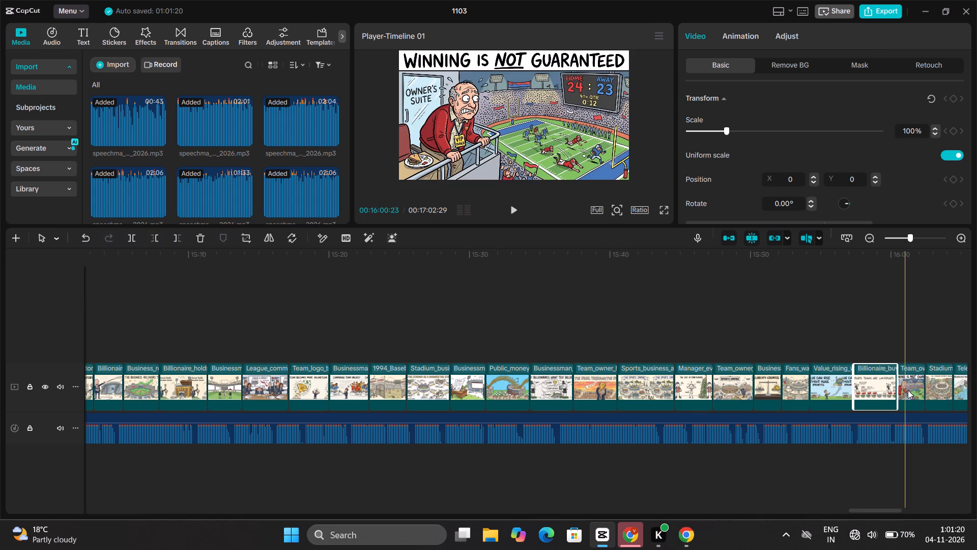
# Lengthen the worried Team-owner image at about 16:00 and the Stadium-district image after it to roughly 2.9 and 3.7 seconds.
pyautogui.click(908, 390)
pyautogui.moveTo(925, 387); pyautogui.dragTo(933, 386)
pyautogui.hscroll(-1, 933, 386)
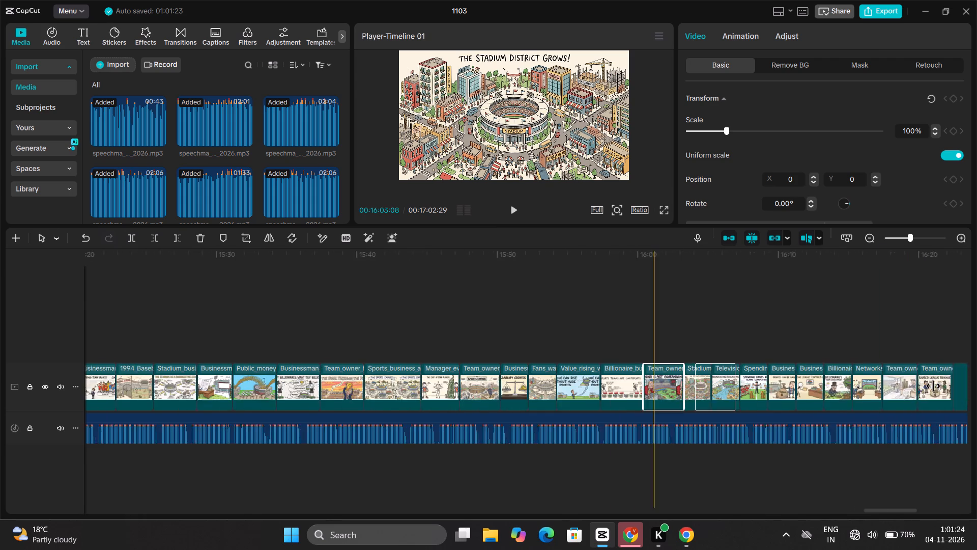
pyautogui.hscroll(-2, 933, 386)
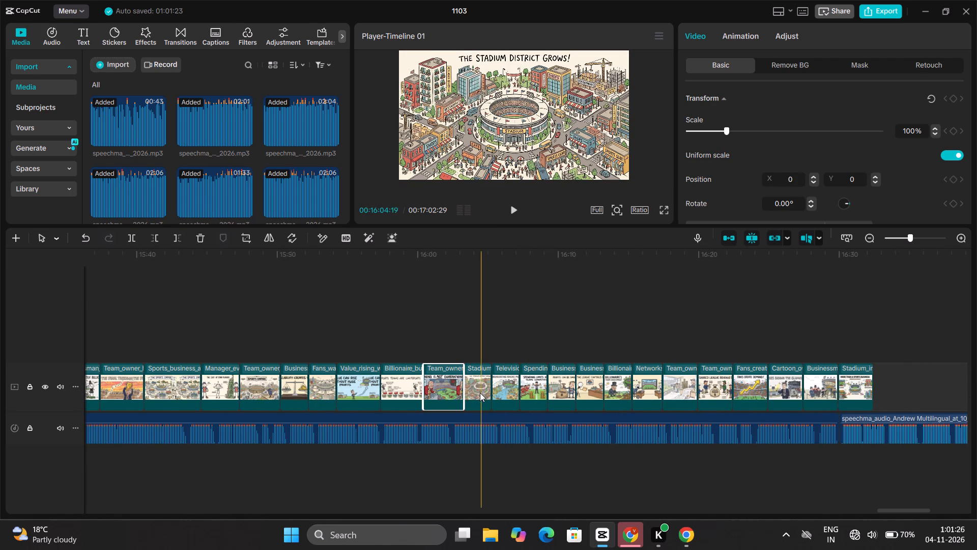
pyautogui.click(479, 392)
pyautogui.moveTo(493, 395); pyautogui.dragTo(514, 397)
# Lengthen the Television-broadcast and Spending-limits images from about 16:07 to roughly 3.8 and 3.6 seconds.
pyautogui.click(530, 396)
pyautogui.moveTo(548, 396); pyautogui.dragTo(569, 396)
pyautogui.click(580, 396)
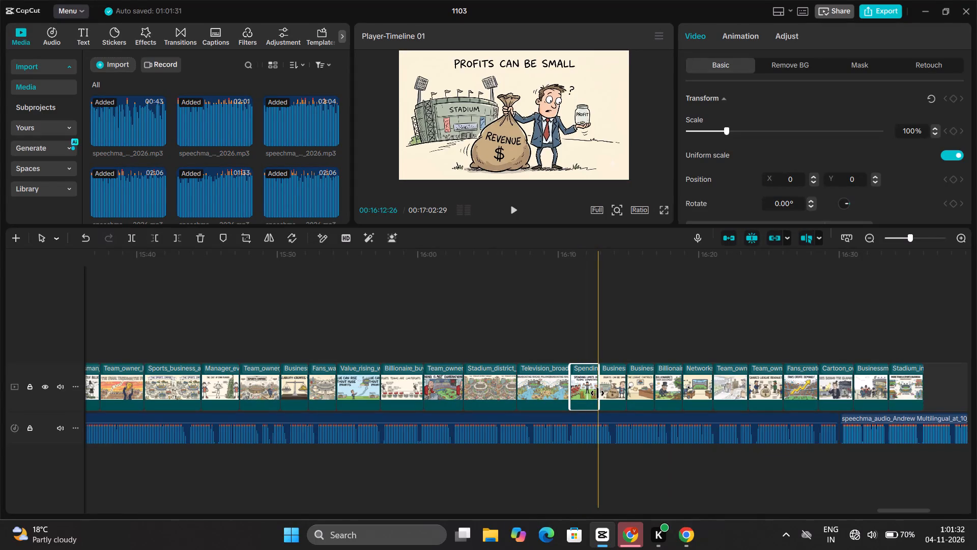
pyautogui.moveTo(597, 393); pyautogui.dragTo(620, 396)
# Lengthen the "Profits can be small" and "The league controls entry" Businessman images from about 16:14 to roughly 3.5 and 3.1 seconds.
pyautogui.click(638, 394)
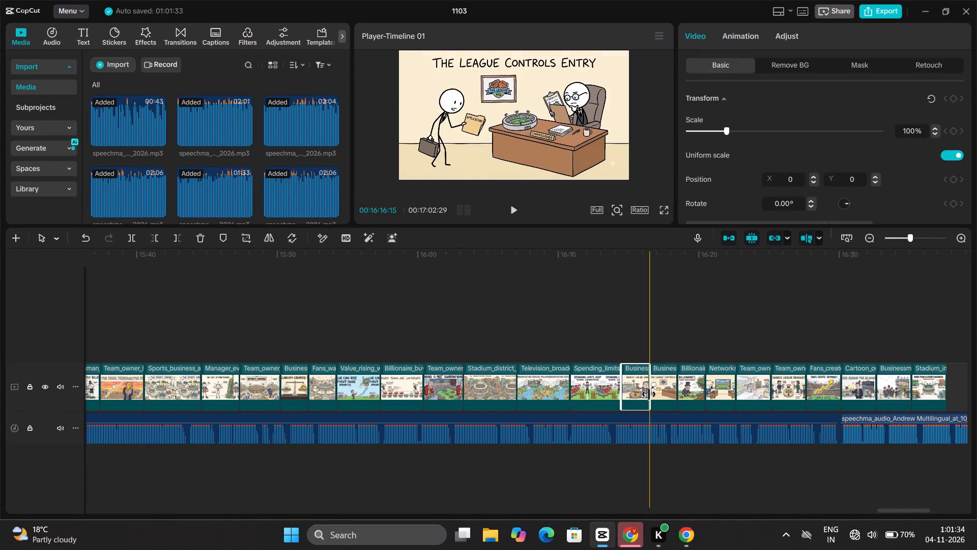
pyautogui.click(649, 394)
pyautogui.moveTo(649, 394); pyautogui.dragTo(674, 397)
pyautogui.moveTo(650, 391); pyautogui.dragTo(667, 390)
pyautogui.click(682, 389)
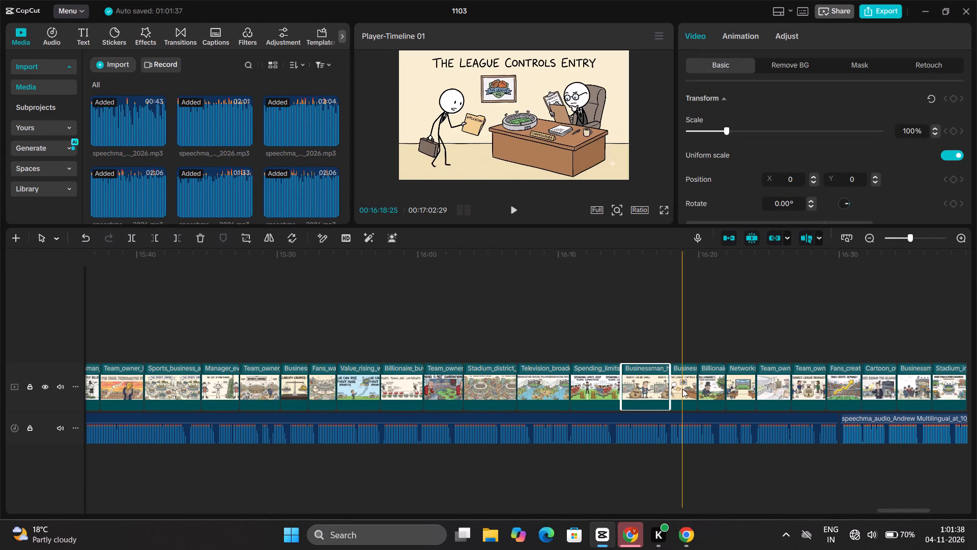
pyautogui.moveTo(699, 387); pyautogui.dragTo(711, 387)
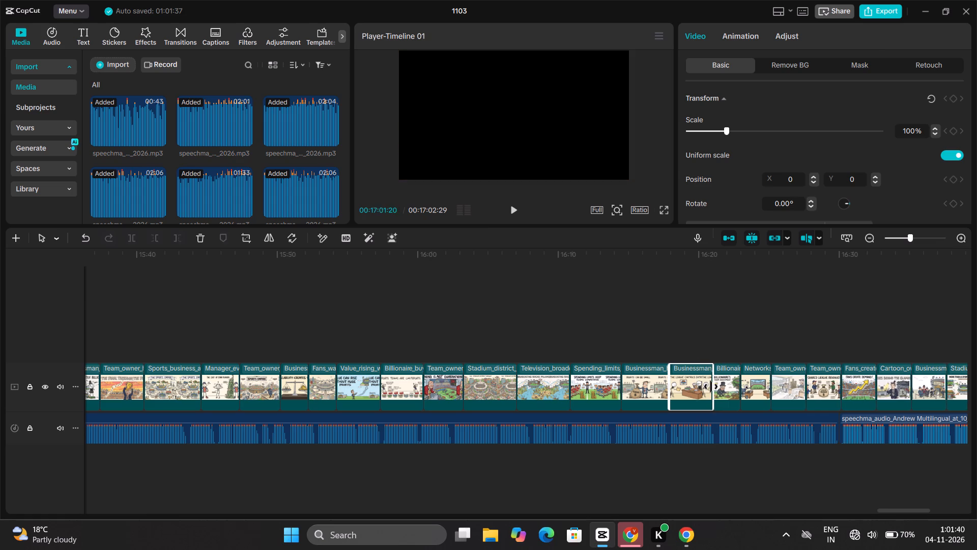
# Lengthen the Billionaire image at about 16:21 and the Networks image after it to roughly 3.1 and 2.6 seconds.
pyautogui.click(719, 388)
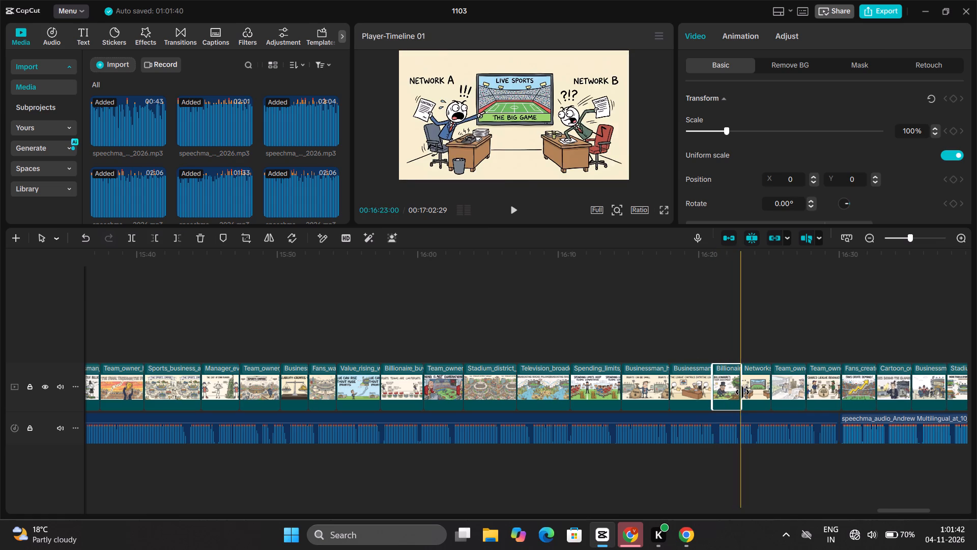
pyautogui.moveTo(742, 392); pyautogui.dragTo(756, 394)
pyautogui.click(773, 397)
pyautogui.click(773, 397)
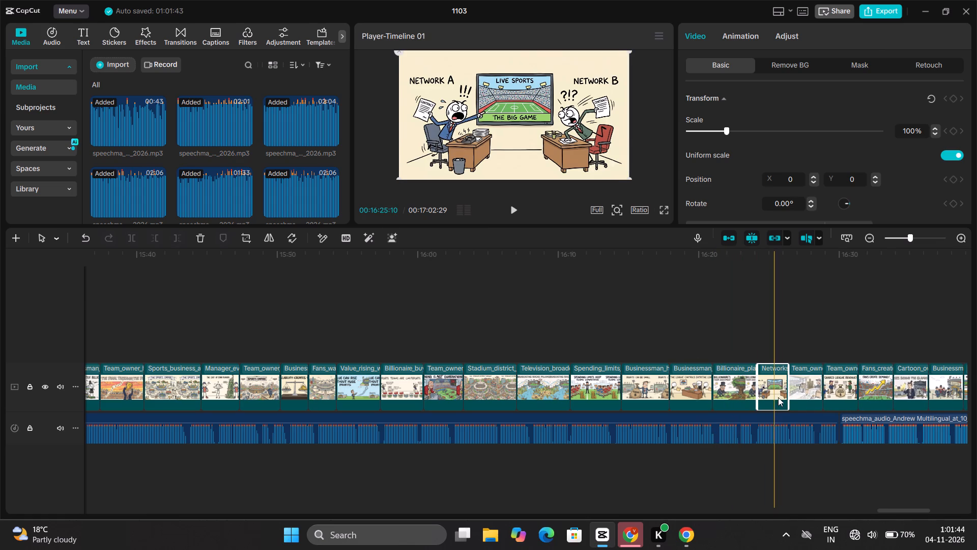
pyautogui.click(784, 397)
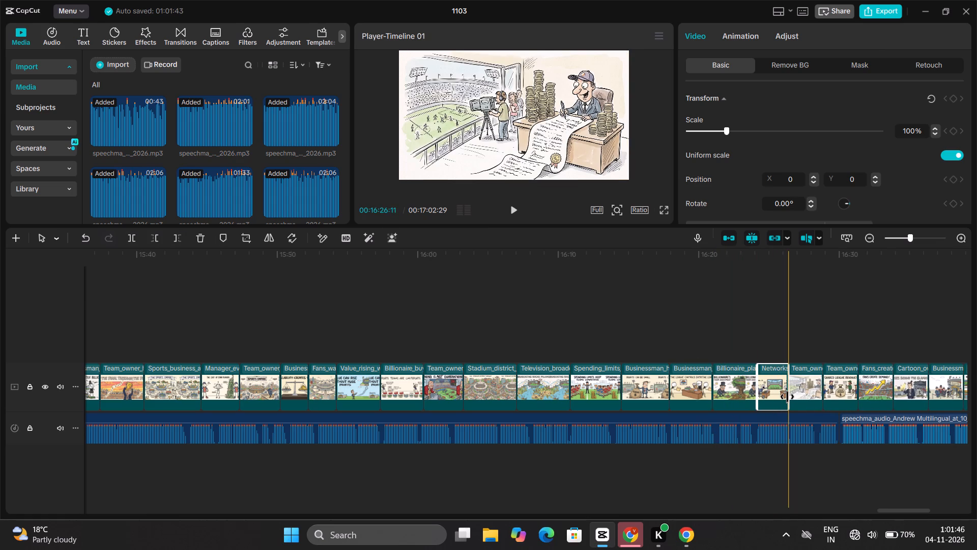
pyautogui.moveTo(787, 397); pyautogui.dragTo(793, 398)
# Lengthen the contract-signing Team-owner image at about 16:26 and the shared-revenue Team-owner image to roughly 3.3 and 2.8 seconds.
pyautogui.click(818, 396)
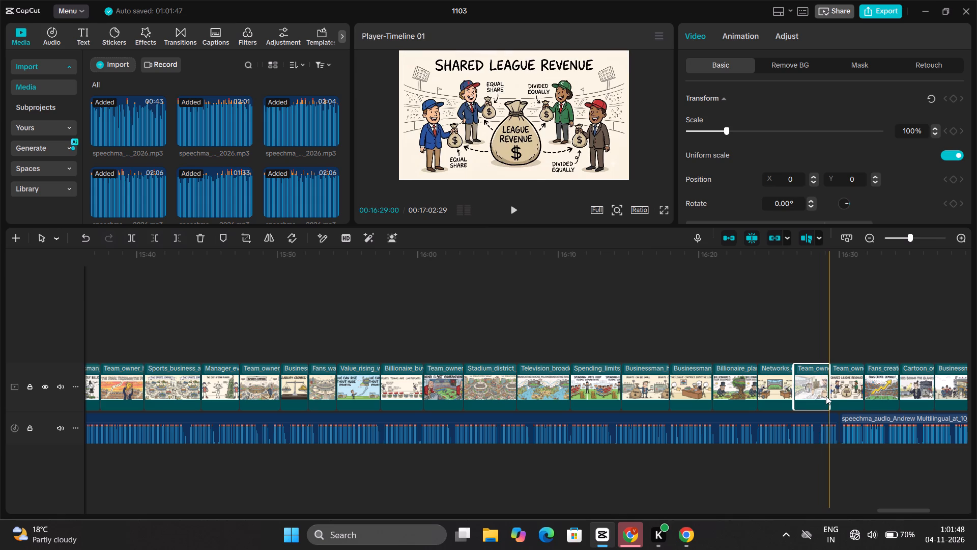
pyautogui.moveTo(826, 396); pyautogui.dragTo(837, 396)
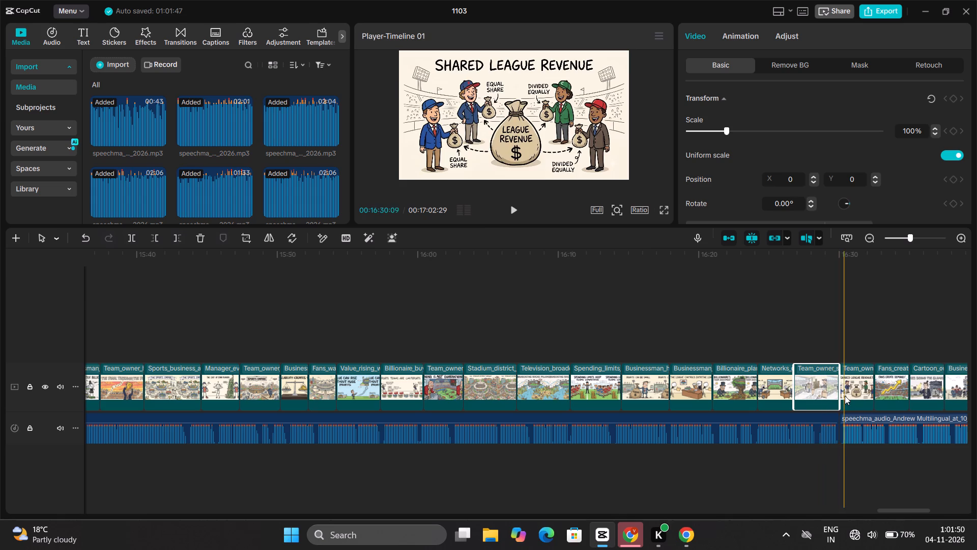
pyautogui.click(847, 395)
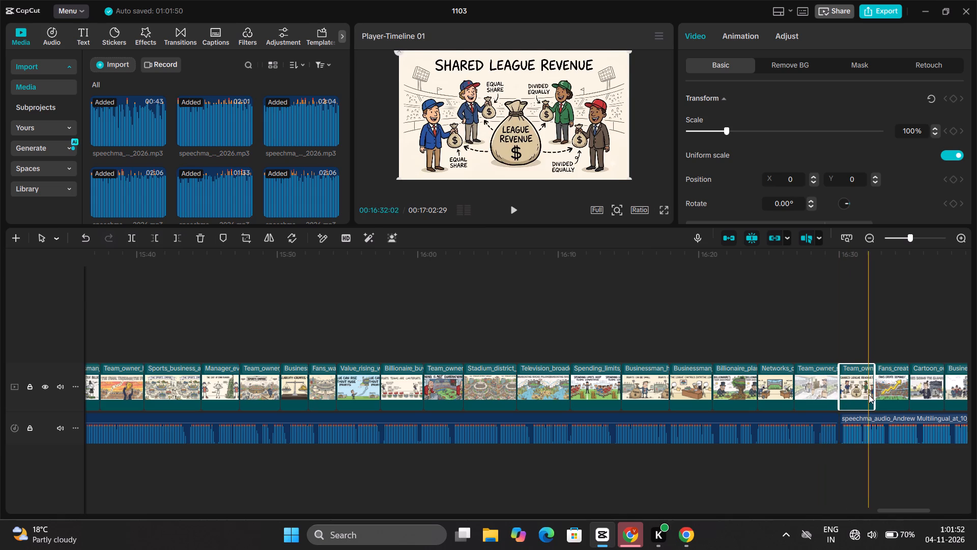
pyautogui.click(872, 395)
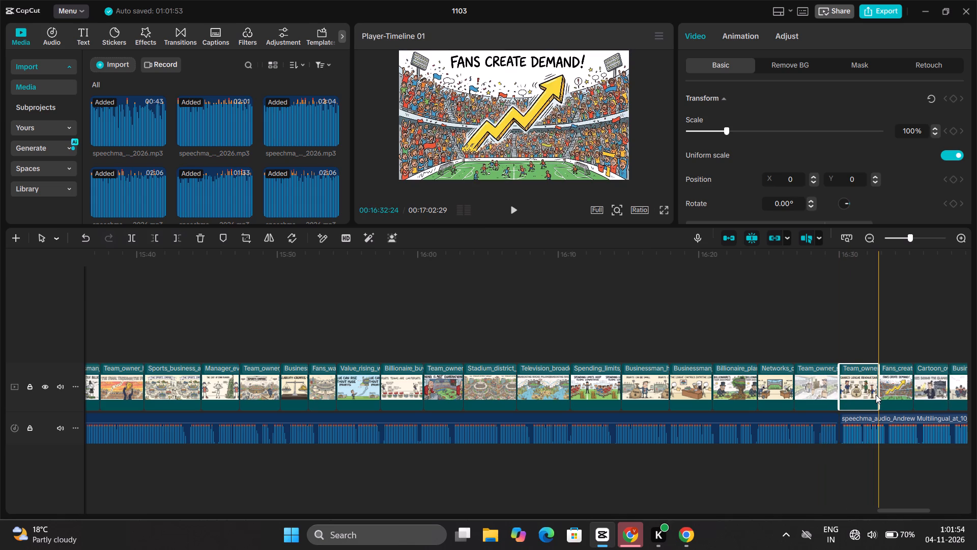
# Lengthen the Fans-create-demand image at about 16:33 and the Cartoon-owner image after it to roughly 3.5 and 4.2 seconds.
pyautogui.hscroll(-3, 876, 395)
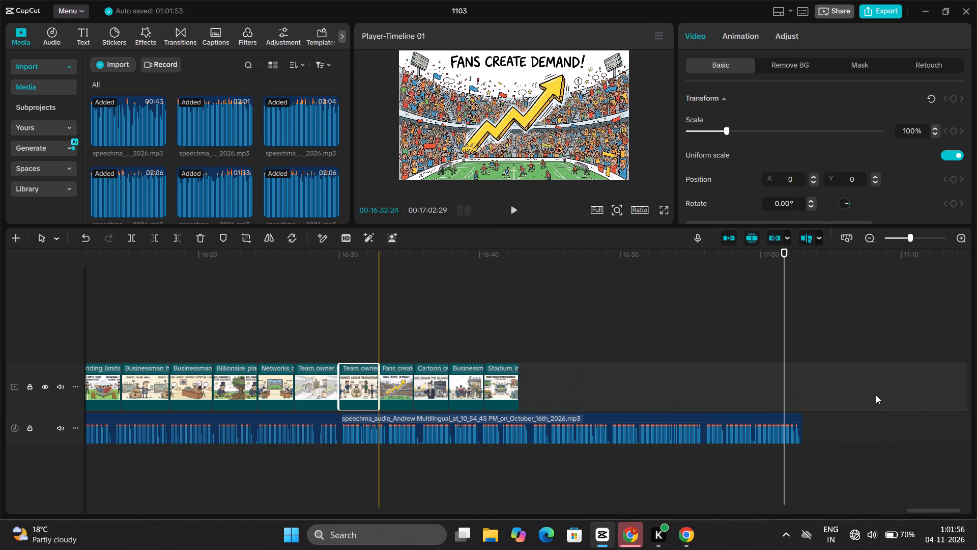
pyautogui.click(401, 372)
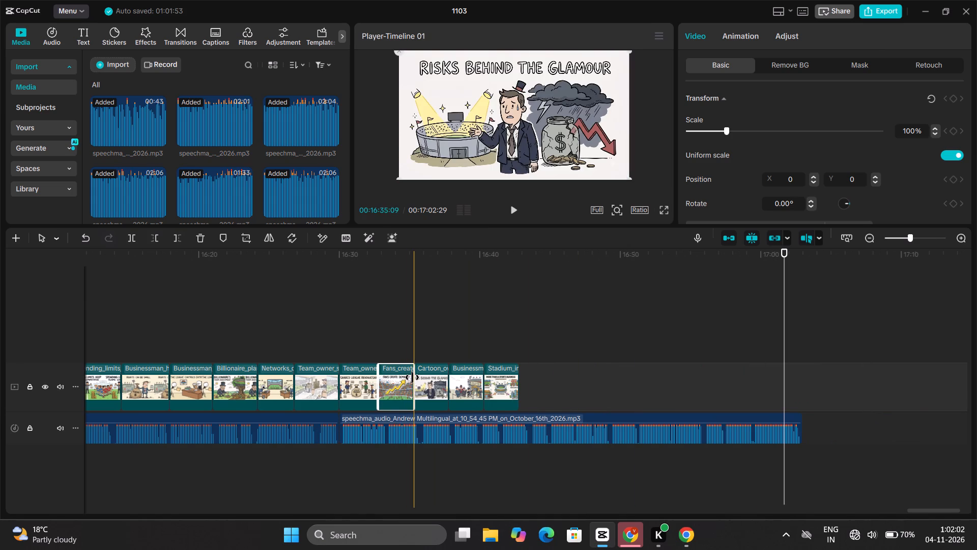
pyautogui.moveTo(415, 379); pyautogui.dragTo(427, 379)
pyautogui.click(448, 383)
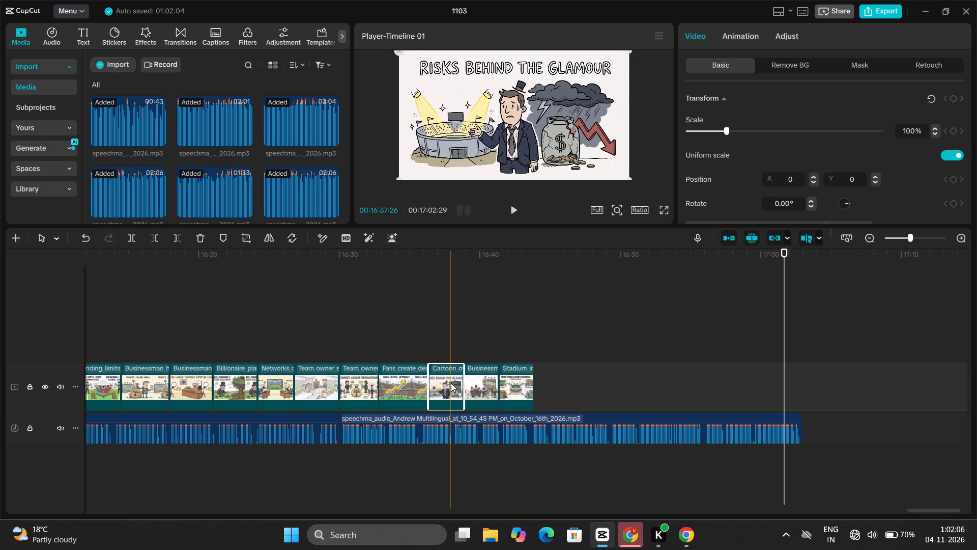
pyautogui.moveTo(464, 388); pyautogui.dragTo(483, 391)
# Lengthen the Businessmen image at about 16:40 and the final Stadium image to roughly 3.4 seconds each.
pyautogui.click(490, 391)
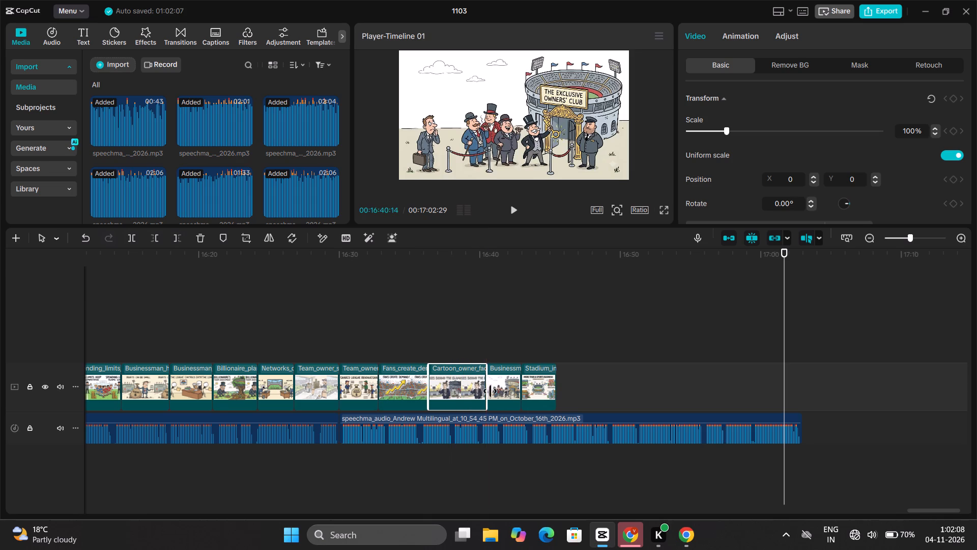
pyautogui.moveTo(520, 395); pyautogui.dragTo(532, 396)
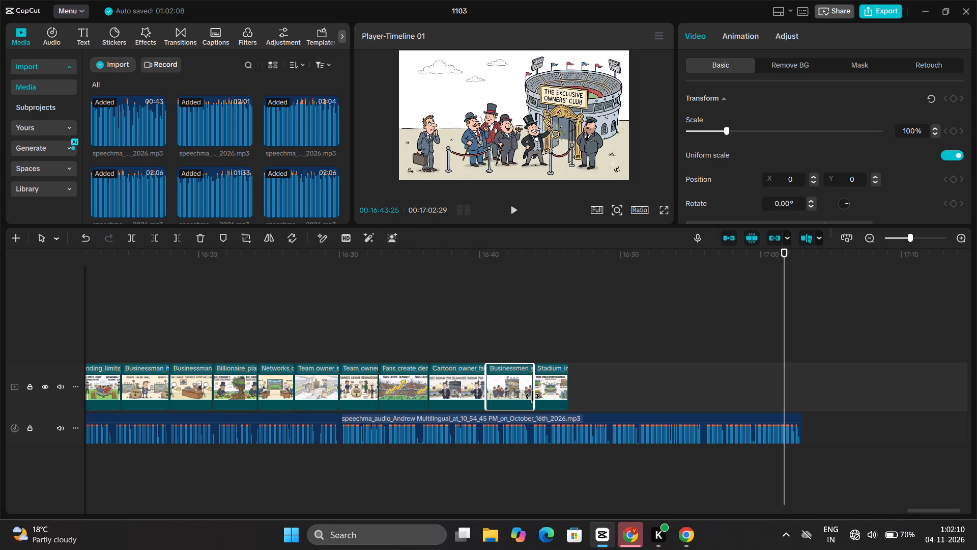
pyautogui.click(547, 396)
pyautogui.moveTo(569, 394); pyautogui.dragTo(580, 395)
# Examine the earlier parts of the timeline for images that could still be lengthened.
pyautogui.hscroll(2, 580, 395)
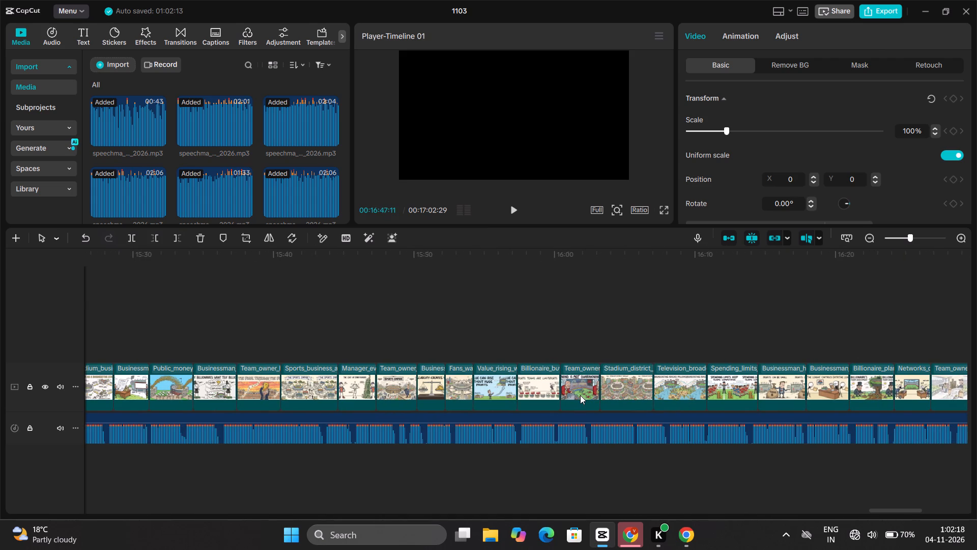
pyautogui.hscroll(5, 580, 395)
pyautogui.hscroll(-2, 580, 395)
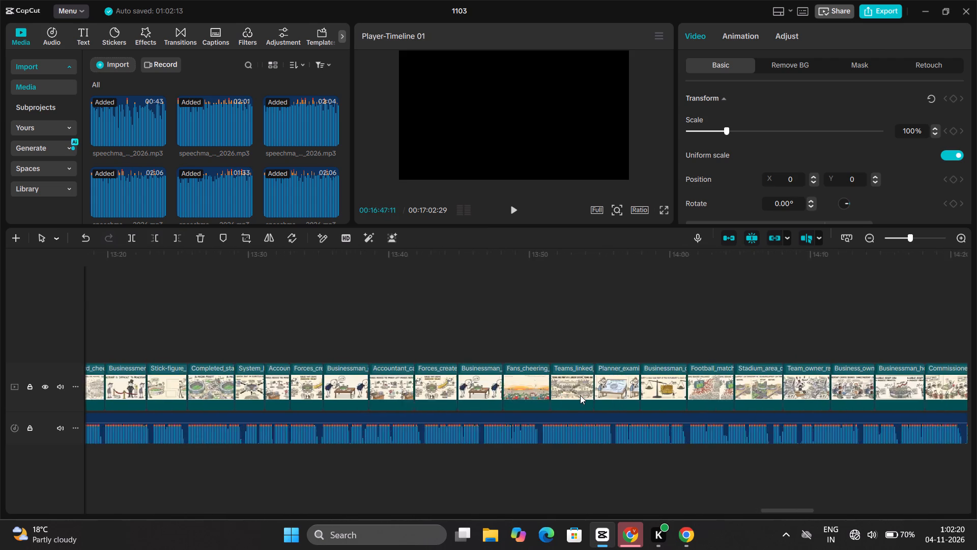
pyautogui.hscroll(-3, 580, 395)
pyautogui.hscroll(1, 293, 374)
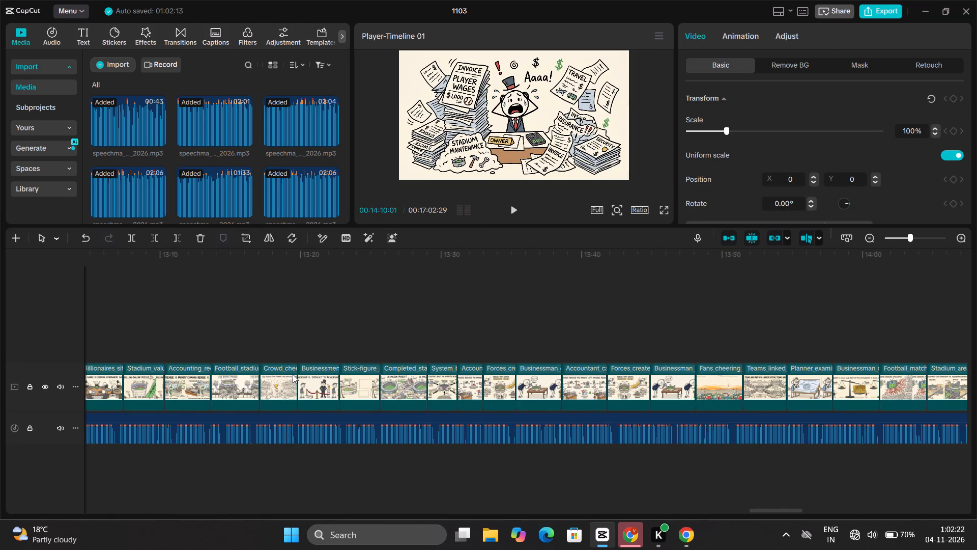
pyautogui.hscroll(6, 293, 374)
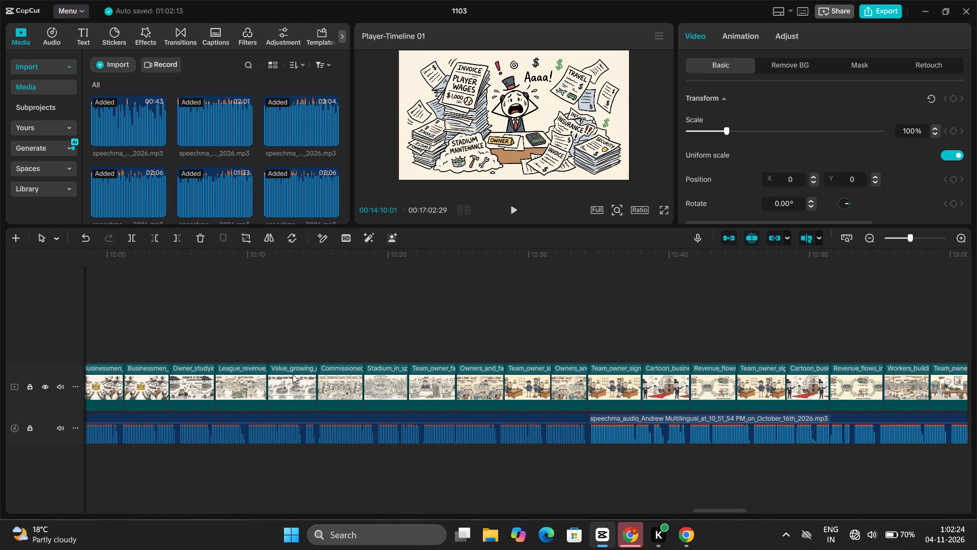
pyautogui.hscroll(9, 293, 374)
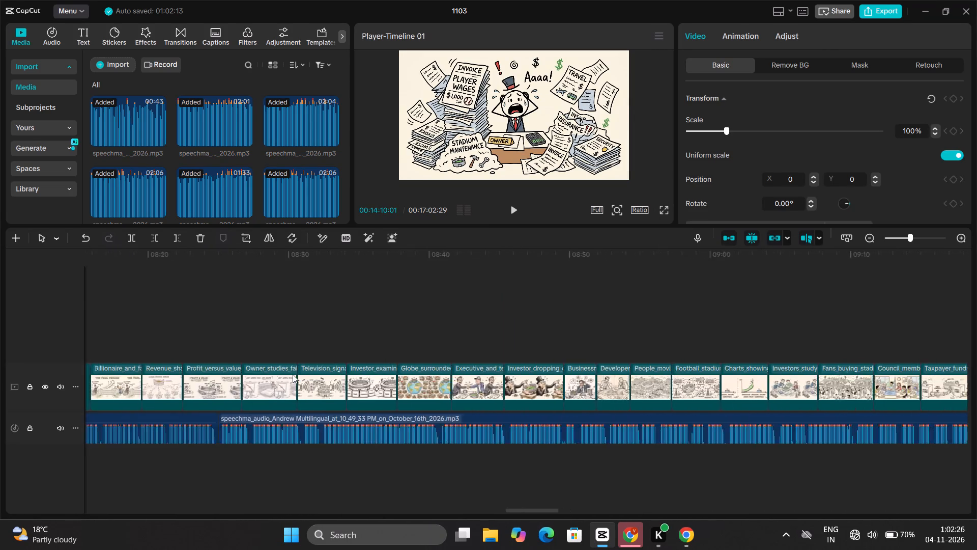
pyautogui.hscroll(5, 293, 374)
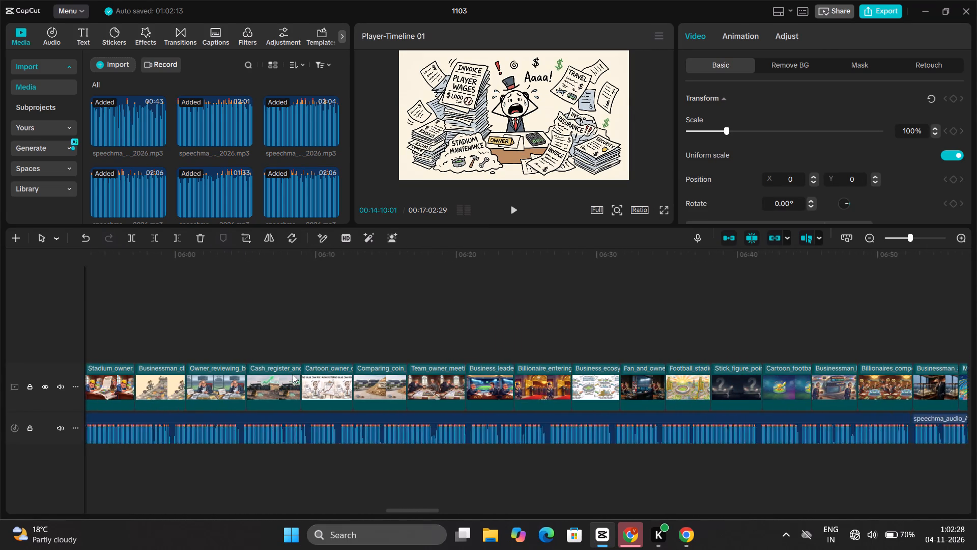
pyautogui.hscroll(2, 293, 374)
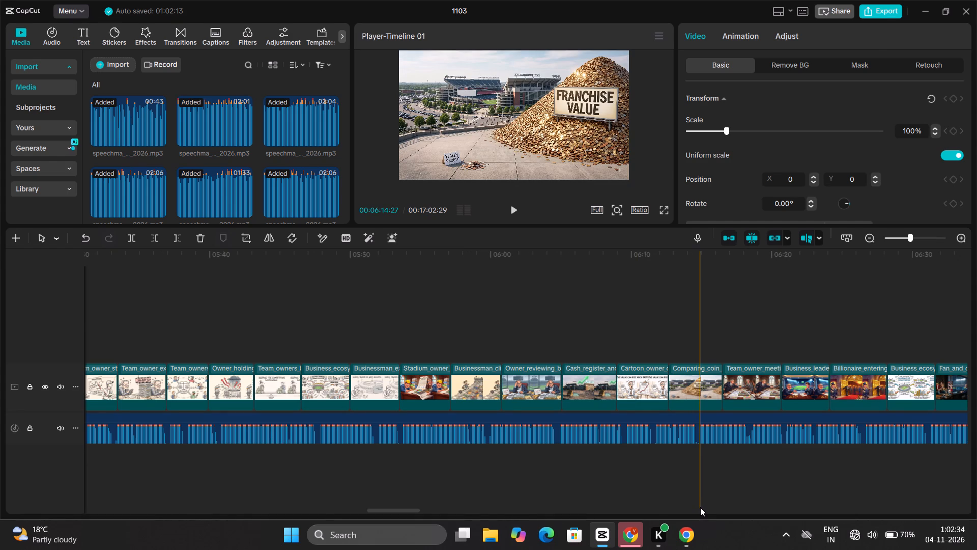
pyautogui.hscroll(-1, 700, 507)
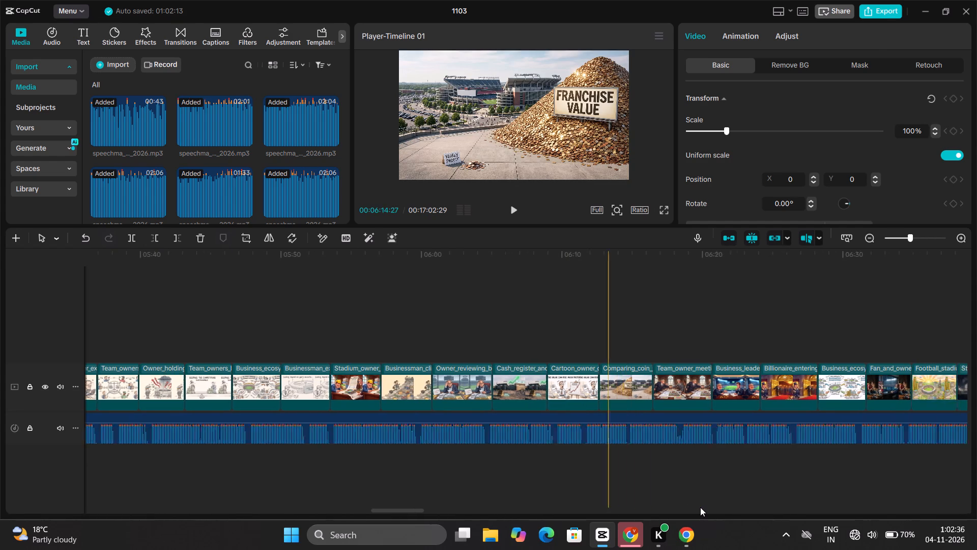
pyautogui.hscroll(-3, 700, 507)
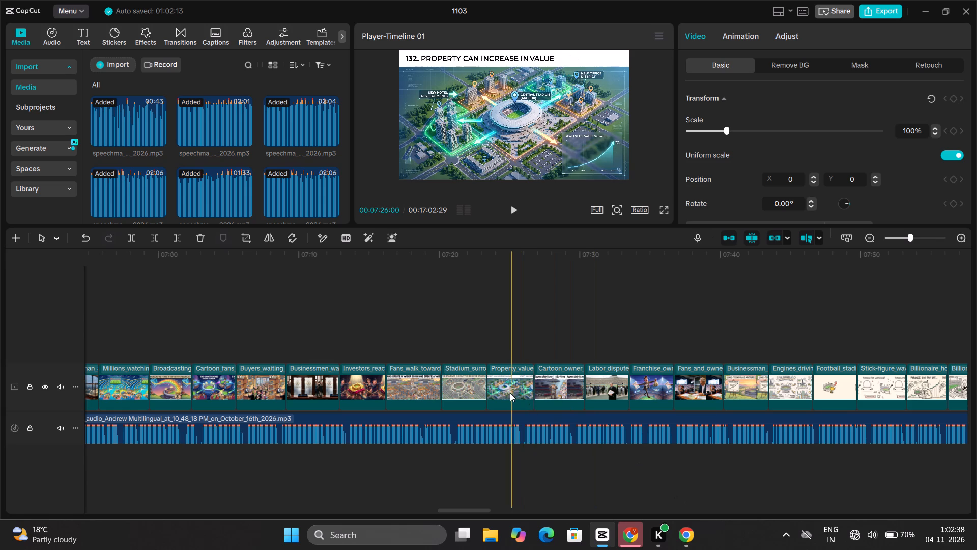
# Lengthen the Stadium-surroundings image at about 7:20 and the Investors-reaching image at about 7:13 to roughly 4 seconds each.
pyautogui.click(480, 381)
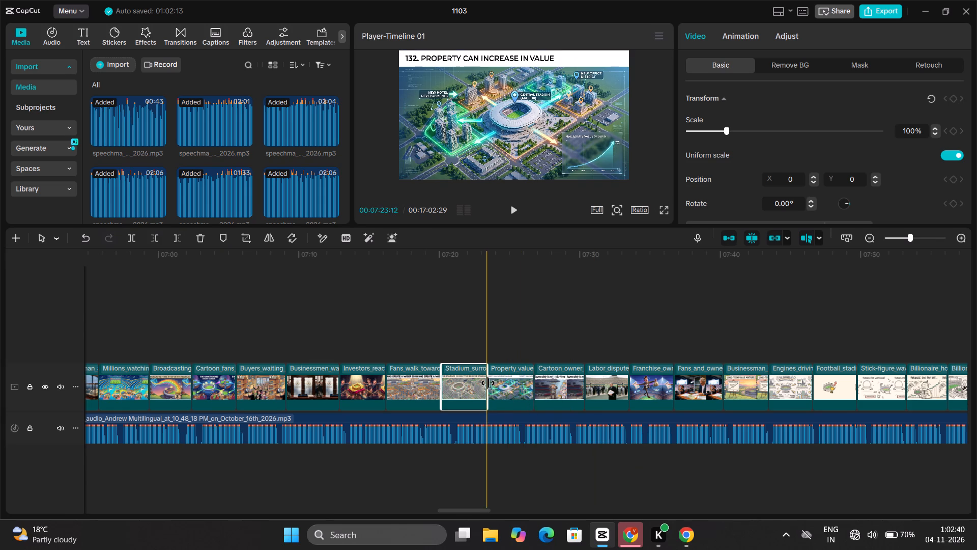
pyautogui.moveTo(488, 383); pyautogui.dragTo(496, 382)
pyautogui.click(414, 377)
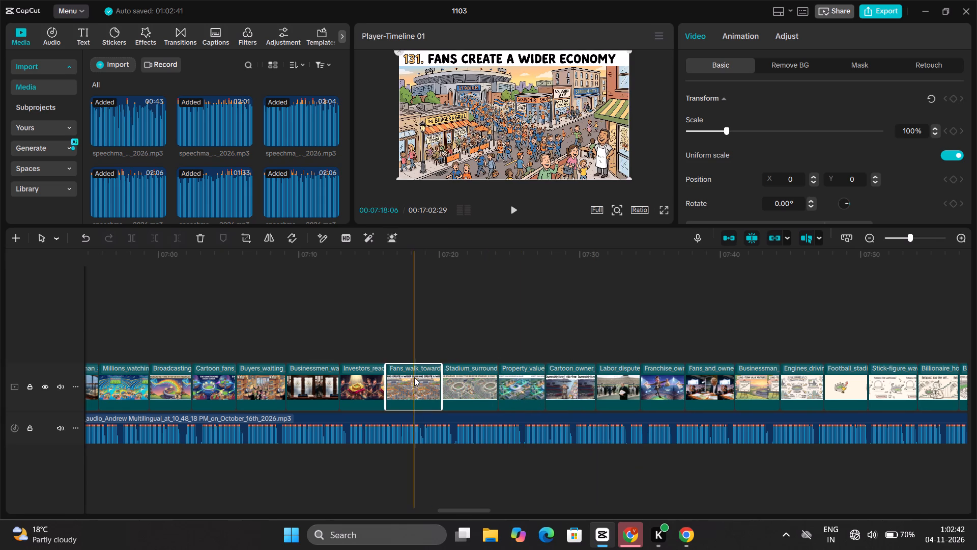
pyautogui.click(368, 388)
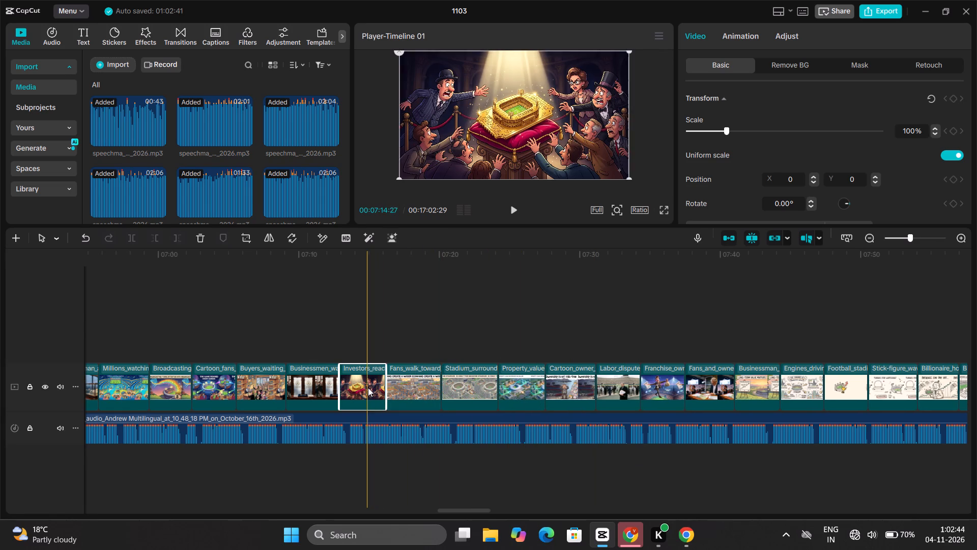
pyautogui.moveTo(384, 384); pyautogui.dragTo(392, 383)
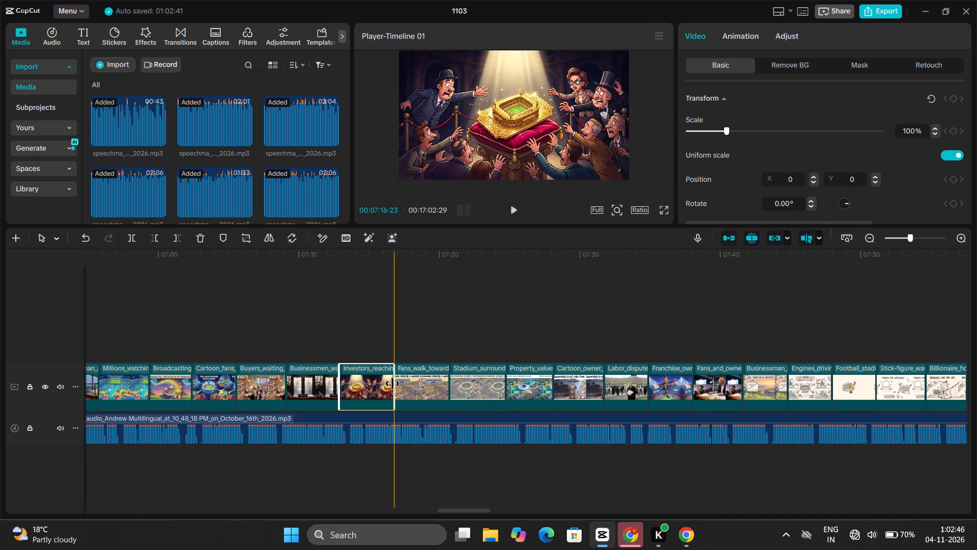
# Lengthen the Businessman image at about 0:05 and the Financial-mystery image after it to roughly 3 seconds each.
pyautogui.hscroll(20, 392, 383)
pyautogui.hscroll(1, 392, 383)
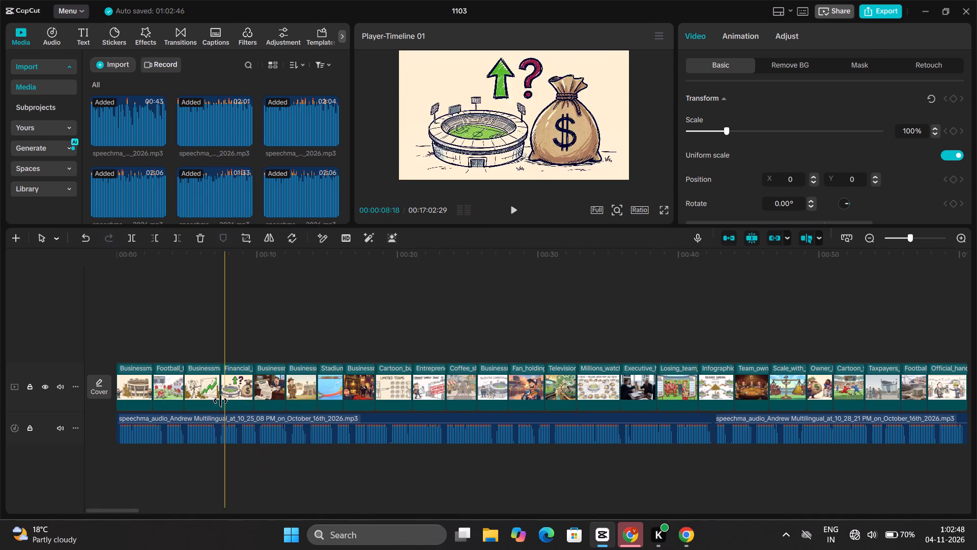
pyautogui.click(199, 403)
pyautogui.moveTo(220, 398); pyautogui.dragTo(227, 396)
pyautogui.click(259, 388)
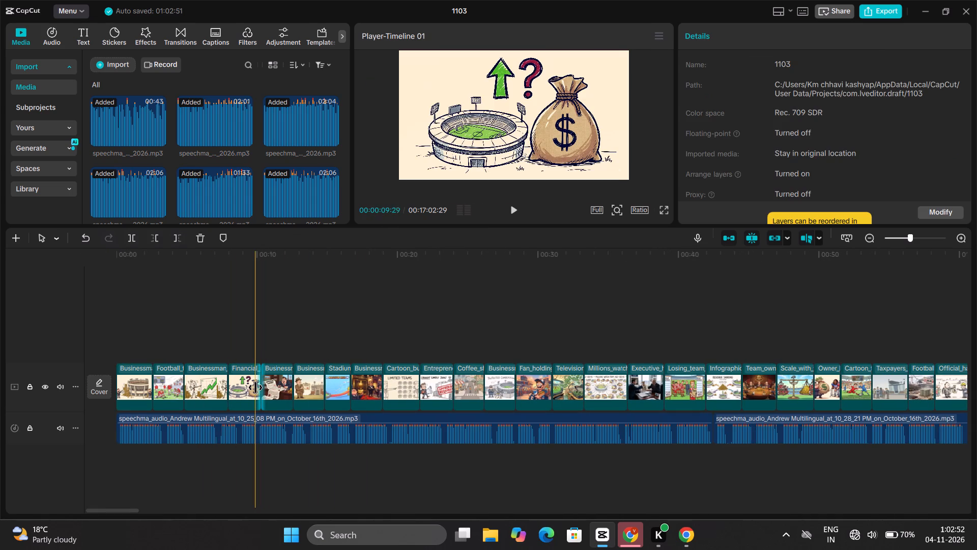
pyautogui.click(255, 388)
pyautogui.moveTo(260, 388); pyautogui.dragTo(269, 386)
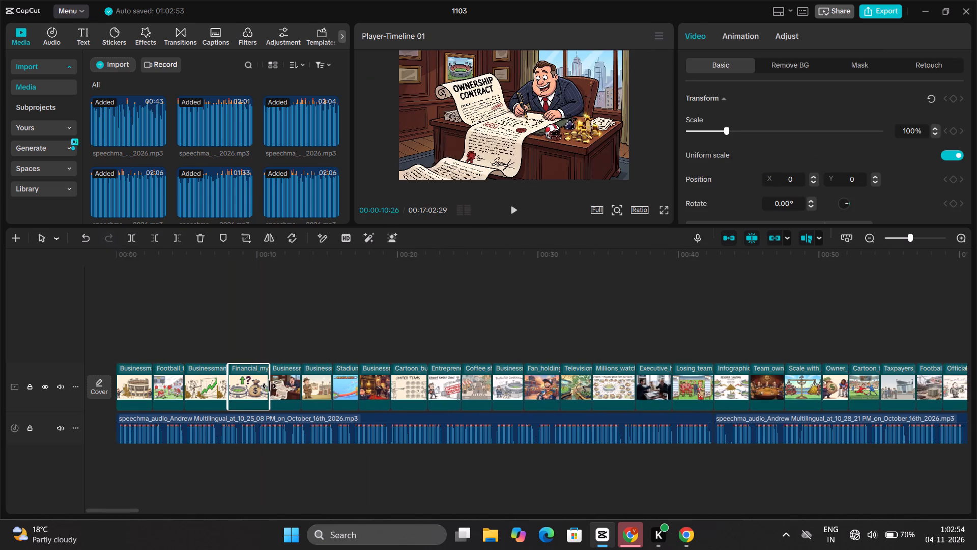
pyautogui.moveTo(269, 386); pyautogui.dragTo(269, 387)
# Lengthen the ownership-contract and ownership-certificate Businessman images from about 0:11 to roughly 3.4 and 3.3 seconds.
pyautogui.click(293, 387)
pyautogui.moveTo(304, 385); pyautogui.dragTo(318, 385)
pyautogui.click(340, 384)
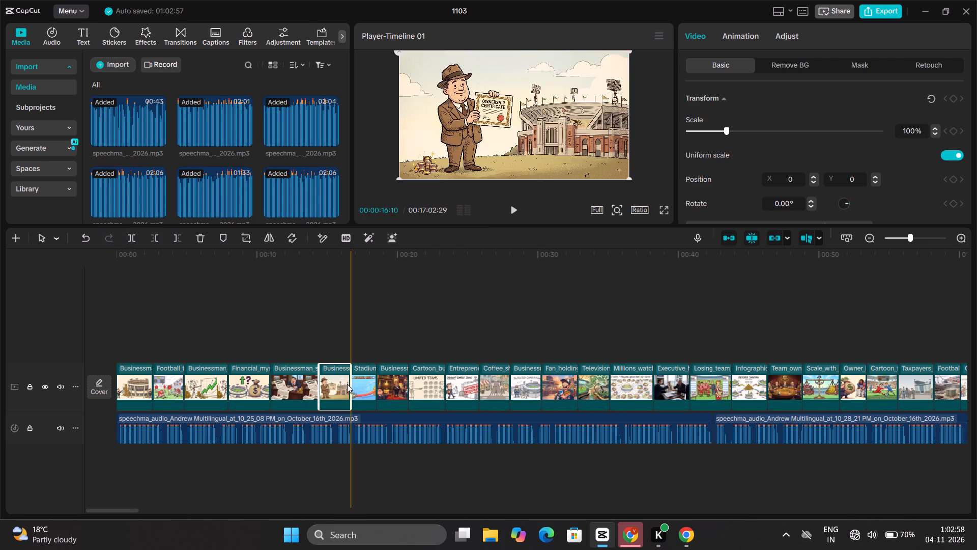
pyautogui.moveTo(351, 383); pyautogui.dragTo(361, 383)
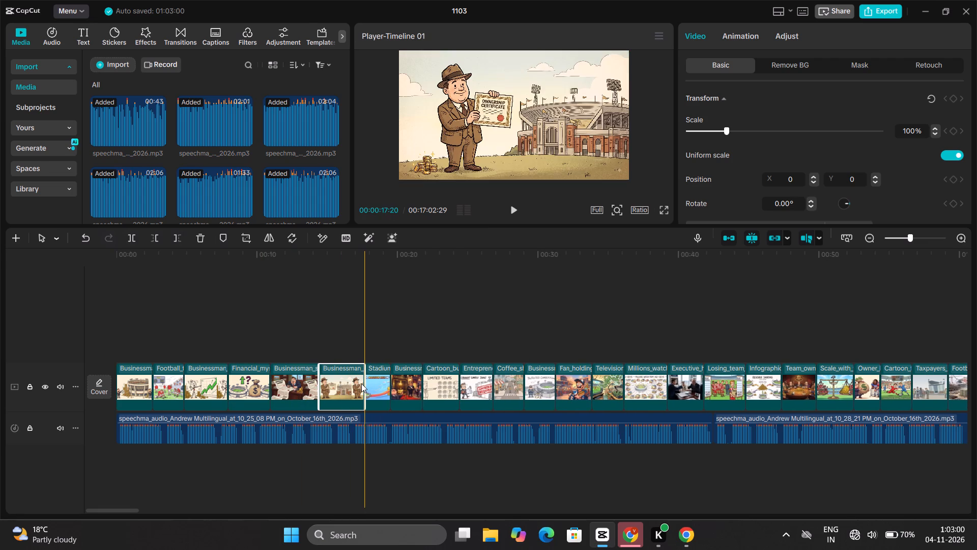
# Lengthen the Stadium-transformation image at about 0:18 and the exclusive-club Businessman image after it to roughly 3.7 and 3.2 seconds.
pyautogui.click(372, 387)
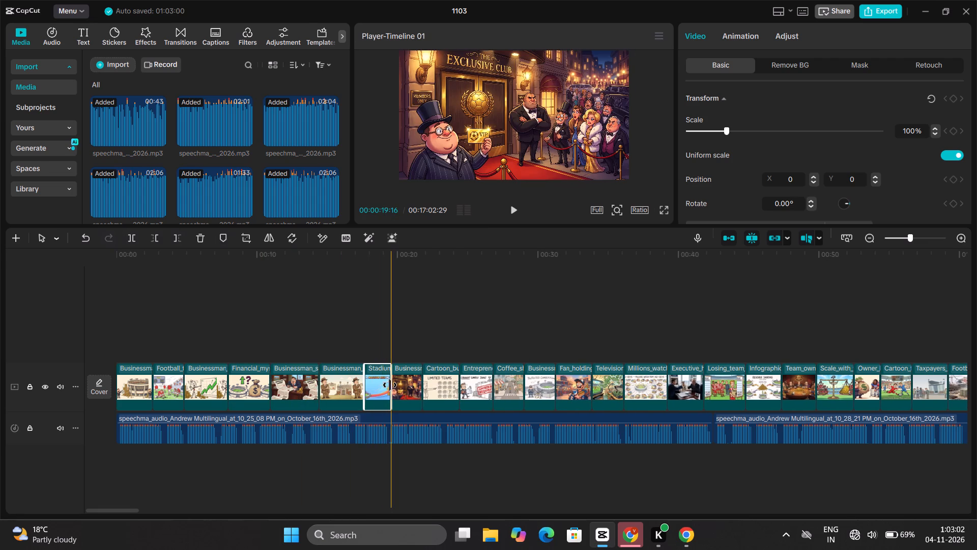
pyautogui.moveTo(390, 385); pyautogui.dragTo(413, 383)
pyautogui.hscroll(-18, 530, 394)
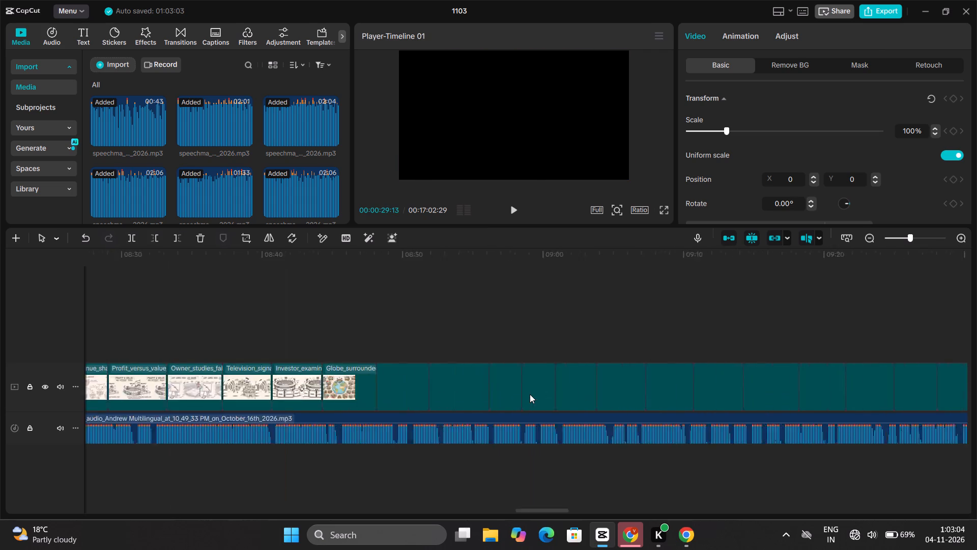
pyautogui.hscroll(-3, 530, 394)
pyautogui.hscroll(13, 530, 394)
pyautogui.hscroll(8, 530, 394)
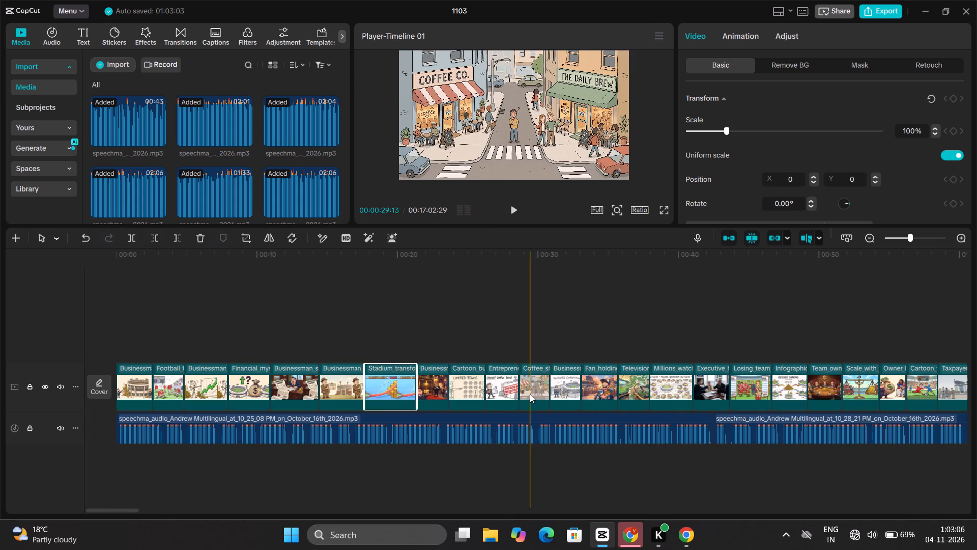
pyautogui.click(429, 388)
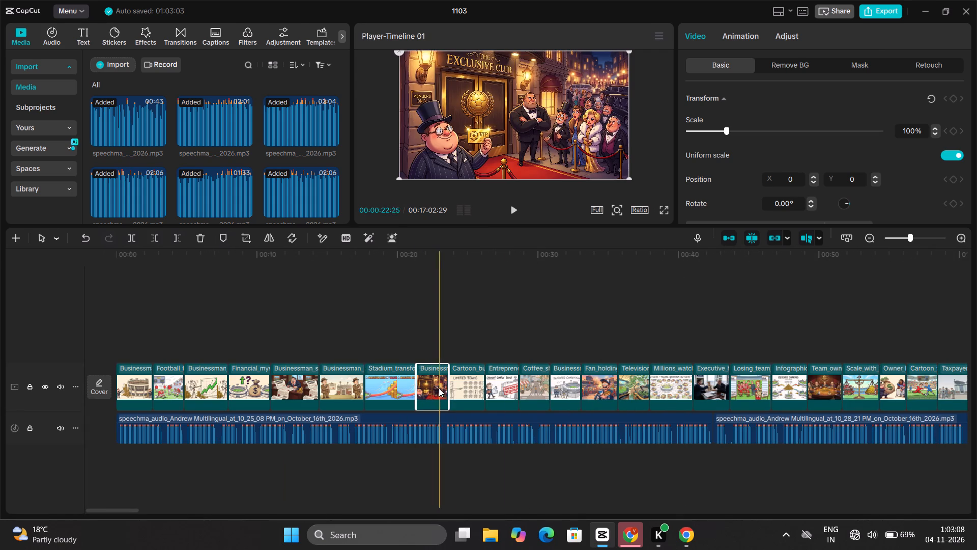
pyautogui.moveTo(447, 388); pyautogui.dragTo(459, 387)
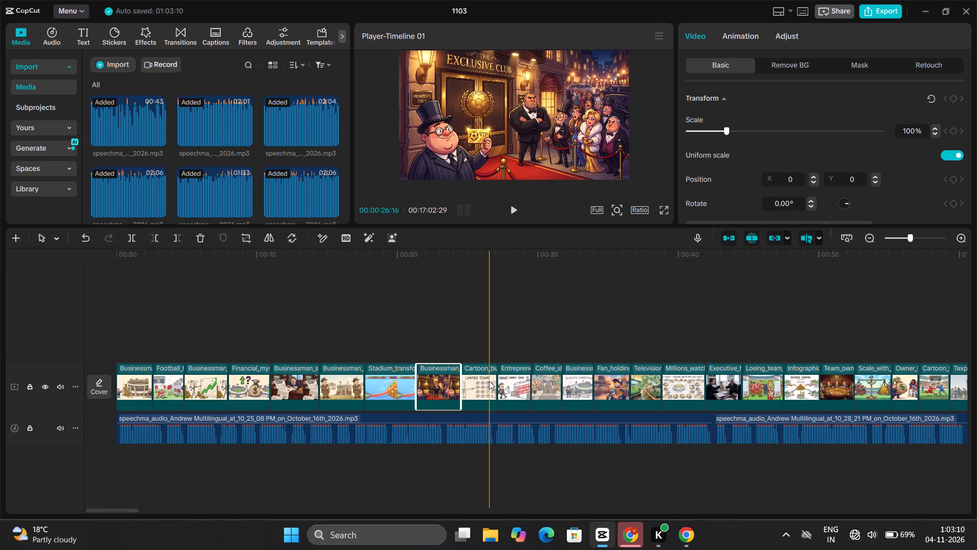
# Lengthen the Cartoon-business limited-teams image at about 0:24 and the Entrepreneur image after it to roughly 3.7 and 3.6 seconds.
pyautogui.click(489, 381)
pyautogui.moveTo(499, 381); pyautogui.dragTo(512, 382)
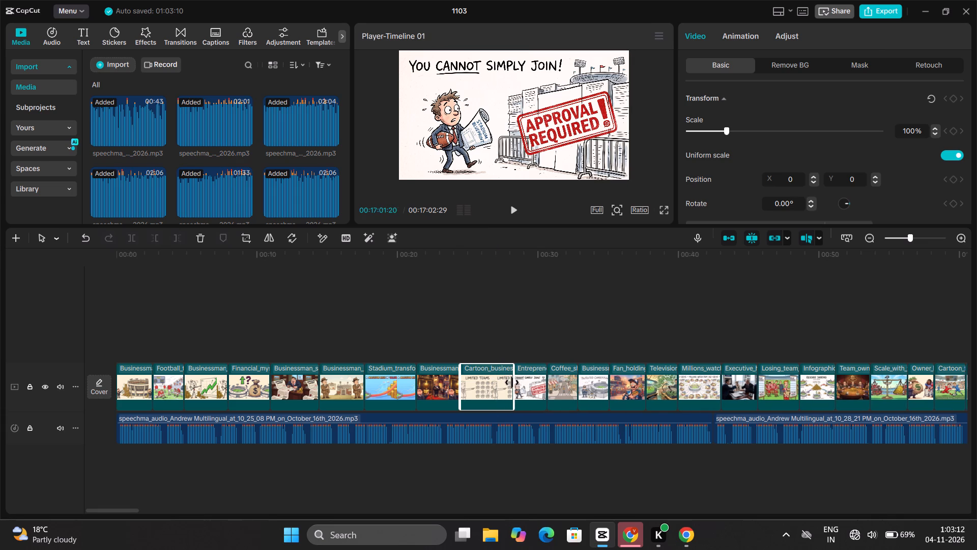
pyautogui.click(530, 380)
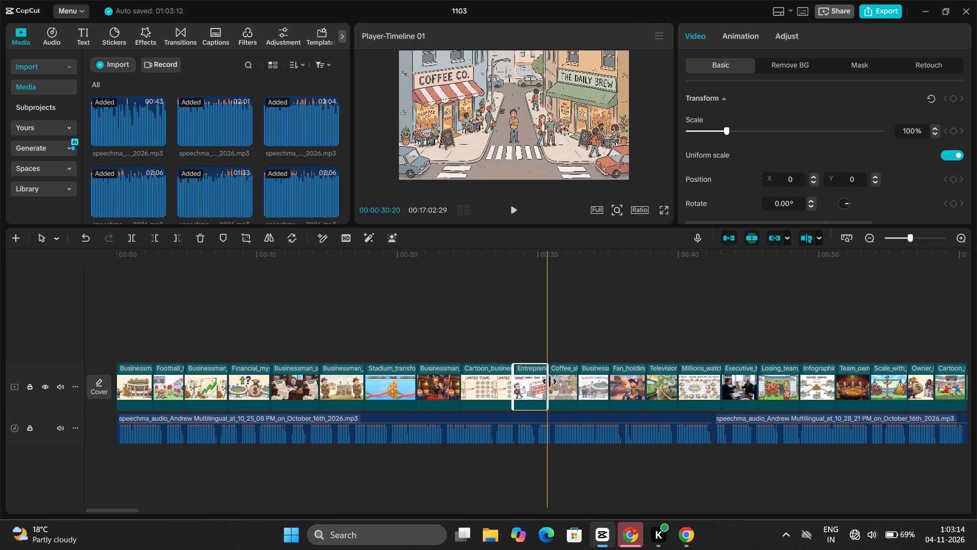
pyautogui.moveTo(550, 381); pyautogui.dragTo(563, 383)
# Lengthen the Coffee-shops image at about 0:32 and the Businessman image after it to roughly 3 seconds each.
pyautogui.click(581, 381)
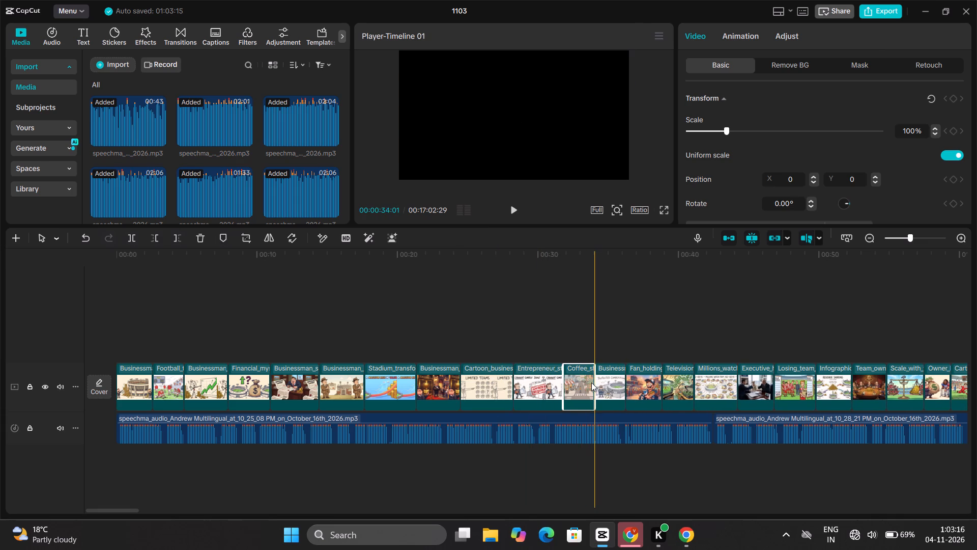
pyautogui.moveTo(592, 382); pyautogui.dragTo(604, 385)
pyautogui.click(623, 384)
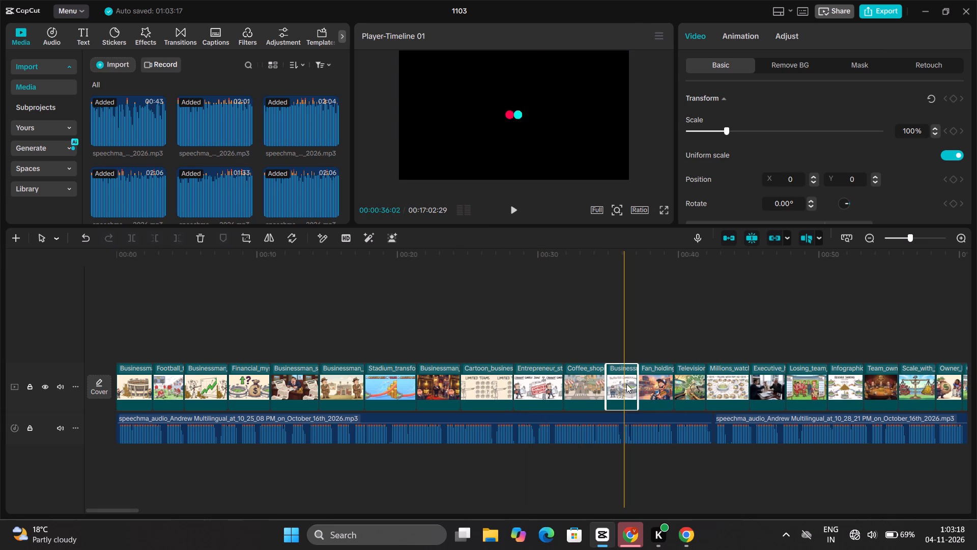
pyautogui.moveTo(639, 384); pyautogui.dragTo(647, 385)
# Lengthen the Fan-holding-ticket image at about 0:38 and the Television image after it to roughly 3.4 and 3.1 seconds.
pyautogui.click(666, 386)
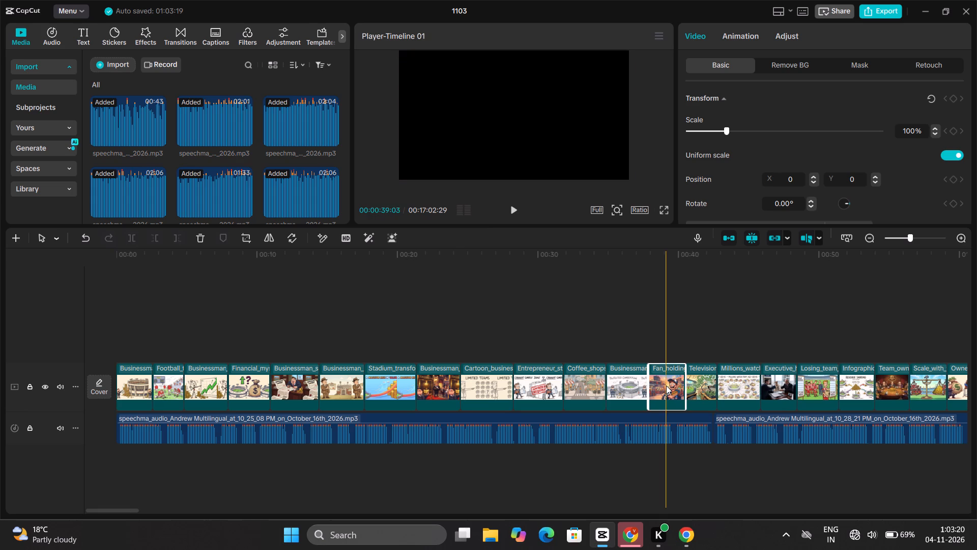
pyautogui.moveTo(684, 386); pyautogui.dragTo(695, 387)
pyautogui.click(719, 386)
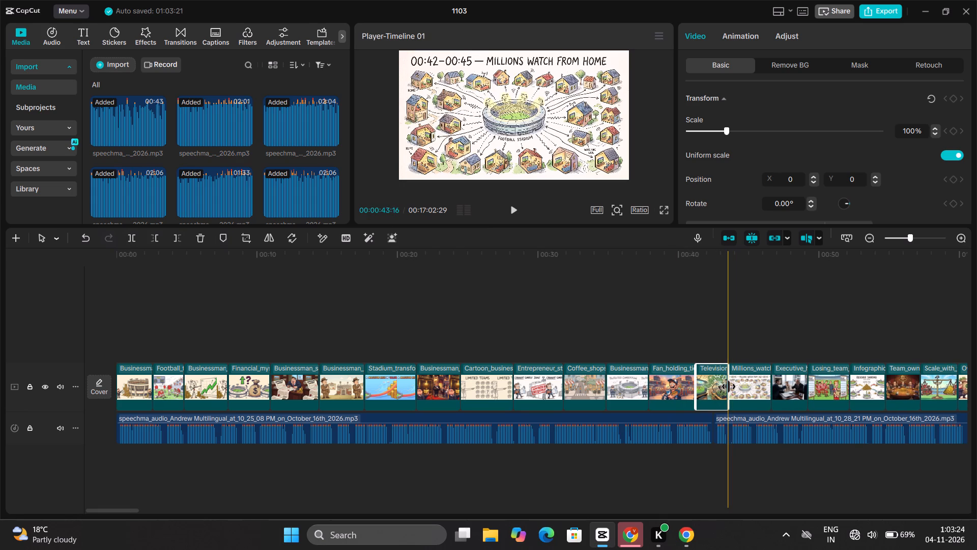
pyautogui.moveTo(729, 387); pyautogui.dragTo(738, 382)
# Lengthen the Millions-watch image at about 0:44 and the Executive image after it to roughly 3.7 and 3.4 seconds.
pyautogui.click(765, 384)
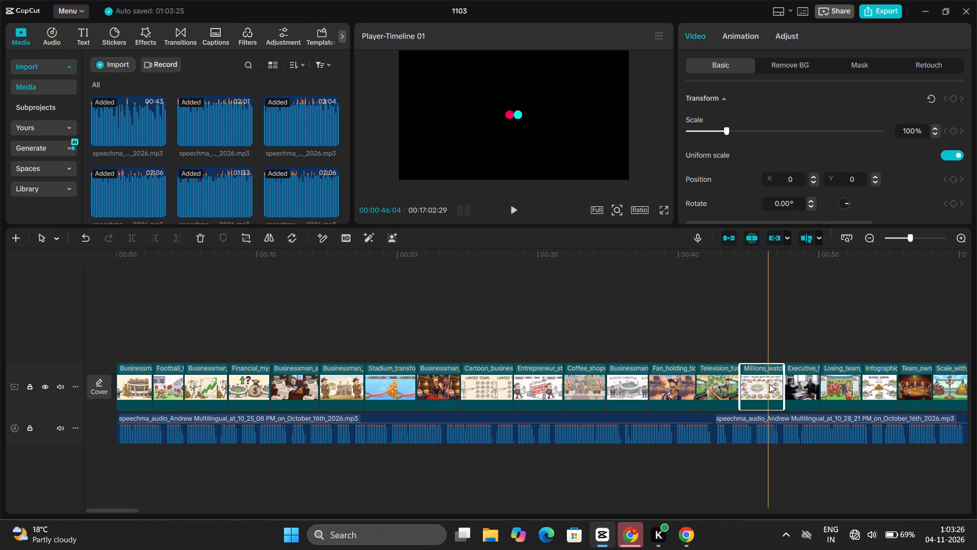
pyautogui.moveTo(782, 384); pyautogui.dragTo(791, 384)
pyautogui.click(810, 388)
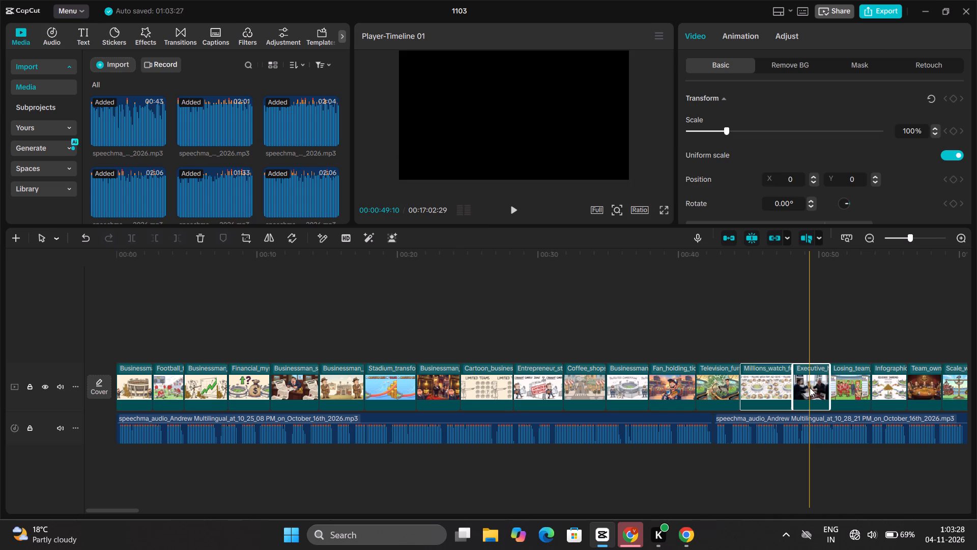
pyautogui.moveTo(826, 388); pyautogui.dragTo(836, 389)
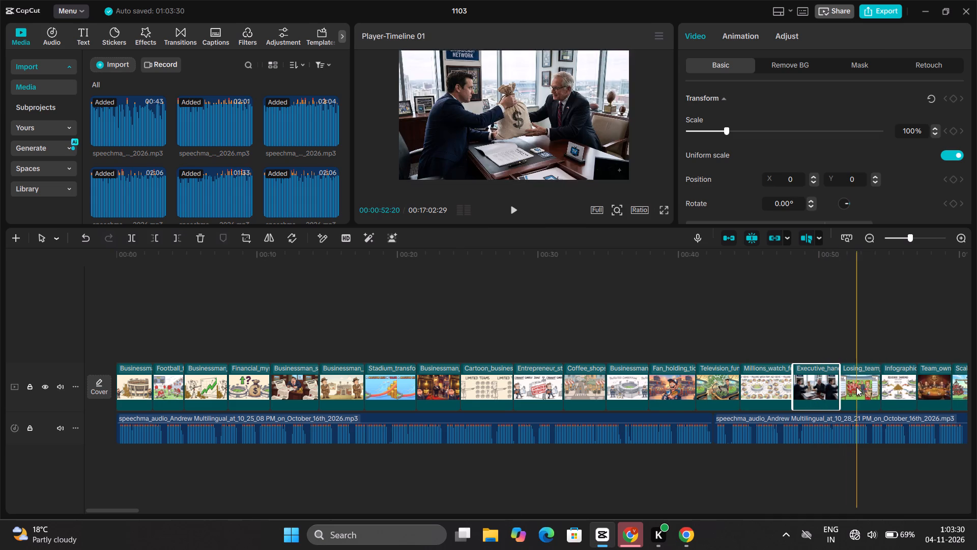
# Lengthen the Losing-team image at about 0:51 and the revenue-sharing Infographic after it to roughly 3.6 and 3.4 seconds.
pyautogui.click(856, 387)
pyautogui.moveTo(881, 385); pyautogui.dragTo(888, 385)
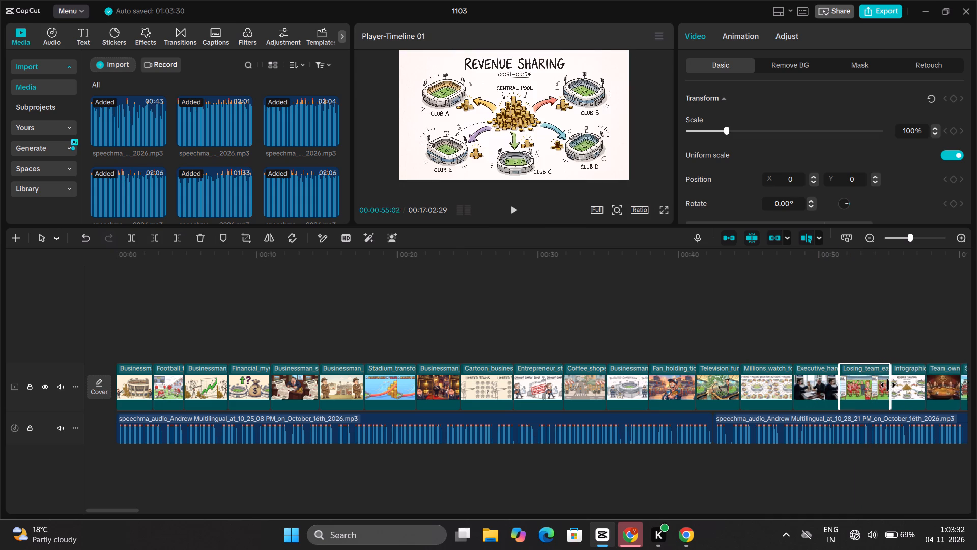
pyautogui.moveTo(888, 385); pyautogui.dragTo(889, 385)
pyautogui.click(904, 384)
pyautogui.moveTo(925, 378); pyautogui.dragTo(935, 379)
# Lengthen the Team-owners-dividing image at about 0:58 and the Scale-with-football image after it to roughly 4.6 and 4.3 seconds.
pyautogui.hscroll(-2, 933, 379)
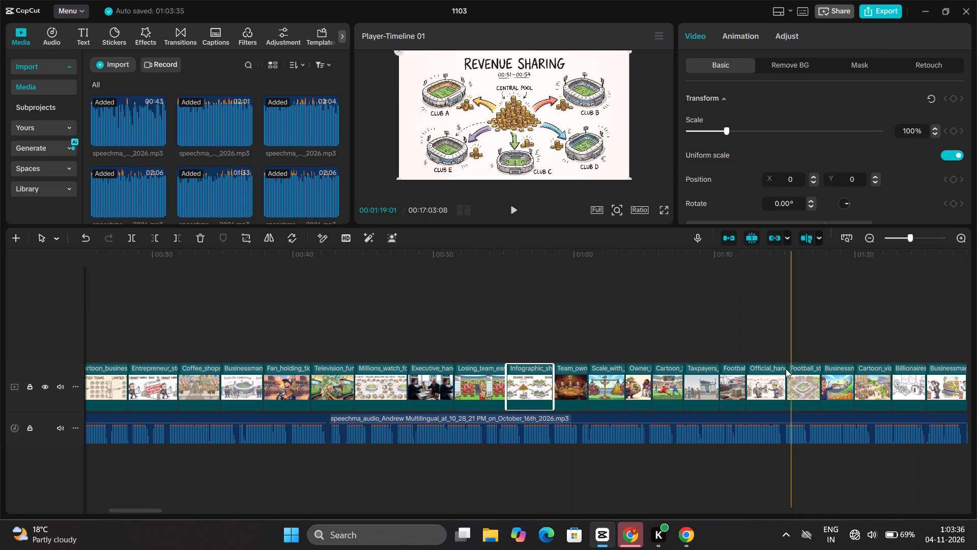
pyautogui.click(581, 393)
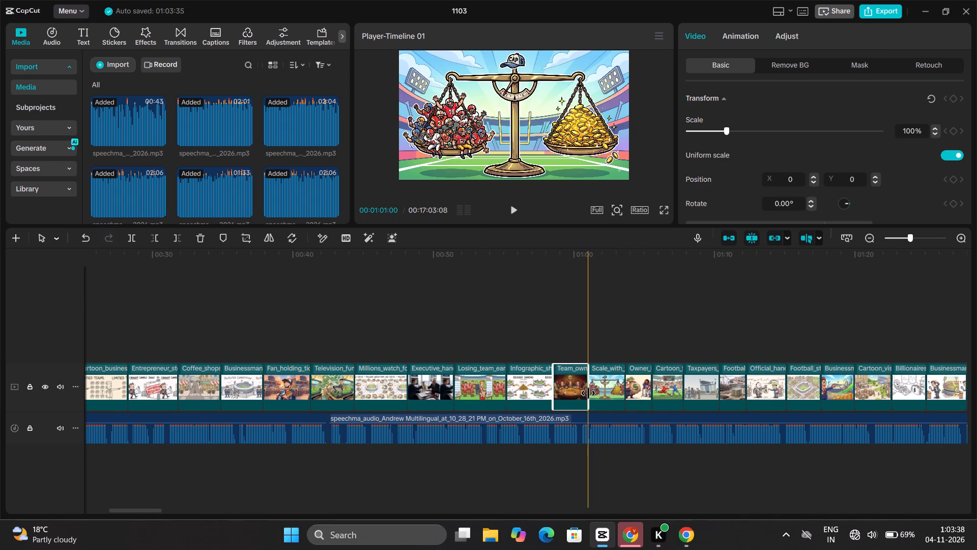
pyautogui.moveTo(588, 393); pyautogui.dragTo(616, 394)
pyautogui.click(652, 389)
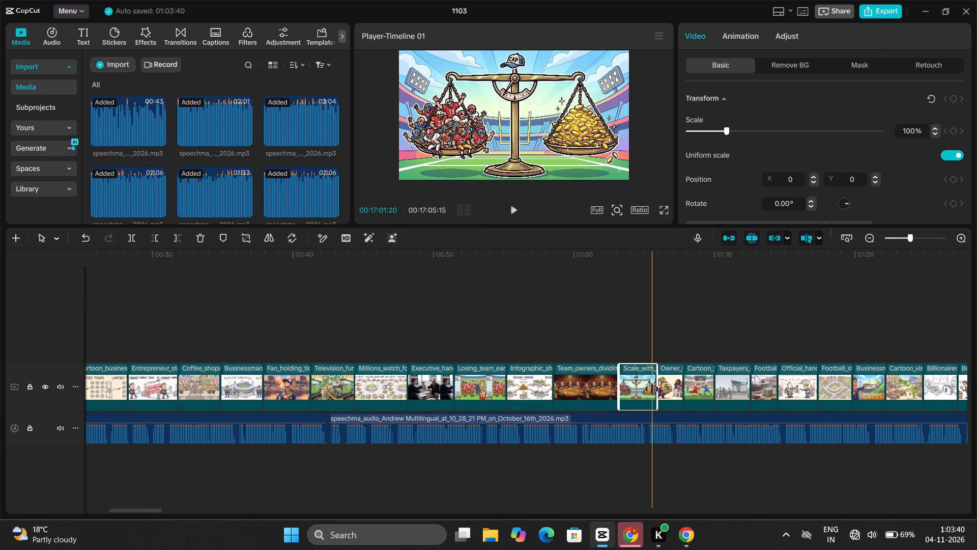
pyautogui.moveTo(655, 389); pyautogui.dragTo(678, 389)
# Lengthen the Owner-holding image at about 1:07 and the Cartoon-football image after it to roughly 3.9 and 3.7 seconds.
pyautogui.click(696, 390)
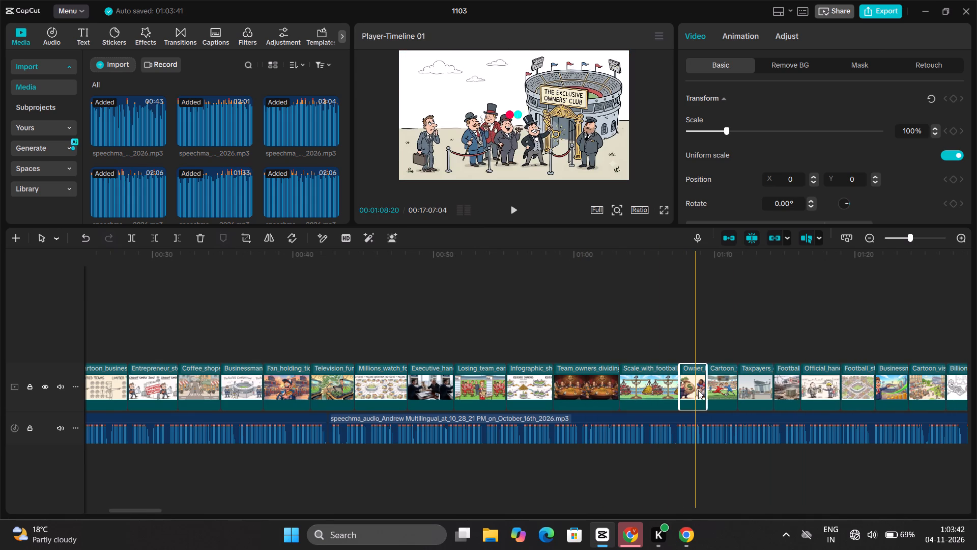
pyautogui.moveTo(709, 389); pyautogui.dragTo(733, 389)
pyautogui.click(748, 387)
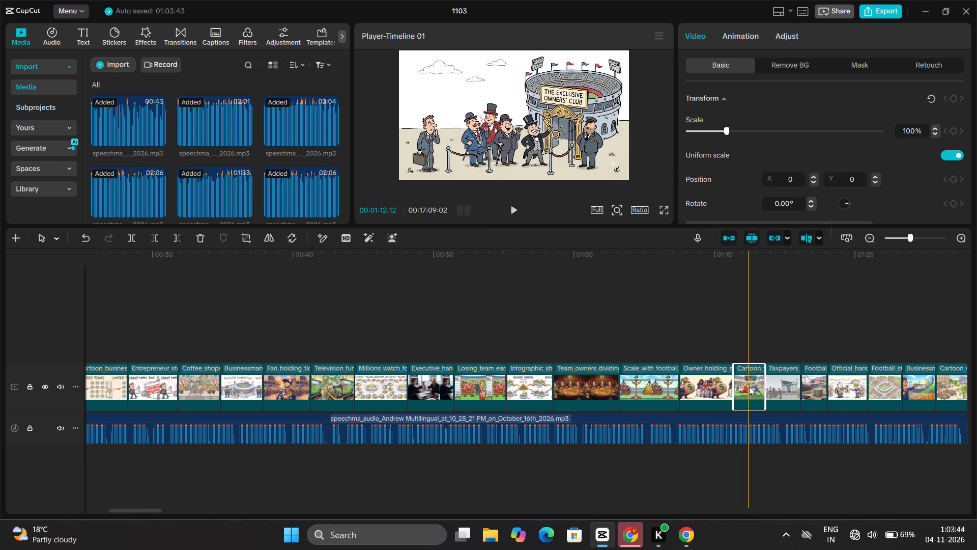
pyautogui.moveTo(765, 387); pyautogui.dragTo(783, 387)
# Lengthen the Taxpayers image at about 1:15 and the Football-stadium image after it to roughly 3.4 and 3.6 seconds.
pyautogui.click(801, 385)
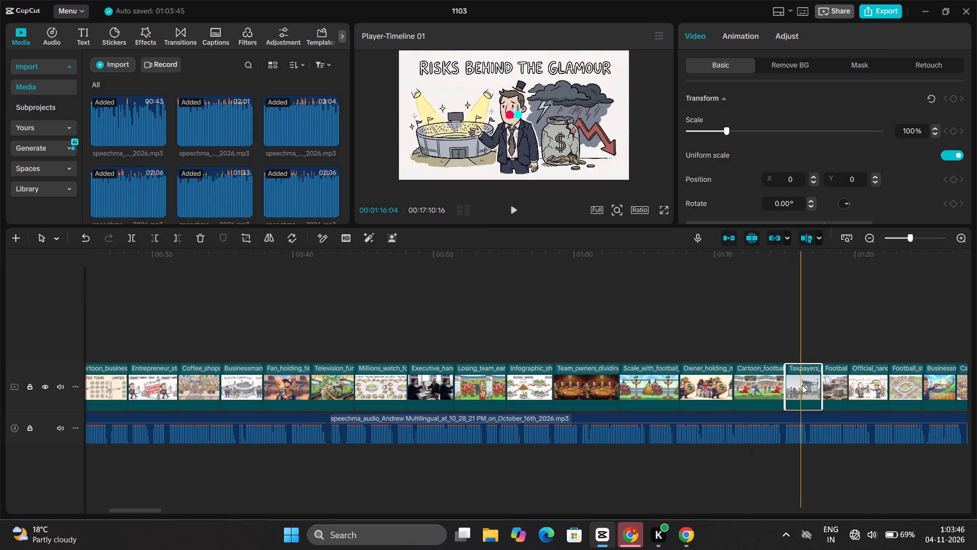
pyautogui.moveTo(821, 381); pyautogui.dragTo(831, 381)
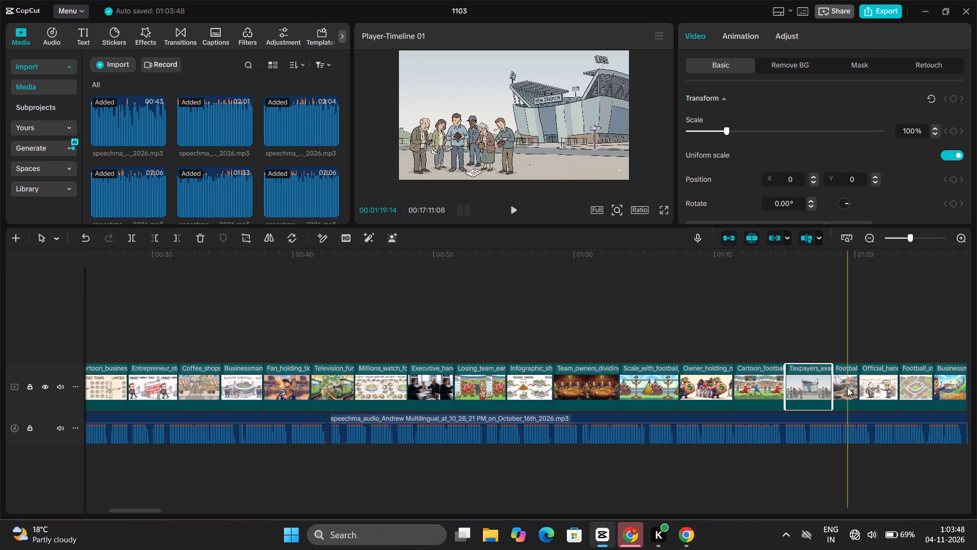
pyautogui.click(847, 388)
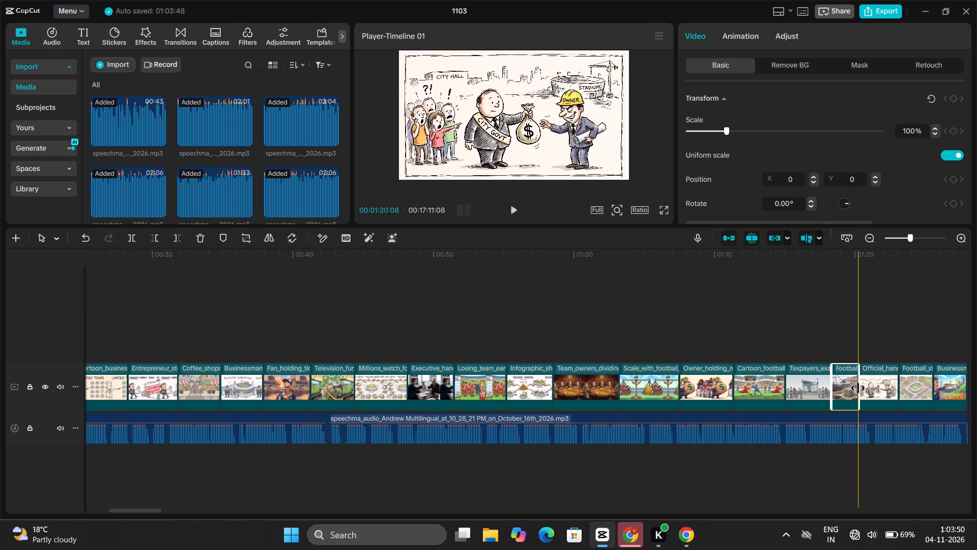
pyautogui.moveTo(859, 387); pyautogui.dragTo(864, 384)
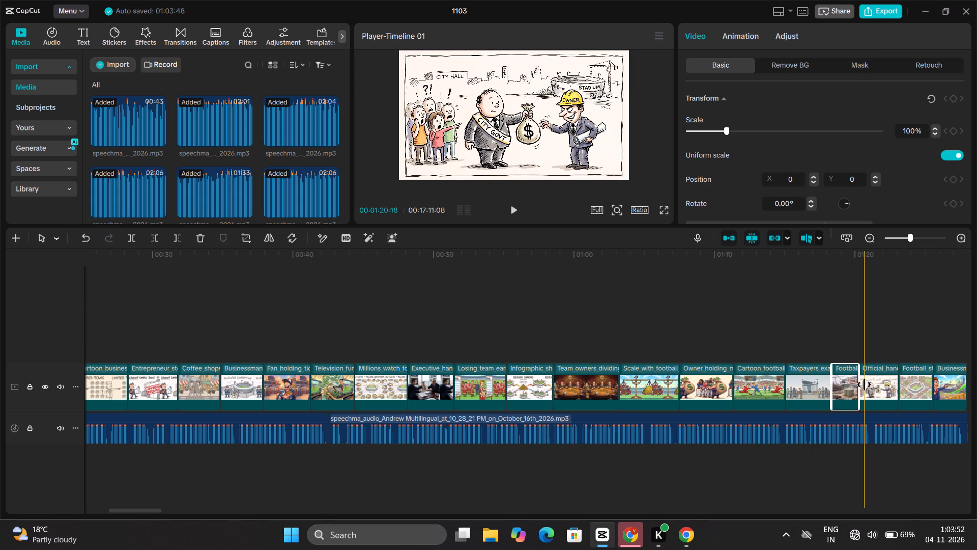
pyautogui.moveTo(864, 384); pyautogui.dragTo(871, 383)
pyautogui.moveTo(860, 381); pyautogui.dragTo(864, 381)
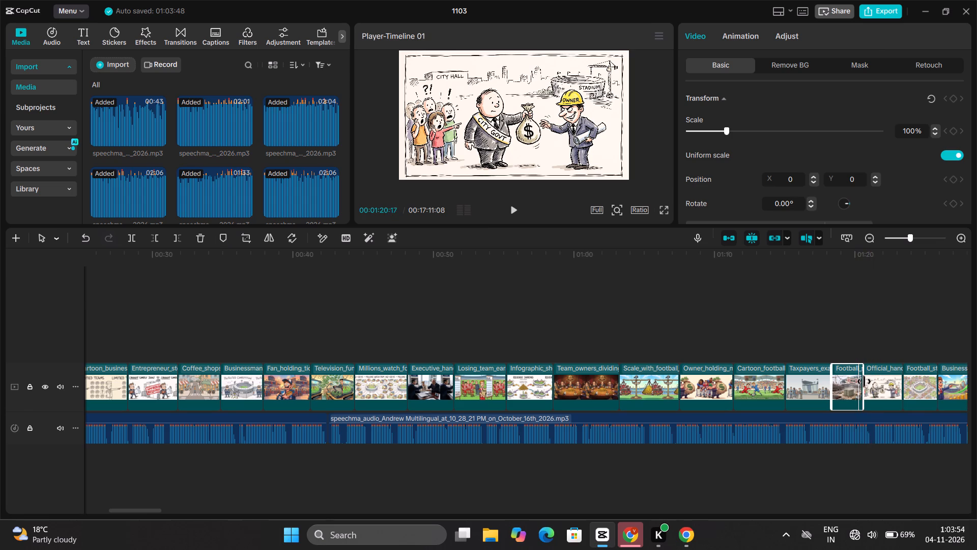
pyautogui.moveTo(864, 381); pyautogui.dragTo(880, 383)
# Compare where the illustrations and the voice-over end, and look through the timeline for long images that could be shortened.
pyautogui.hscroll(-20, 880, 383)
pyautogui.hscroll(-1, 880, 383)
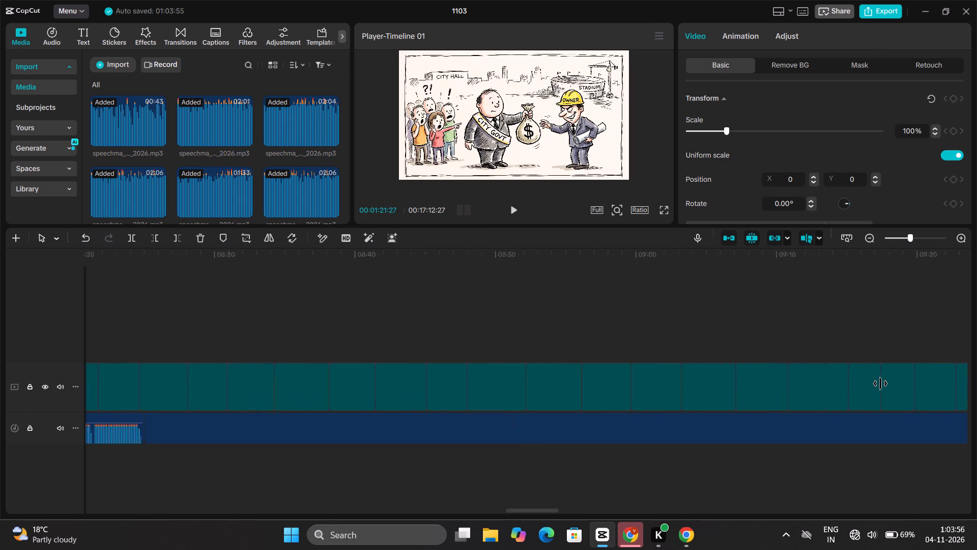
pyautogui.hscroll(-1, 880, 383)
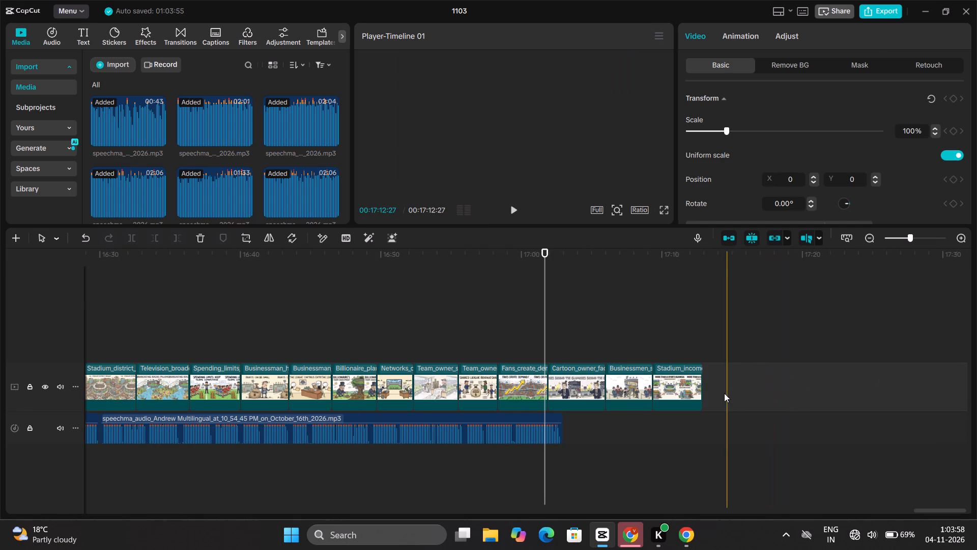
pyautogui.hscroll(10, 689, 385)
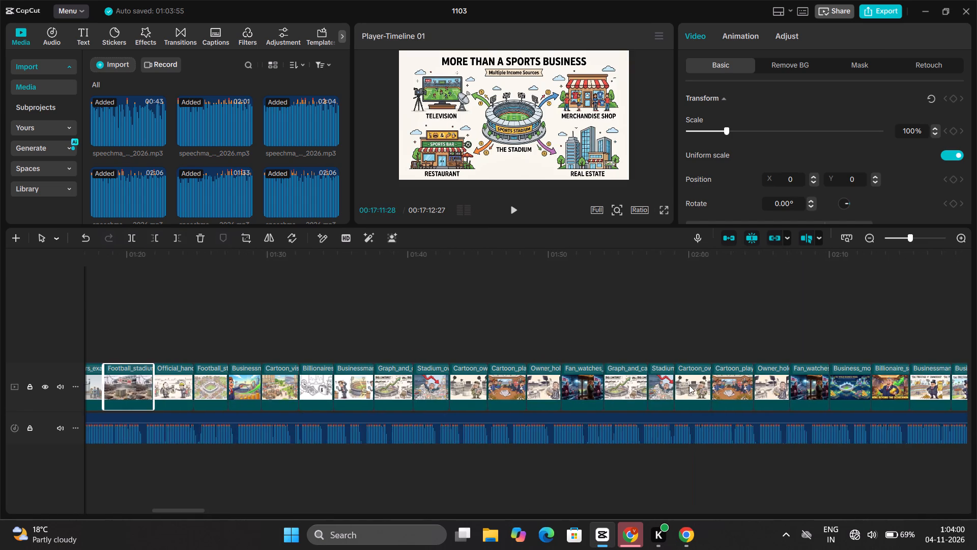
pyautogui.hscroll(-2, 689, 385)
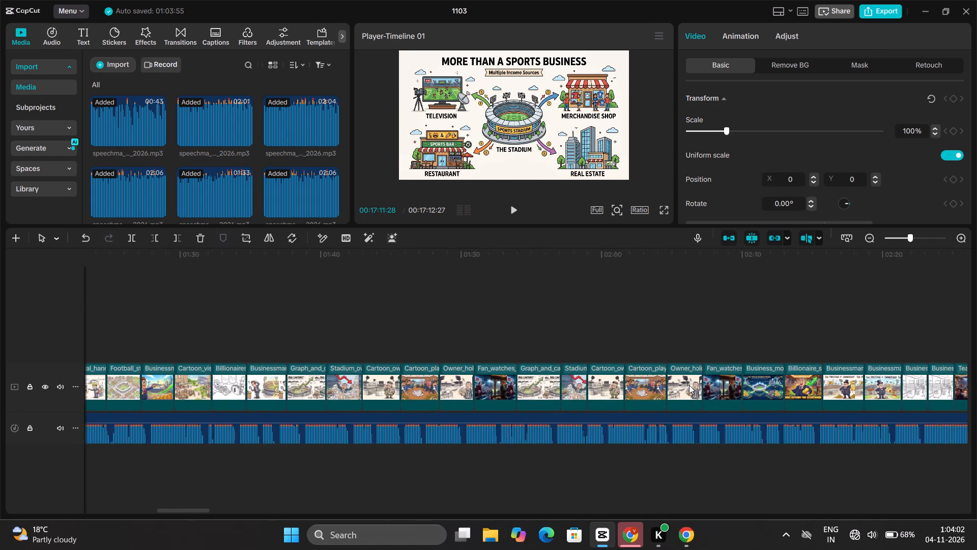
pyautogui.hscroll(-3, 689, 385)
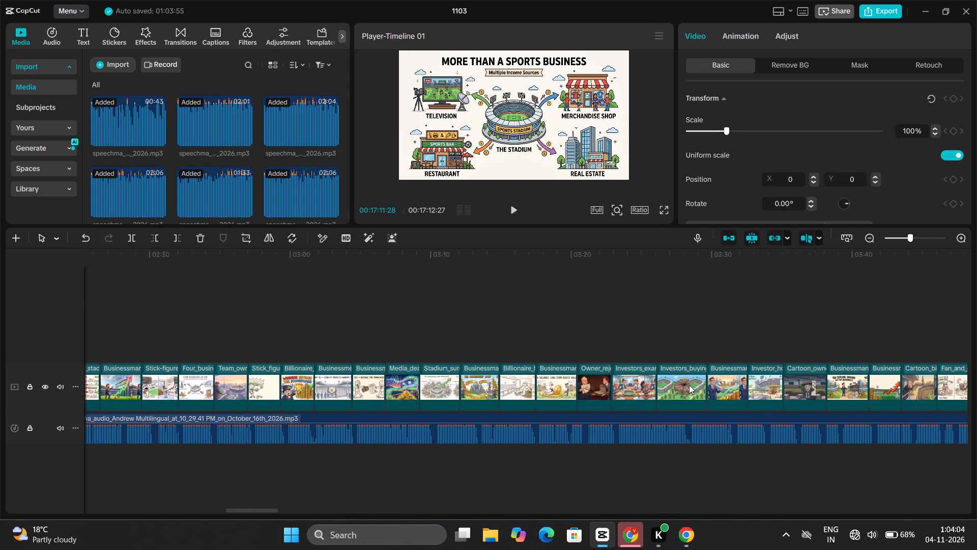
pyautogui.hscroll(-7, 718, 398)
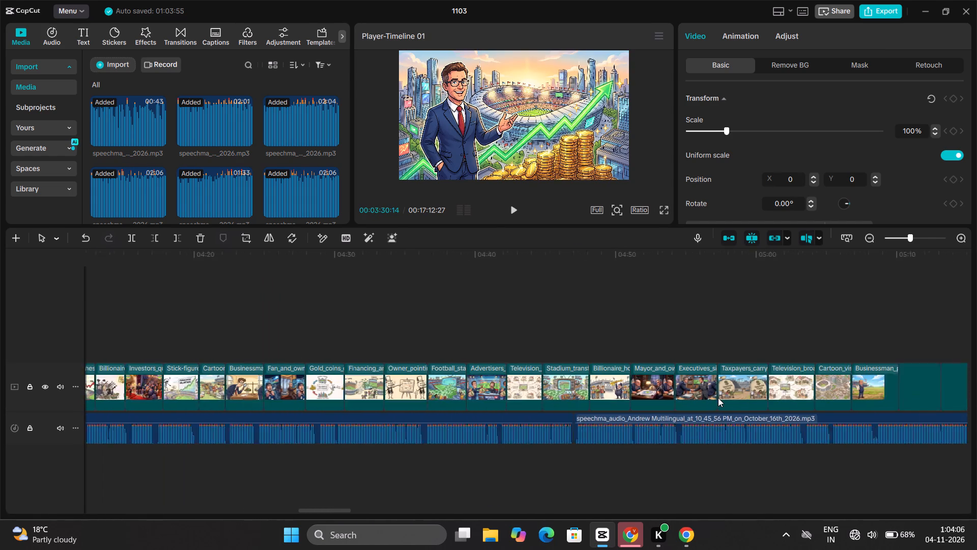
pyautogui.hscroll(-8, 718, 398)
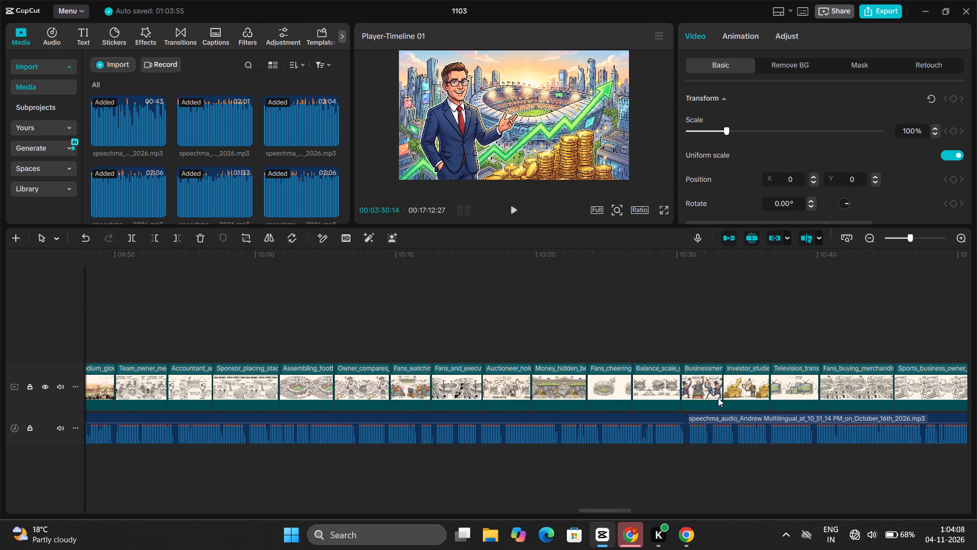
# Shorten the Money-hidden image at about 10:20 to roughly 3 seconds.
pyautogui.click(561, 392)
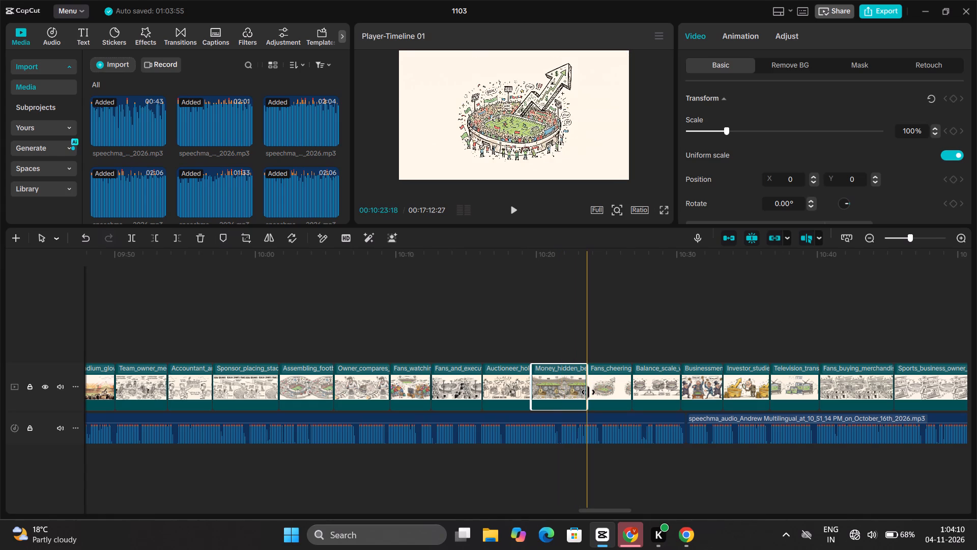
pyautogui.moveTo(588, 392); pyautogui.dragTo(570, 392)
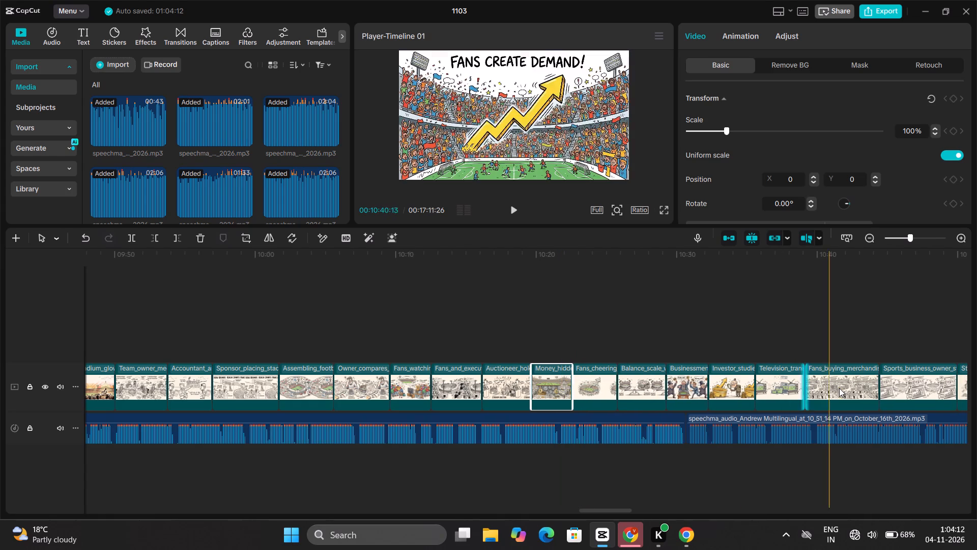
# Shorten the Fans-buying, Sports-business-owner and Stadium-owner images from about 10:39 onward to roughly 0.8, 3.2 and 2.7 seconds.
pyautogui.click(841, 389)
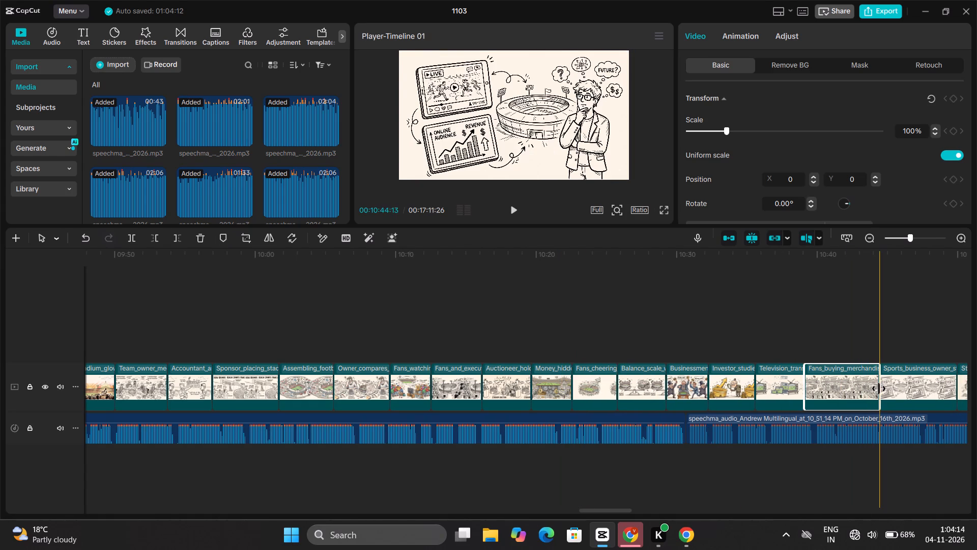
pyautogui.moveTo(879, 389); pyautogui.dragTo(815, 389)
pyautogui.click(887, 386)
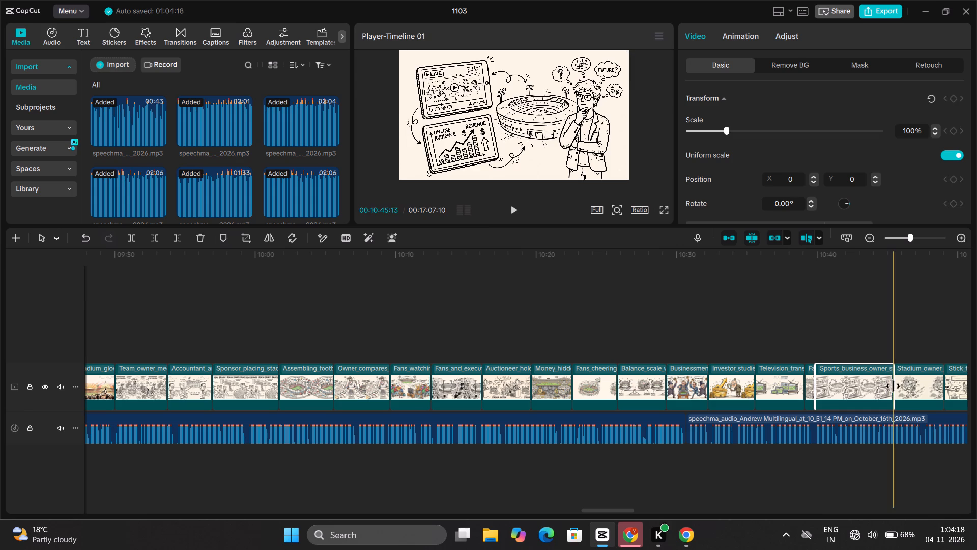
pyautogui.moveTo(893, 386); pyautogui.dragTo(857, 387)
pyautogui.click(886, 392)
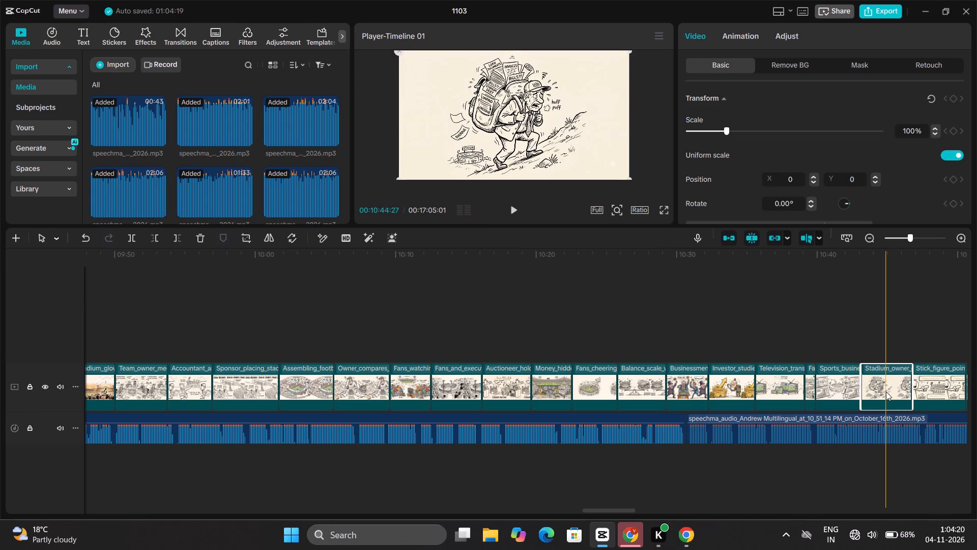
pyautogui.moveTo(914, 389); pyautogui.dragTo(897, 391)
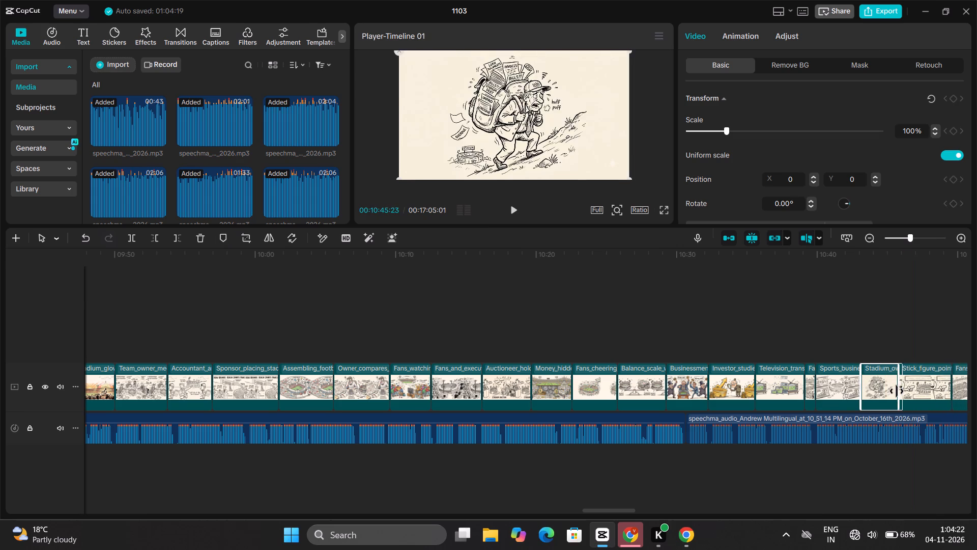
# Shorten the Cartoon-owner image at about 16:53 and the Businessmen image after it to roughly 3.2 seconds each, ending the illustrations with the voice-over.
pyautogui.hscroll(-20, 897, 391)
pyautogui.hscroll(-20, 897, 391)
pyautogui.hscroll(-20, 897, 391)
pyautogui.hscroll(1, 897, 391)
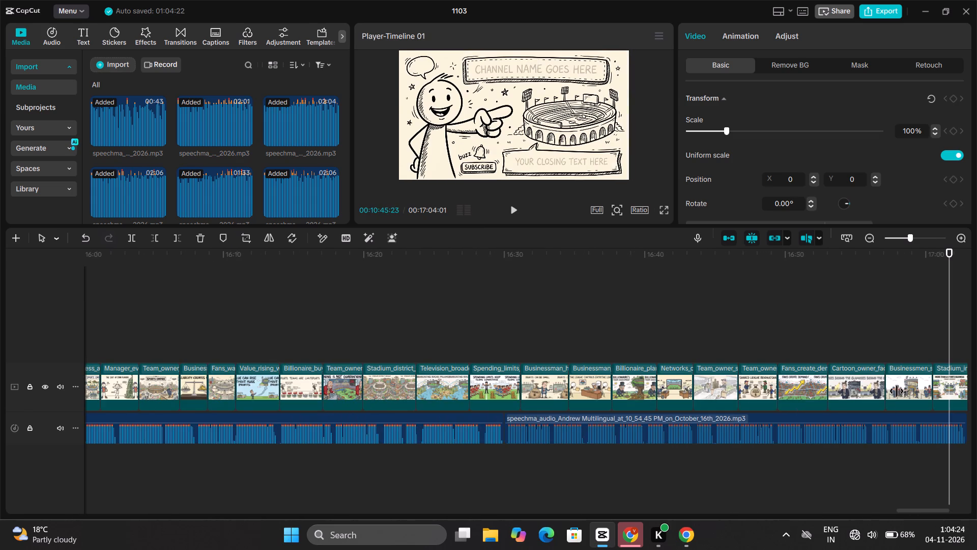
pyautogui.hscroll(-5, 802, 396)
pyautogui.click(567, 374)
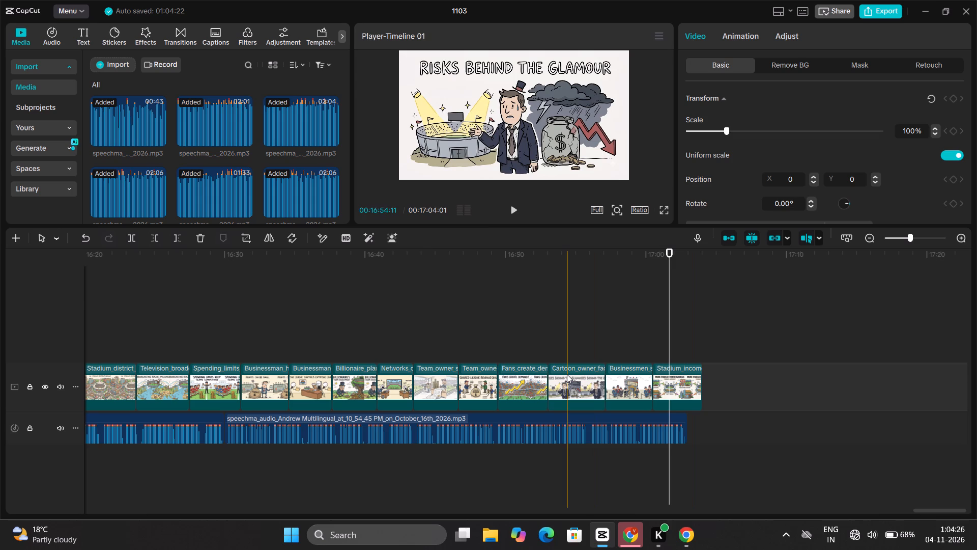
pyautogui.moveTo(606, 380); pyautogui.dragTo(594, 380)
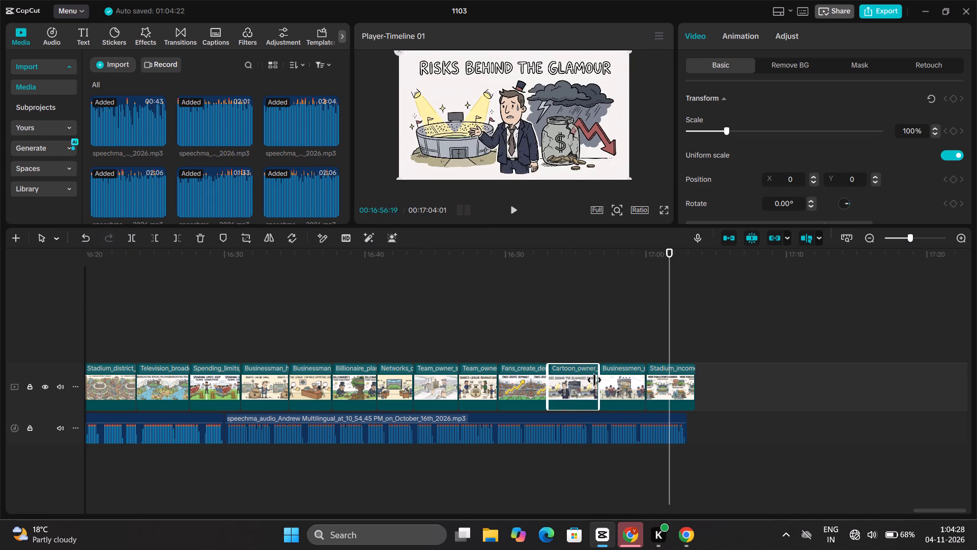
pyautogui.moveTo(594, 380); pyautogui.dragTo(591, 380)
pyautogui.click(635, 380)
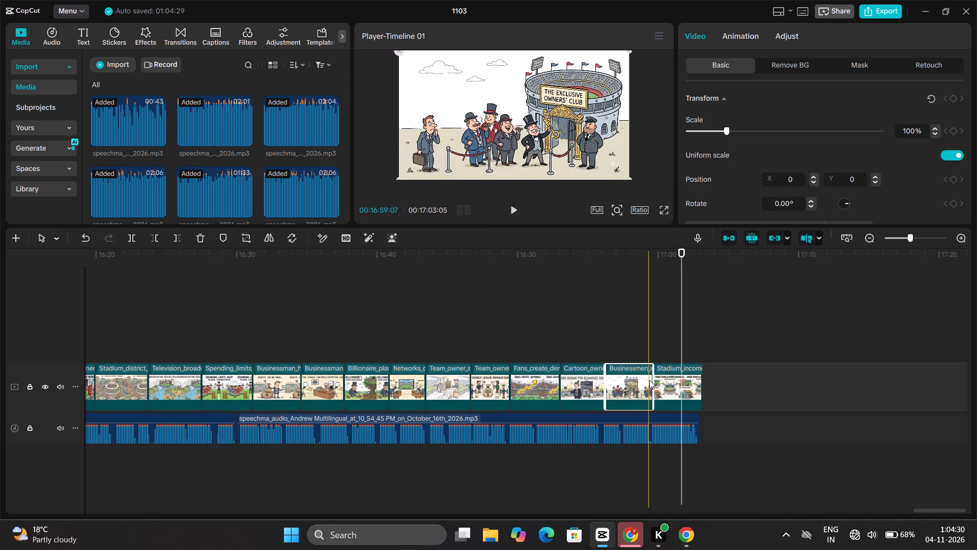
pyautogui.moveTo(653, 380); pyautogui.dragTo(638, 379)
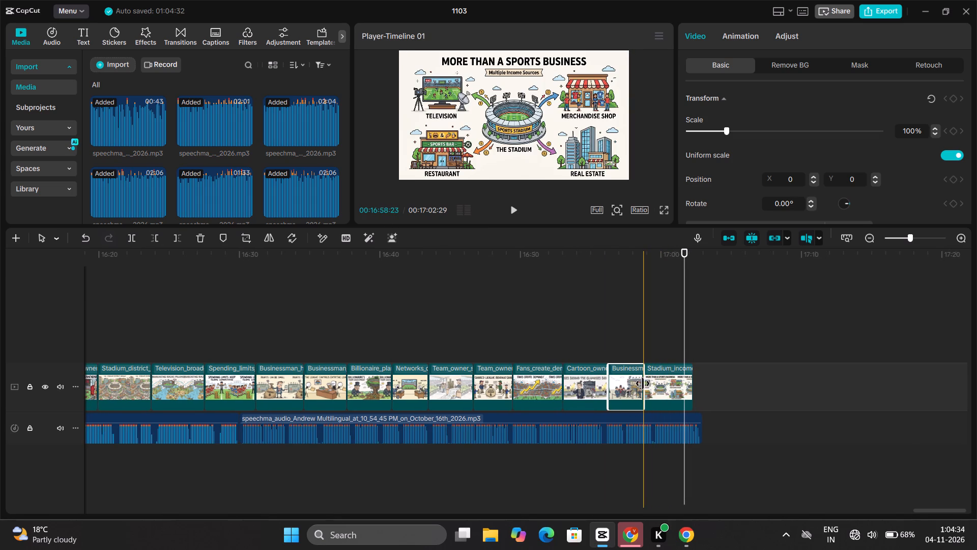
pyautogui.moveTo(642, 386); pyautogui.dragTo(651, 386)
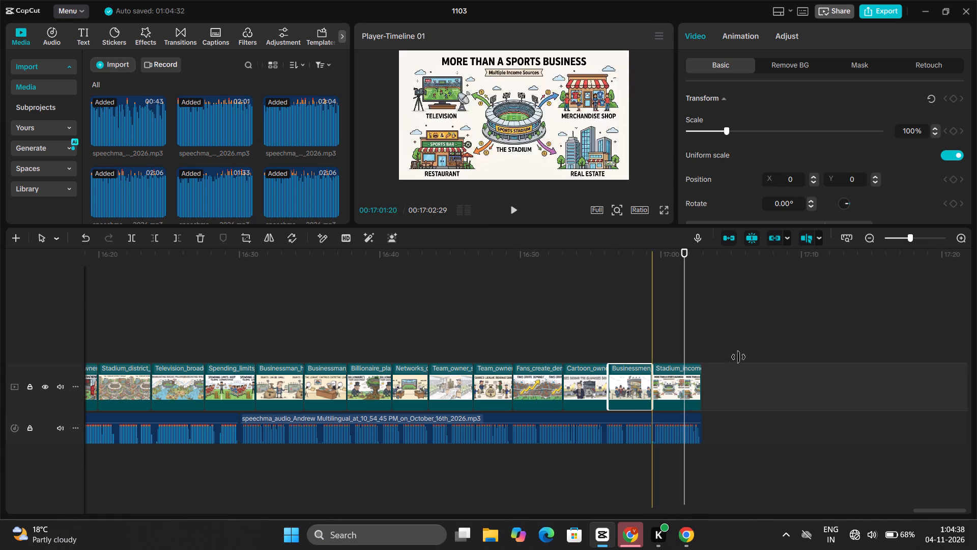
# Export the timeline as video 1103 at 1080P, higher bit rate, H.264, mp4 and 30fps, keeping audio as a separate file off.
pyautogui.click(892, 12)
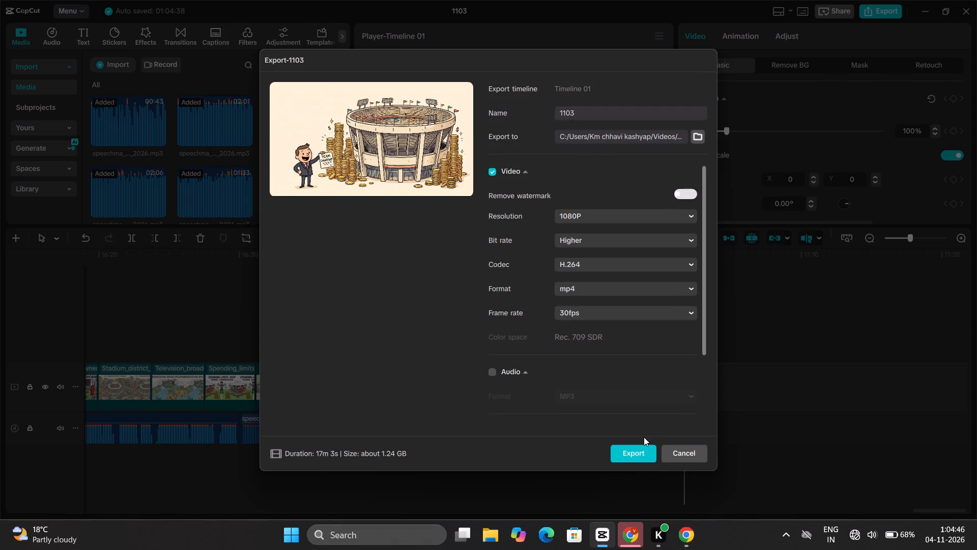
pyautogui.click(640, 454)
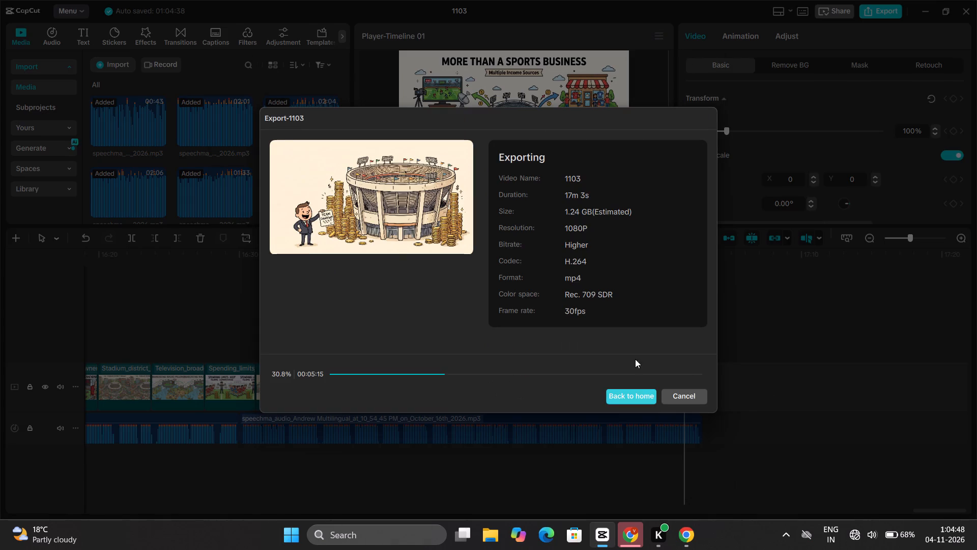
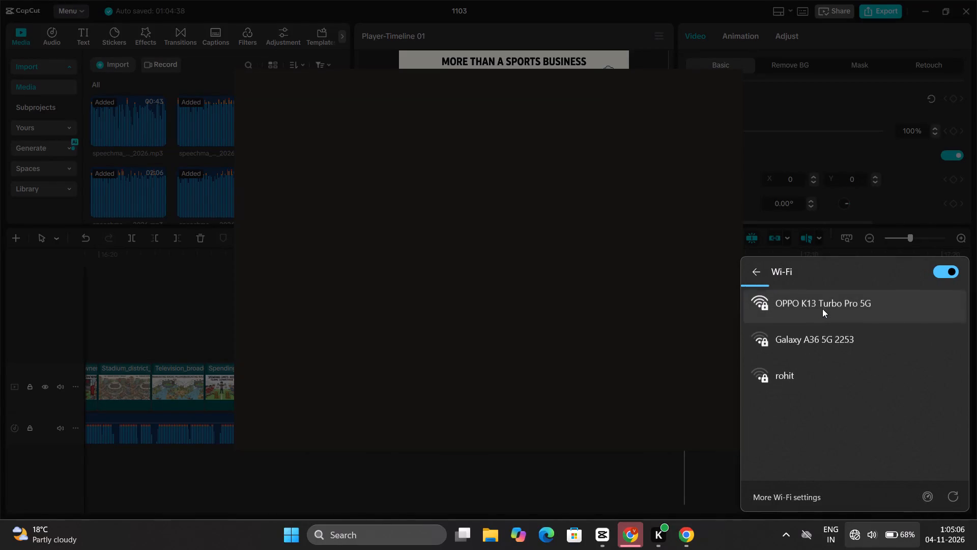
# Connect the computer to the OPPO K13 Turbo Pro 5G Wi-Fi network and check its connection while the export runs.
pyautogui.click(822, 309)
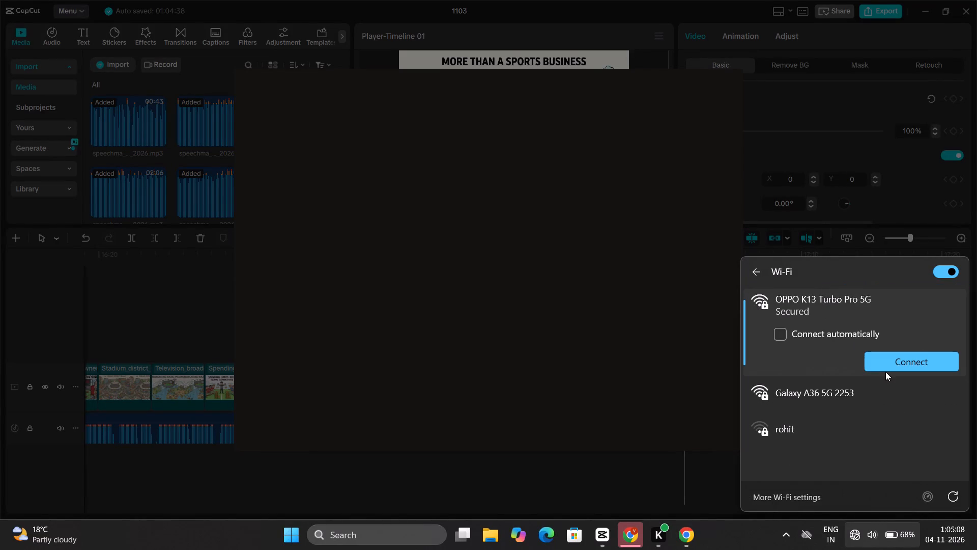
pyautogui.click(888, 359)
pyautogui.click(895, 110)
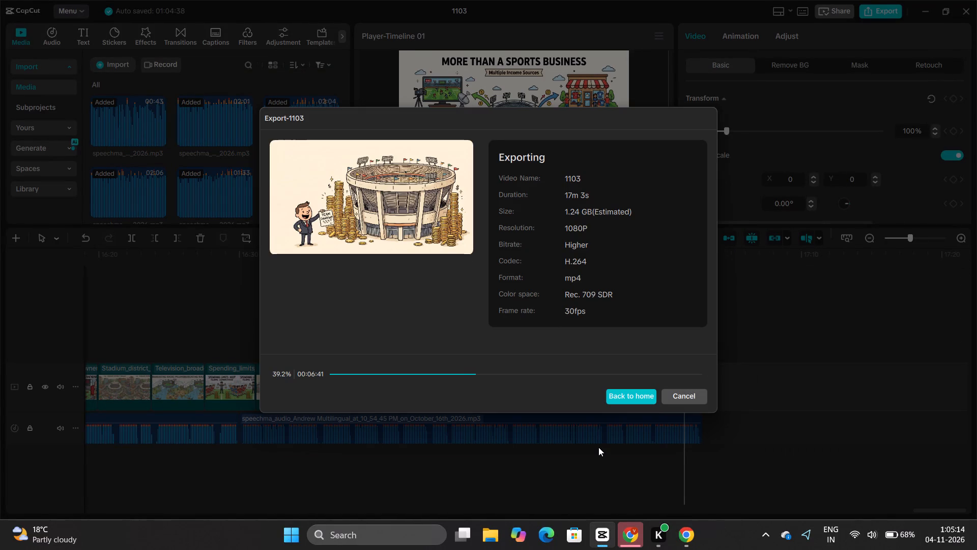
pyautogui.click(889, 538)
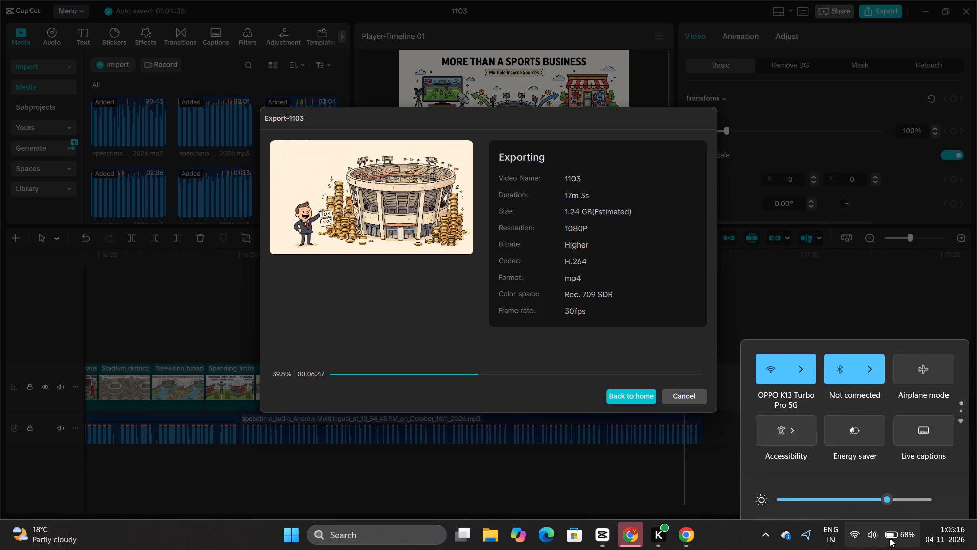
pyautogui.click(812, 288)
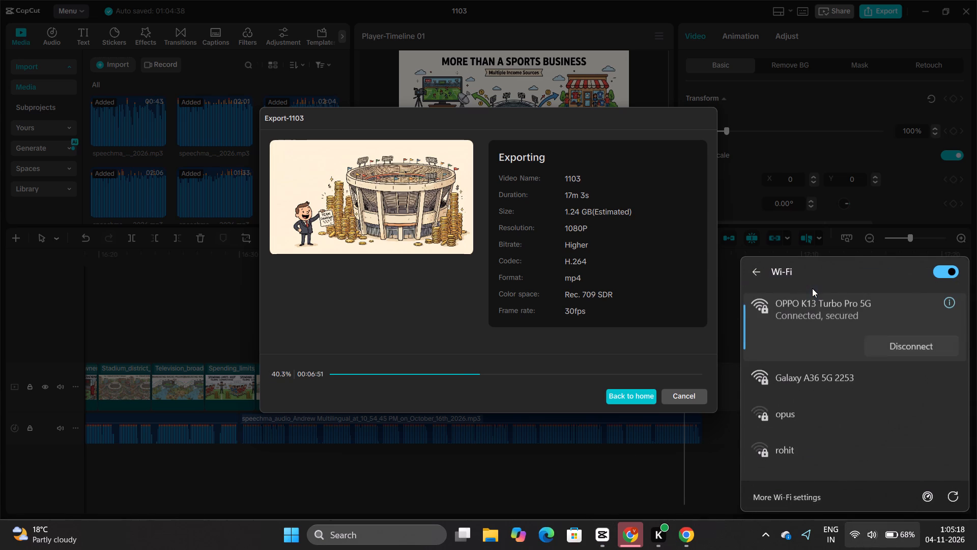
pyautogui.click(841, 227)
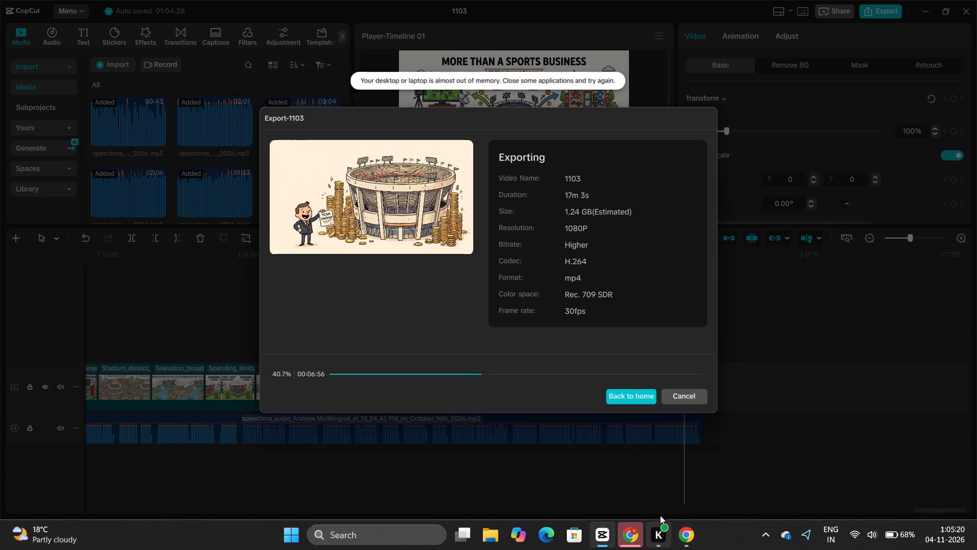